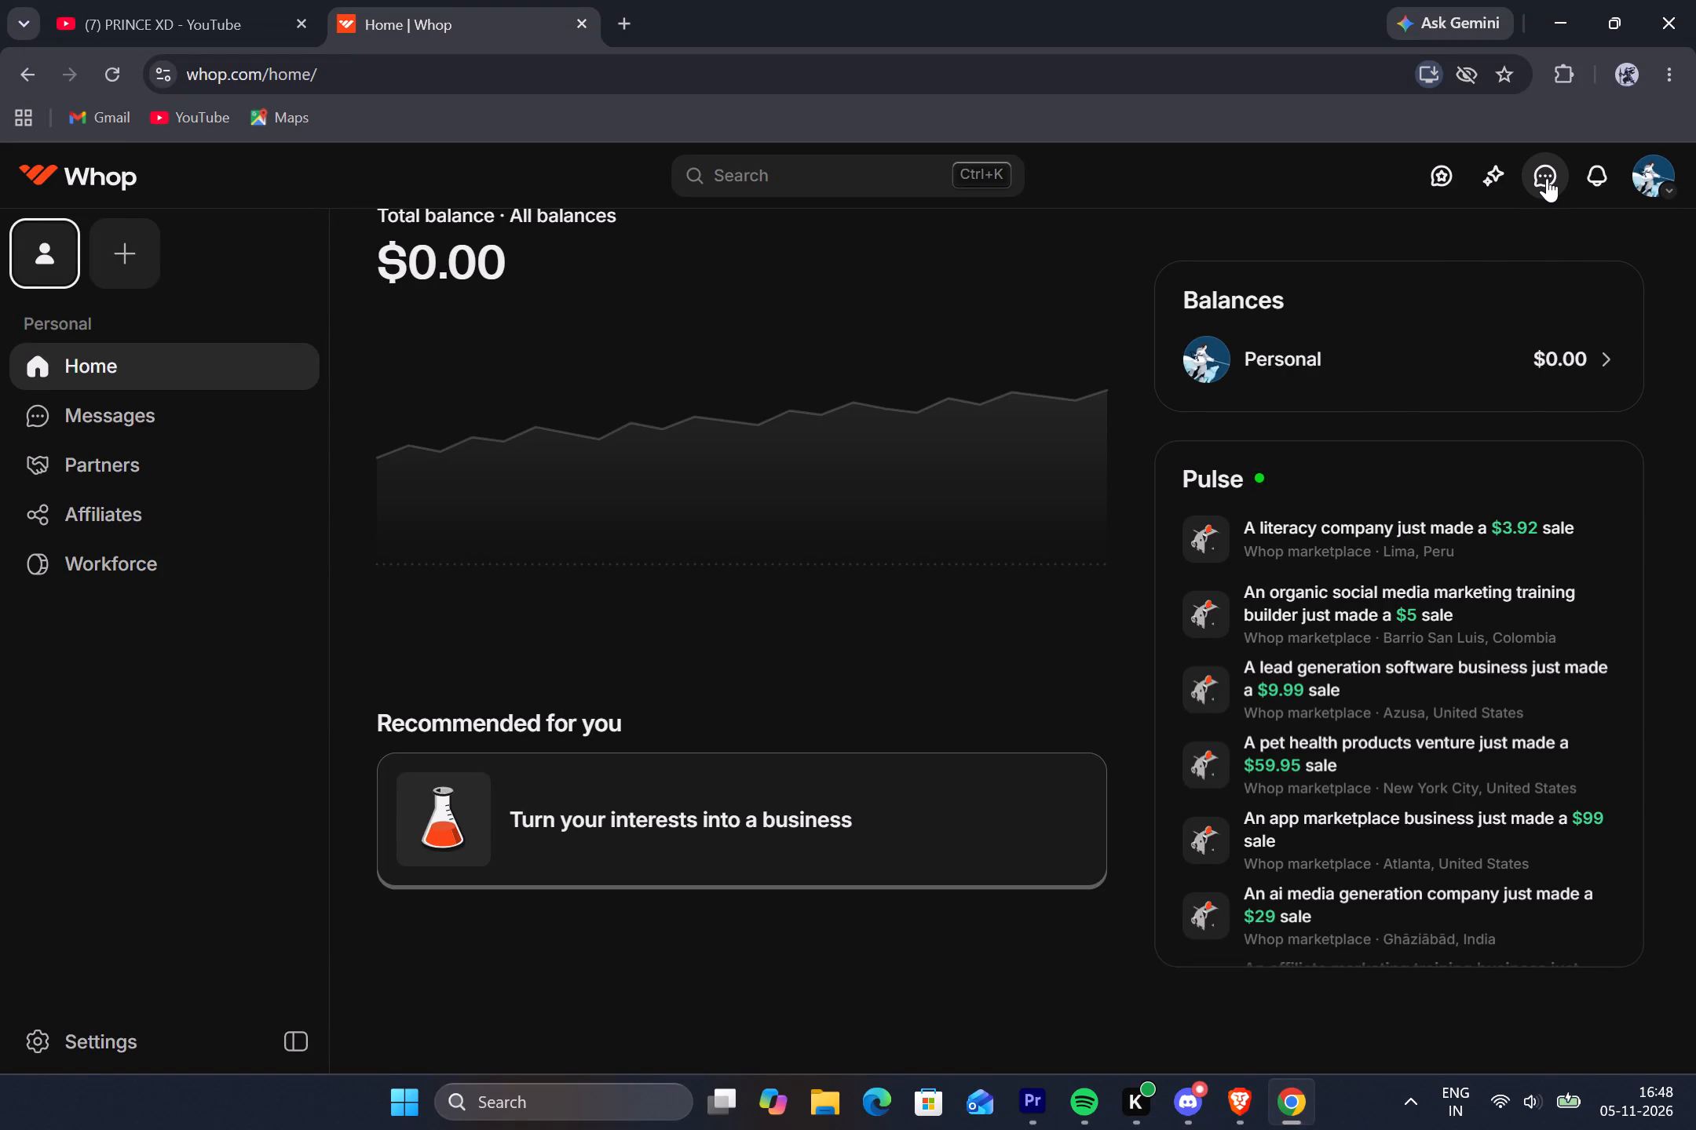
Close the Whop and YouTube tabs and return to the Premiere Pro project.
click(1669, 192)
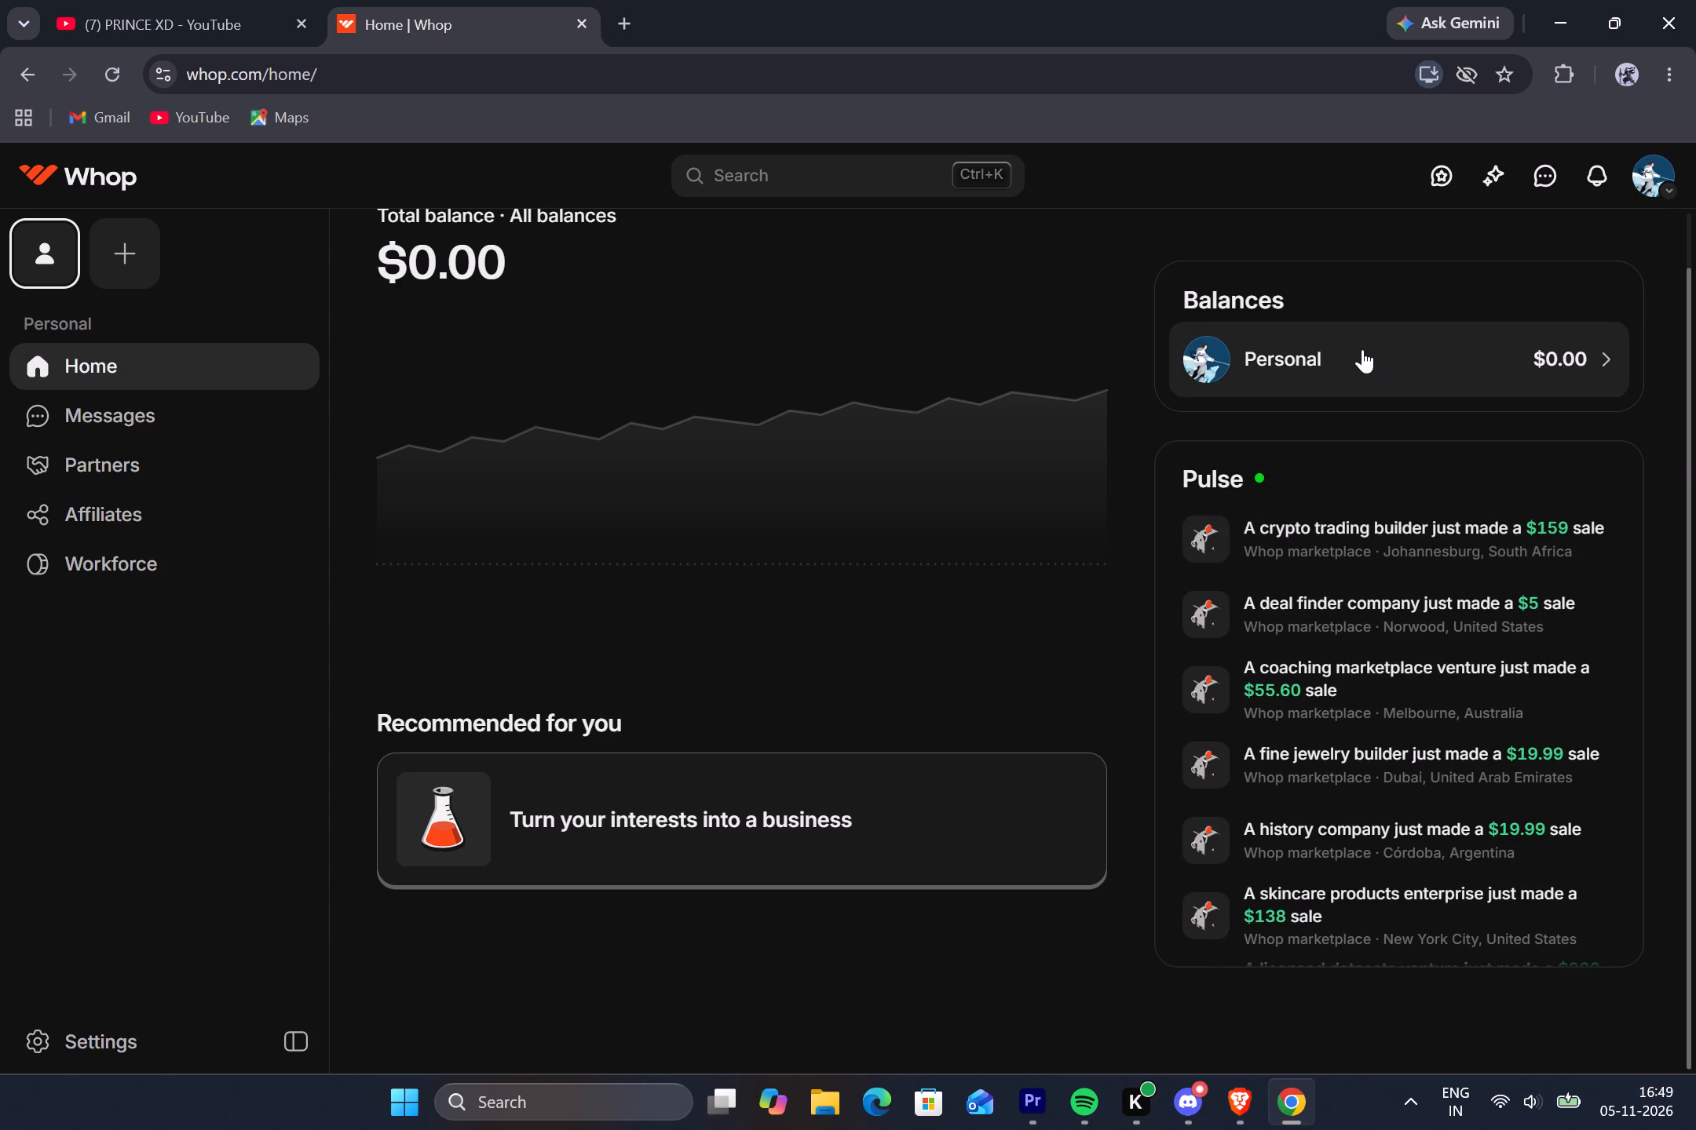
scroll(472, 439, up, 7)
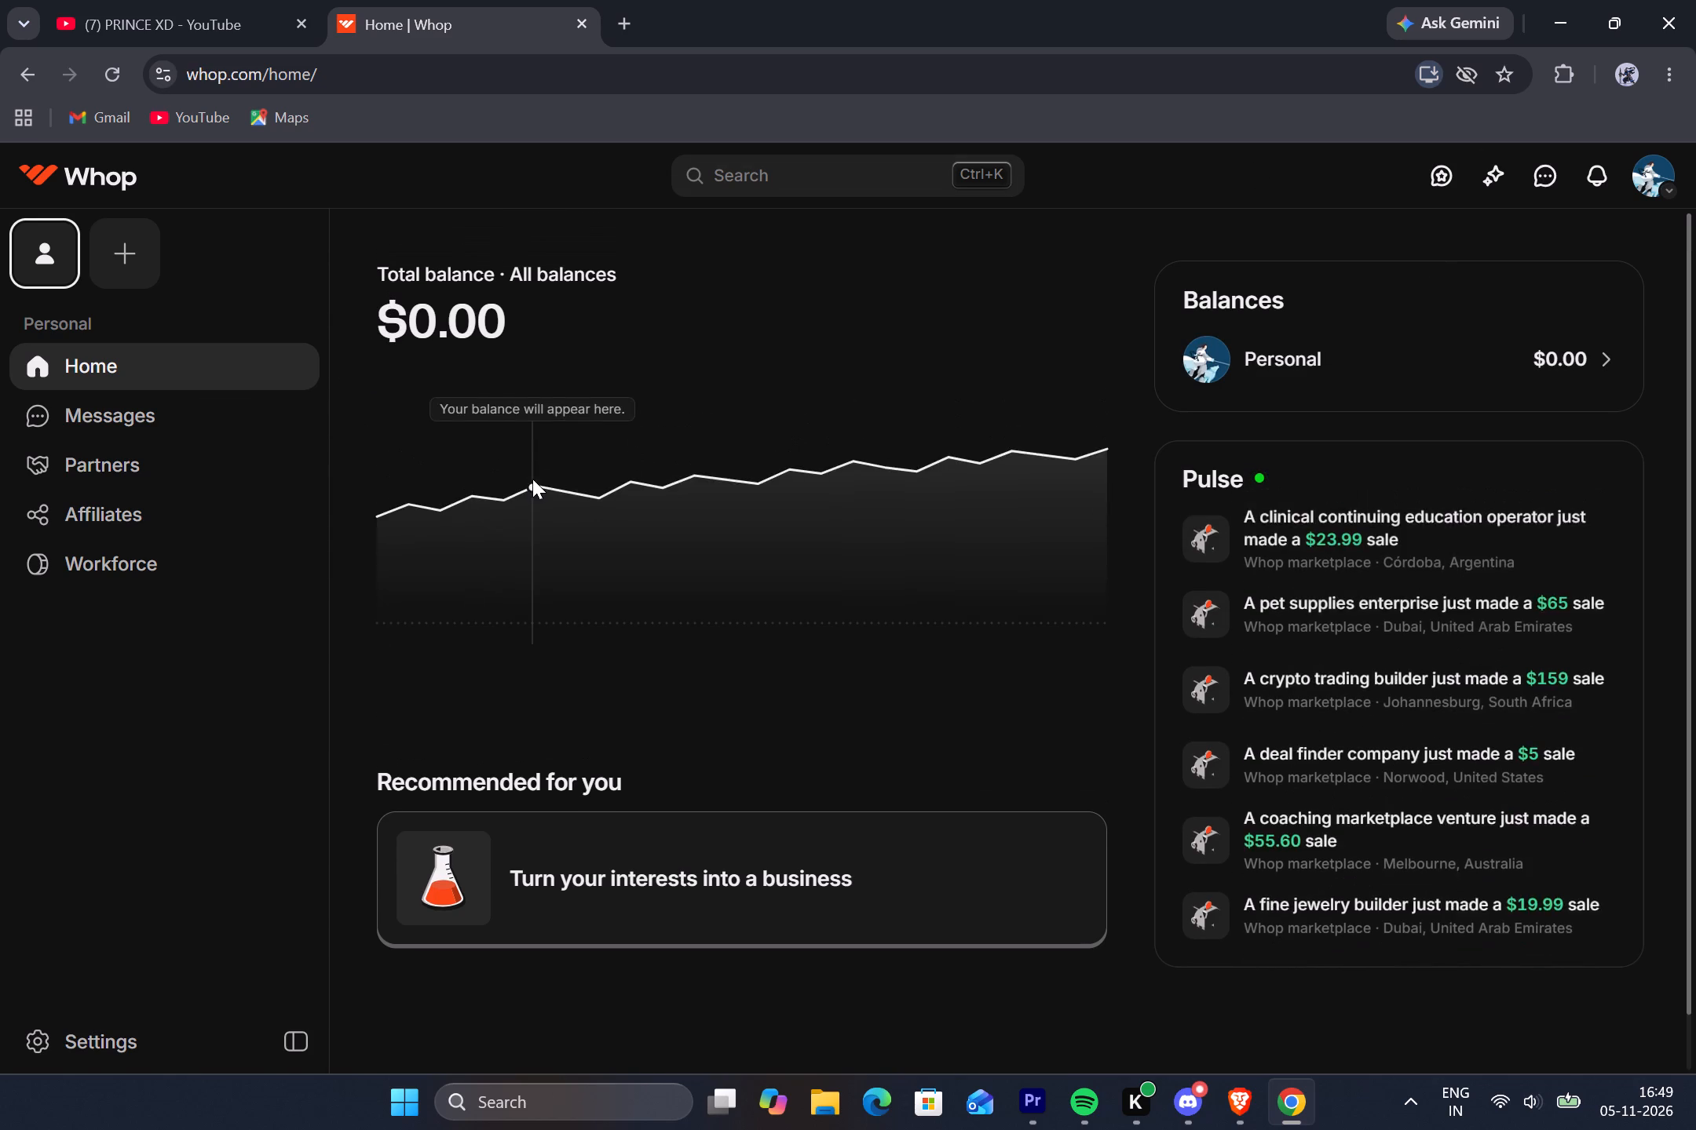
click(581, 20)
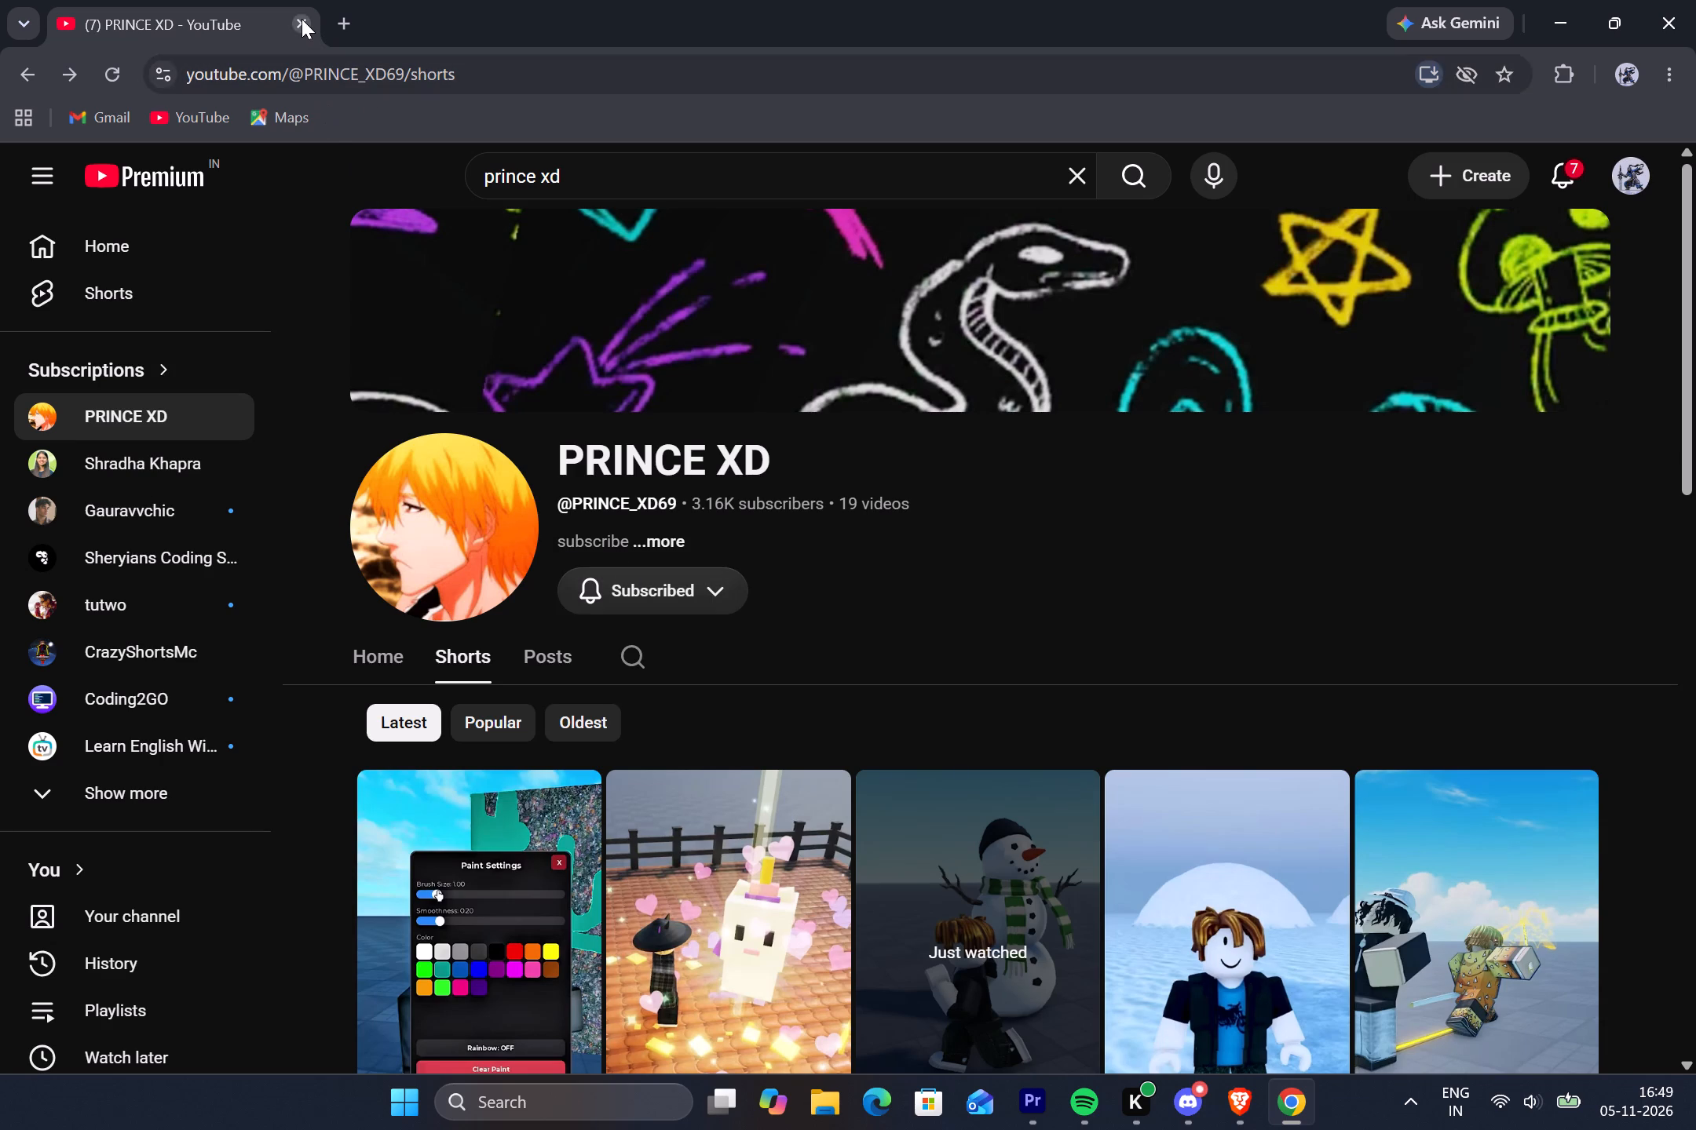
click(302, 13)
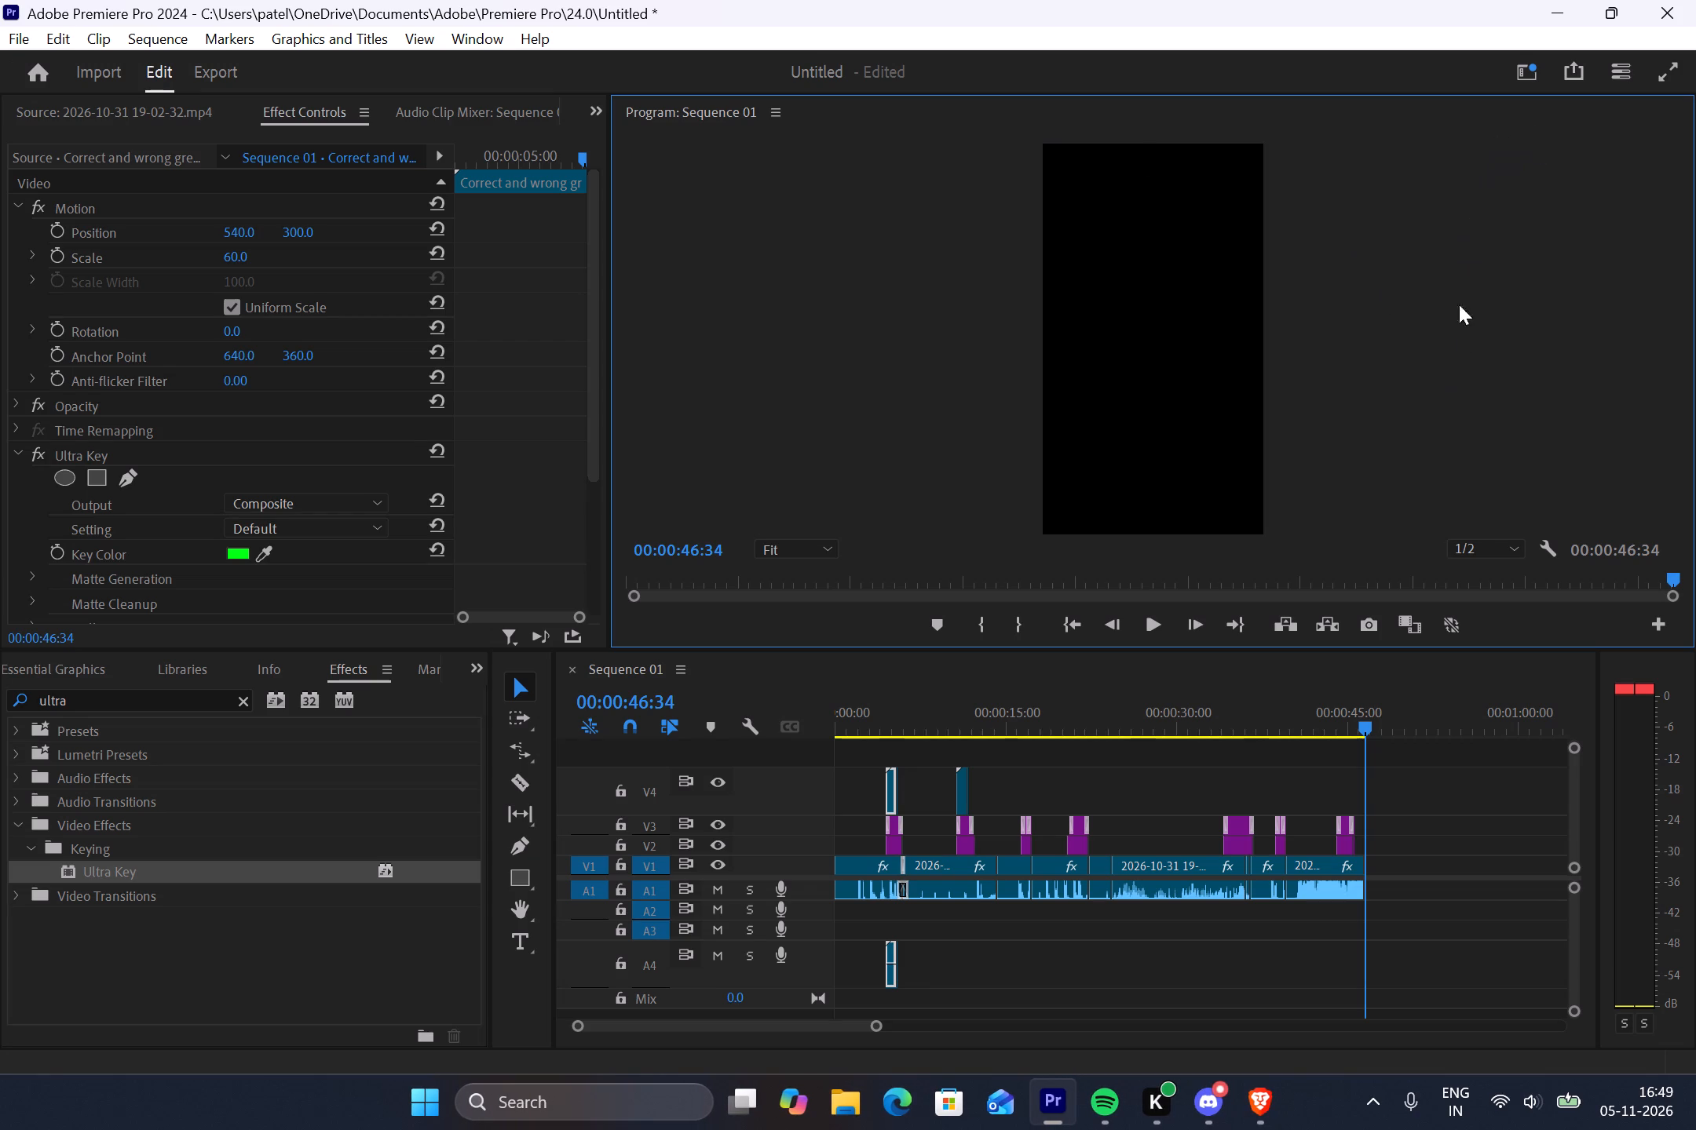
Delete the first overlay clip on V4 together with its audio on A4.
scroll(1194, 896, down, 1)
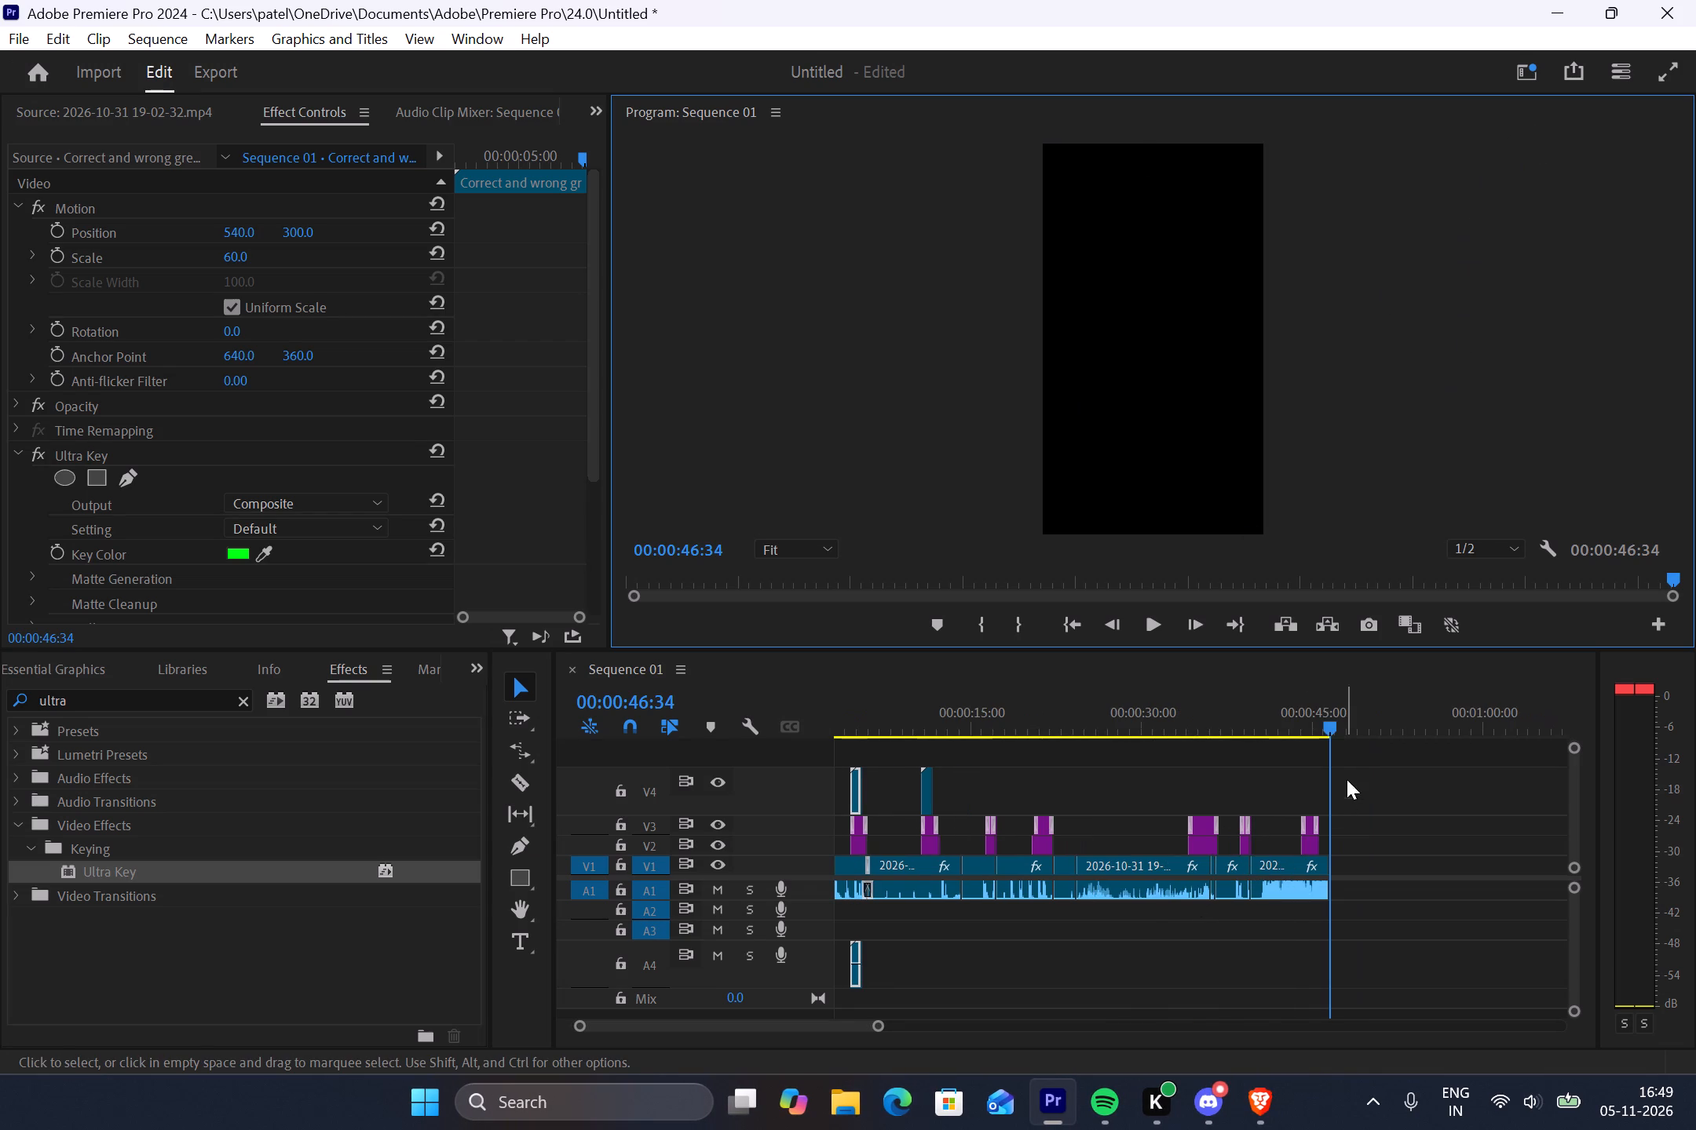
drag(1330, 725, 824, 815)
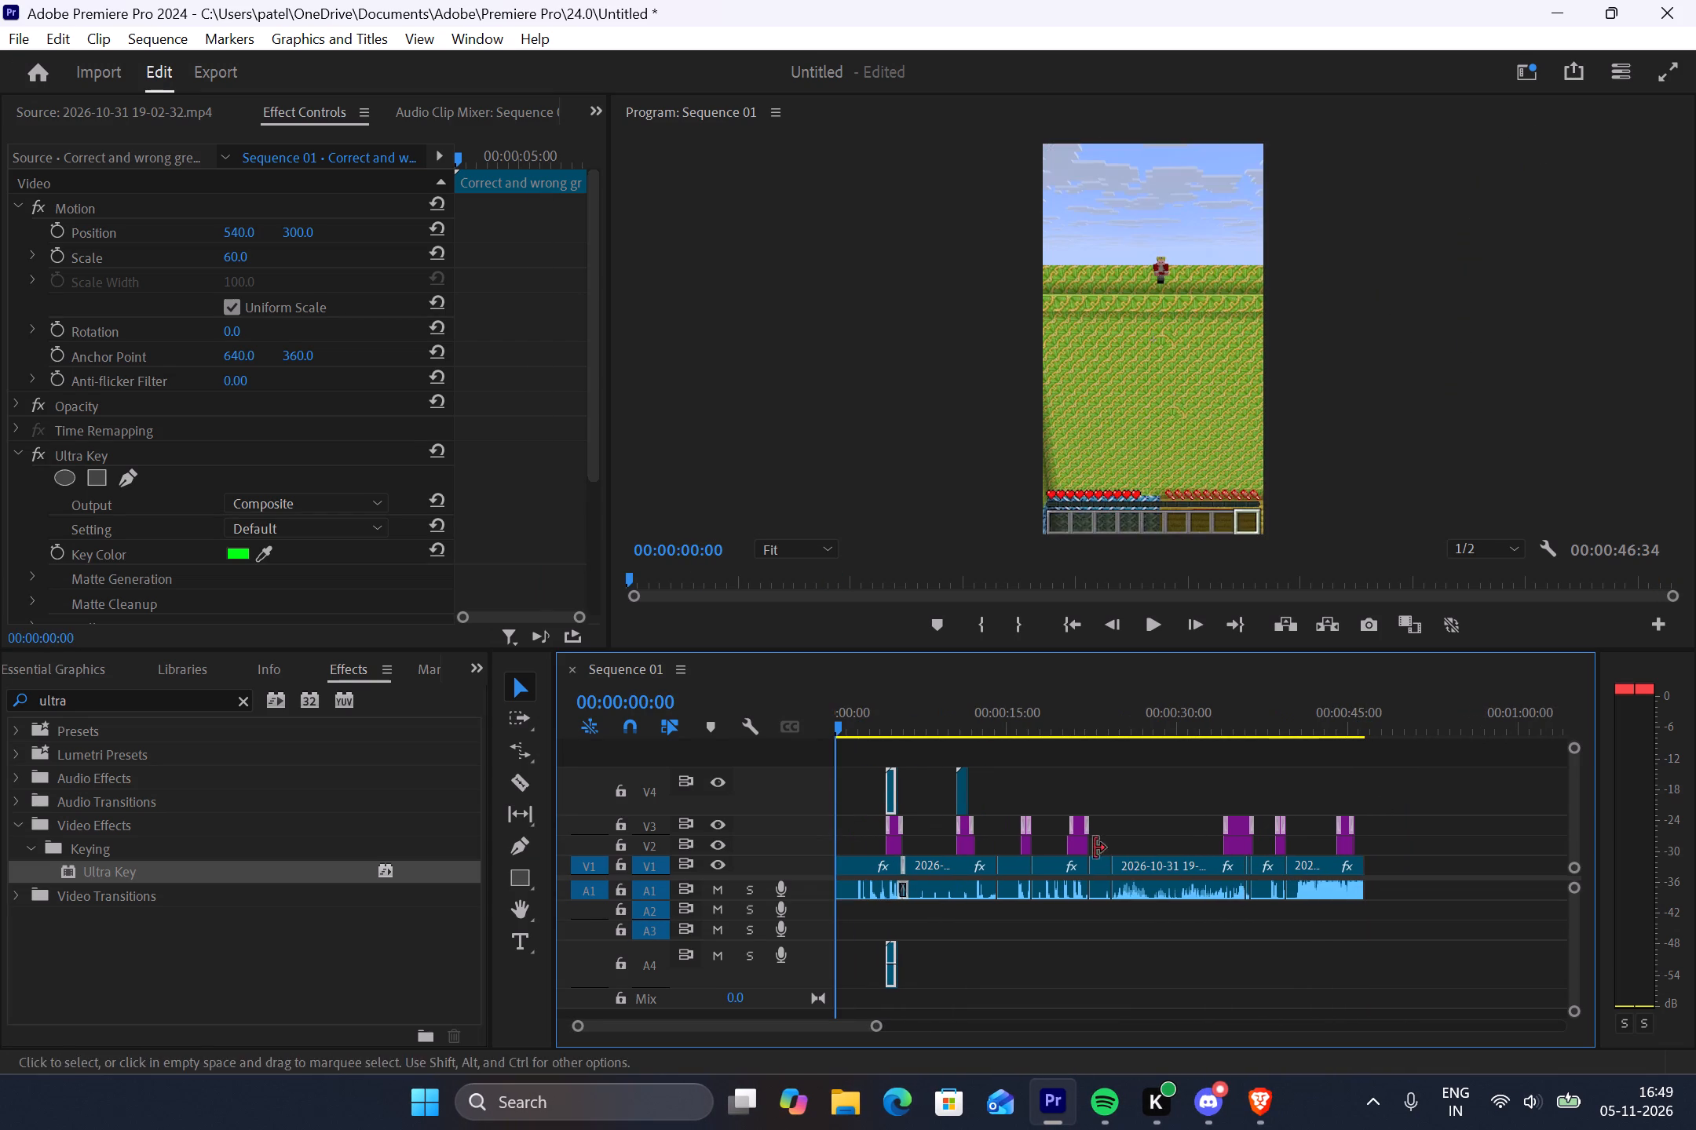
scroll(1052, 923, up, 4)
drag(938, 950, 871, 988)
key(Delete)
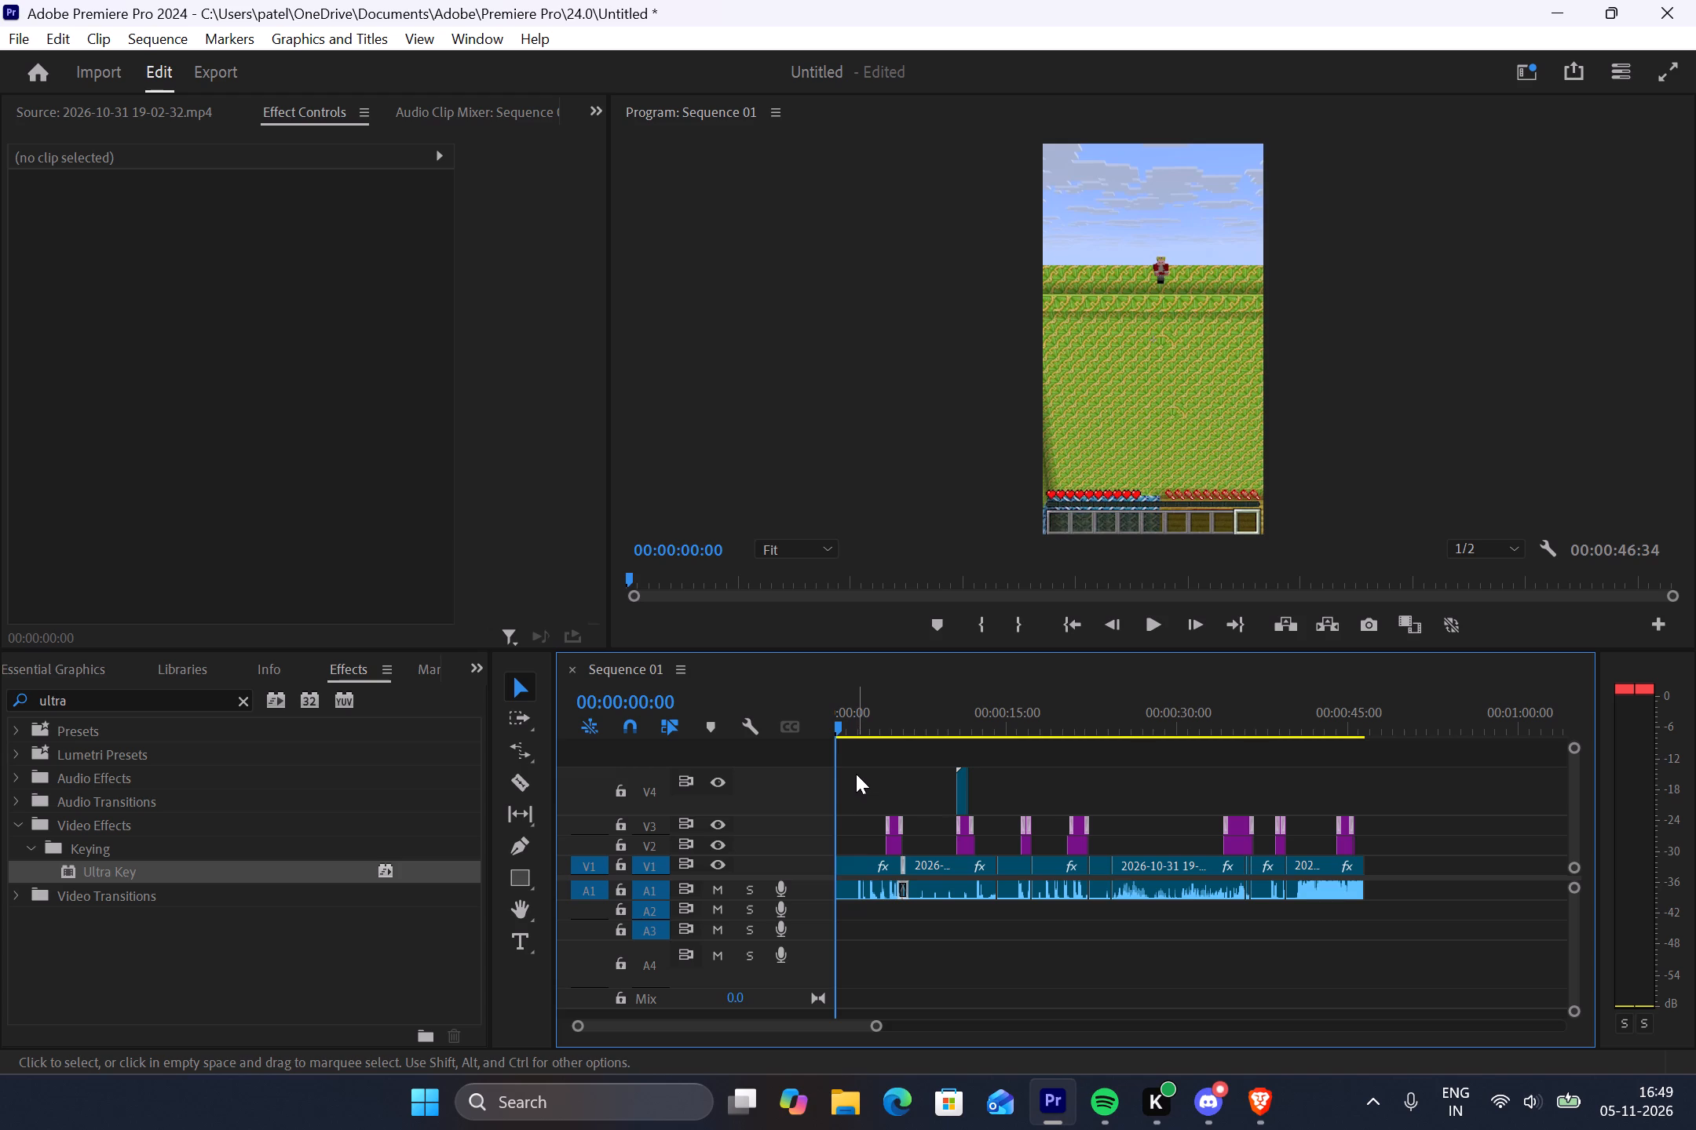
Delete all remaining overlay clips on tracks V2, V3 and V4, keeping the V1 gameplay footage and its audio.
drag(857, 775, 1231, 847)
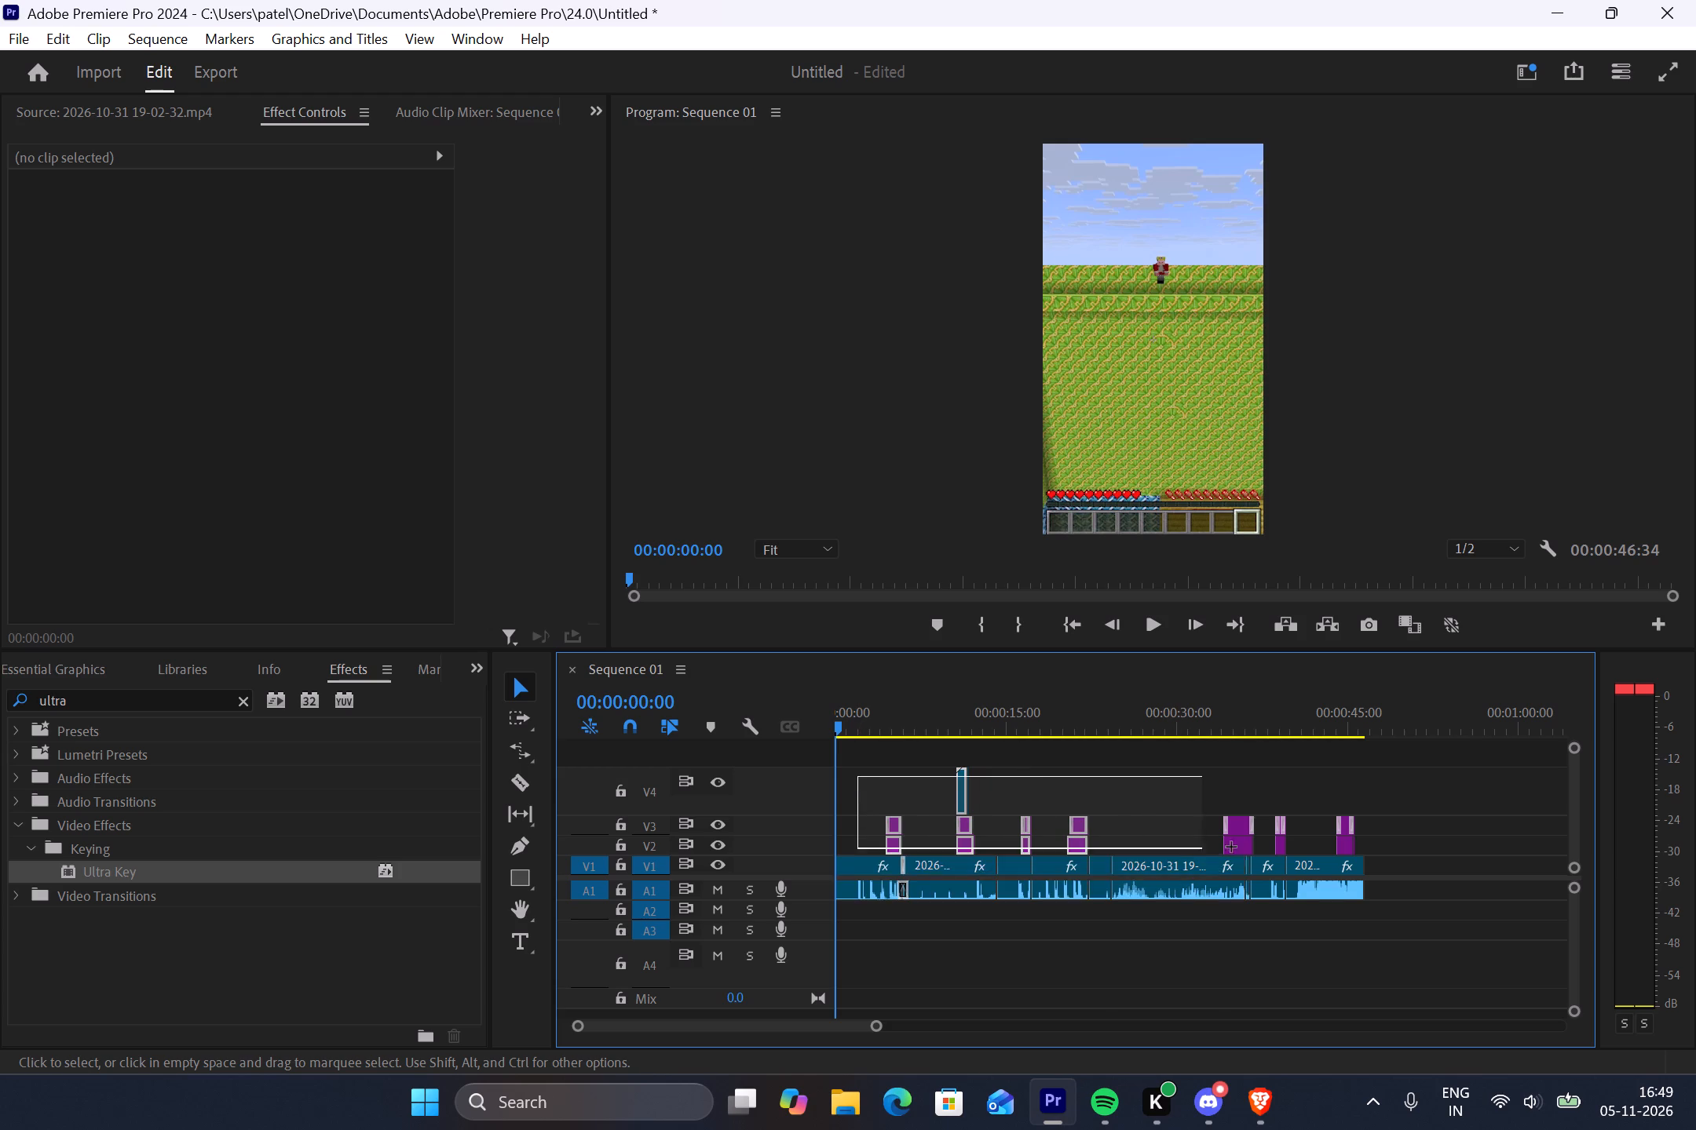
drag(1231, 847, 1385, 844)
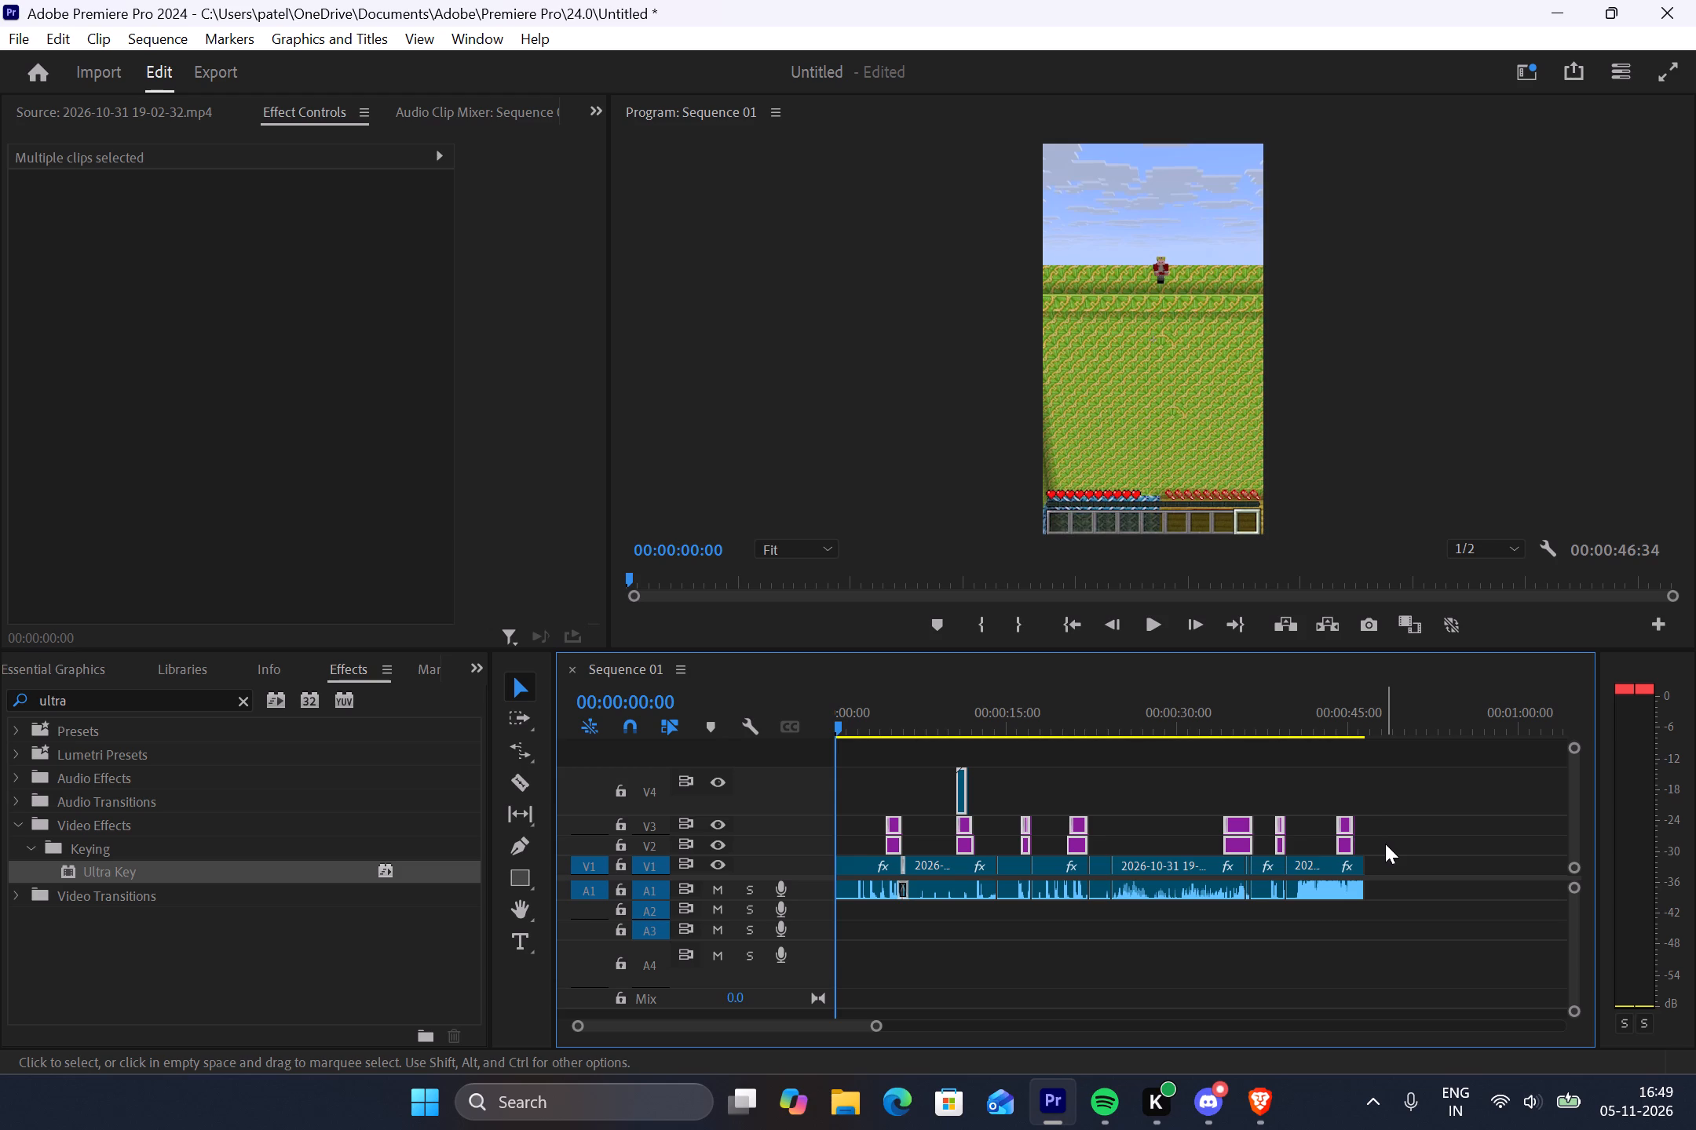
key(Delete)
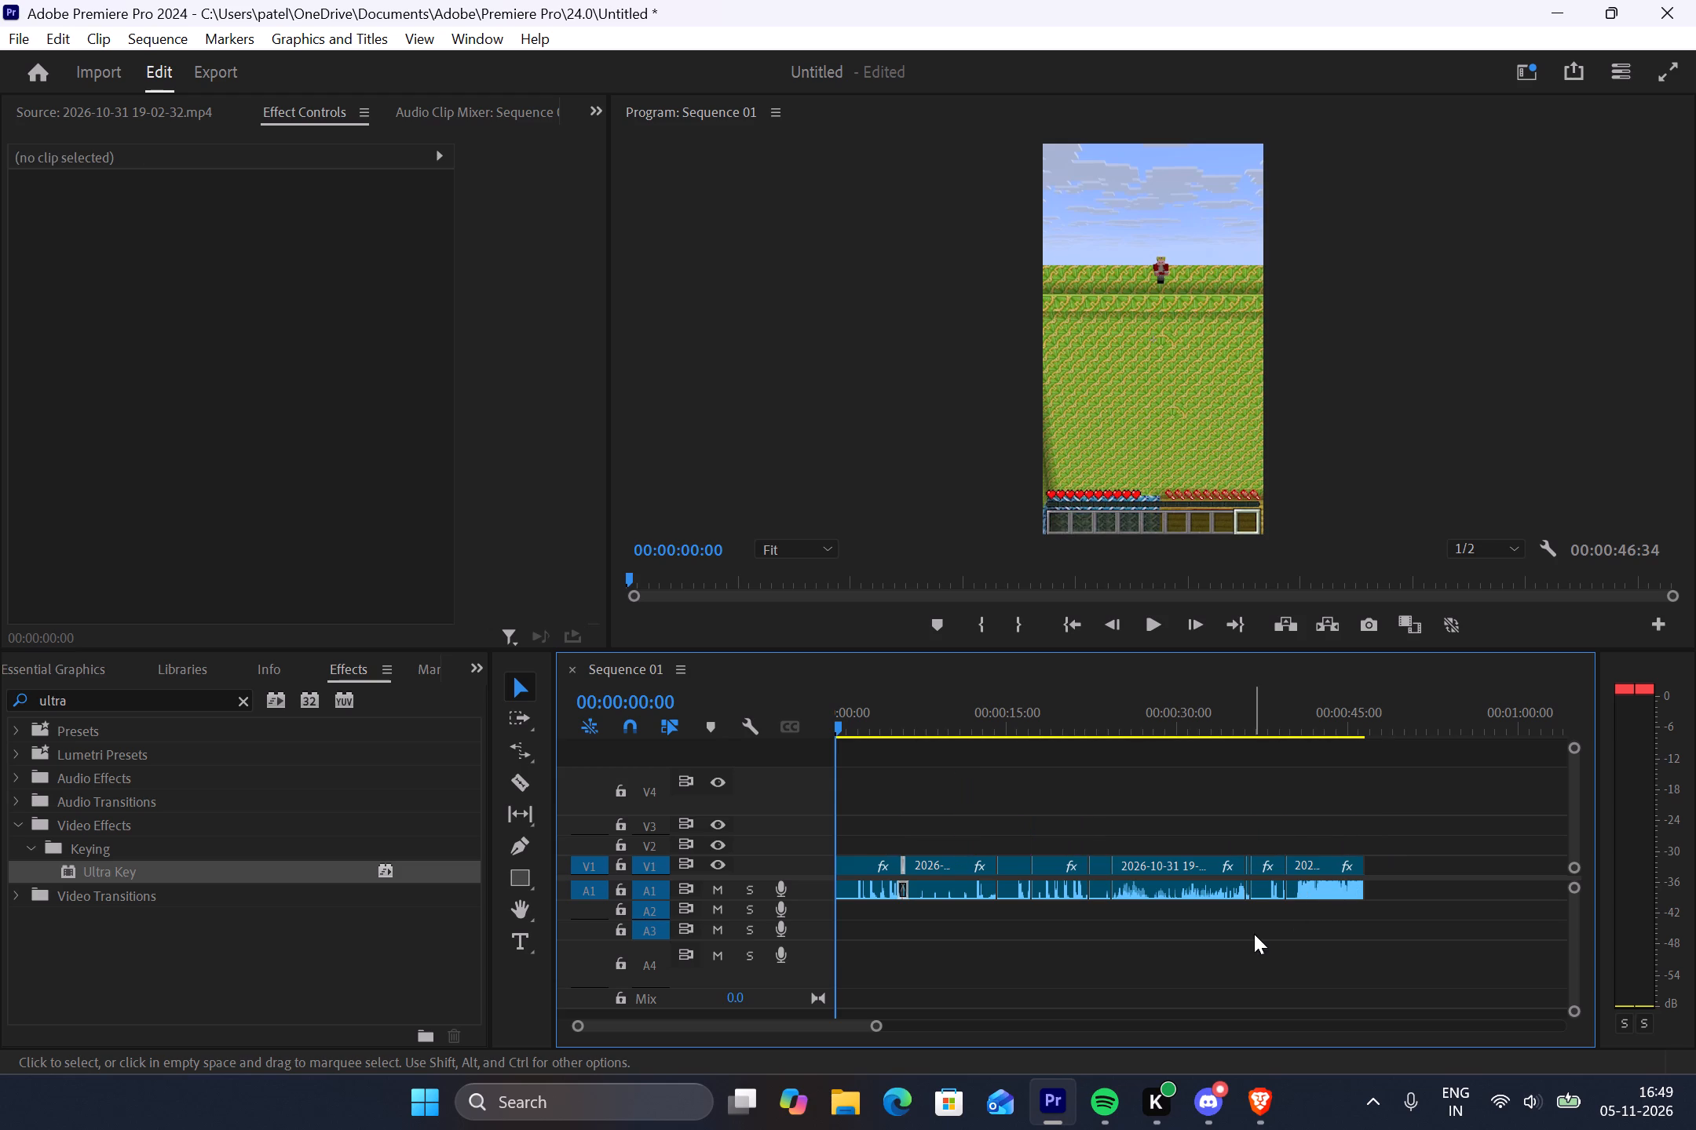
Preview the sequence from the start, and apply the default transitions at the V1/A1 cut near 00:00:14.
click(1158, 618)
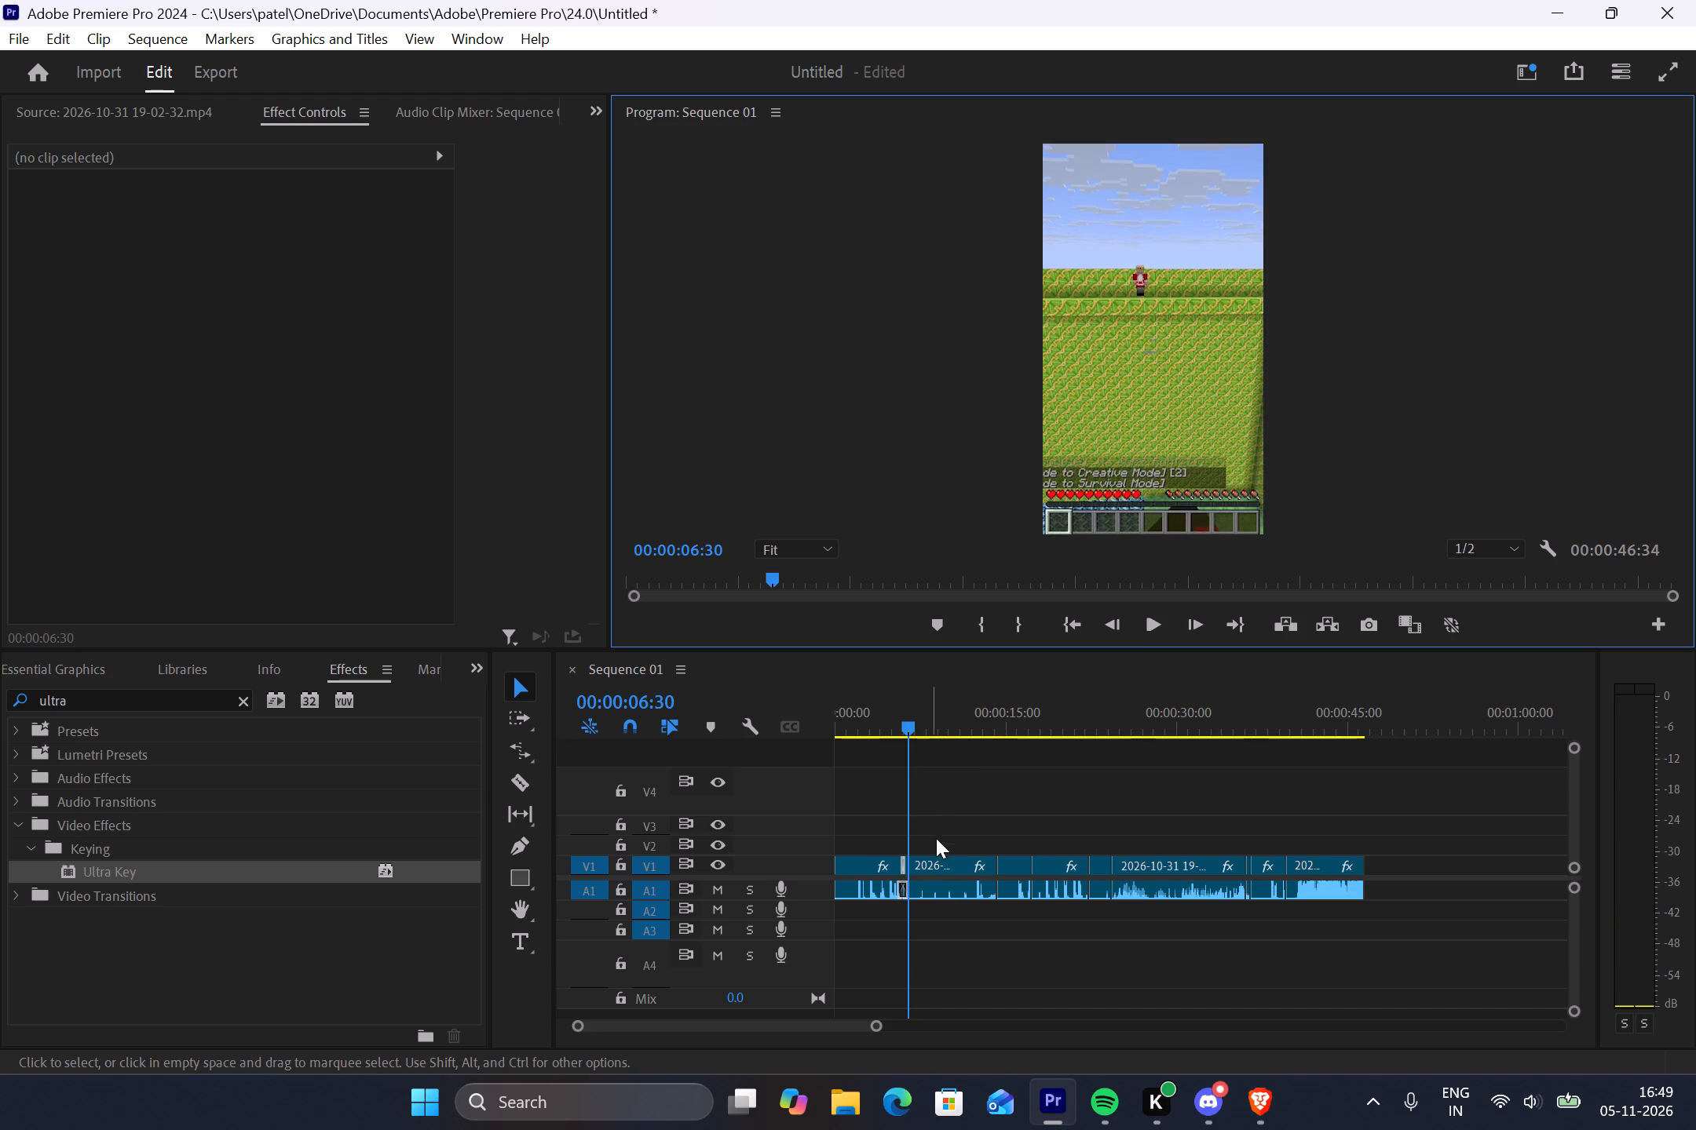
scroll(942, 860, up, 2)
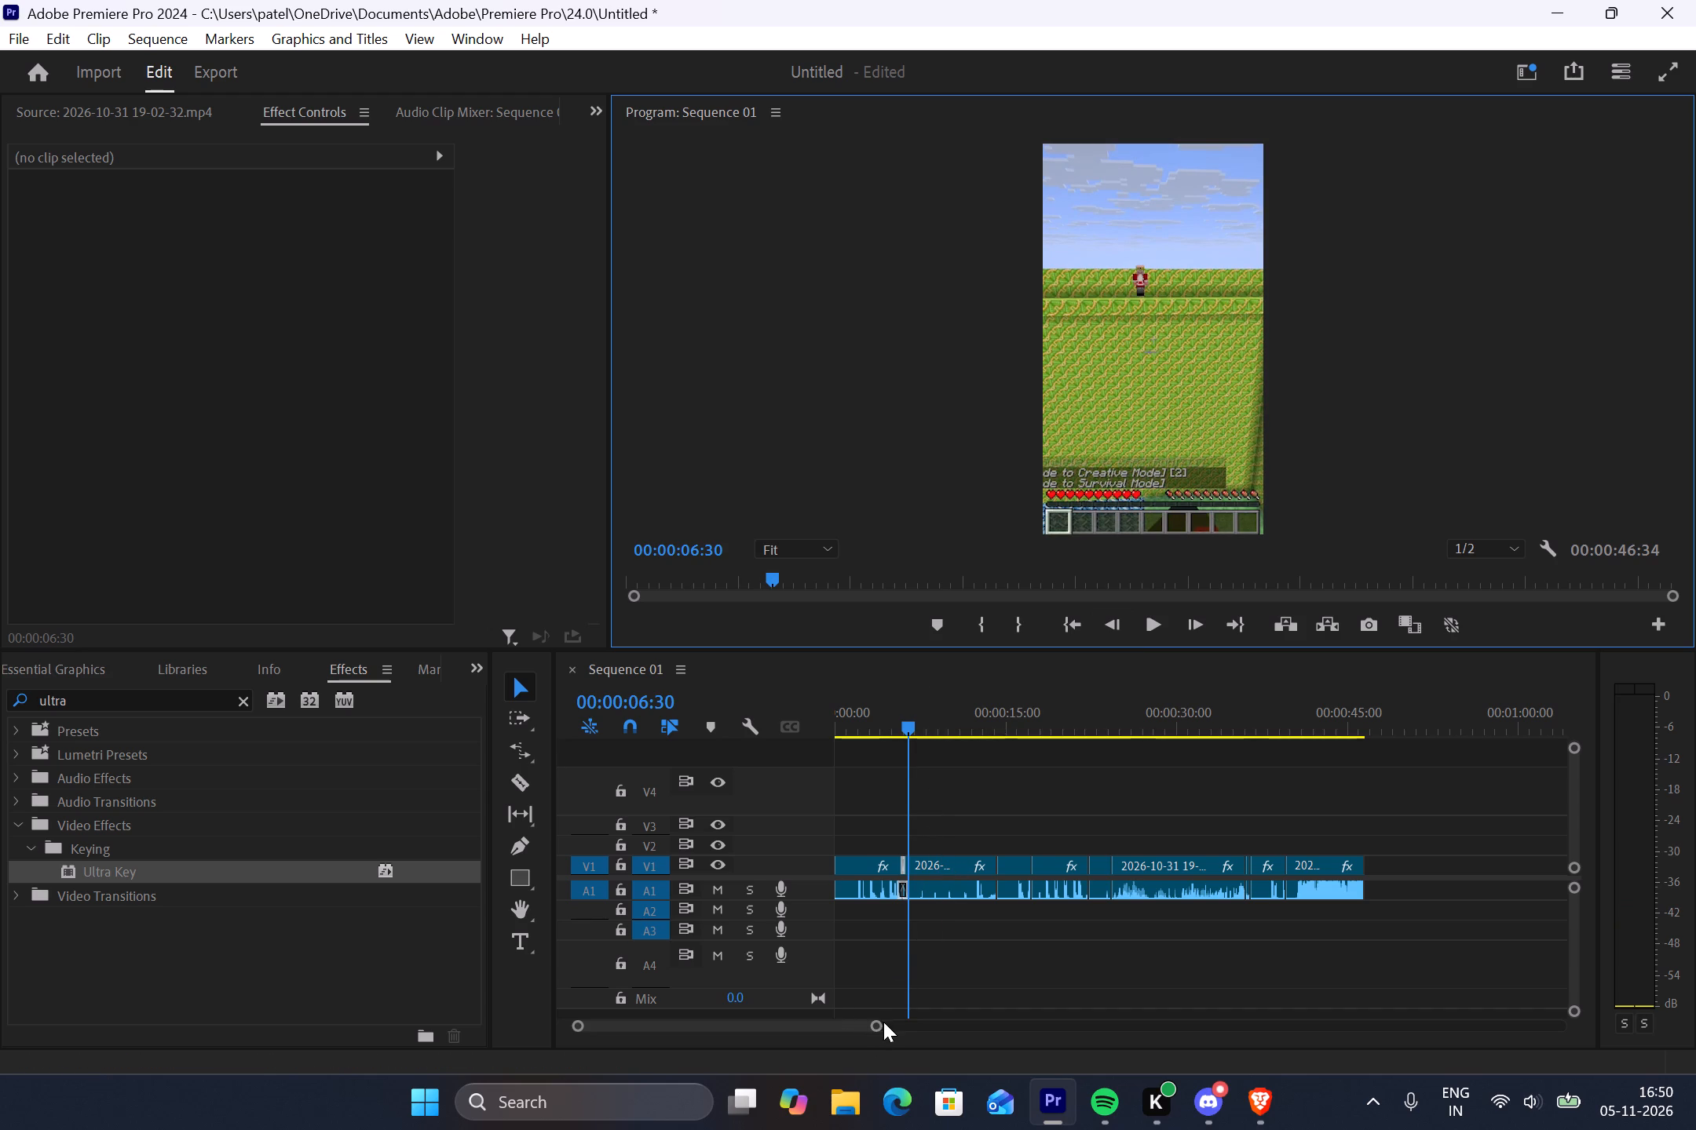
drag(877, 1026, 833, 1031)
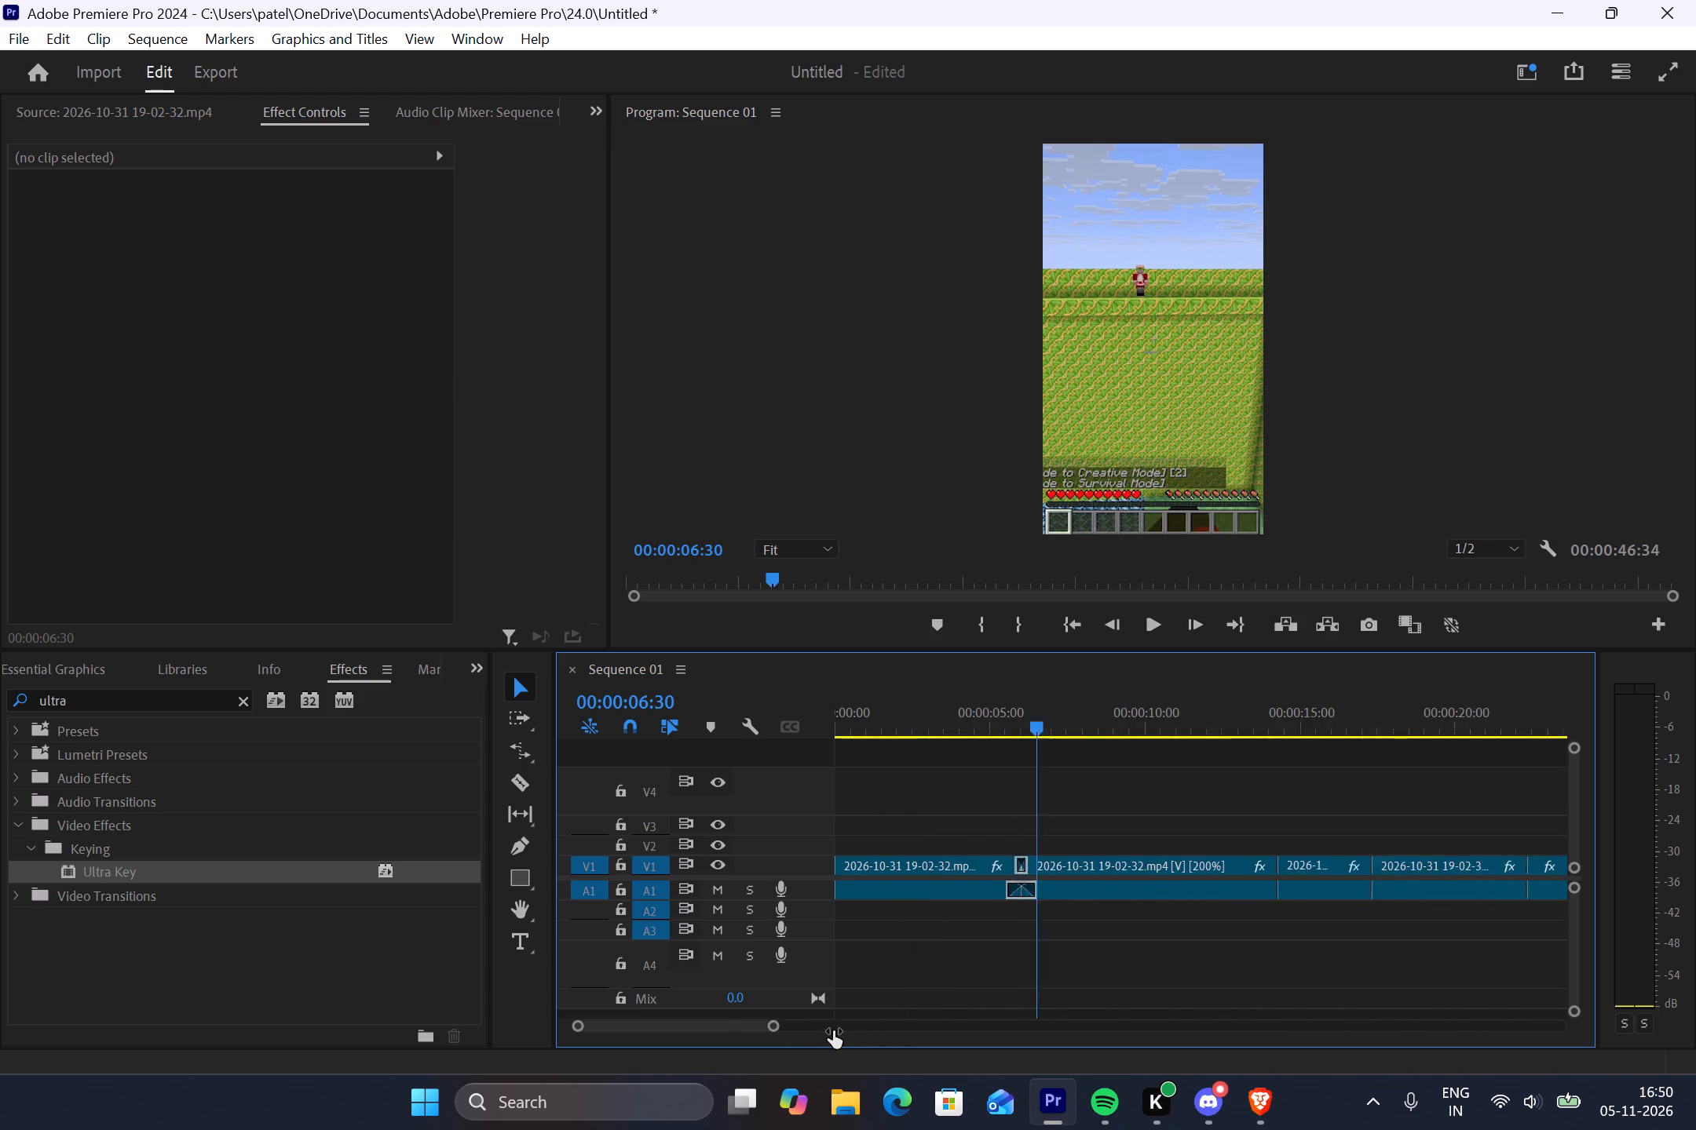
drag(833, 1031, 807, 1033)
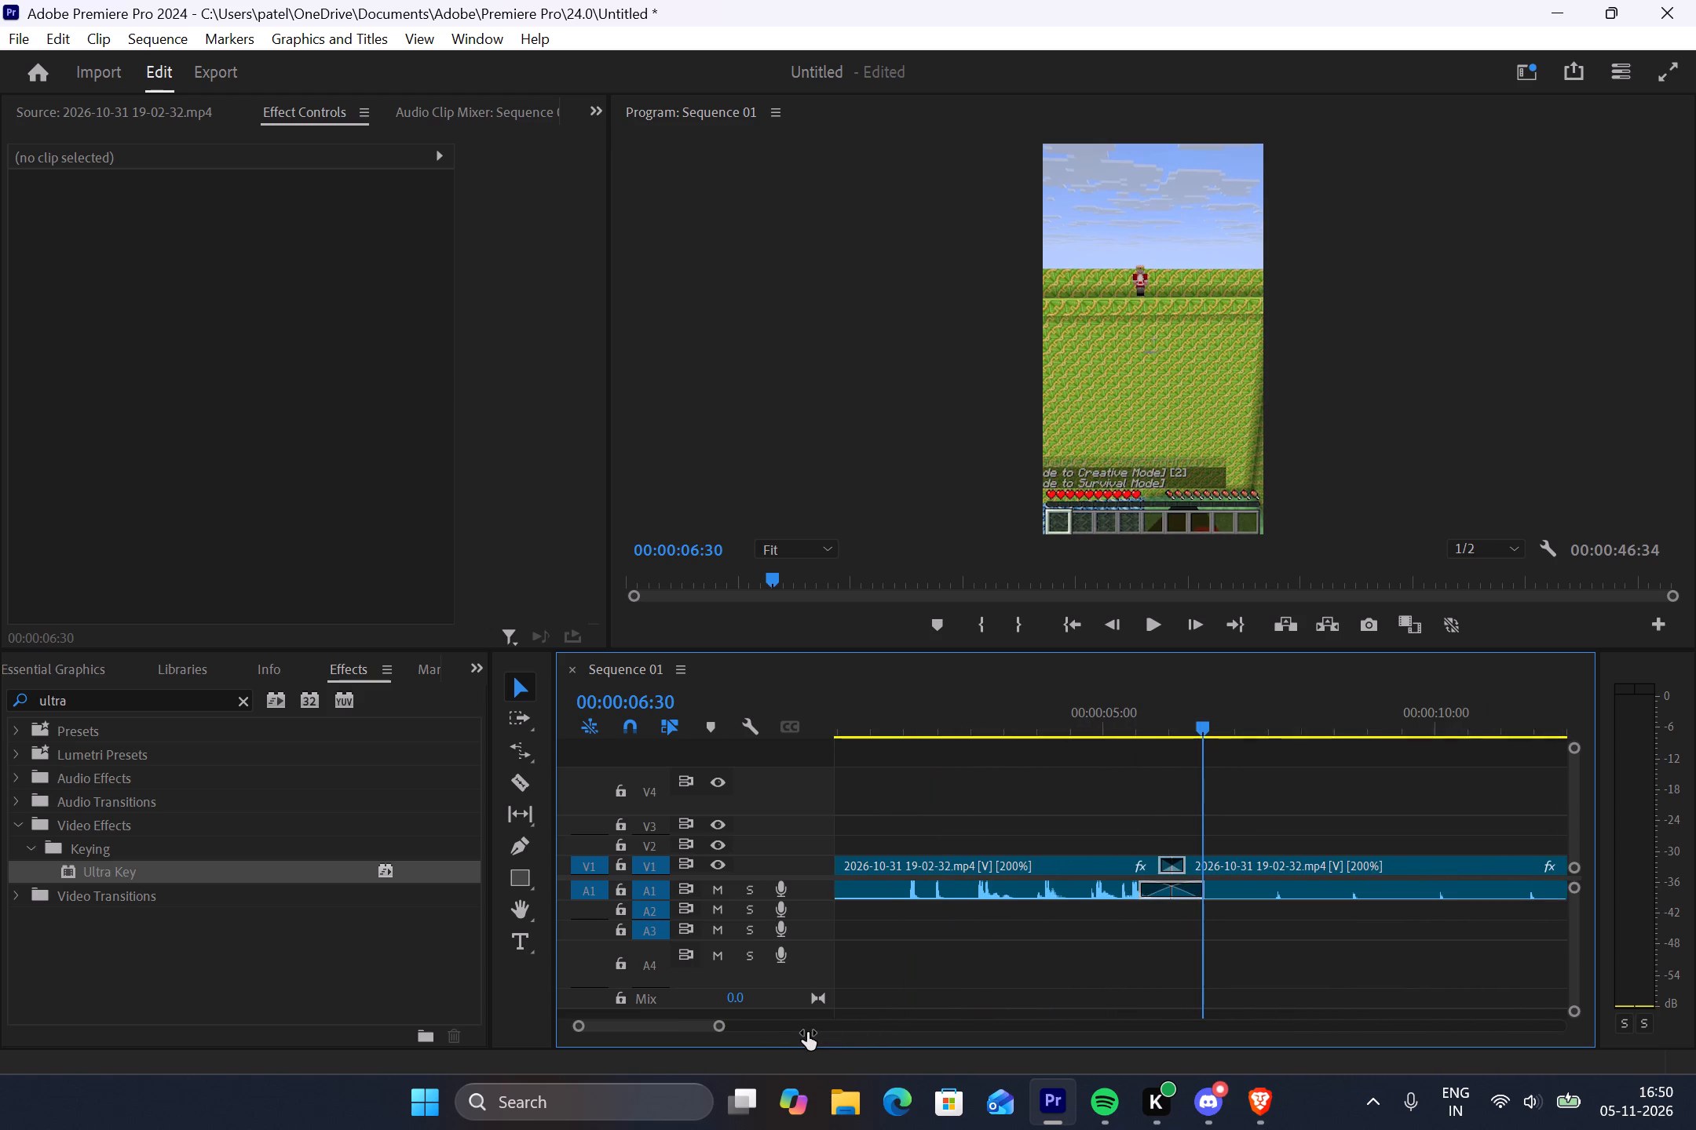
drag(807, 1033, 806, 1033)
scroll(1166, 934, down, 5)
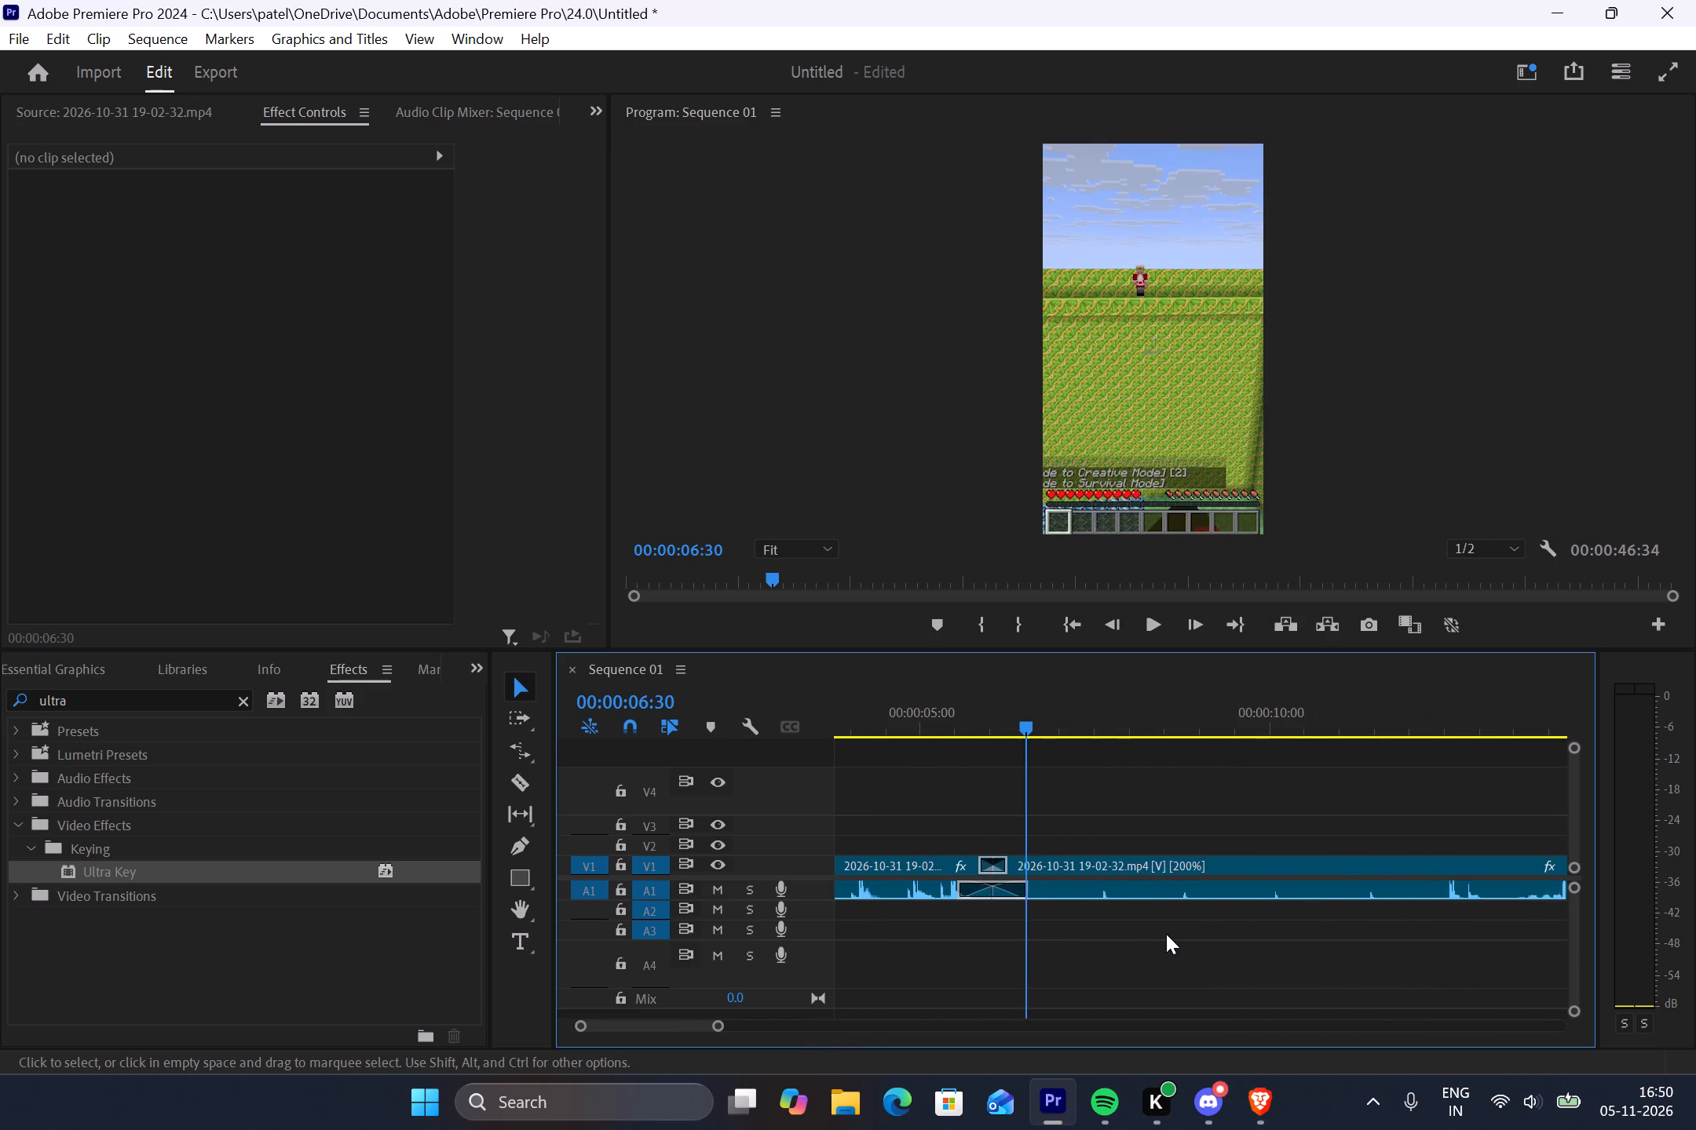
scroll(1166, 934, down, 5)
click(1121, 858)
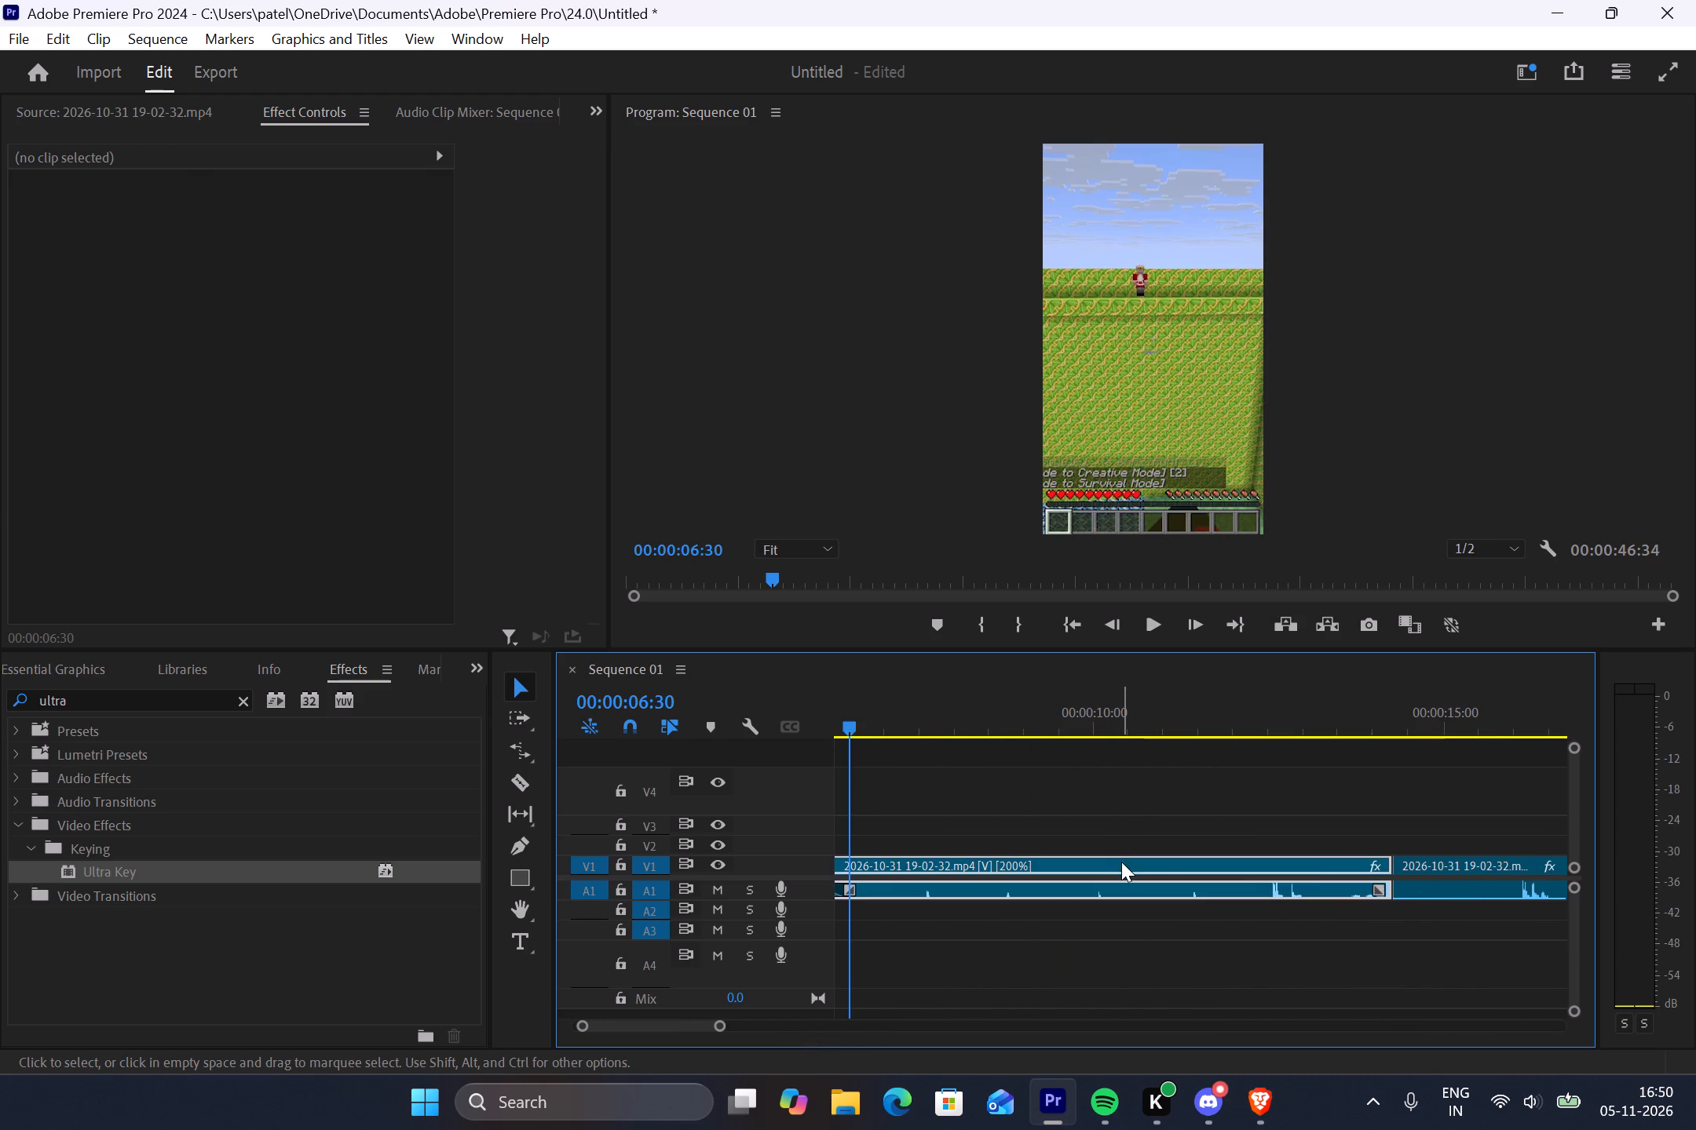
scroll(1311, 862, down, 2)
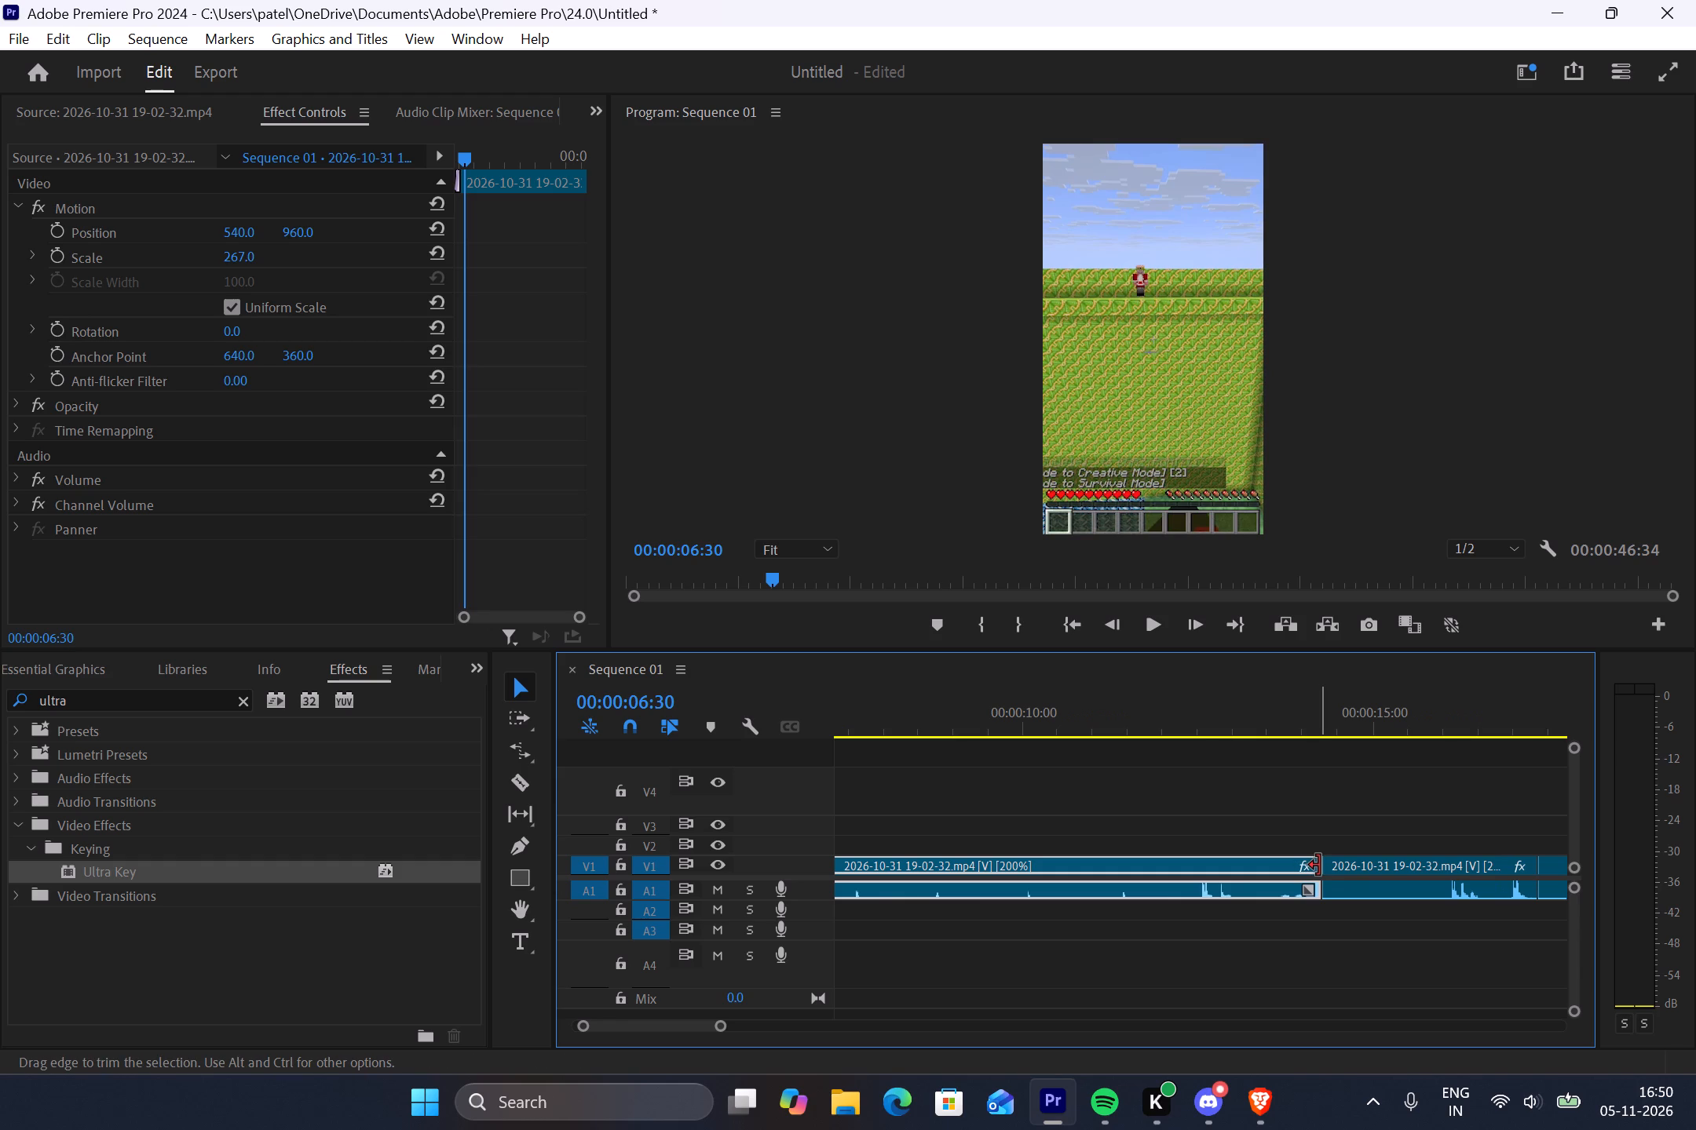
right_click(1320, 866)
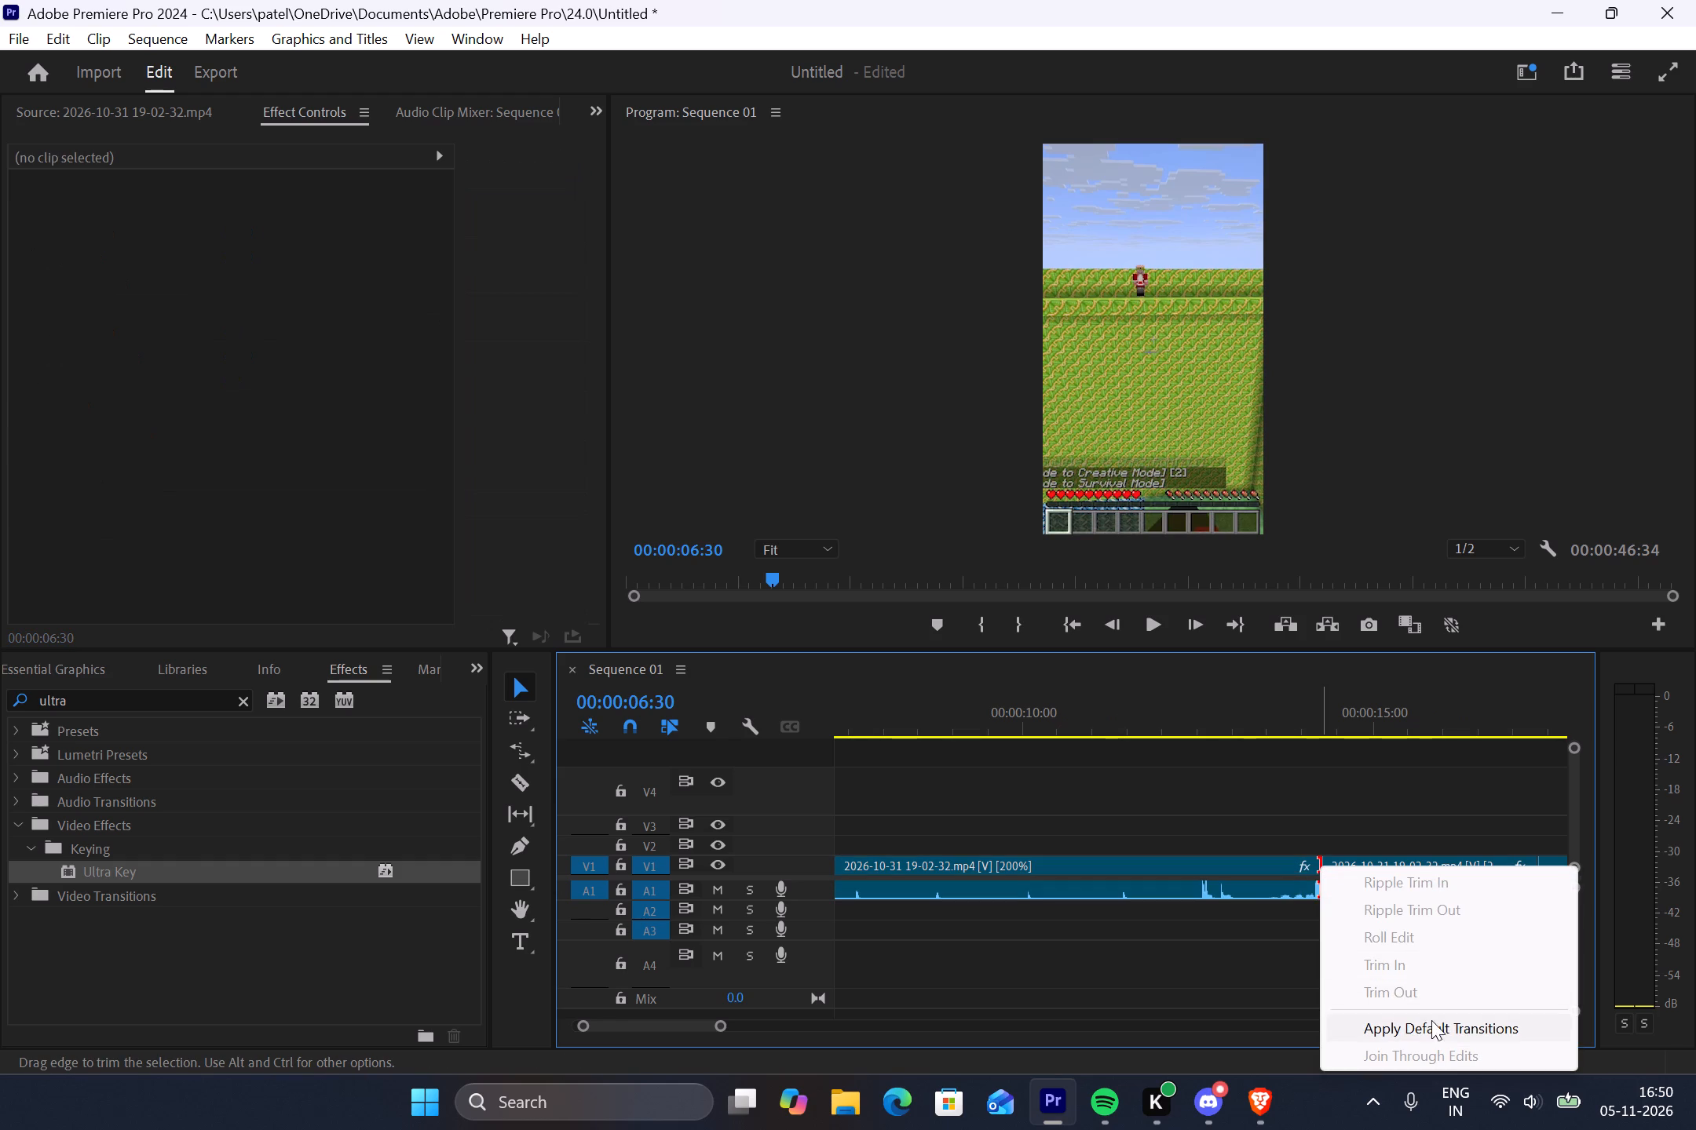
click(1434, 1027)
Check the footage around the next cut, near 00:00:17, and apply the default transitions there on V1 and A1.
scroll(1402, 891, down, 5)
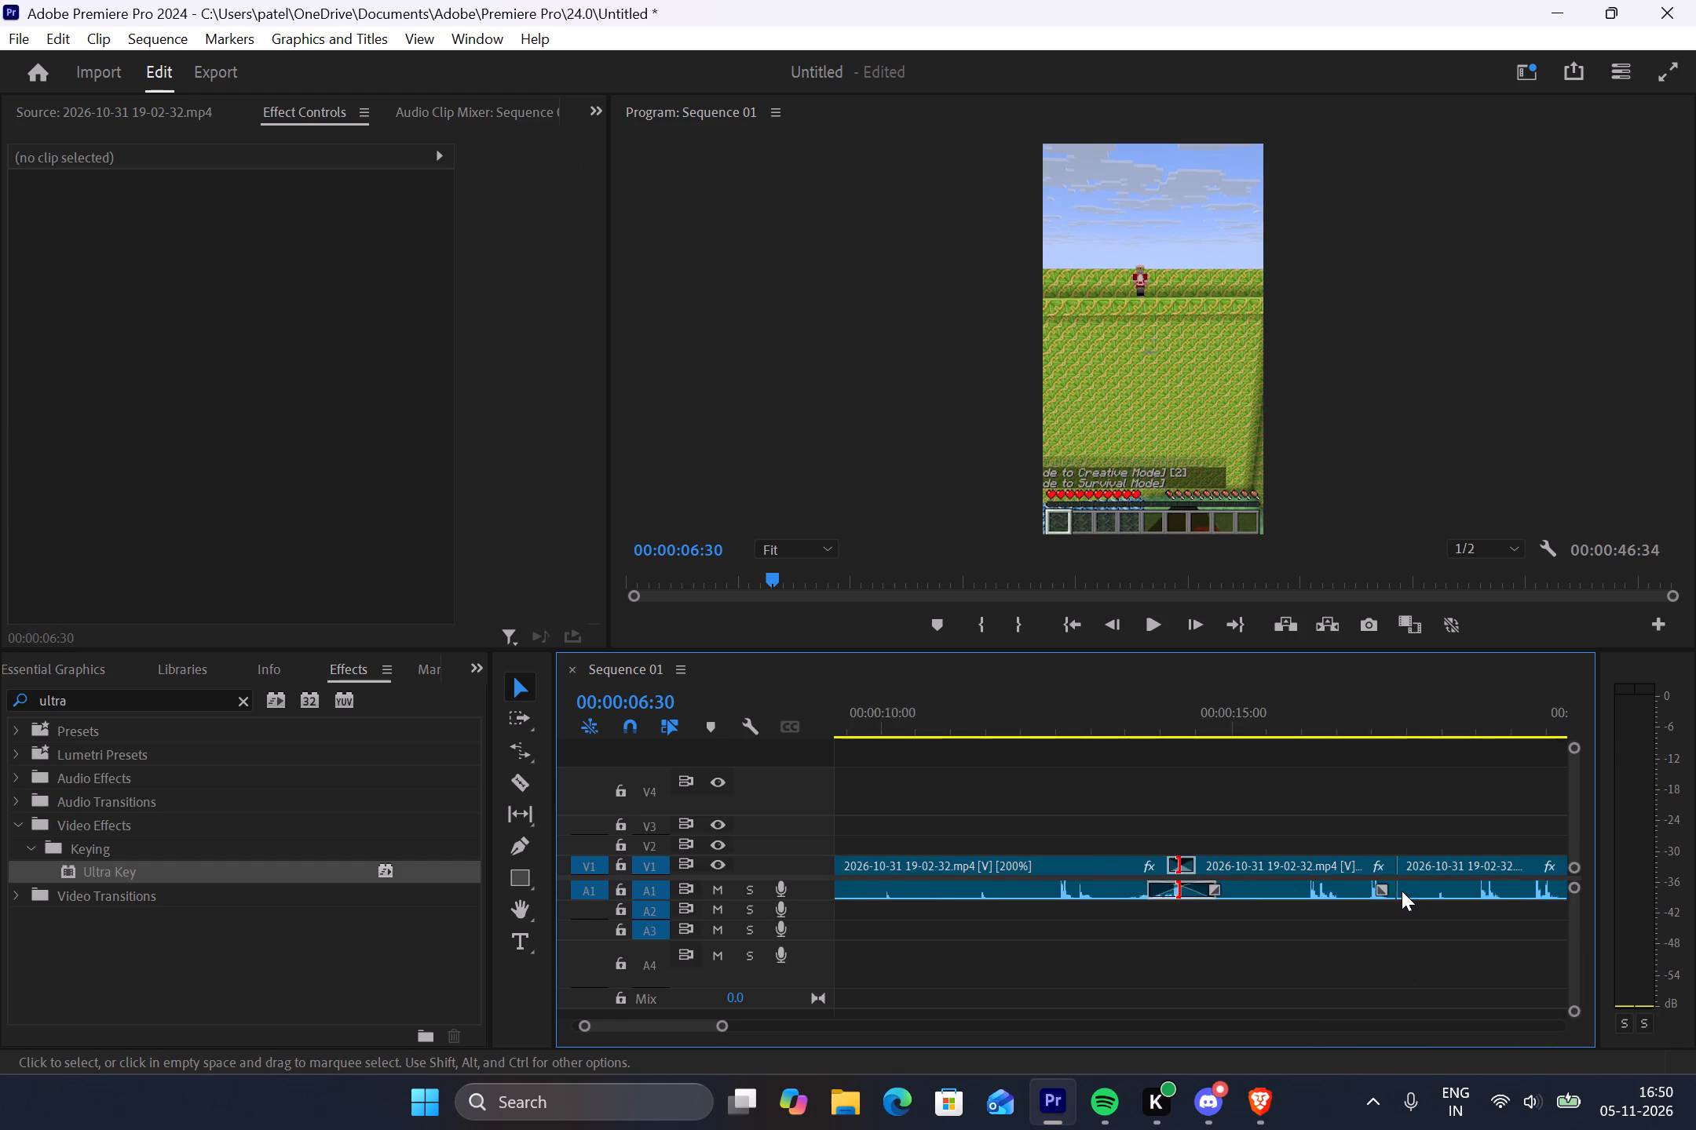
scroll(1402, 891, down, 1)
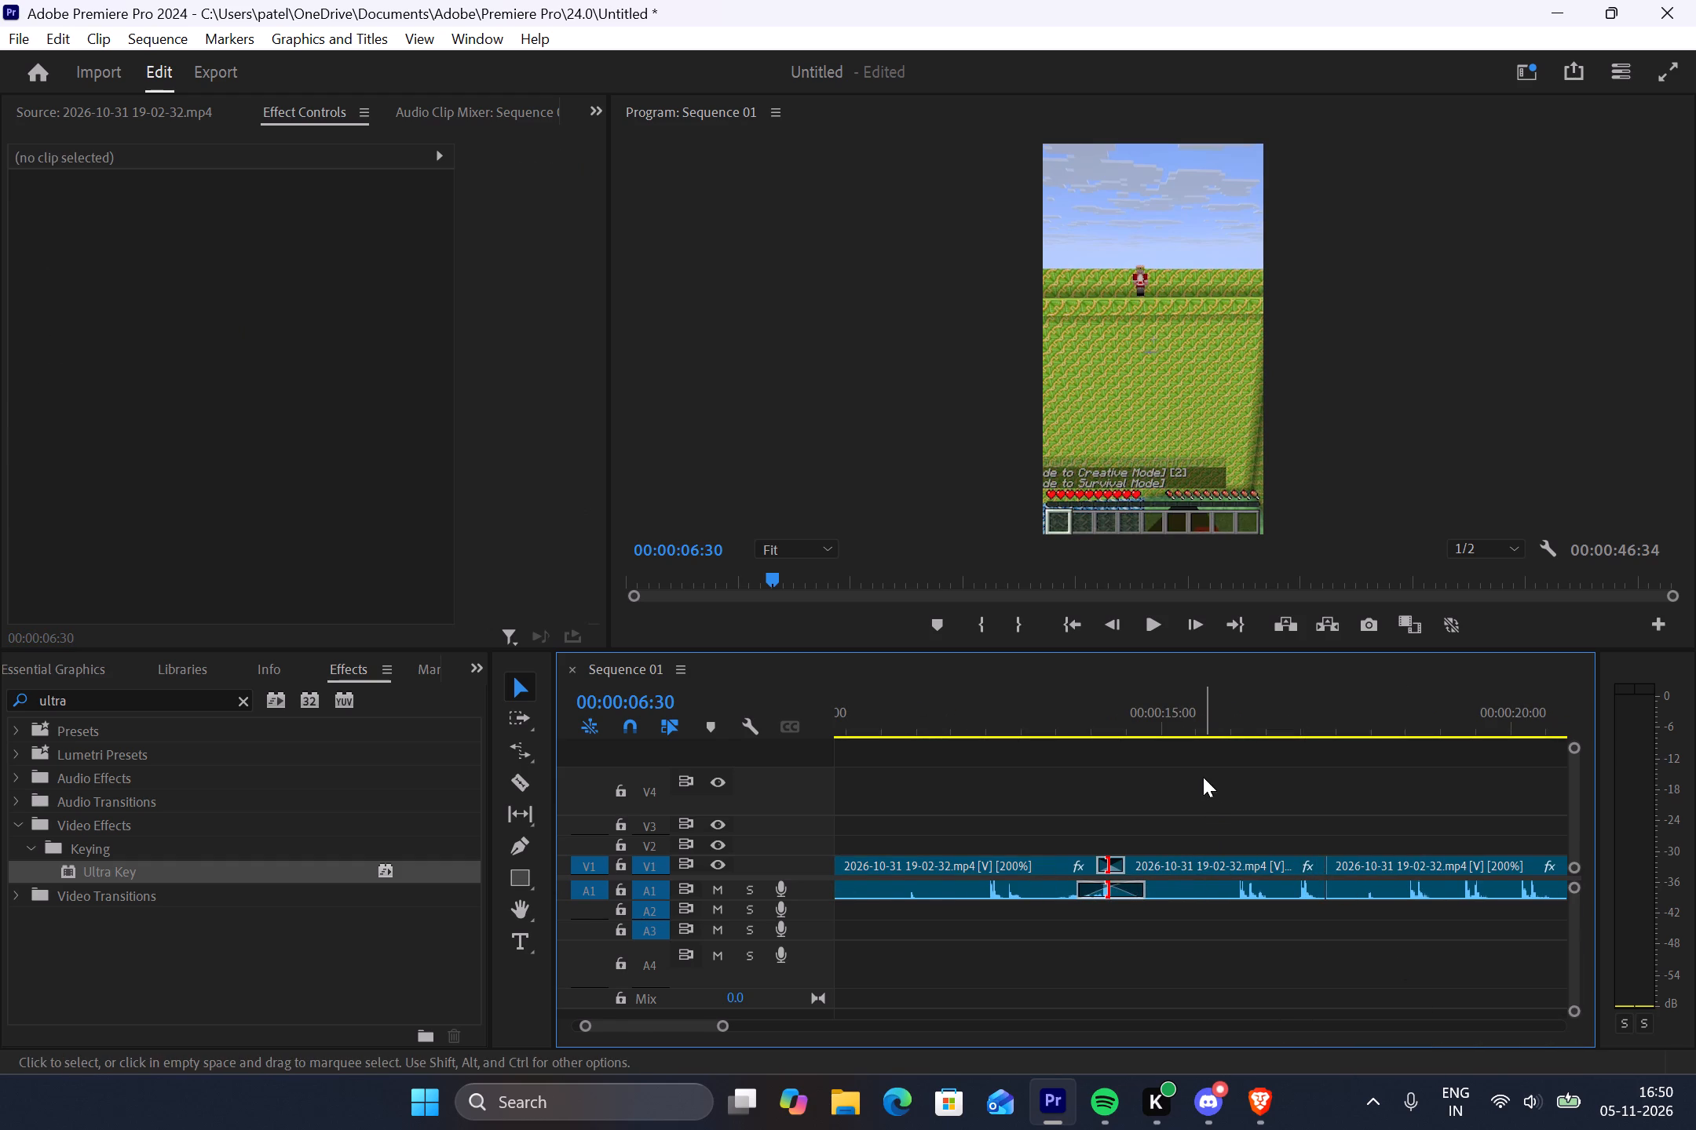
scroll(1202, 779, down, 3)
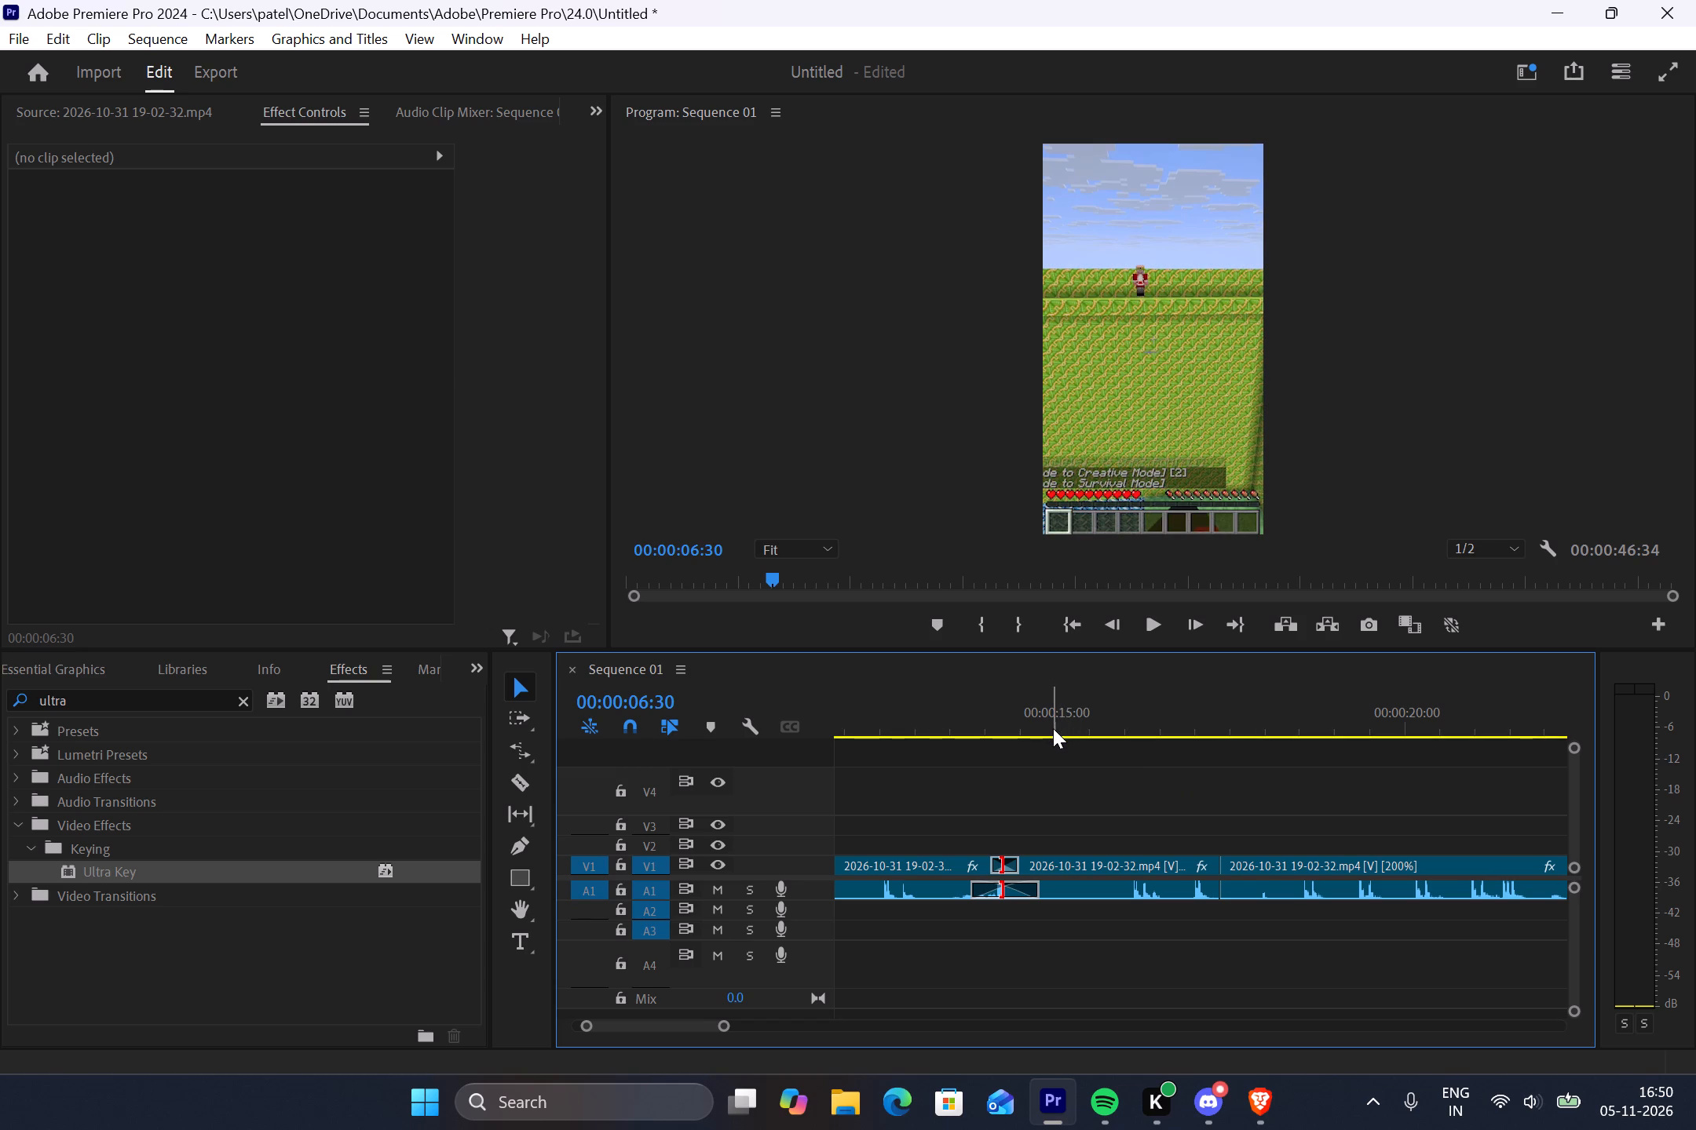
drag(1053, 730, 1085, 731)
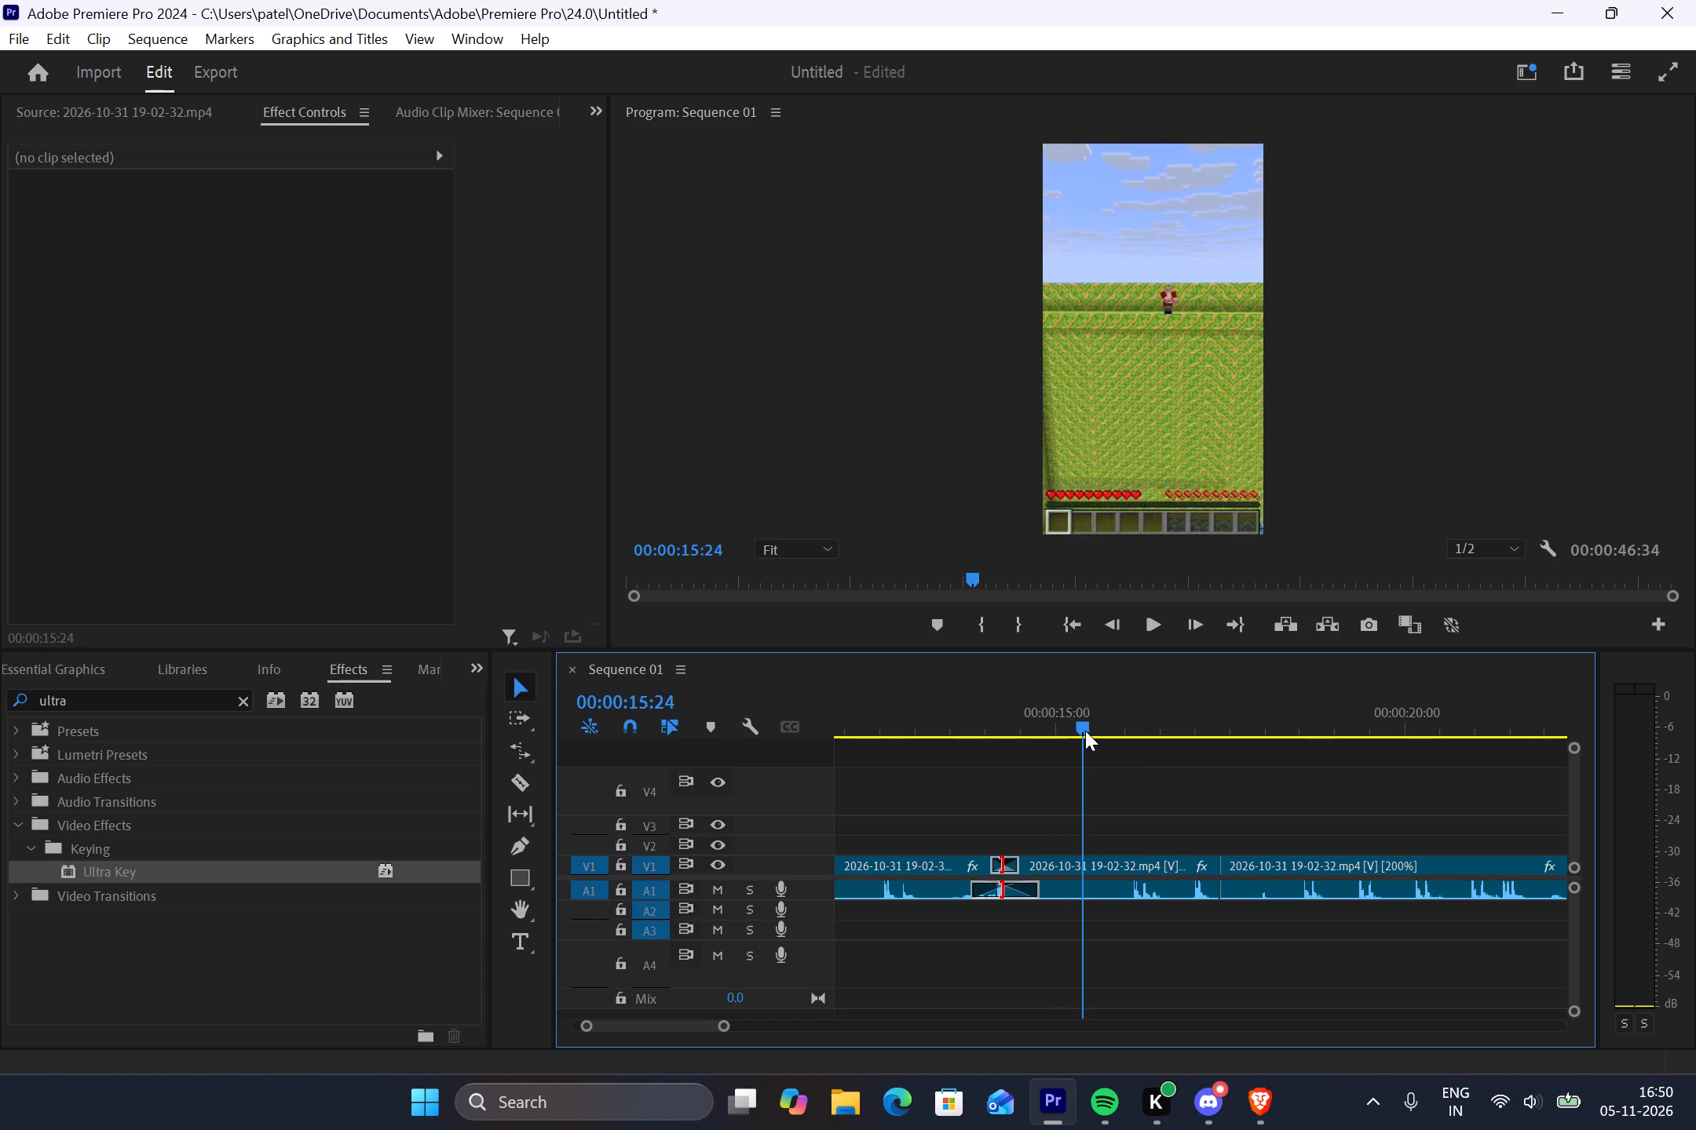
drag(1085, 731, 1168, 729)
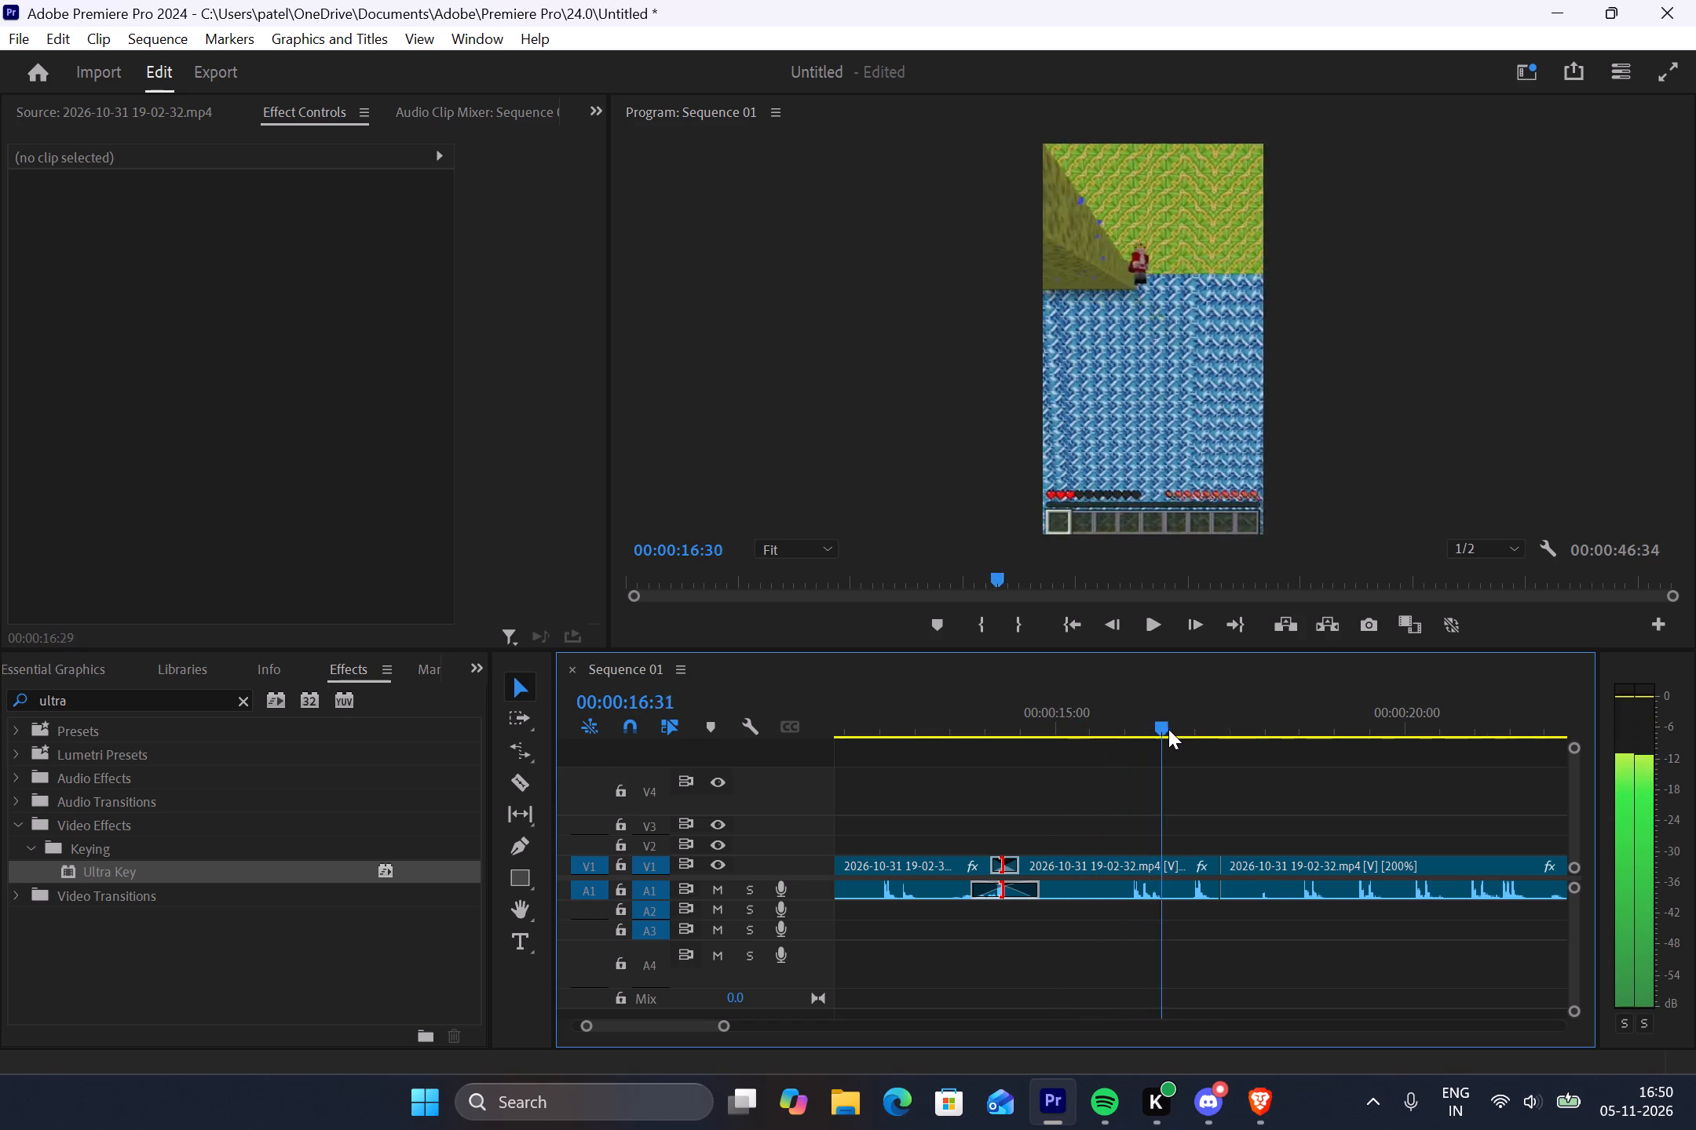
drag(1168, 729, 1217, 739)
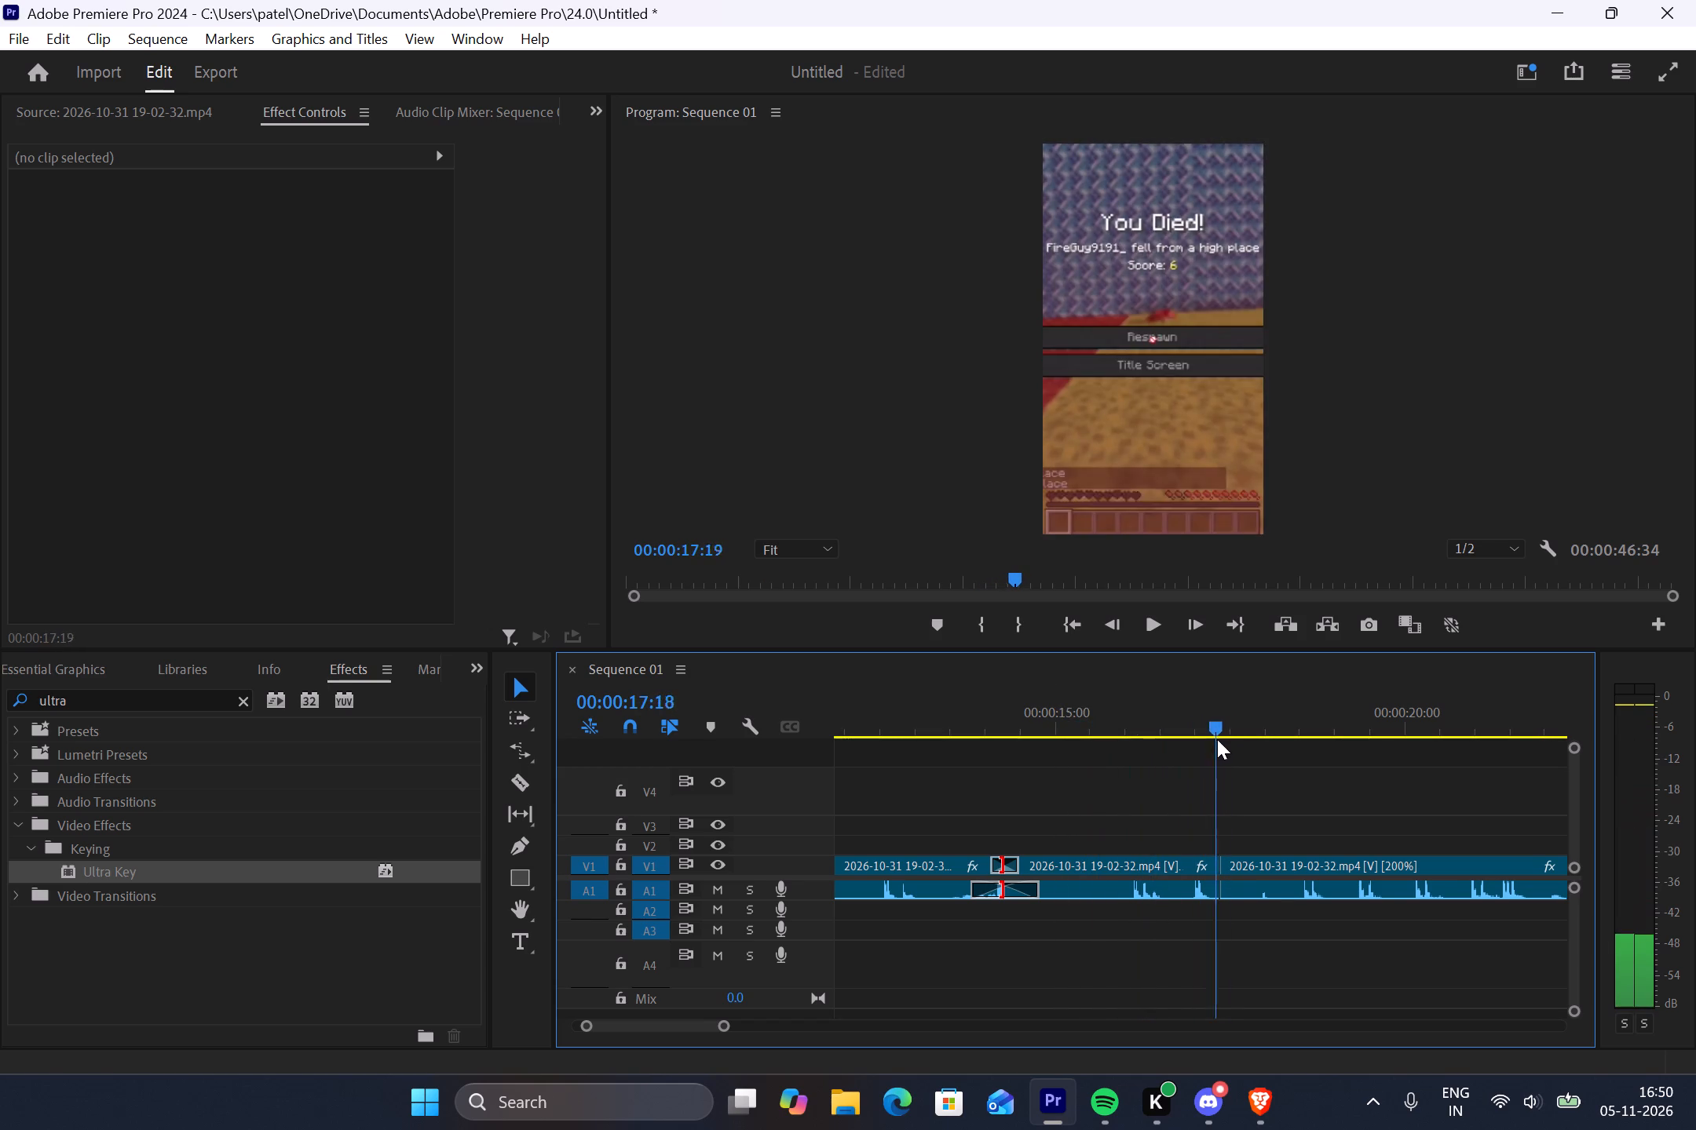
drag(1217, 739, 1200, 745)
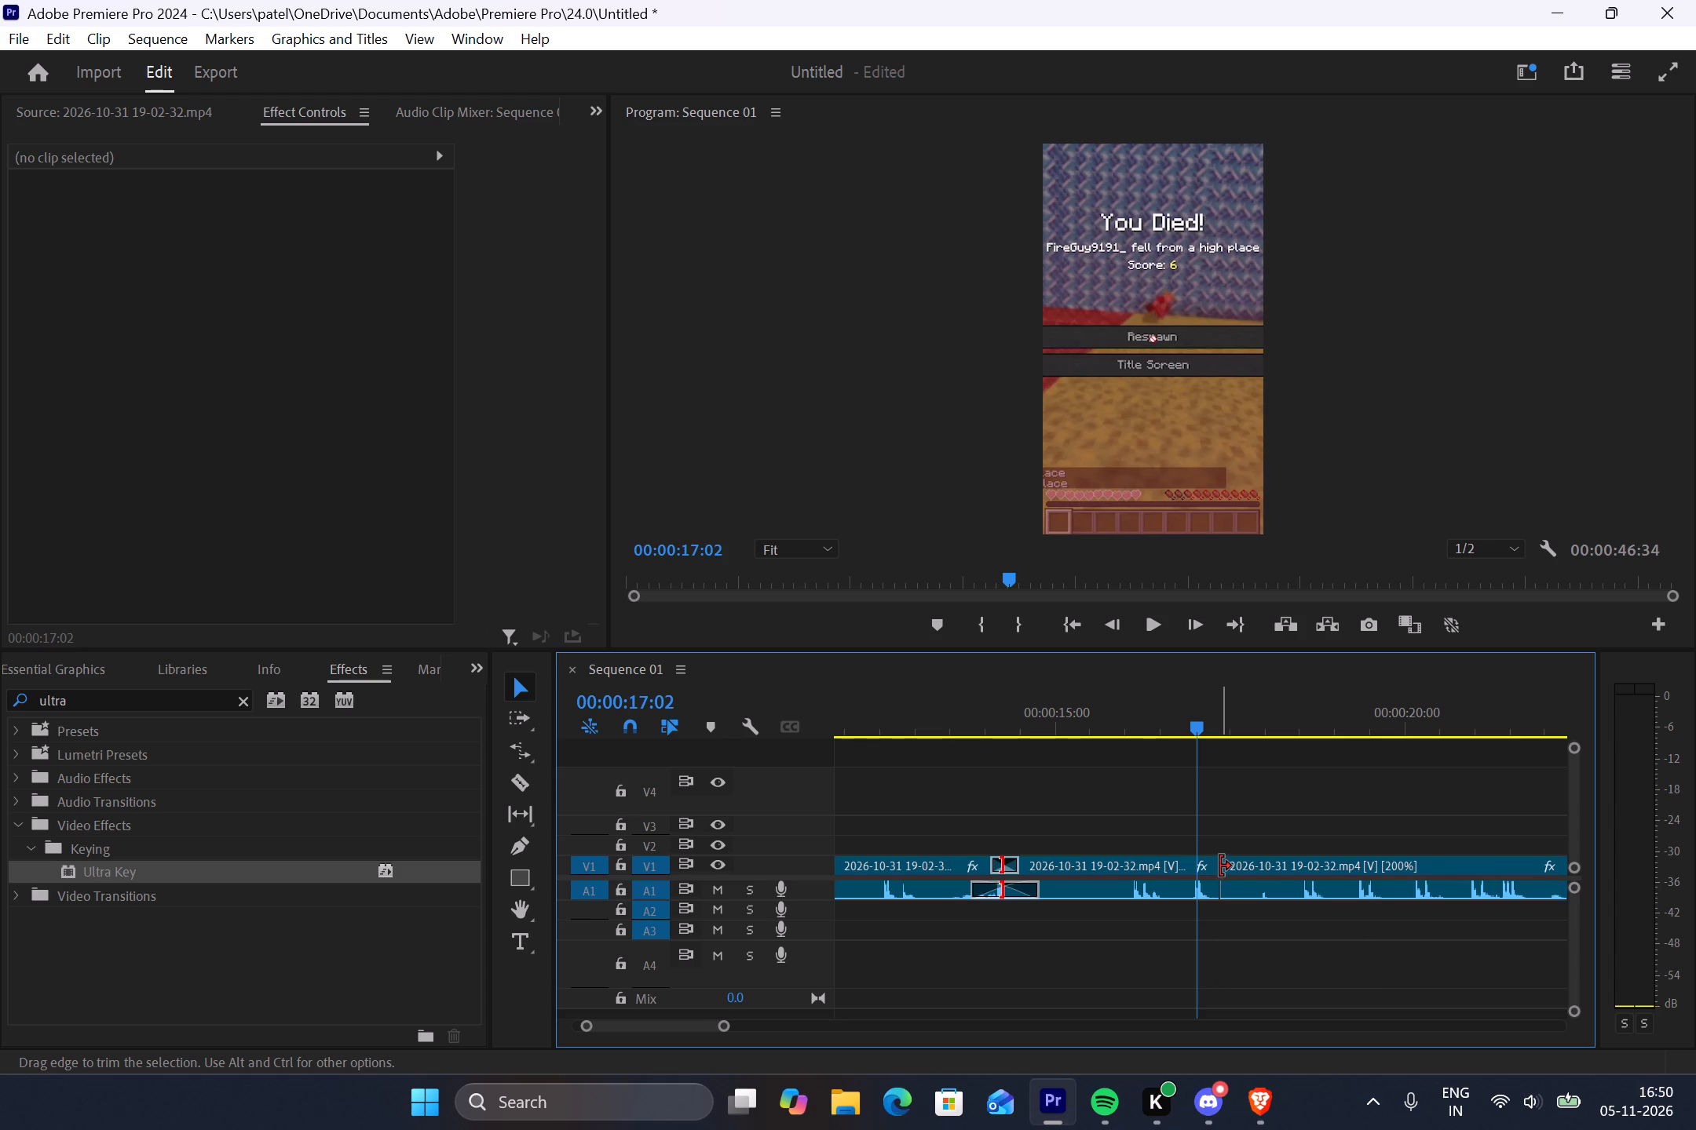
right_click(1220, 866)
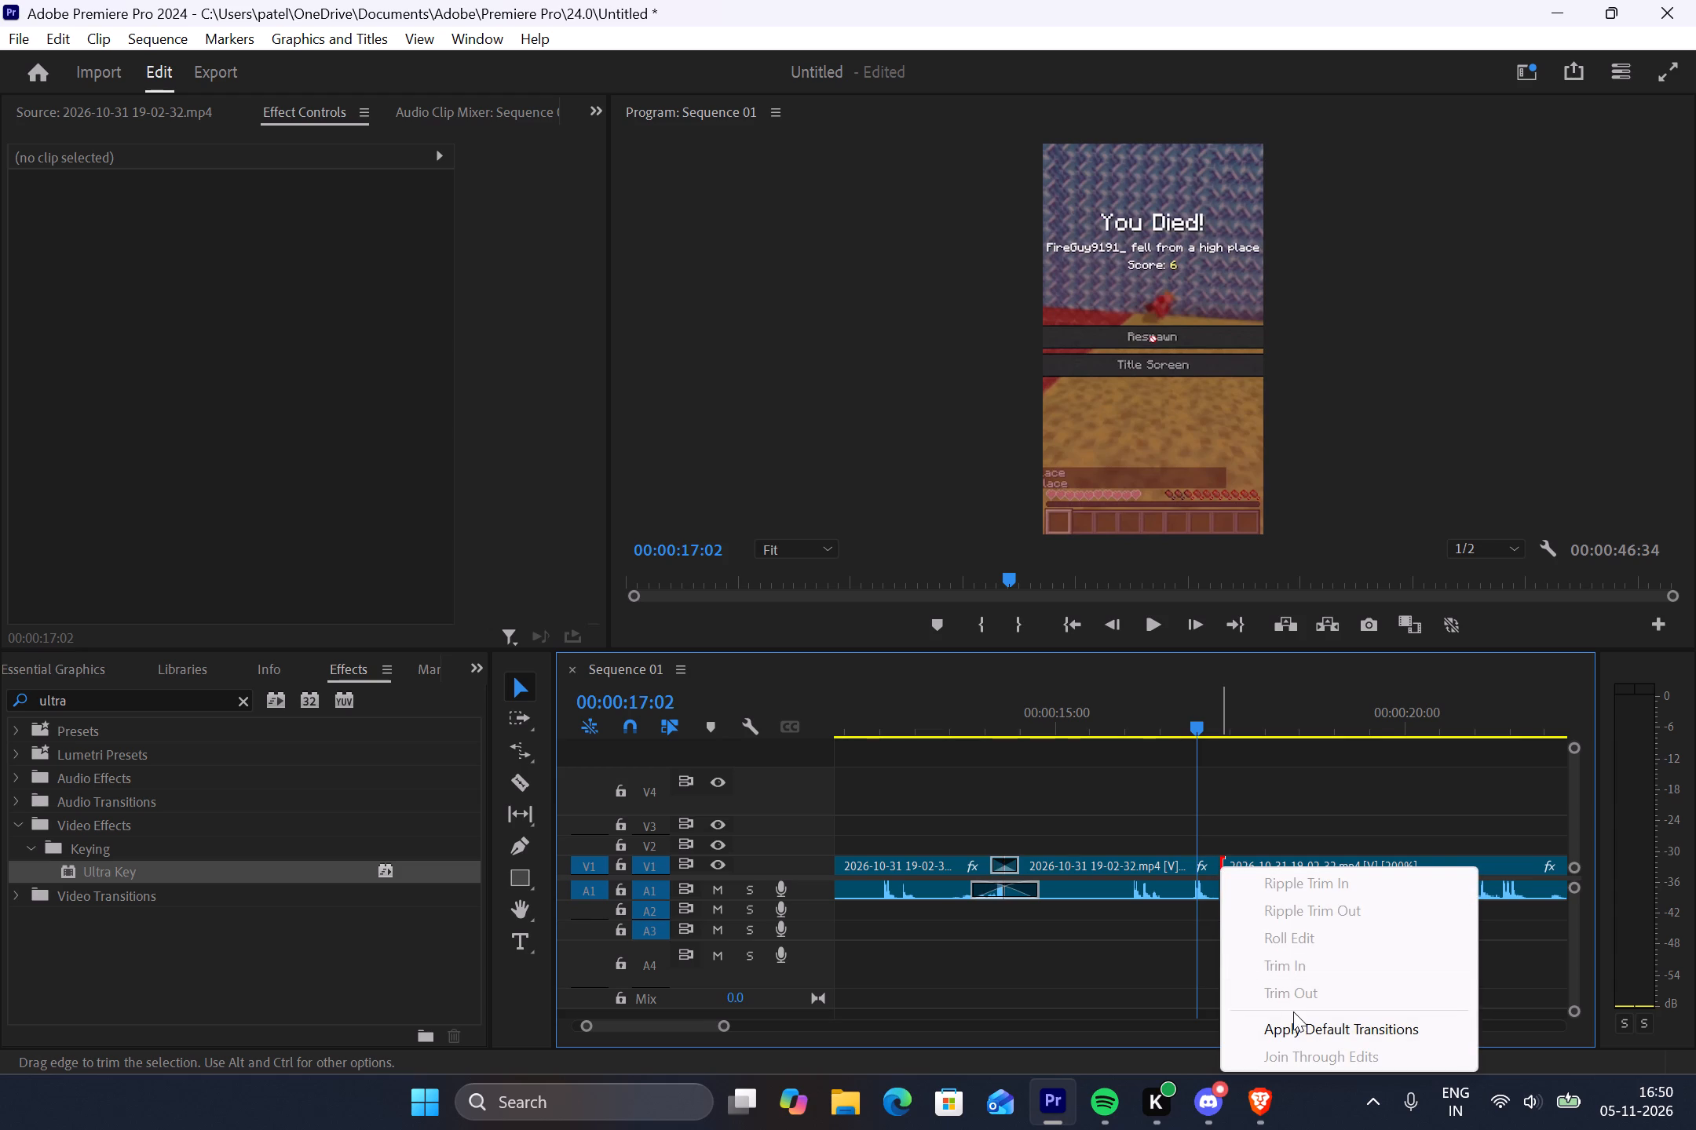
click(1299, 1025)
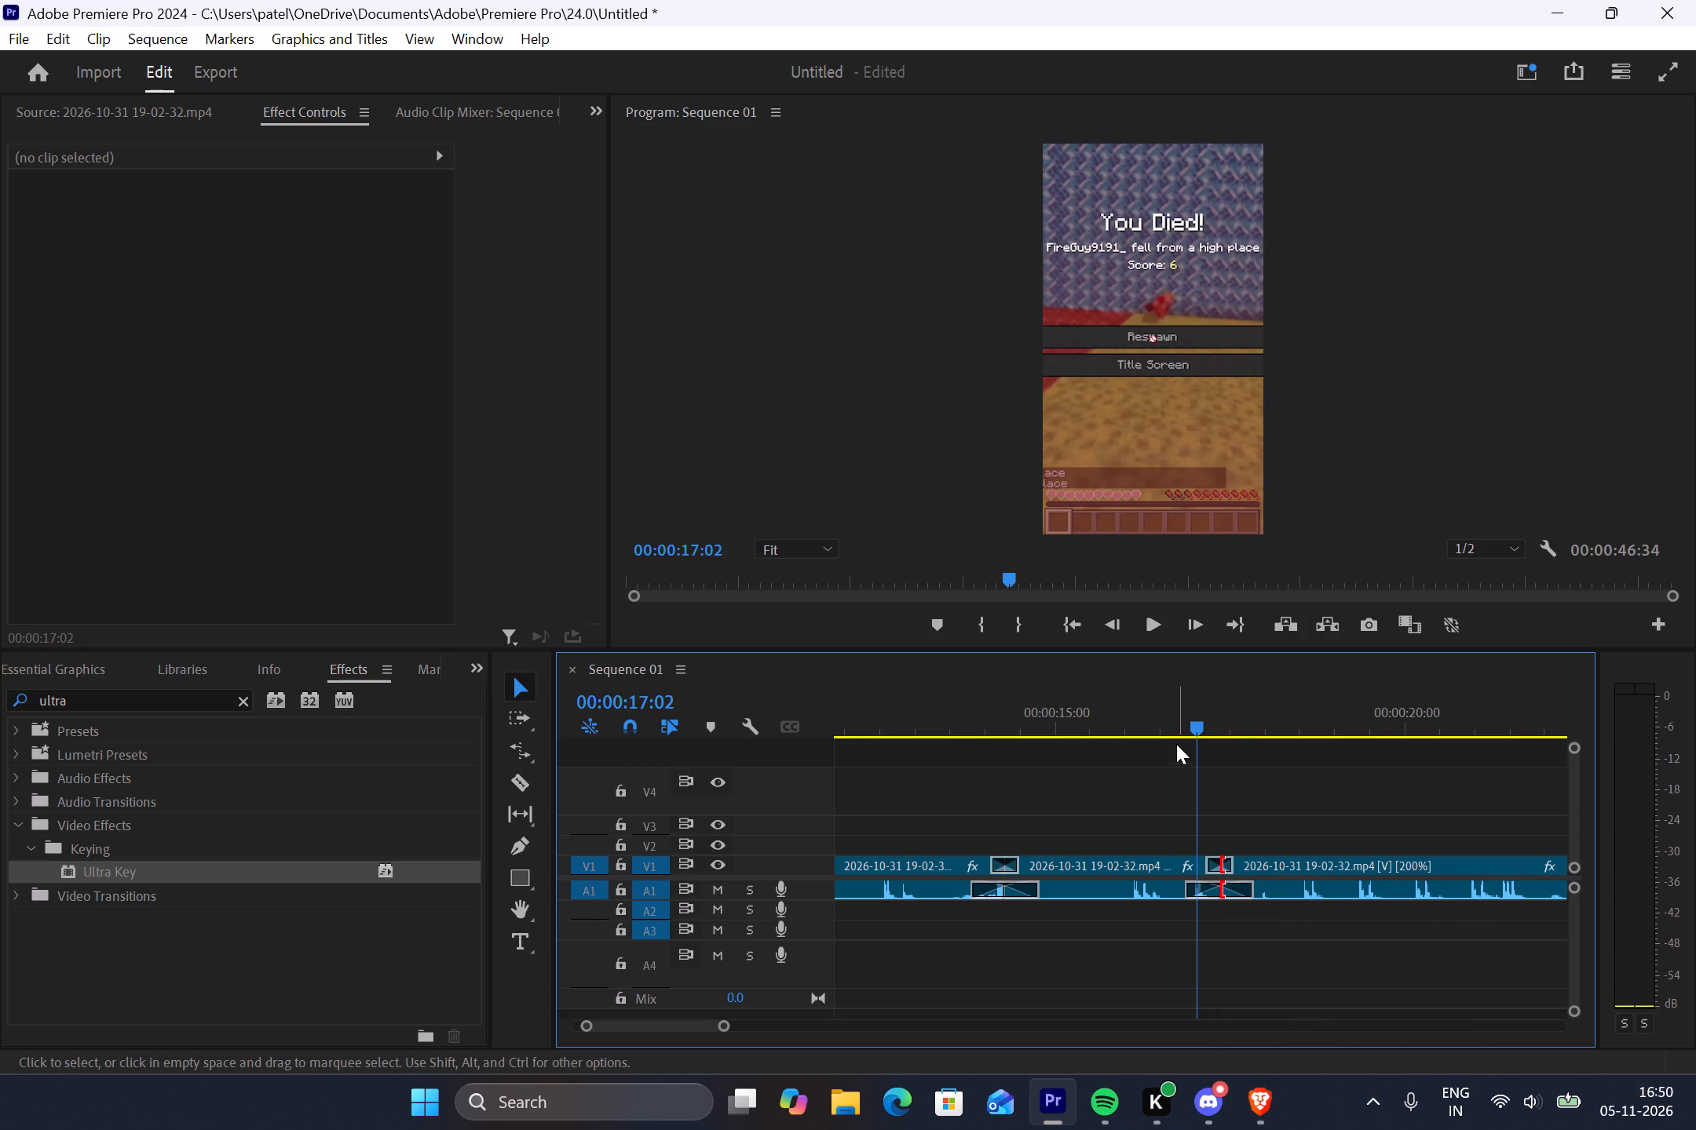
Check the footage up to the next cut, near 00:00:22, and apply the default transitions there on V1 and A1.
drag(1194, 728, 1260, 762)
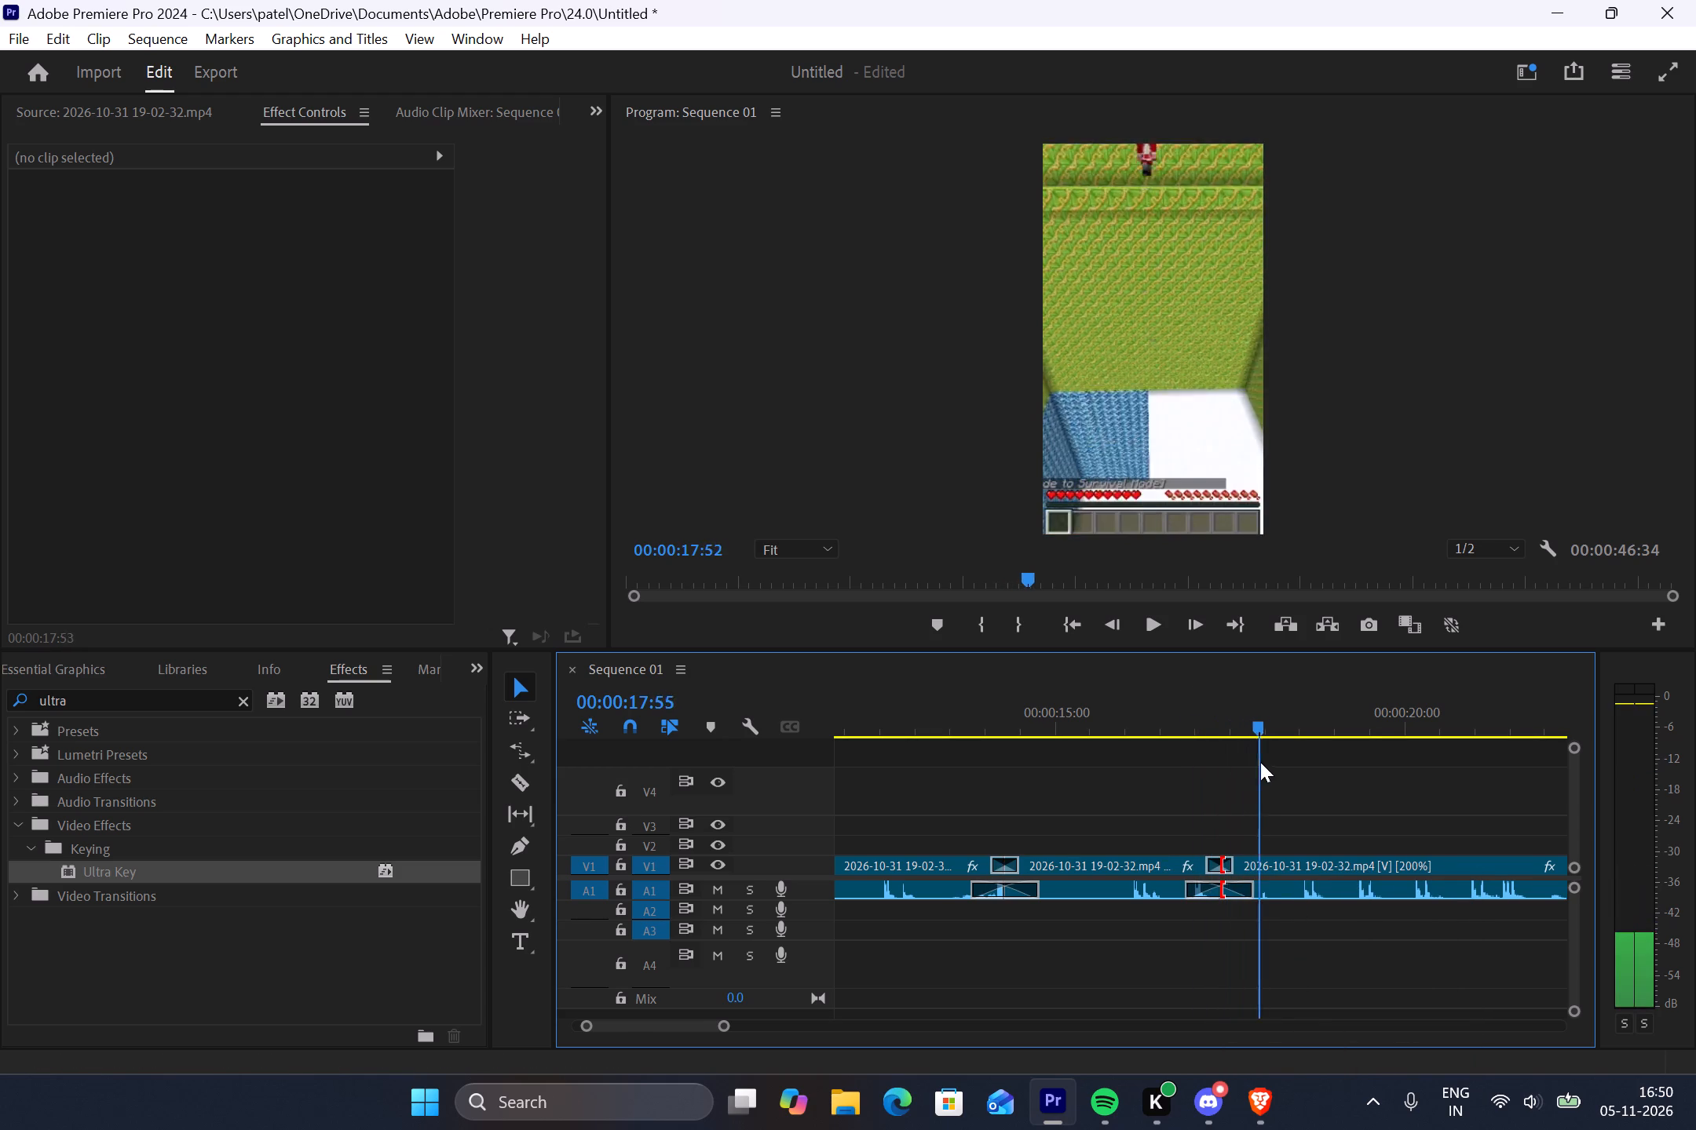
drag(1260, 762, 1266, 763)
scroll(1314, 889, down, 8)
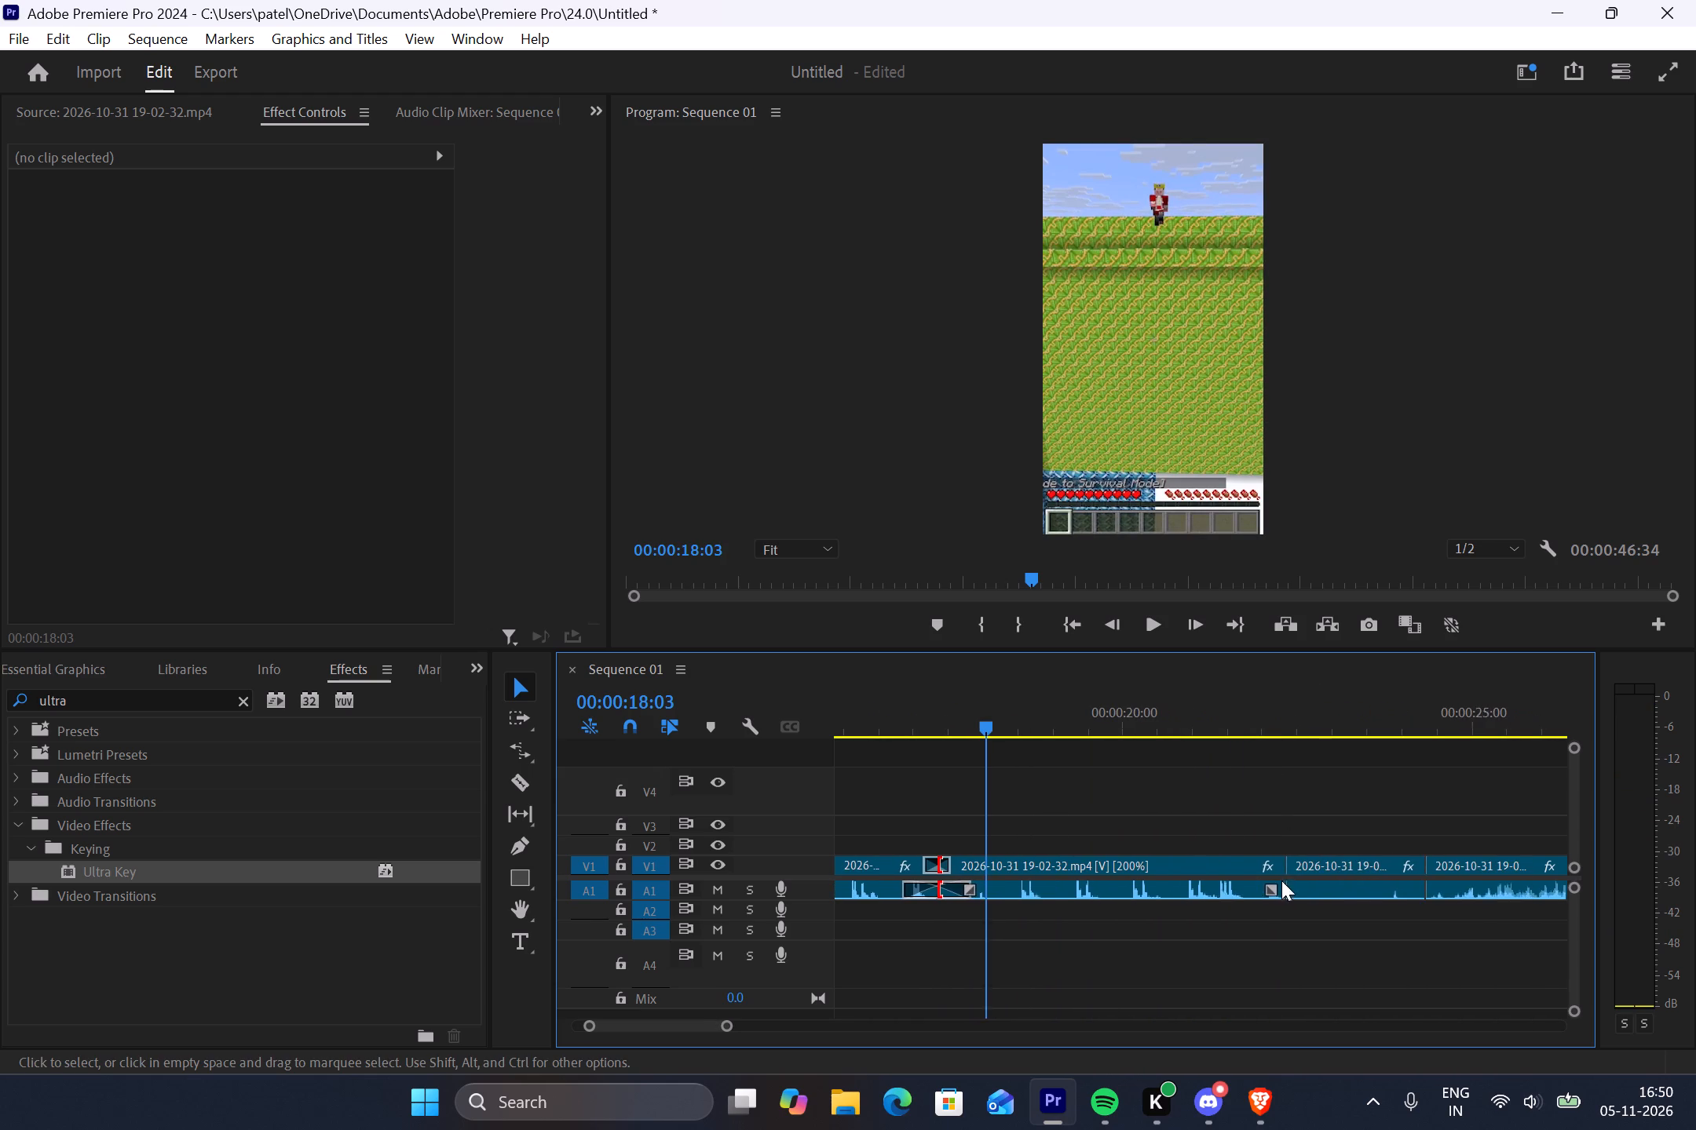
scroll(1281, 880, down, 1)
drag(950, 723, 1127, 736)
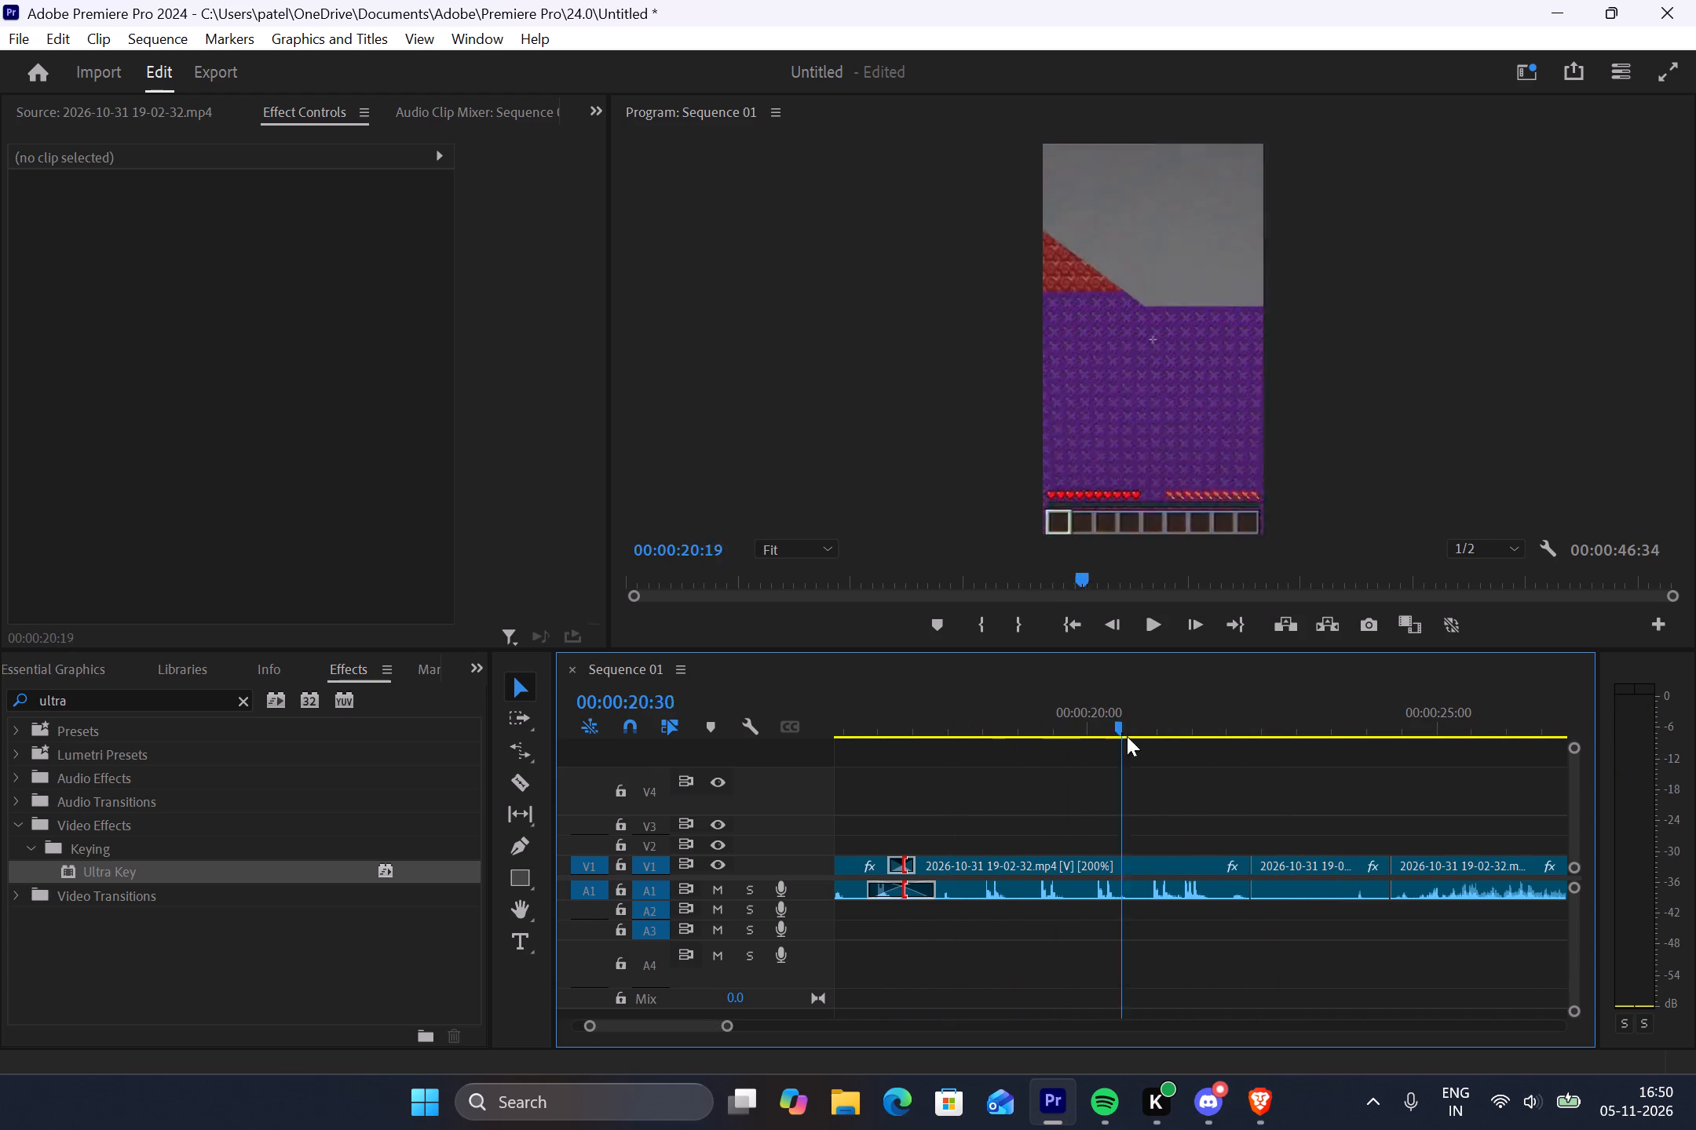
drag(1127, 736, 1232, 748)
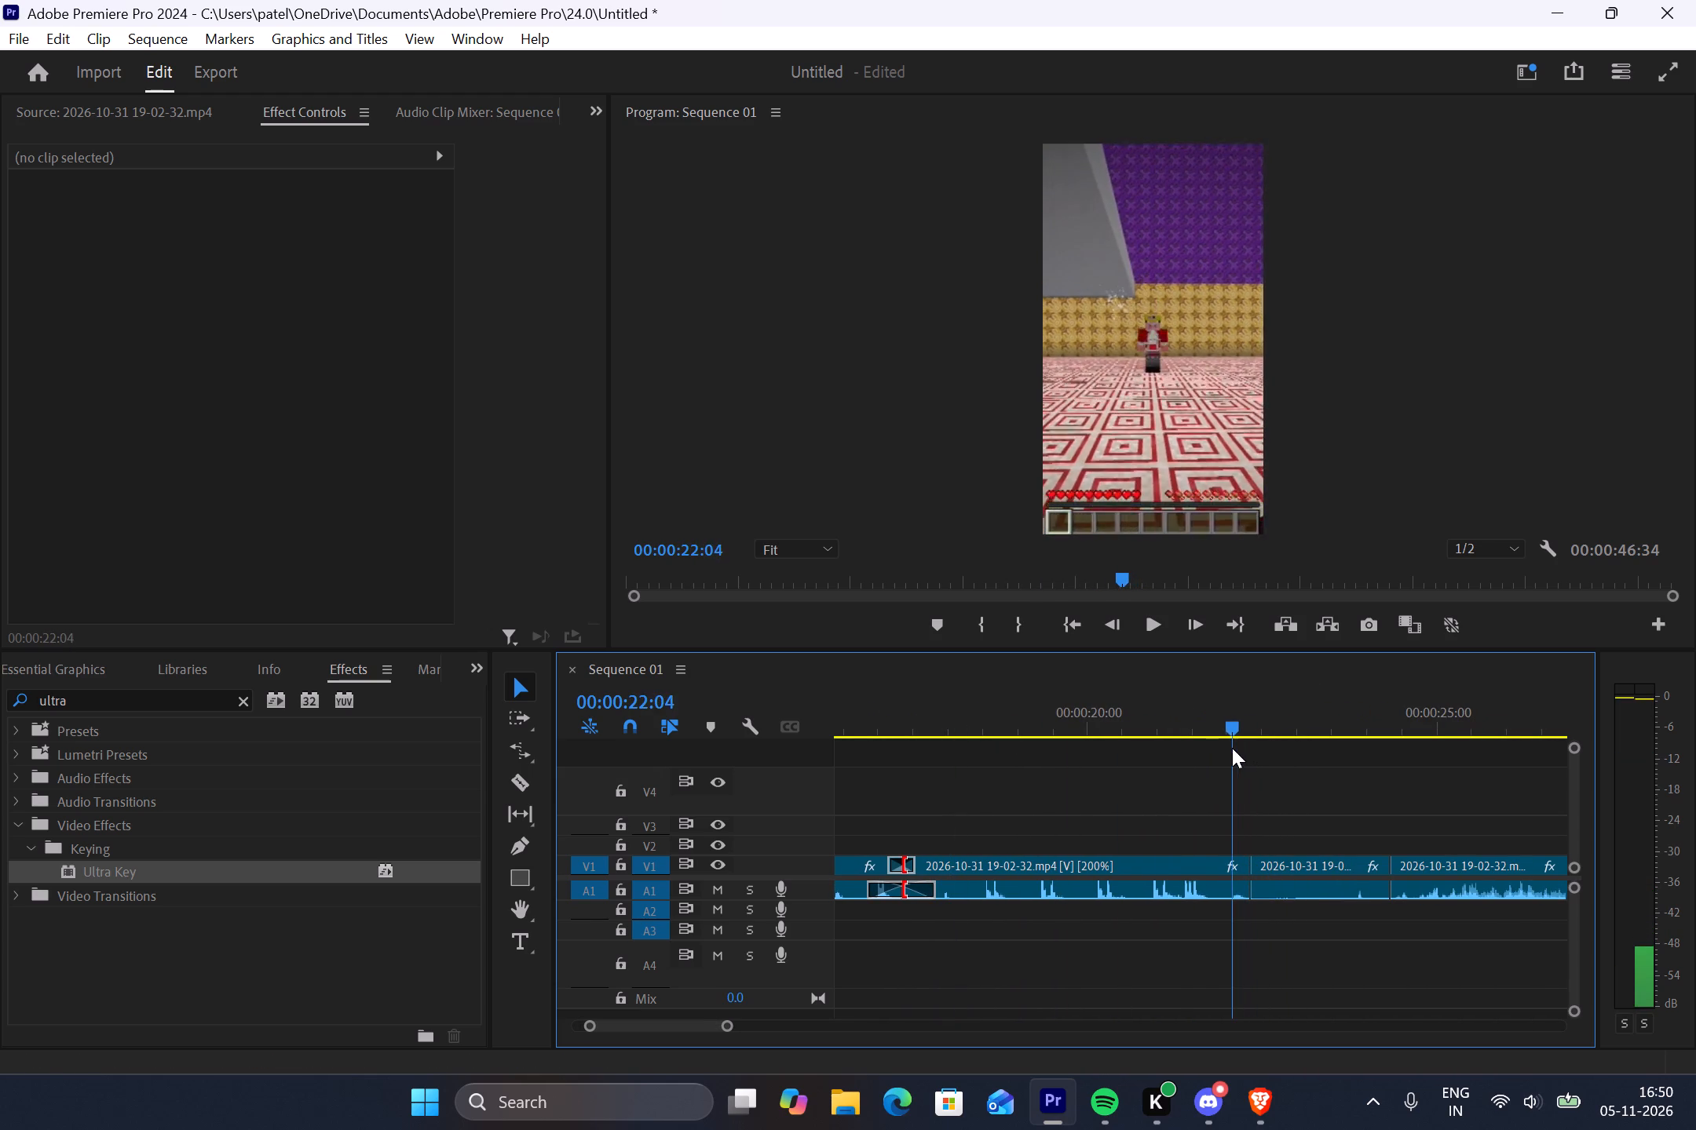
drag(1232, 748, 1253, 745)
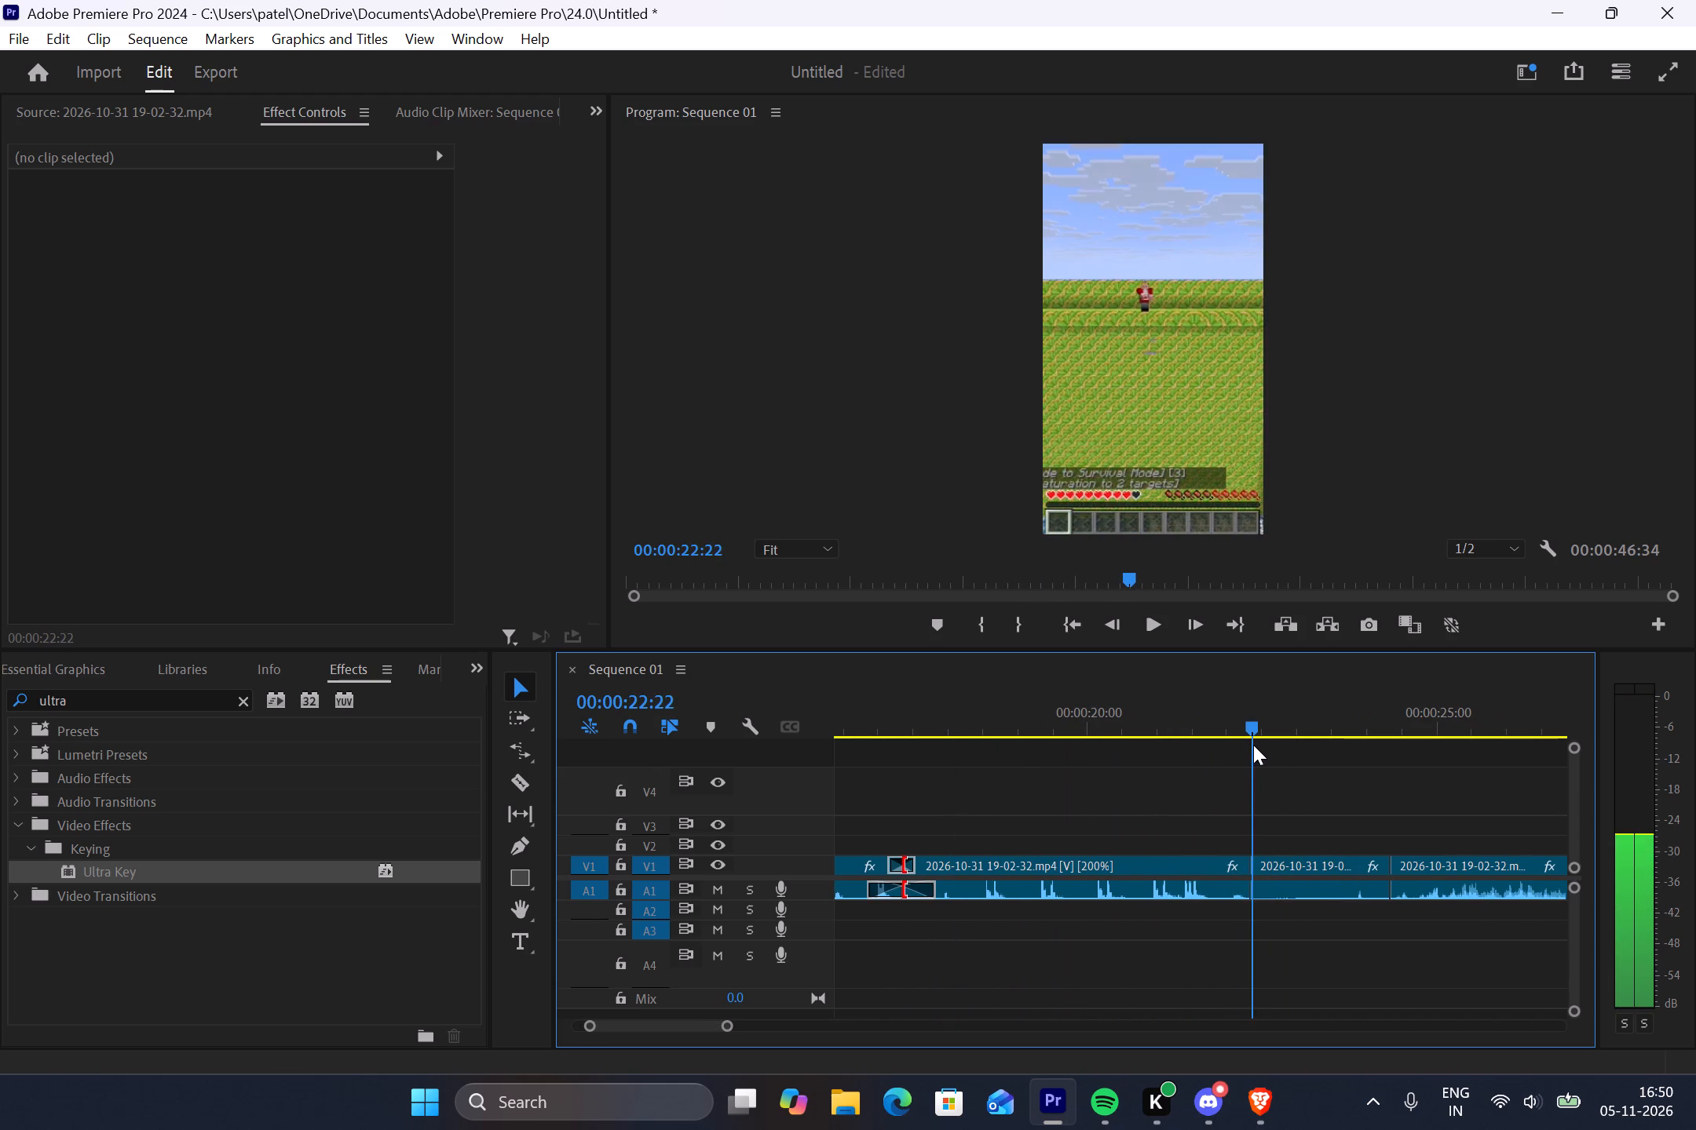
drag(1253, 745, 1233, 743)
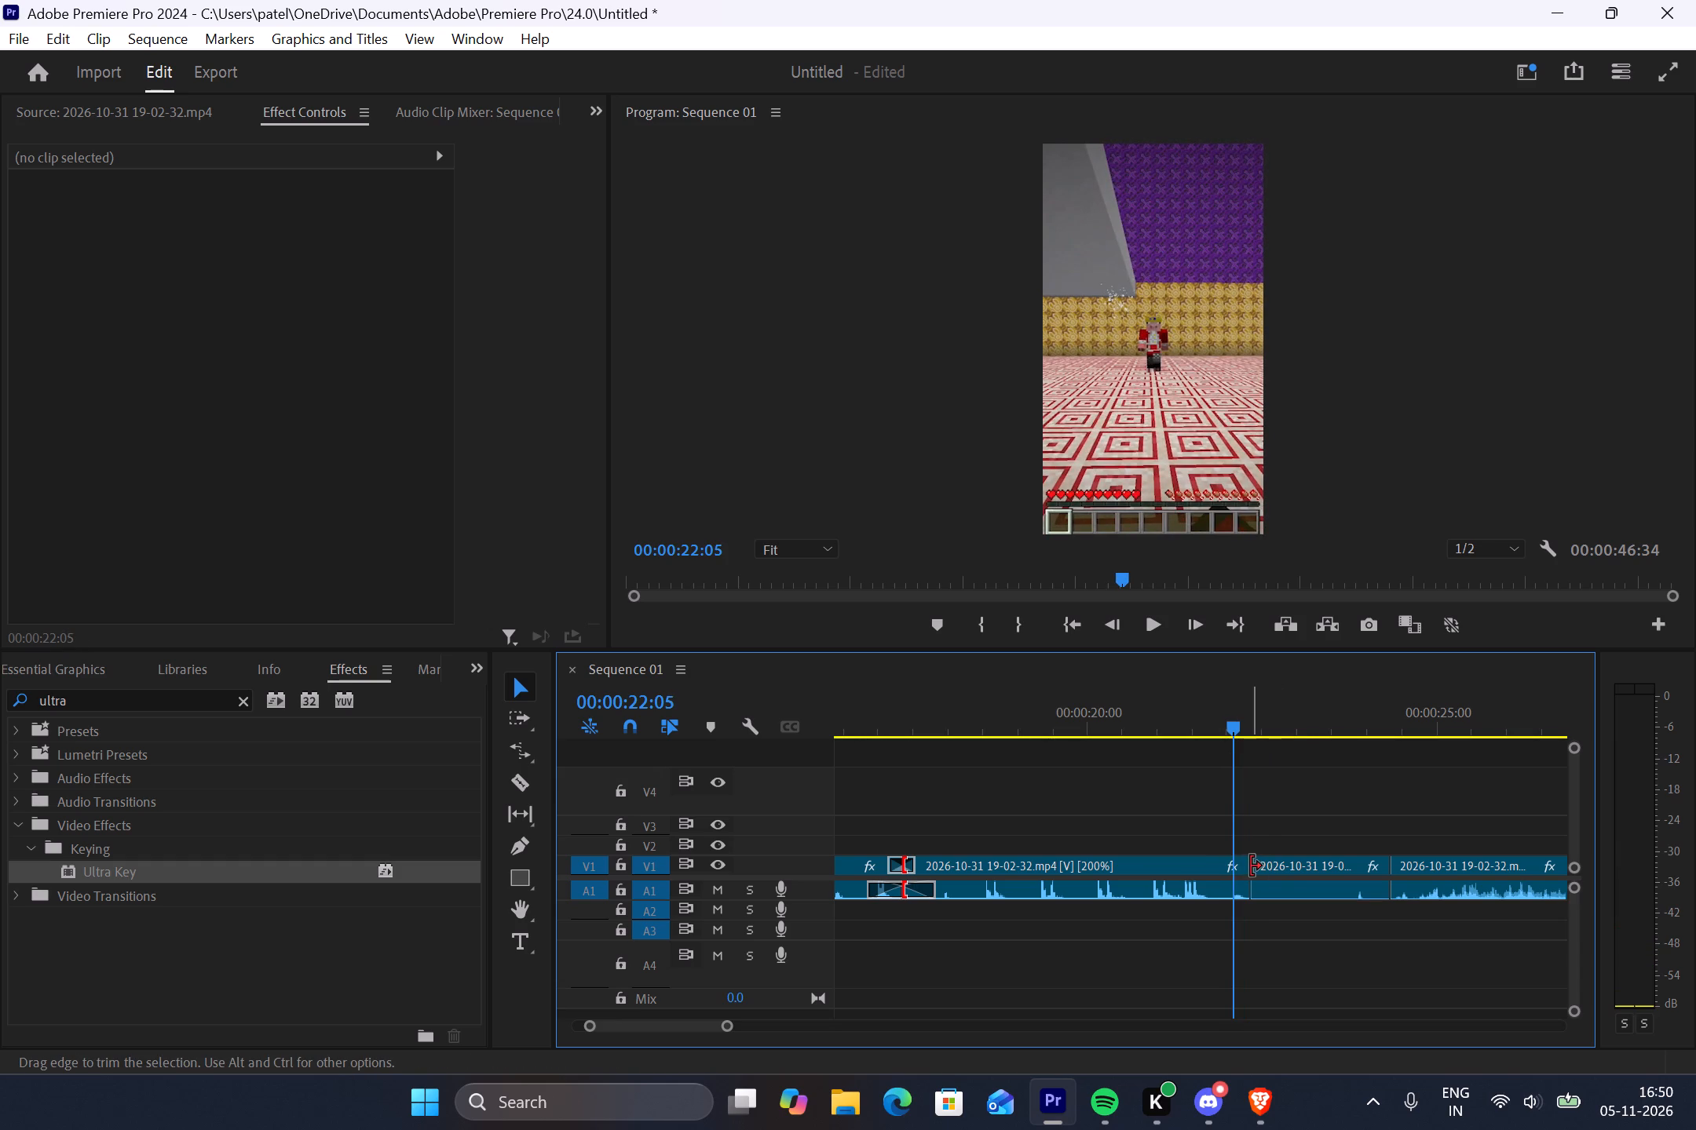
right_click(1251, 866)
click(1314, 1022)
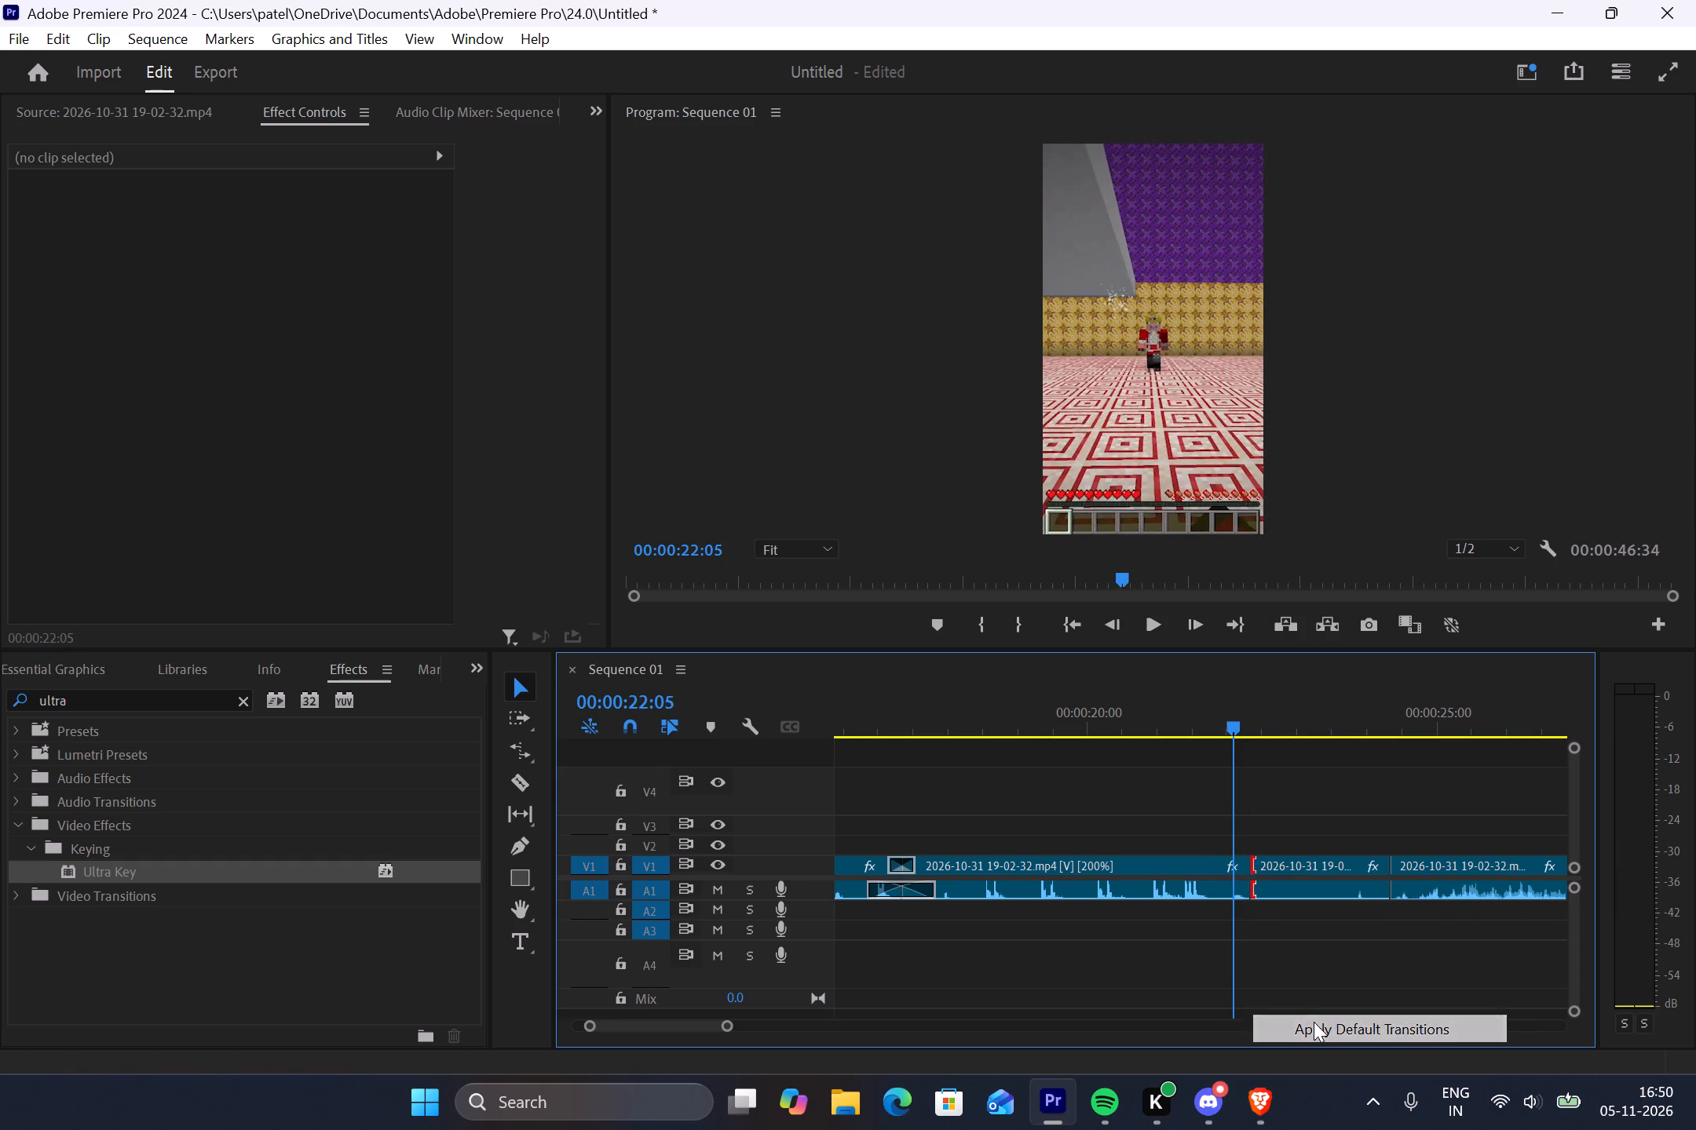
Scrub on through the 300% speed clip to the cut near 00:00:36, and apply the default transitions there on V1 and A1.
drag(1232, 722, 1298, 751)
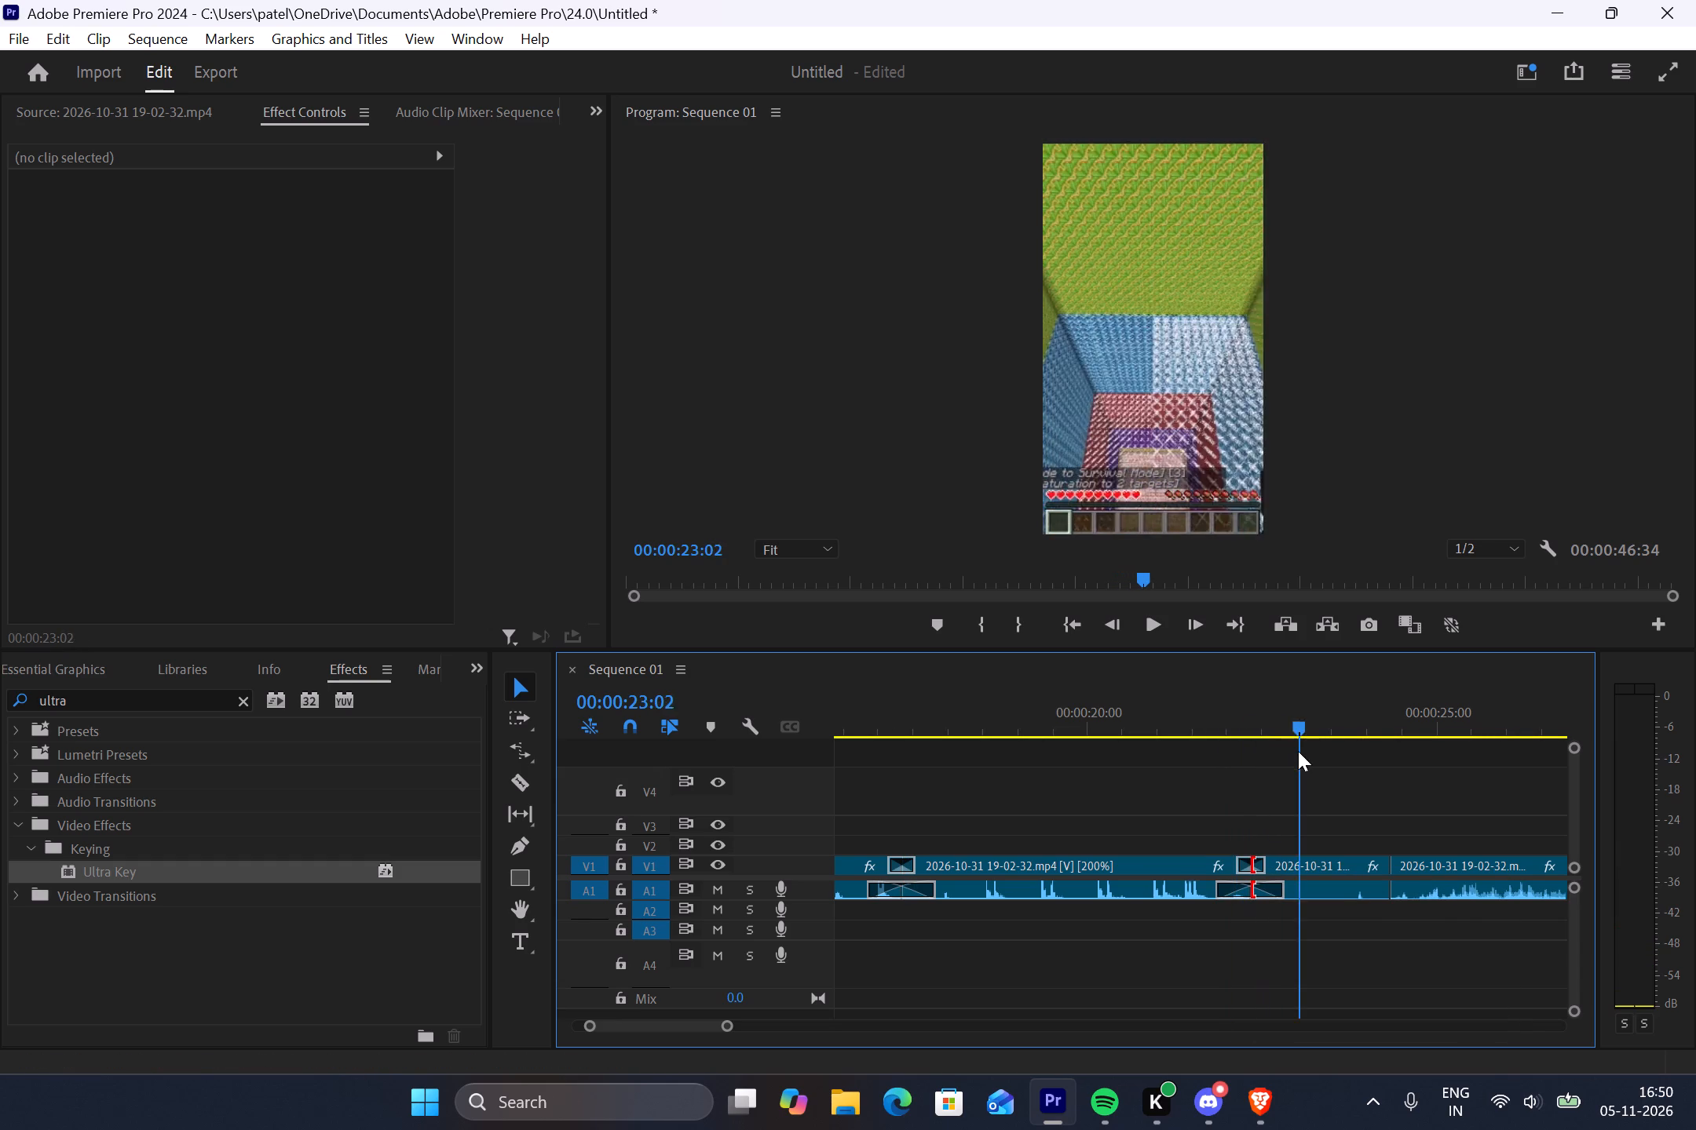
drag(1298, 751, 1322, 759)
scroll(1318, 764, down, 6)
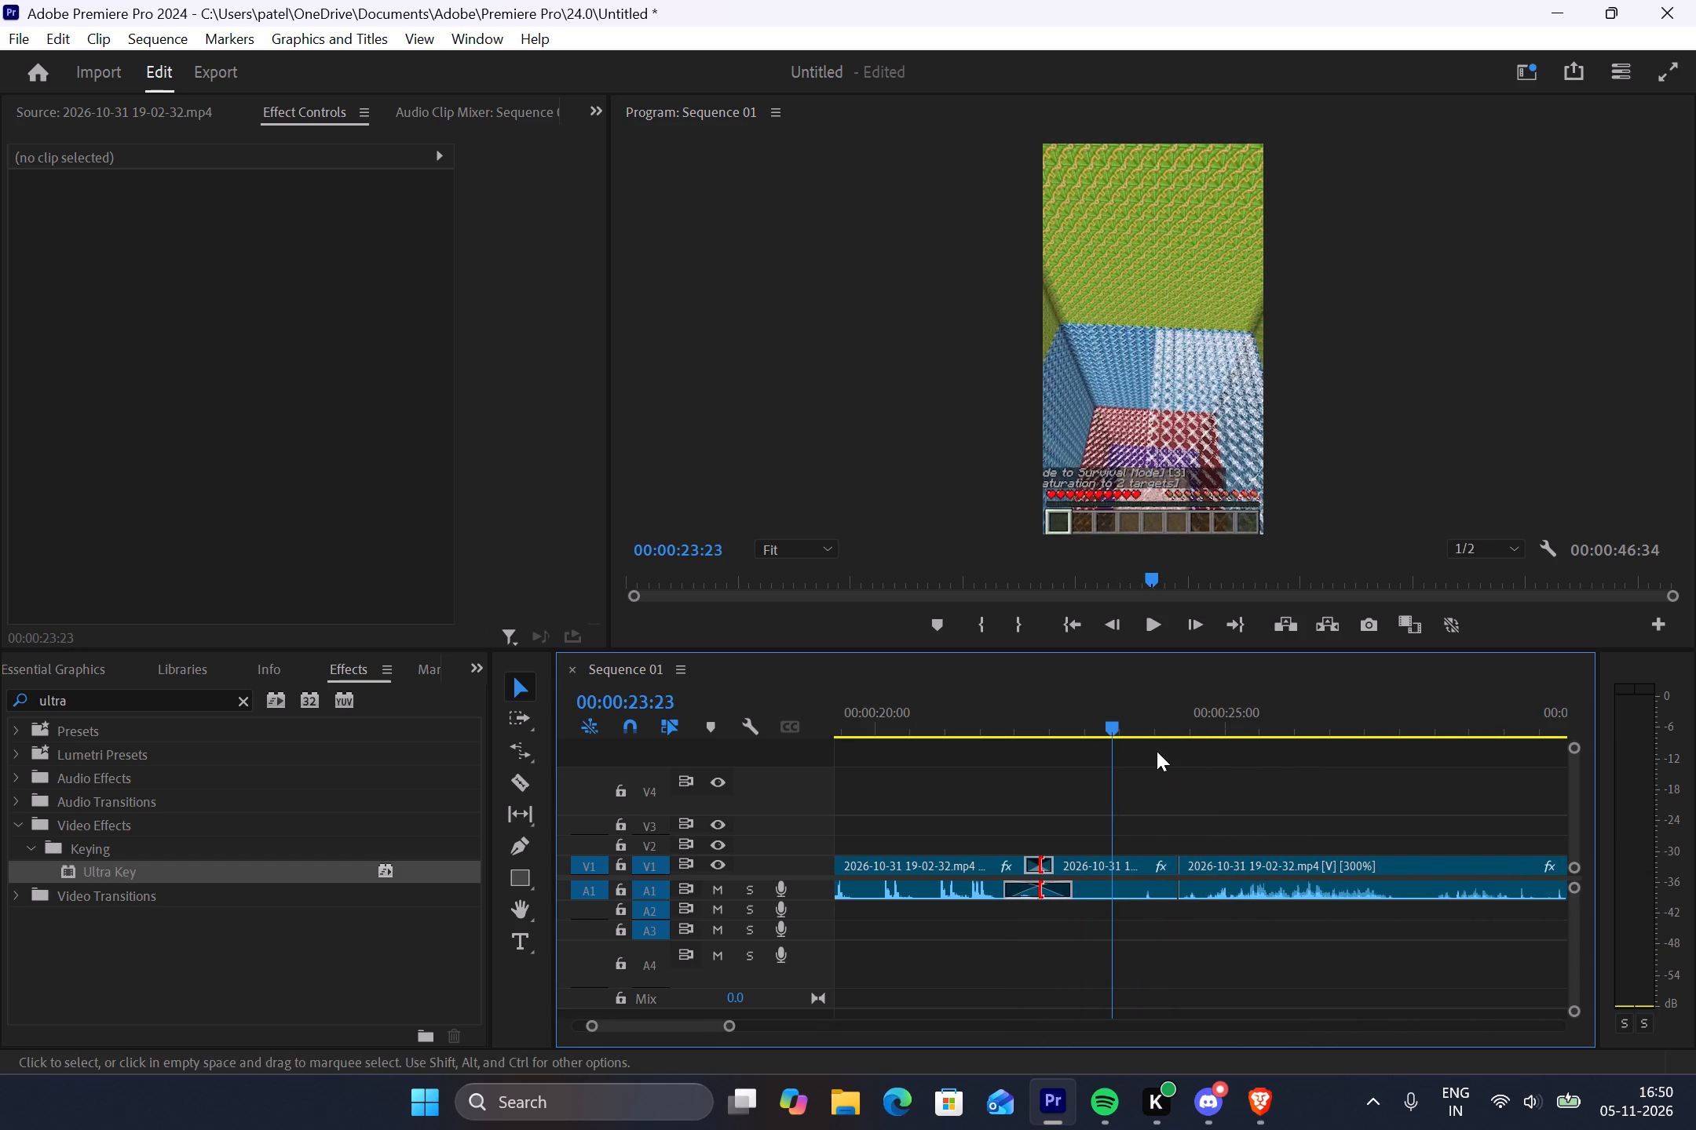
drag(1109, 722, 1136, 726)
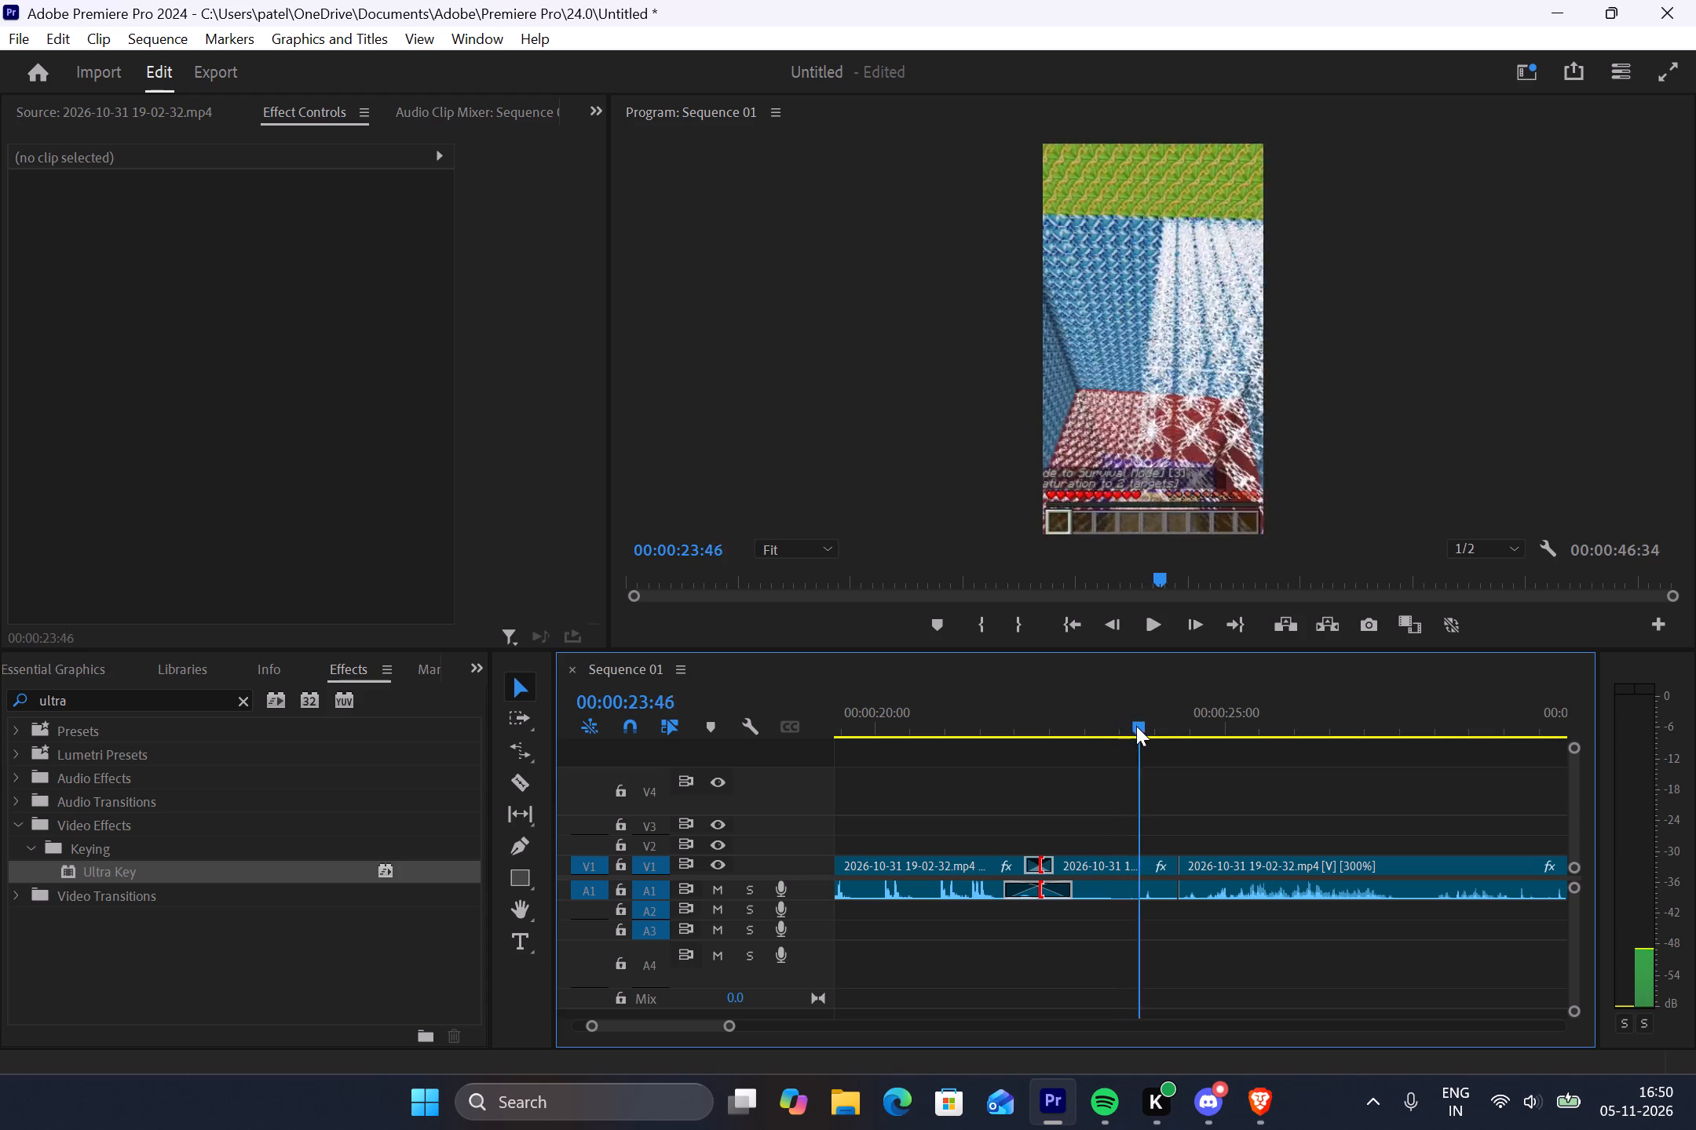
drag(1136, 726, 1212, 741)
scroll(1224, 764, down, 2)
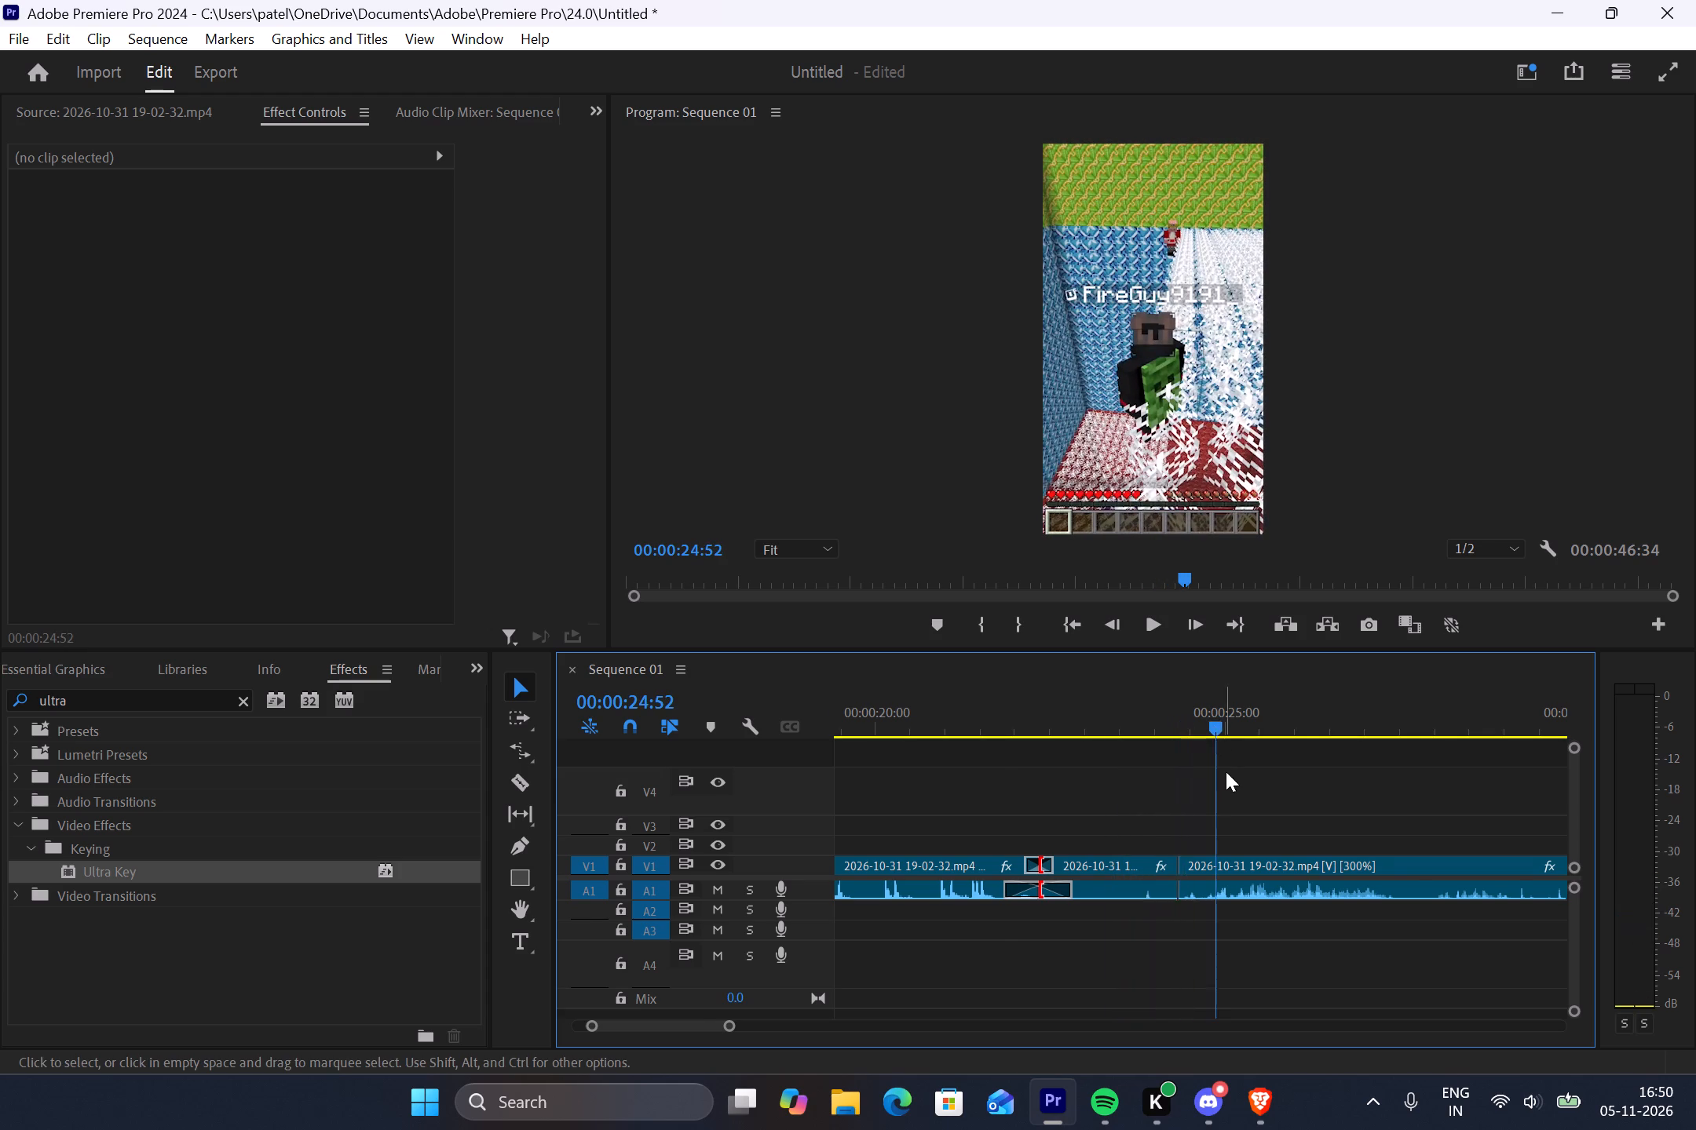
scroll(1226, 771, down, 15)
drag(1177, 725, 1262, 735)
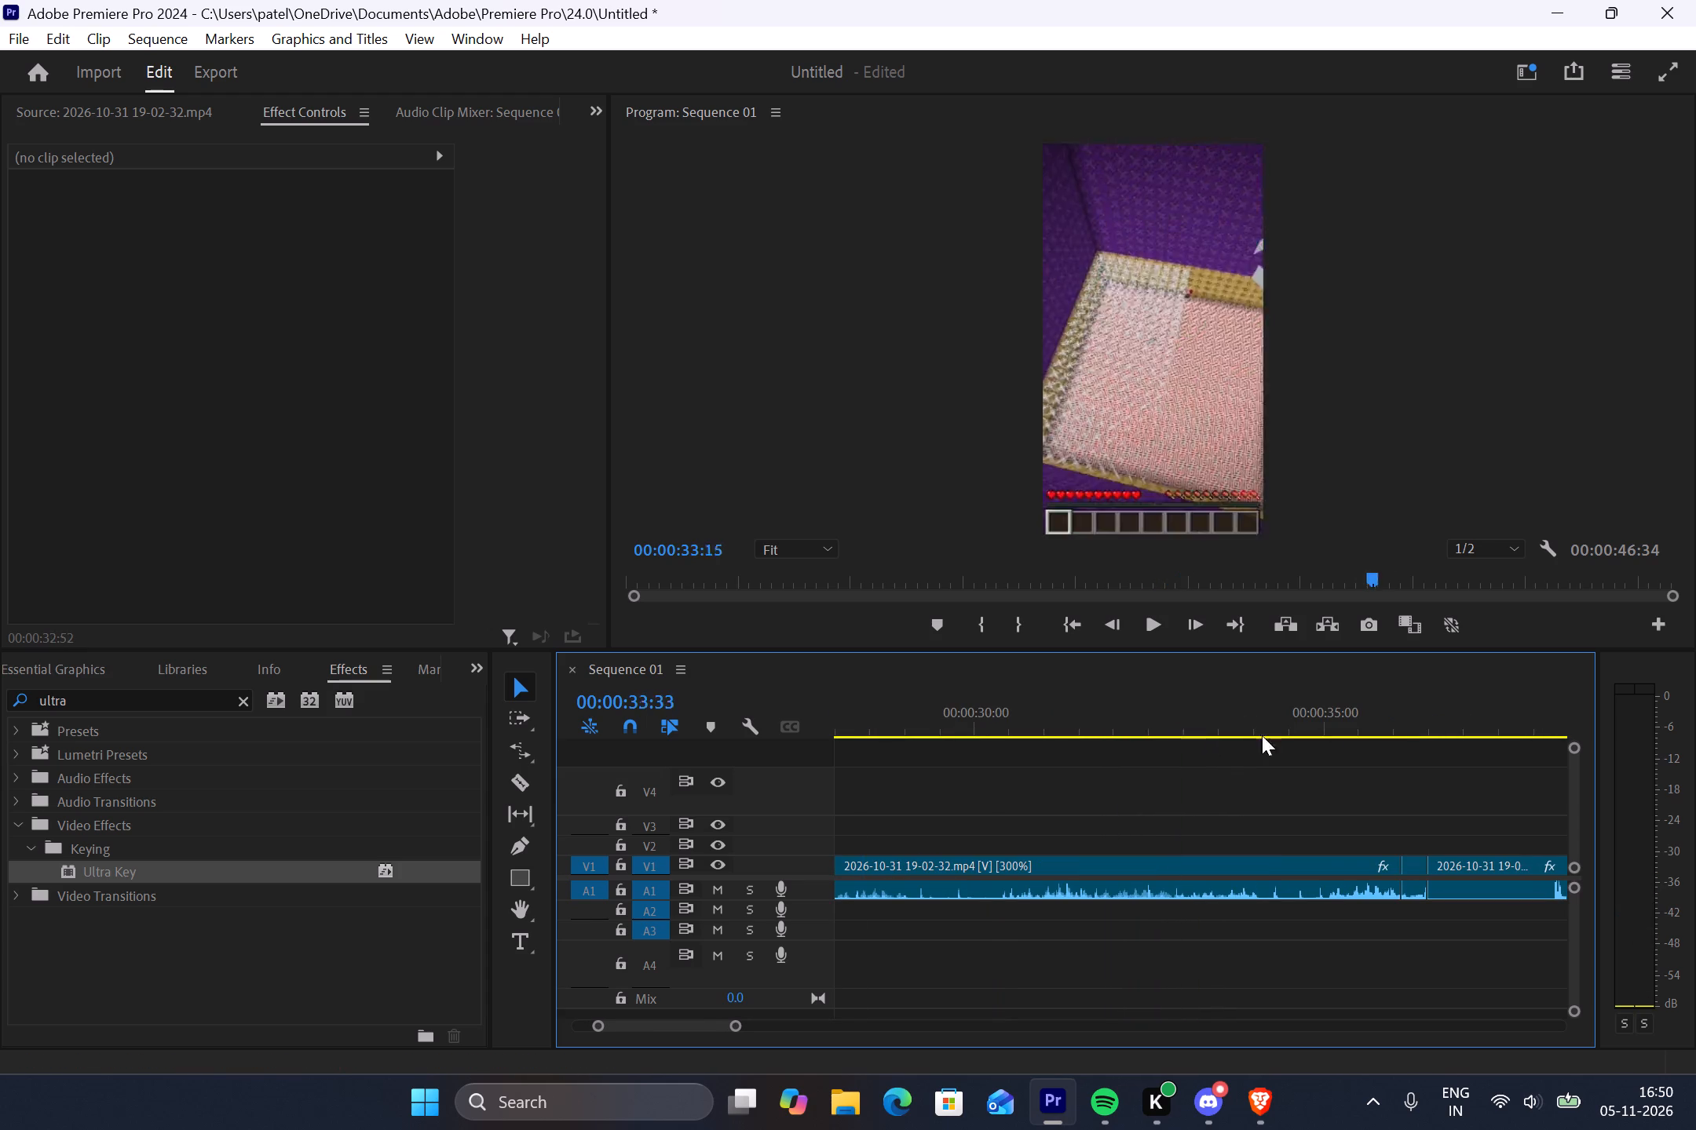
drag(1262, 735, 1424, 731)
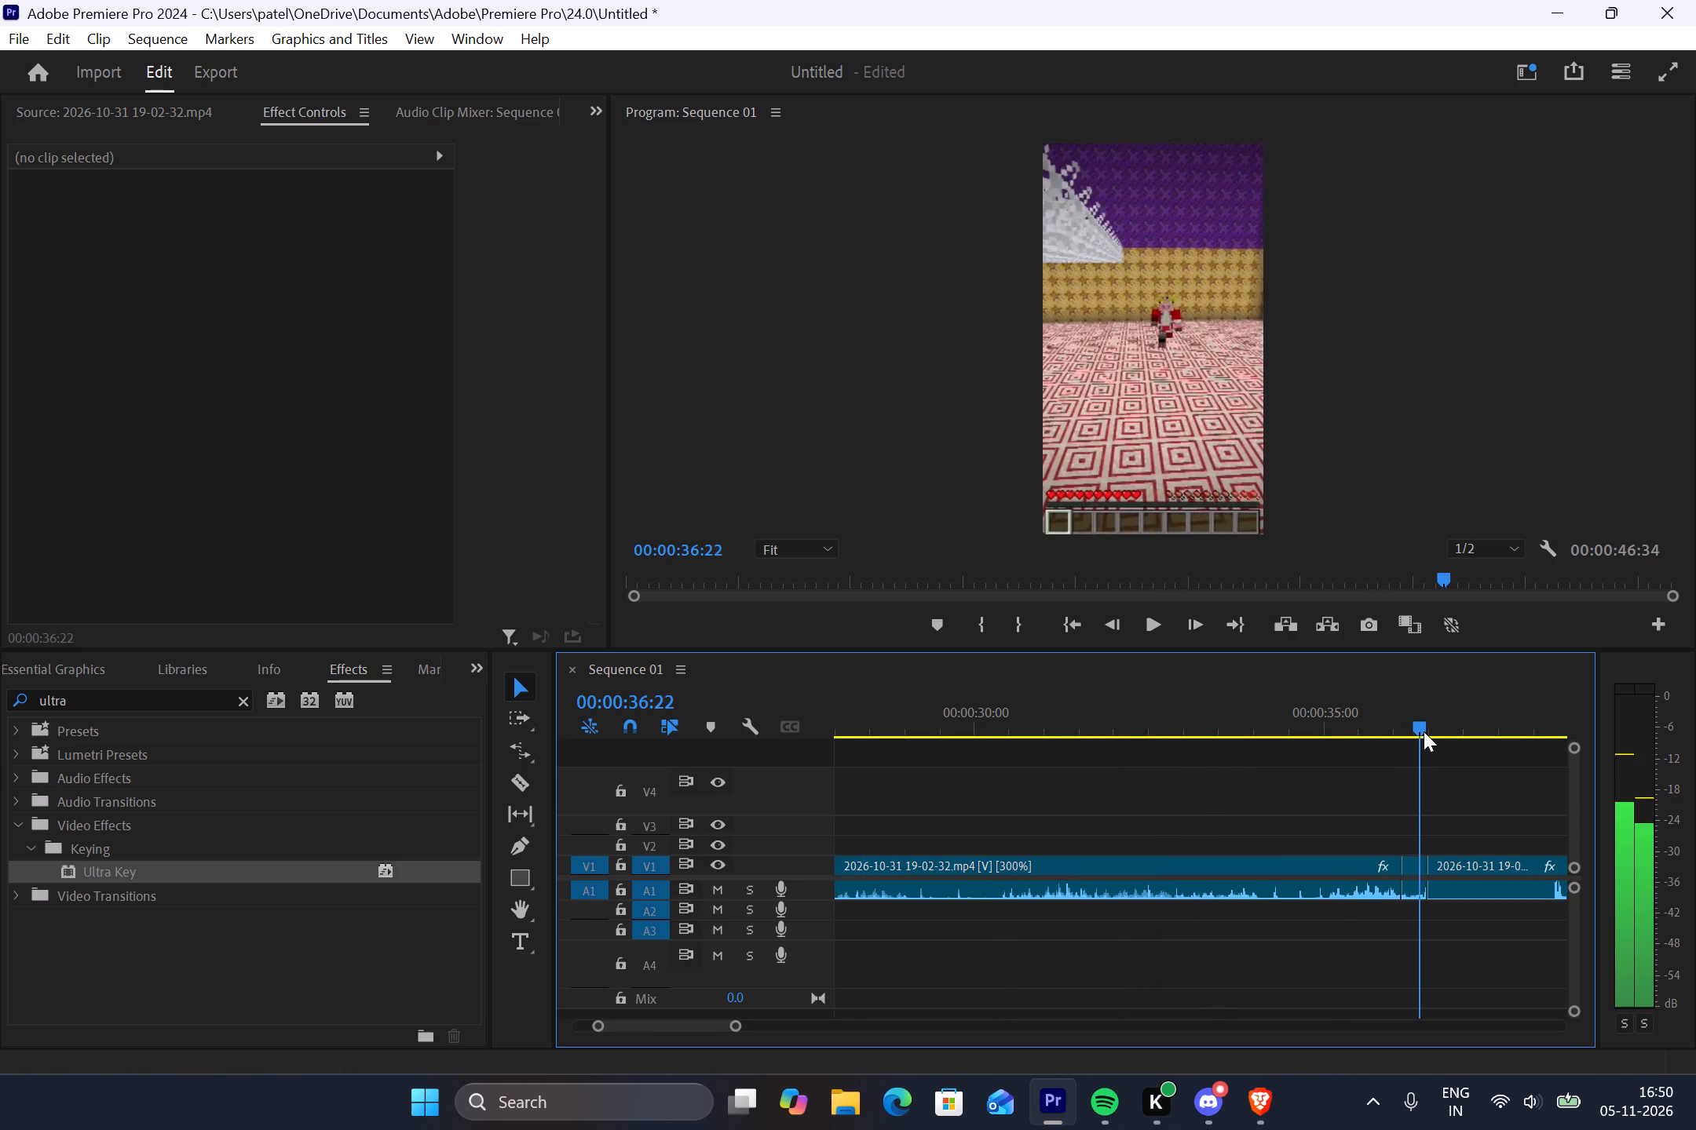
drag(1424, 731, 1415, 731)
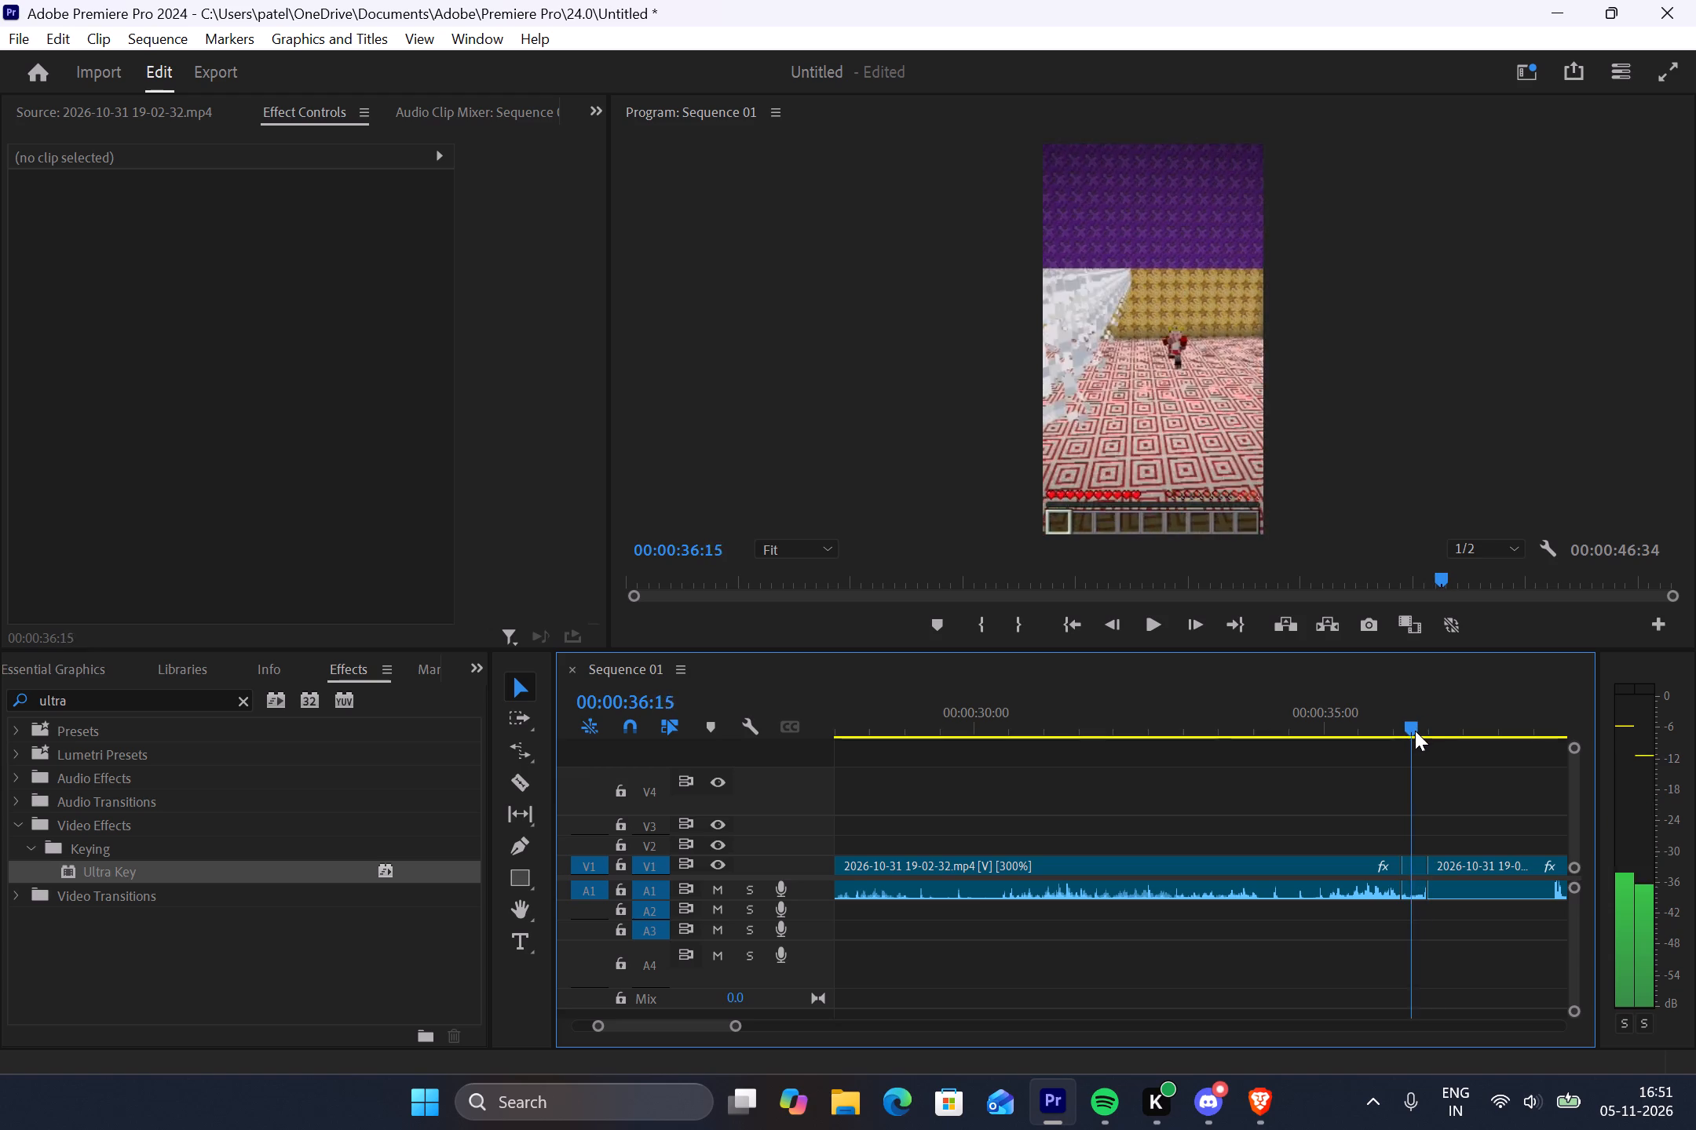
drag(1415, 731, 1424, 731)
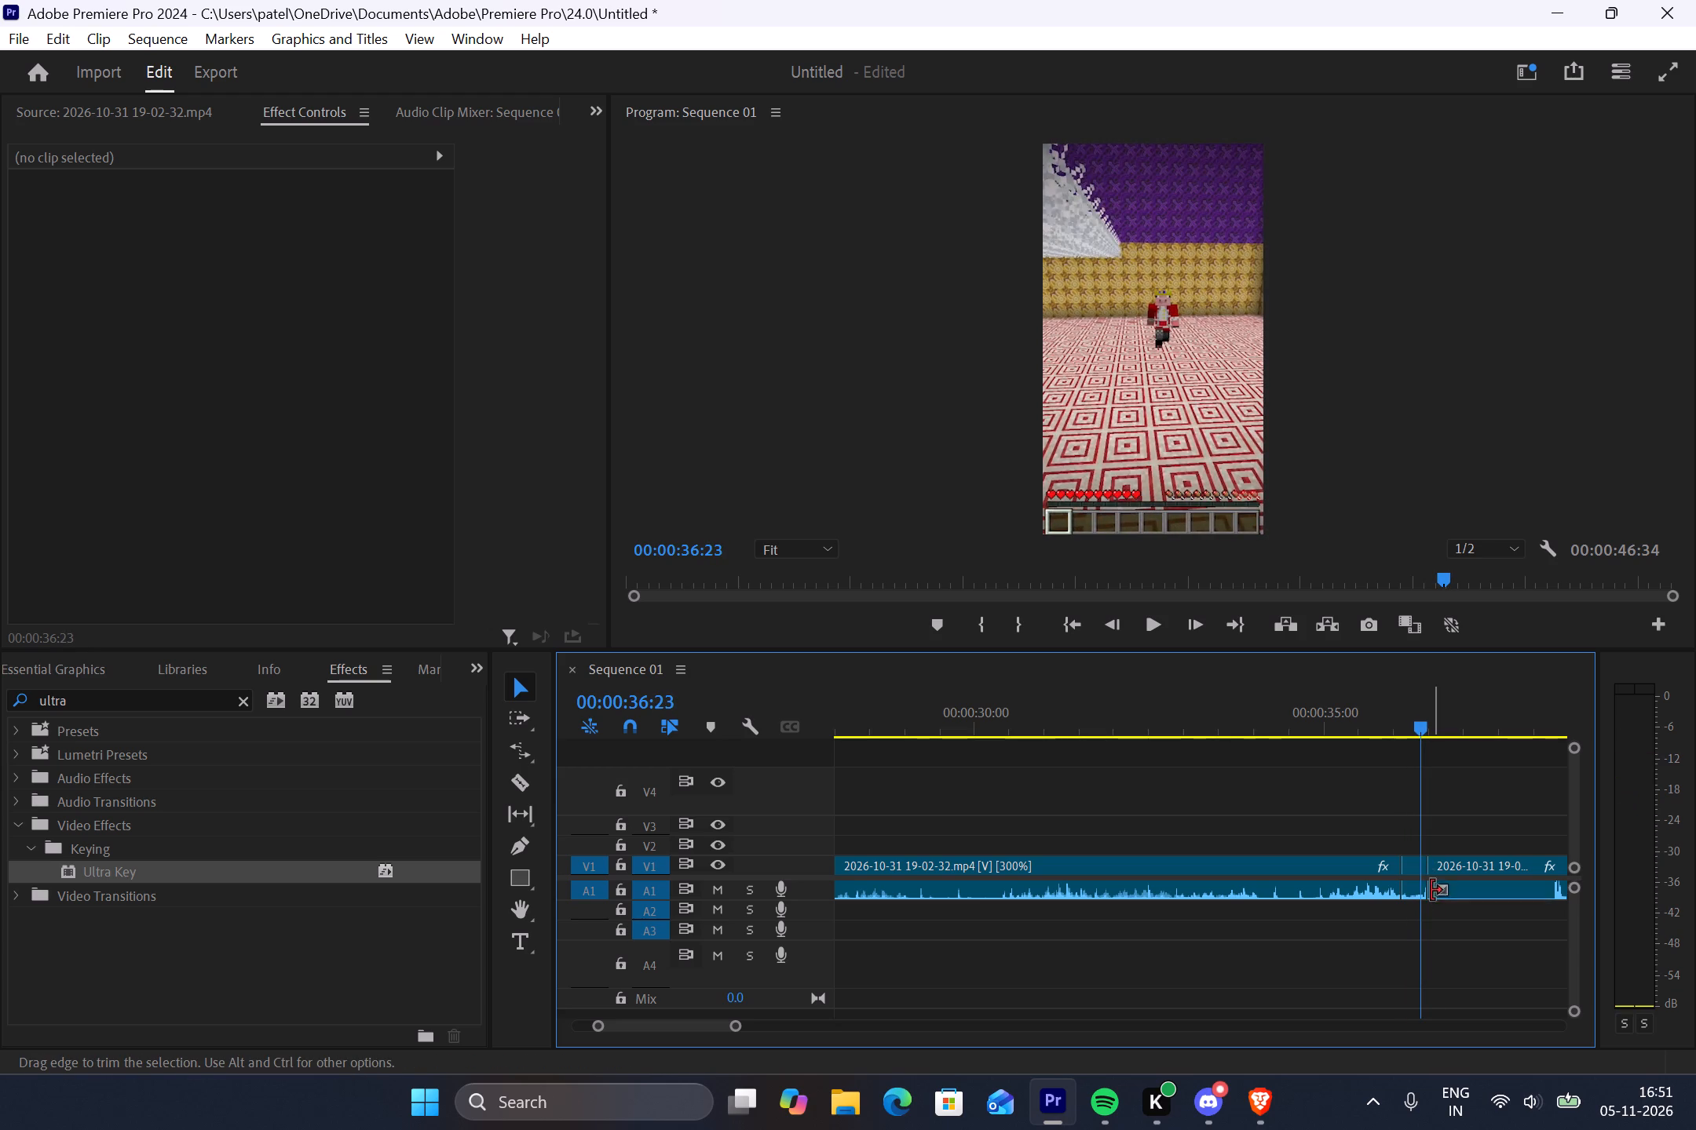
right_click(1430, 866)
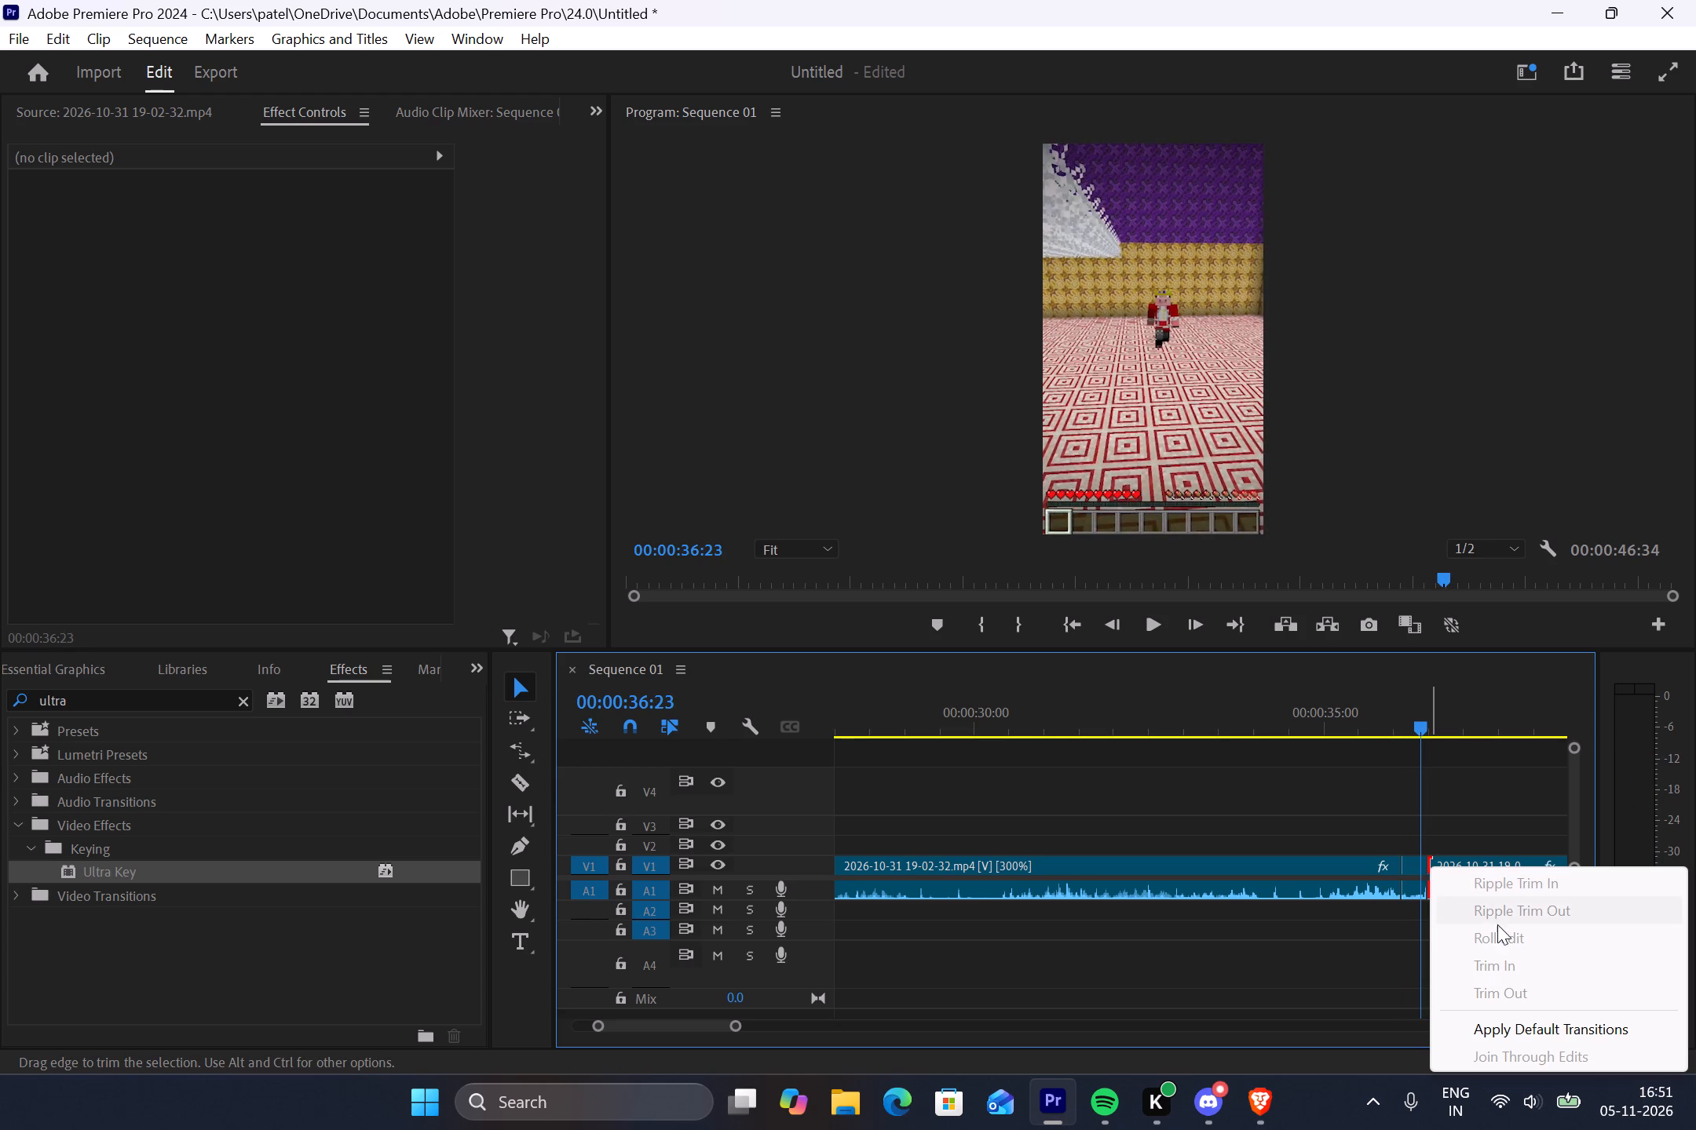
click(1515, 1026)
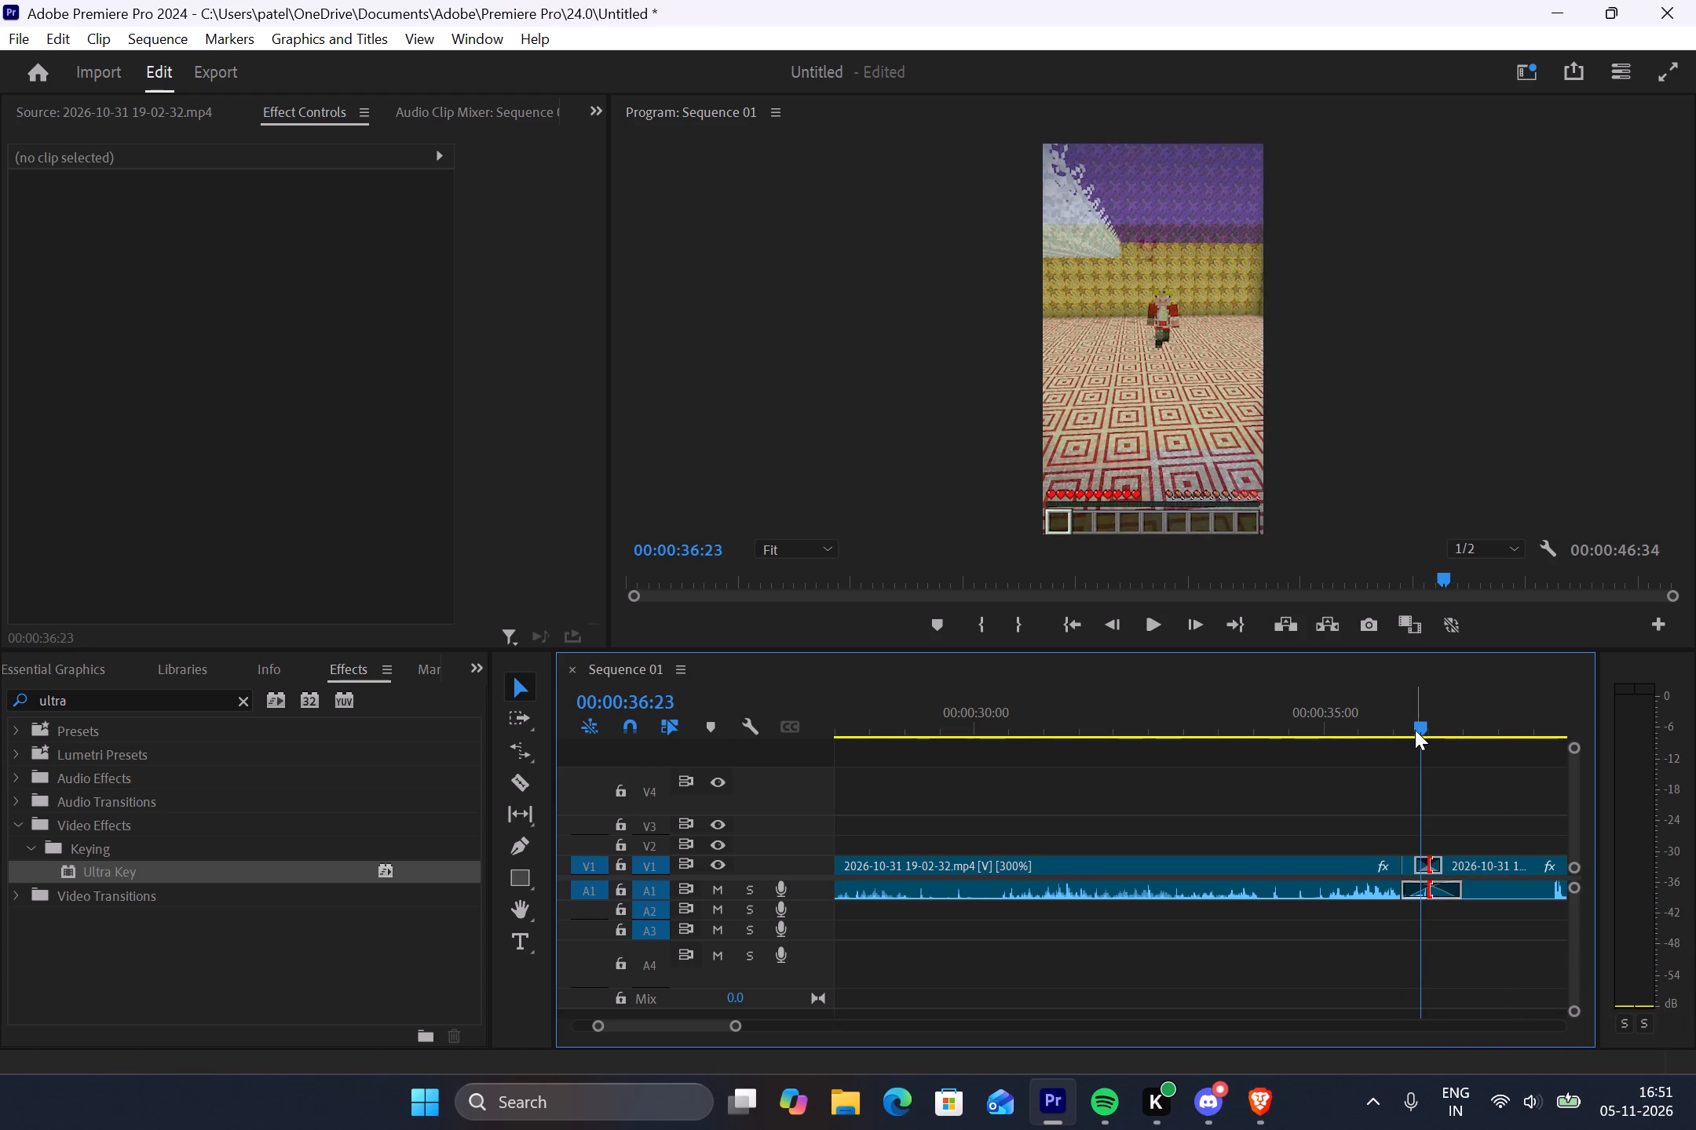
Check the footage before the cut near 00:00:39, and apply the default transitions there on V1 and A1.
scroll(1411, 749, down, 13)
drag(963, 720, 1011, 730)
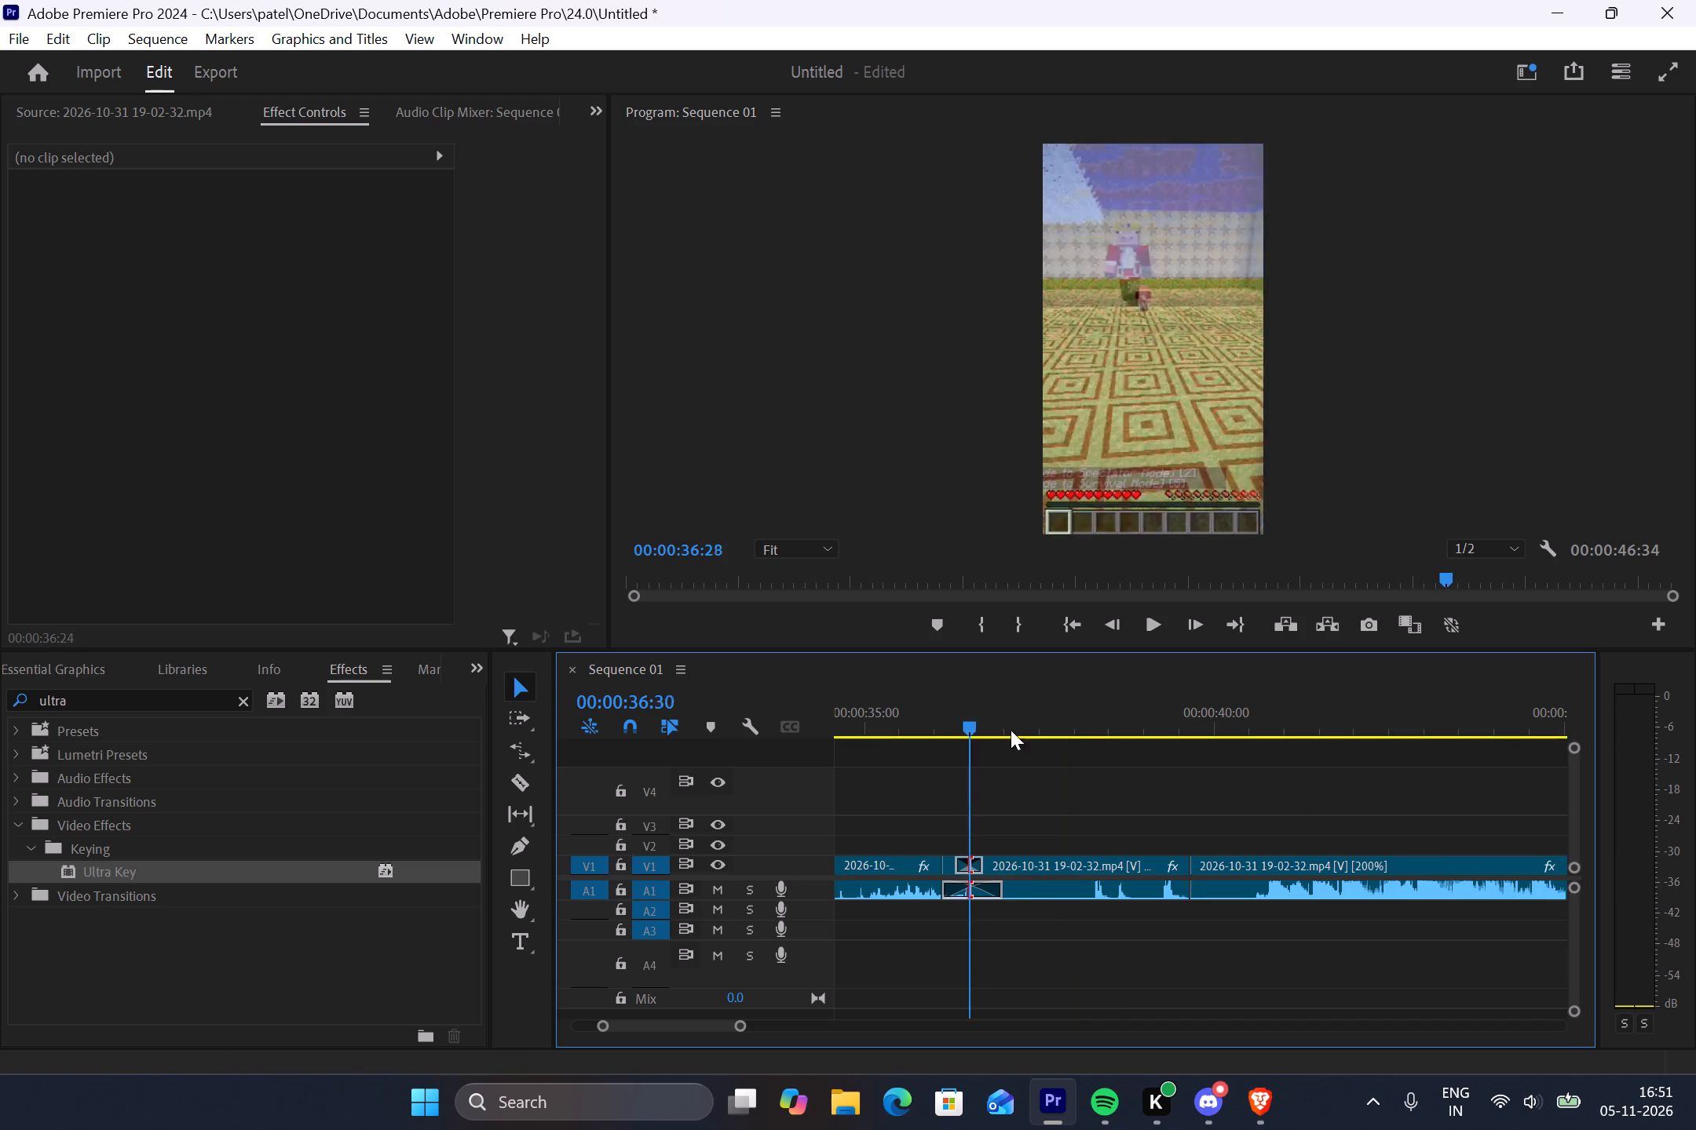
drag(1011, 730, 1172, 749)
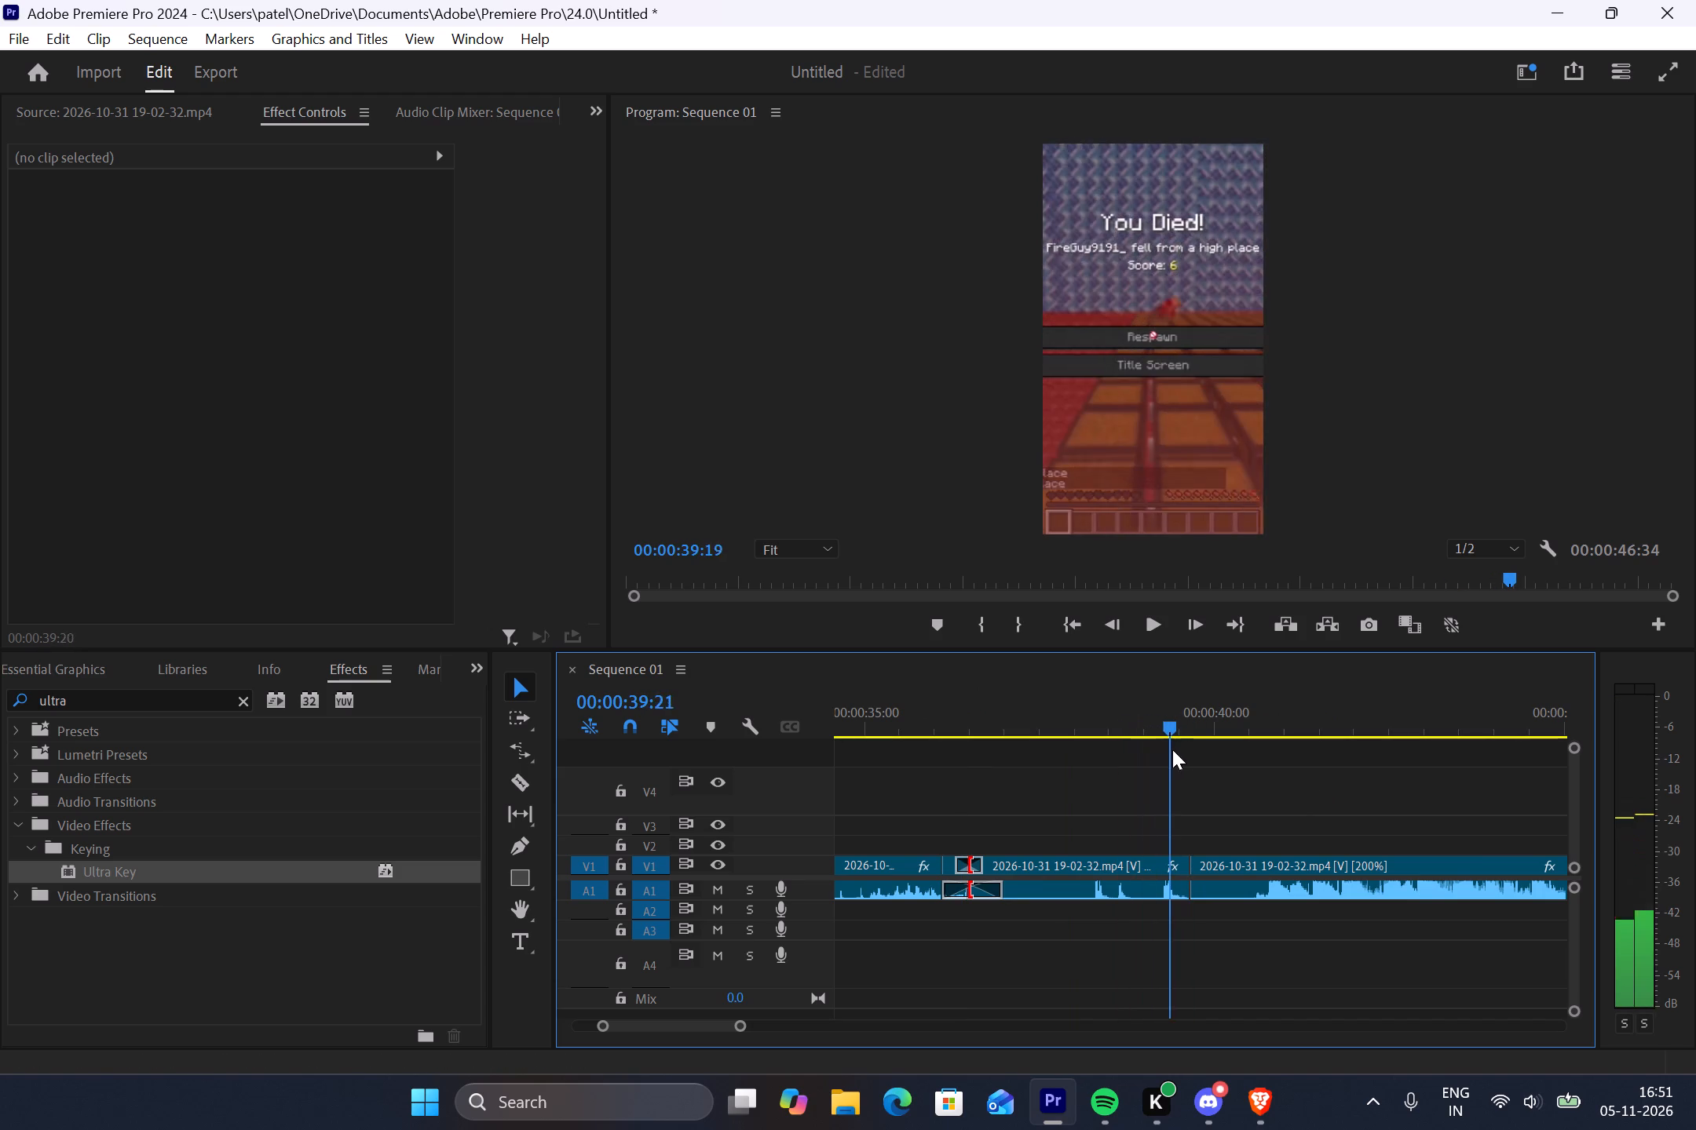
drag(1172, 749, 1167, 749)
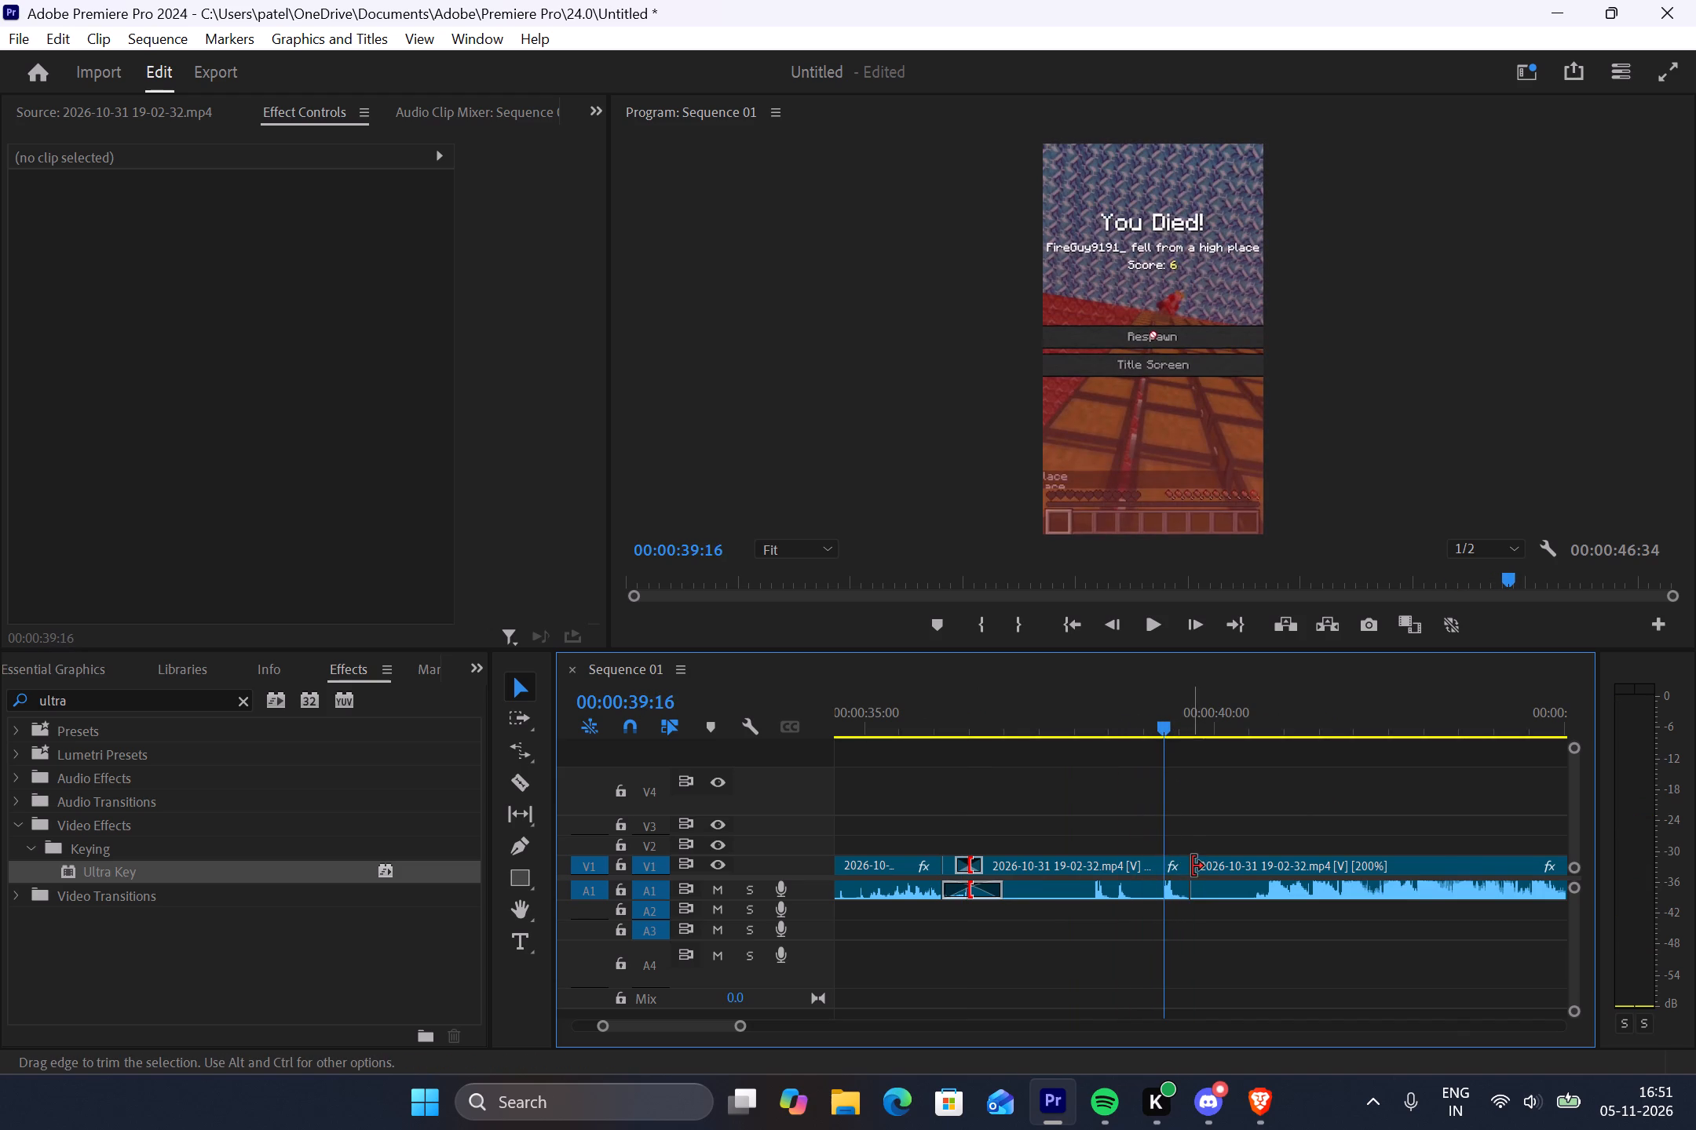
right_click(1193, 866)
click(1271, 1026)
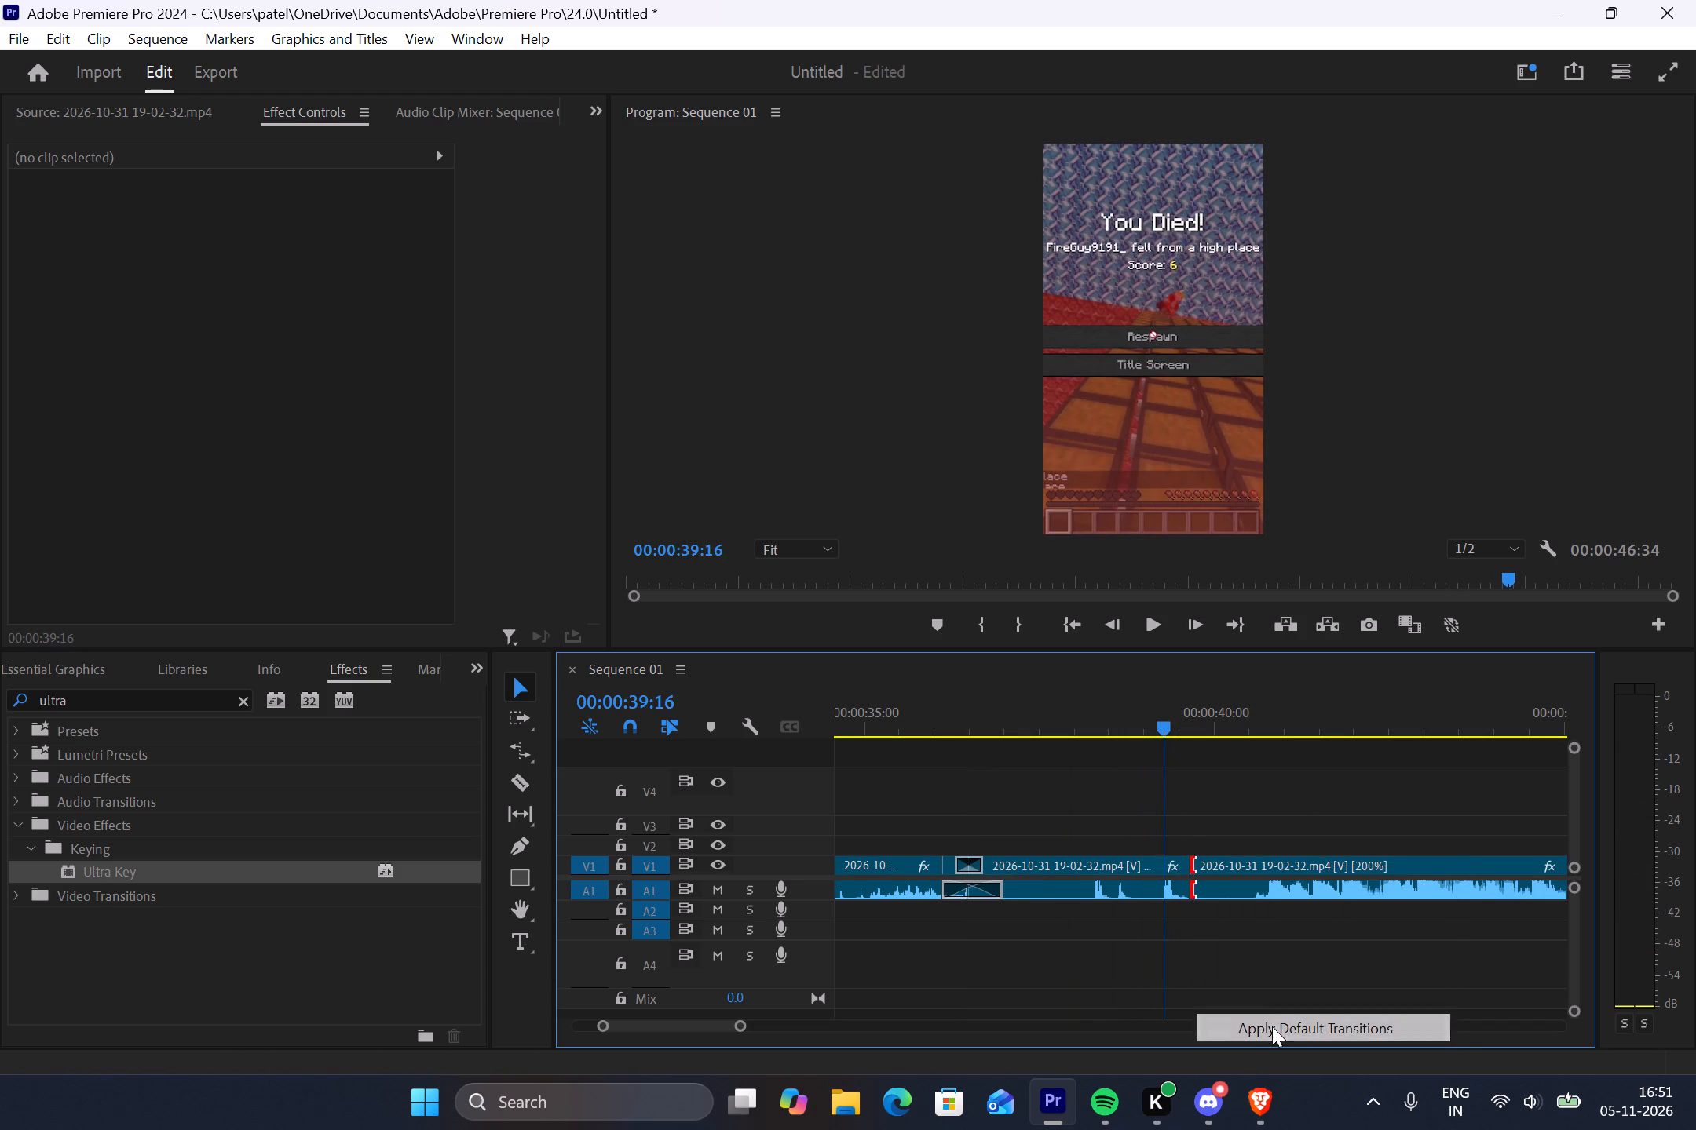
Review the last gameplay clip to near its end, and return the playhead to the start of the sequence.
drag(1164, 727, 1310, 760)
scroll(1310, 768, down, 7)
drag(1062, 721, 1062, 722)
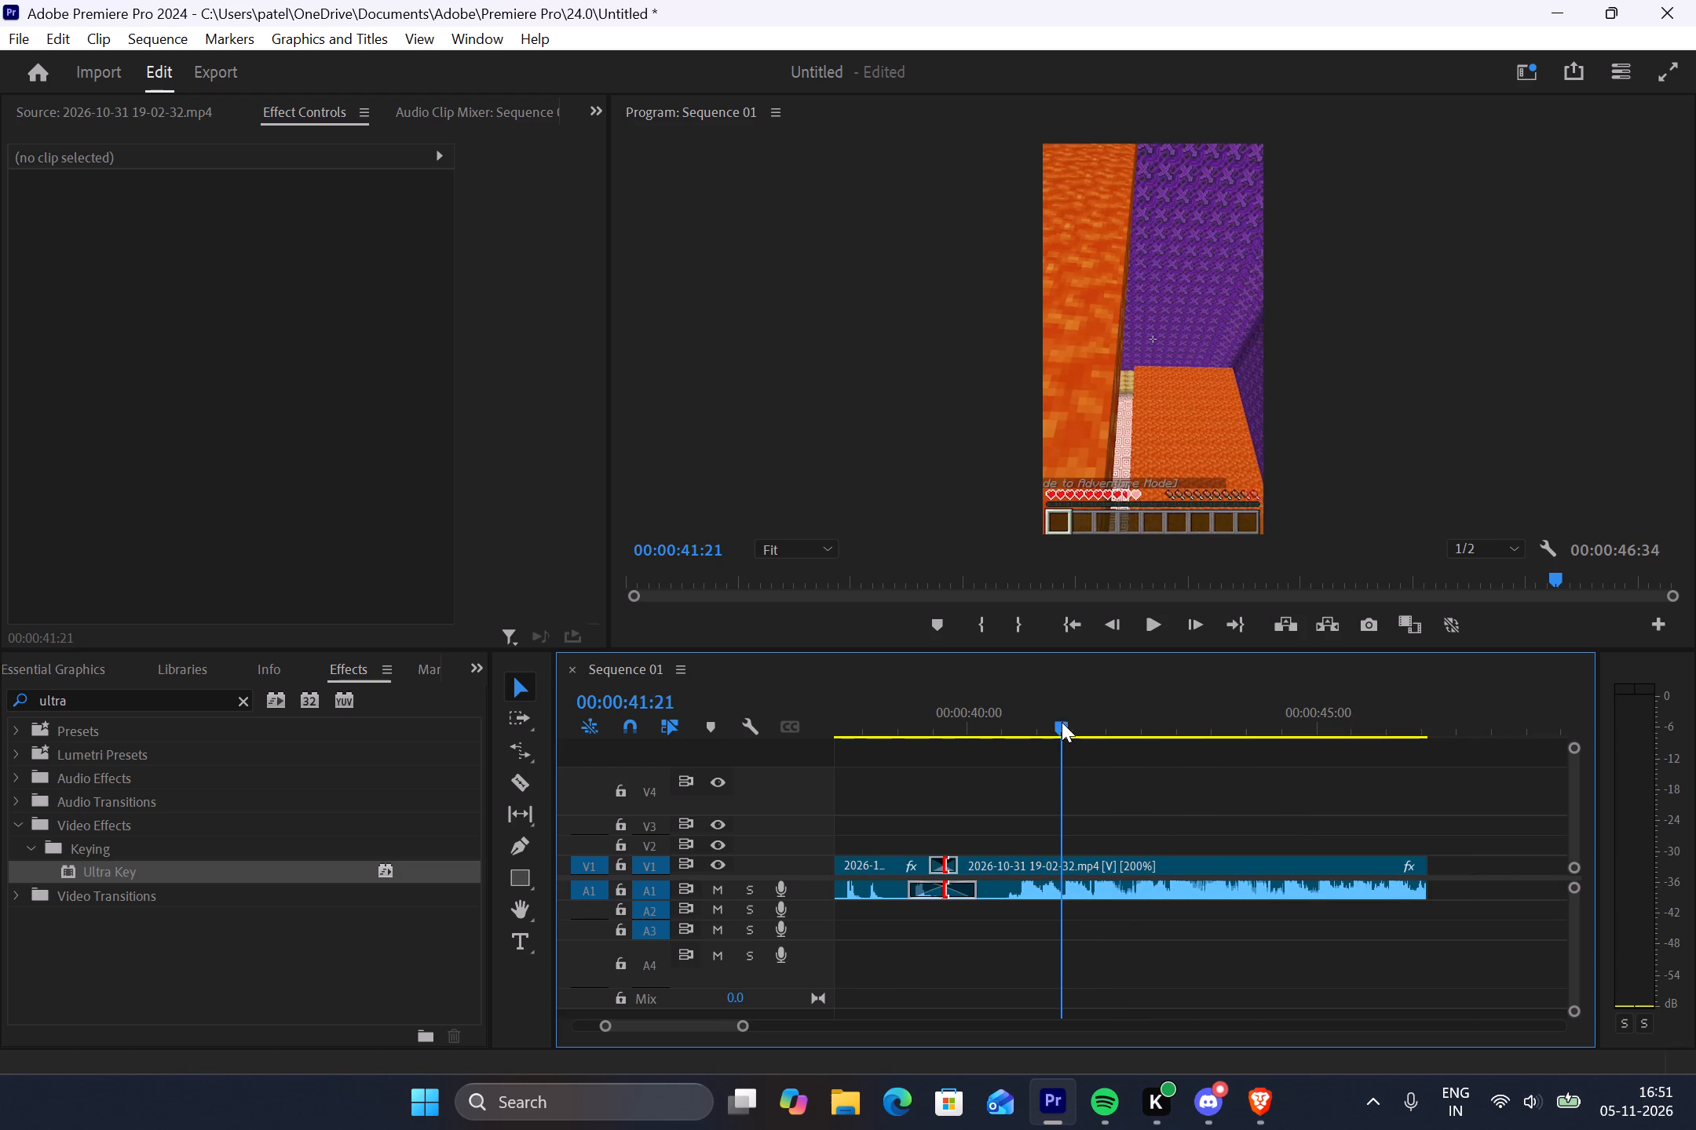
drag(1062, 722, 1354, 753)
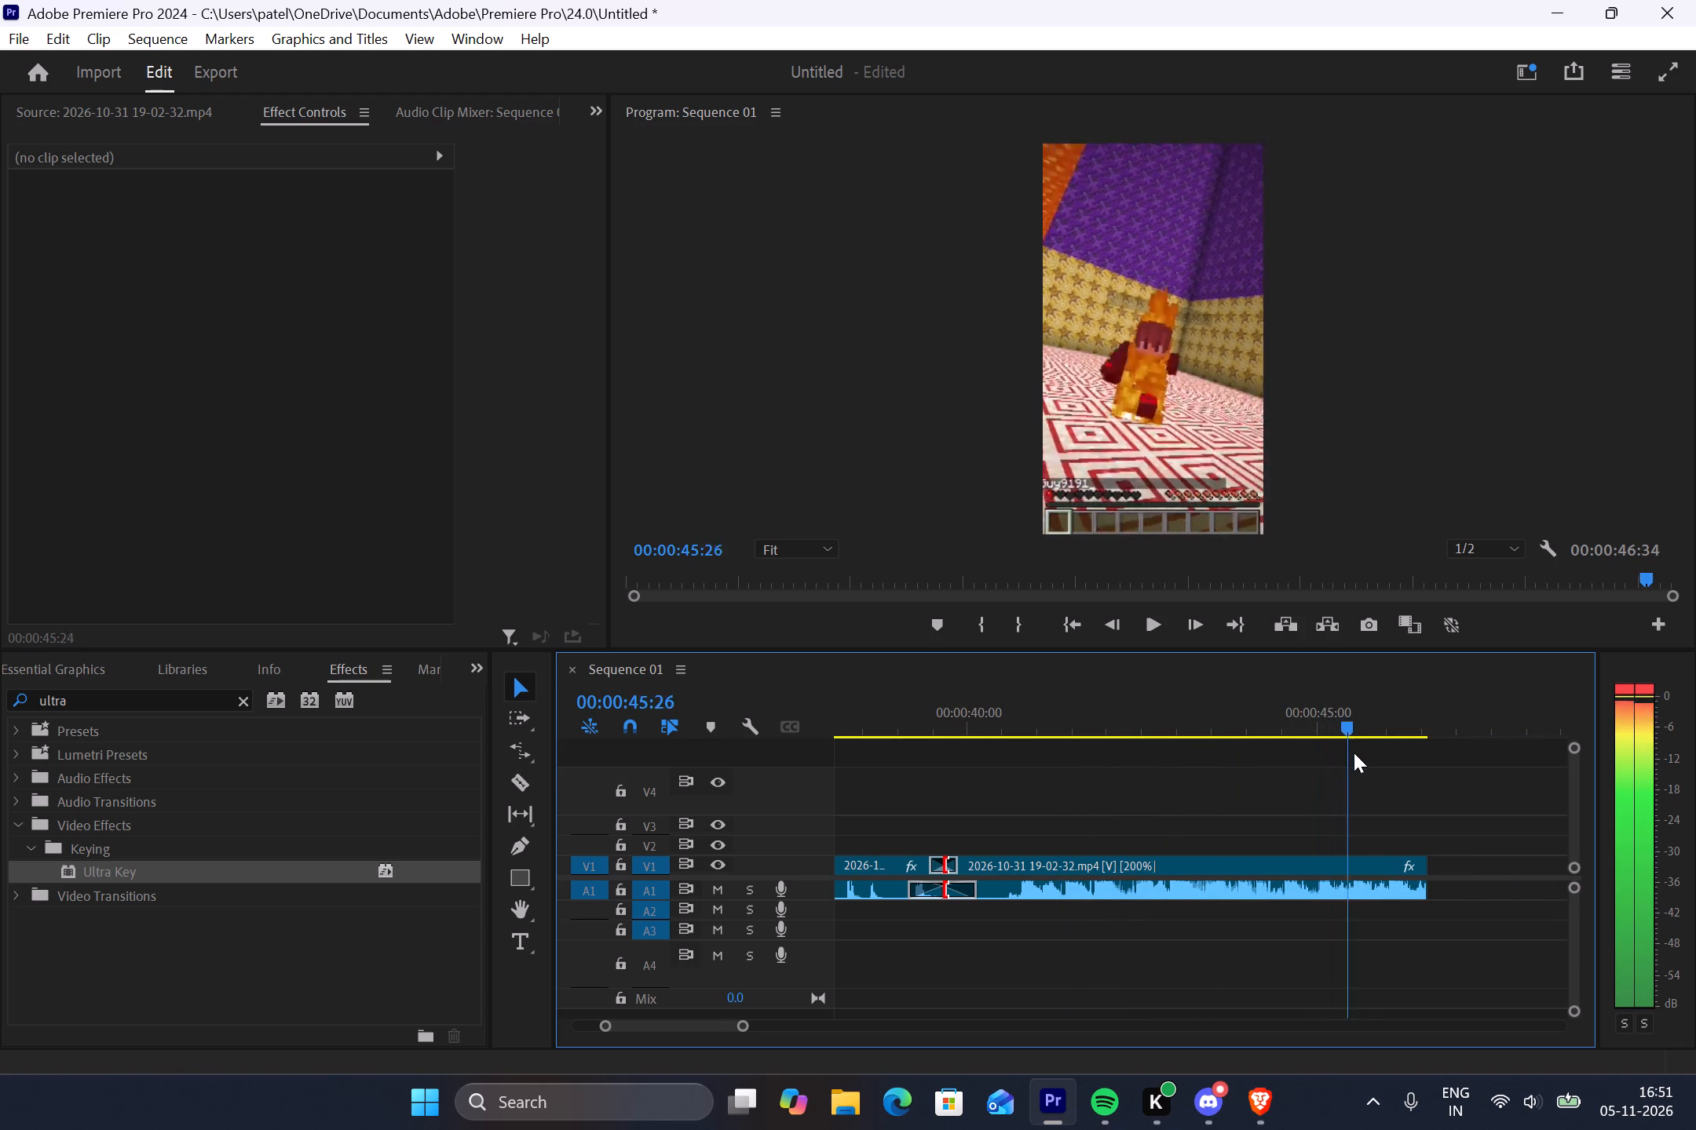
drag(1354, 753, 1027, 837)
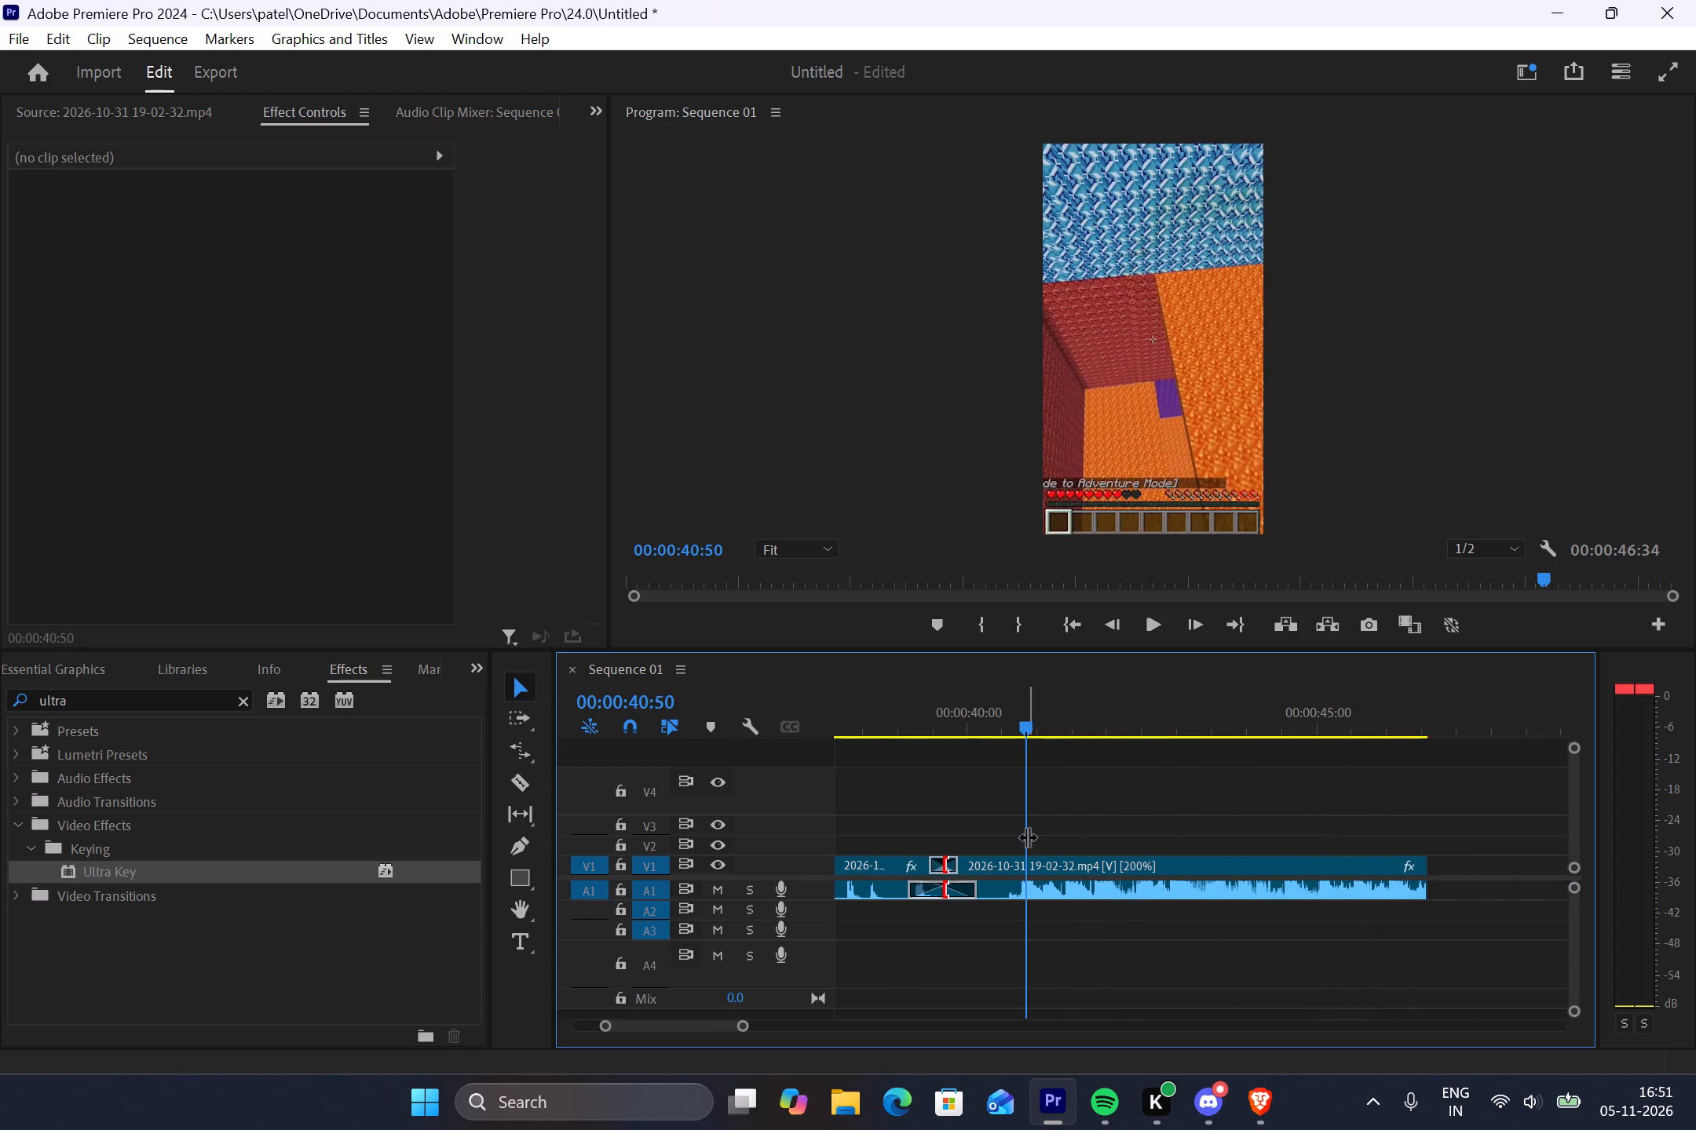
scroll(1066, 874, up, 13)
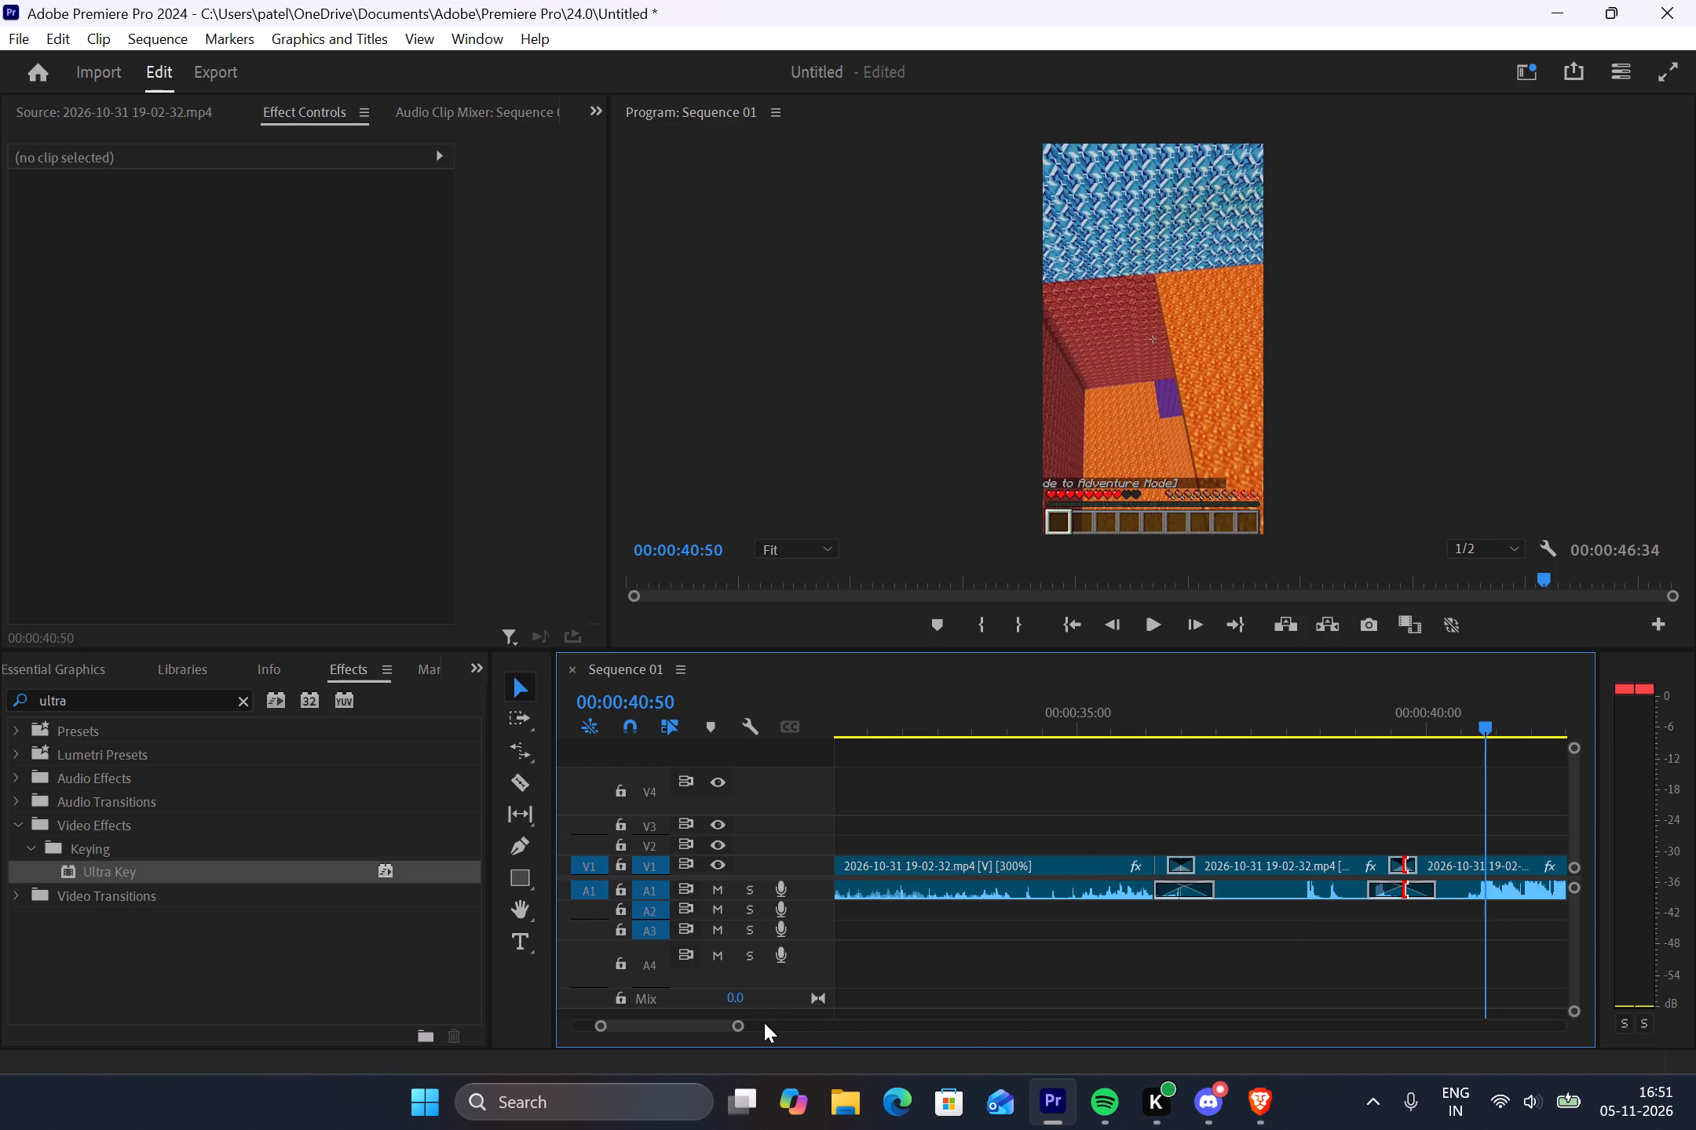
drag(740, 1026, 795, 1019)
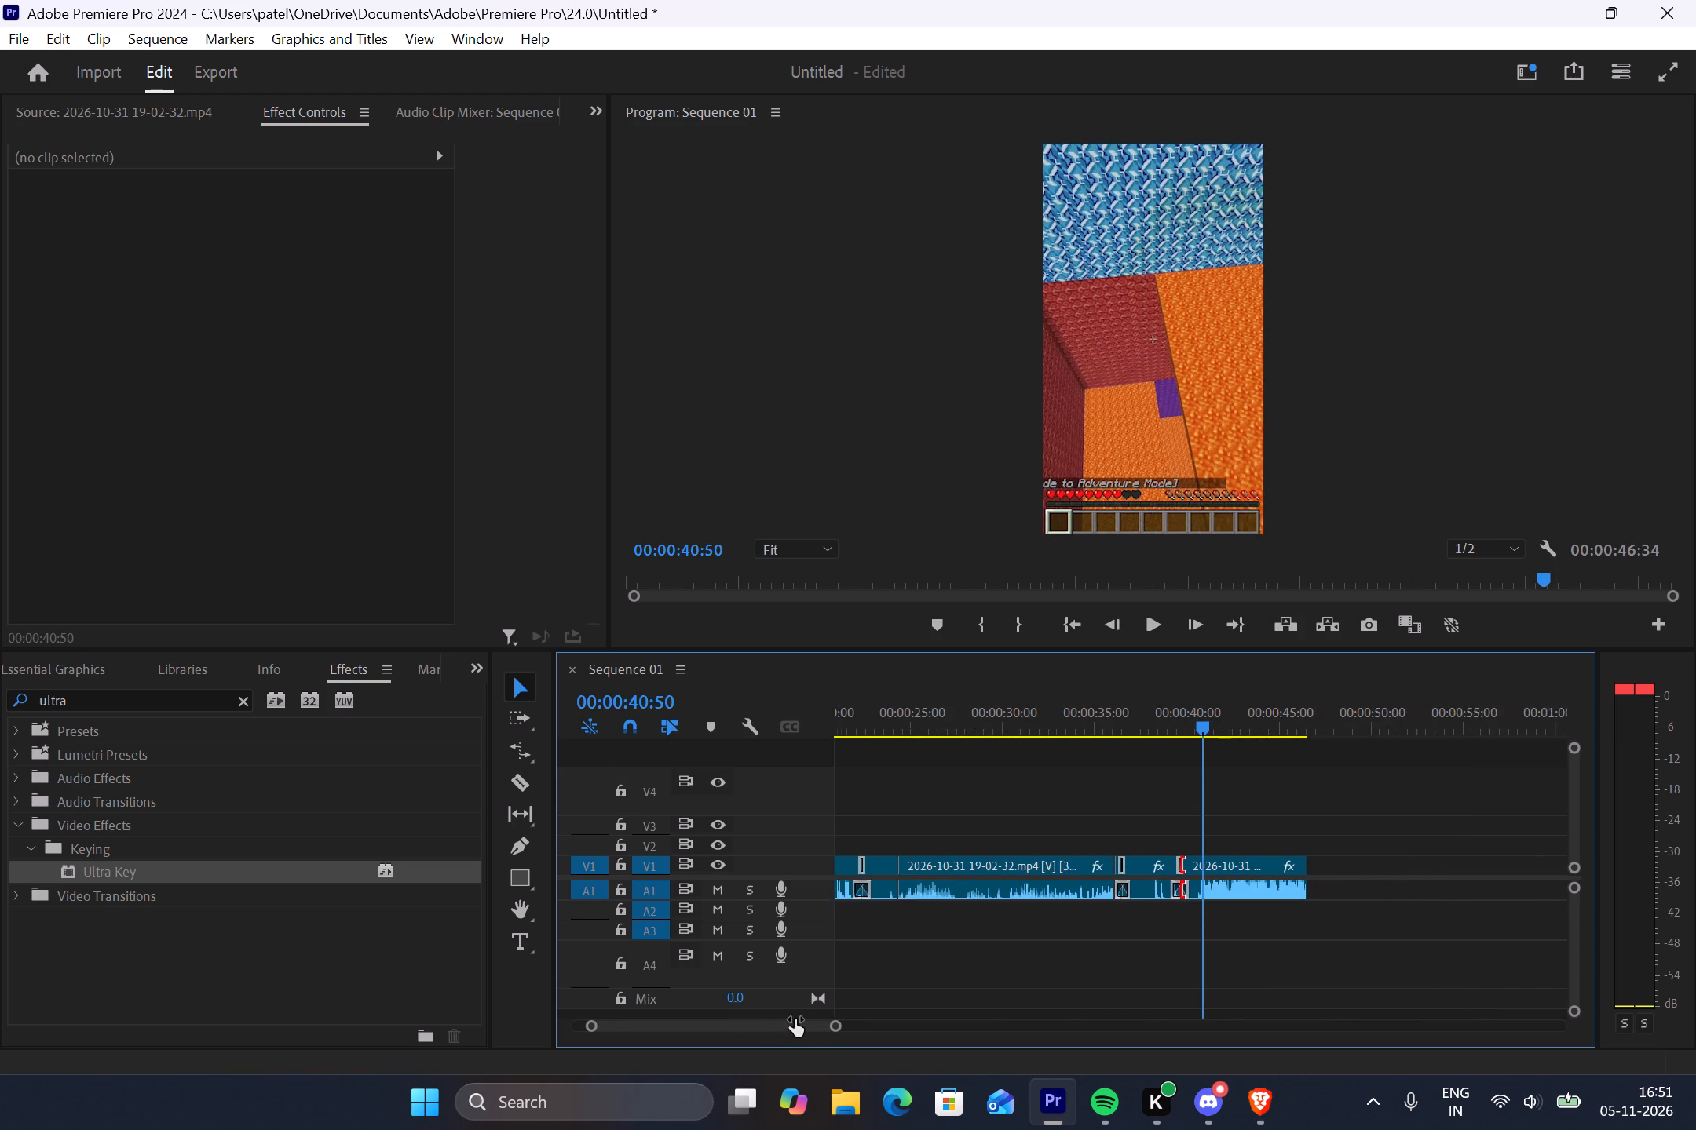
drag(795, 1019, 793, 1018)
drag(1190, 730, 789, 772)
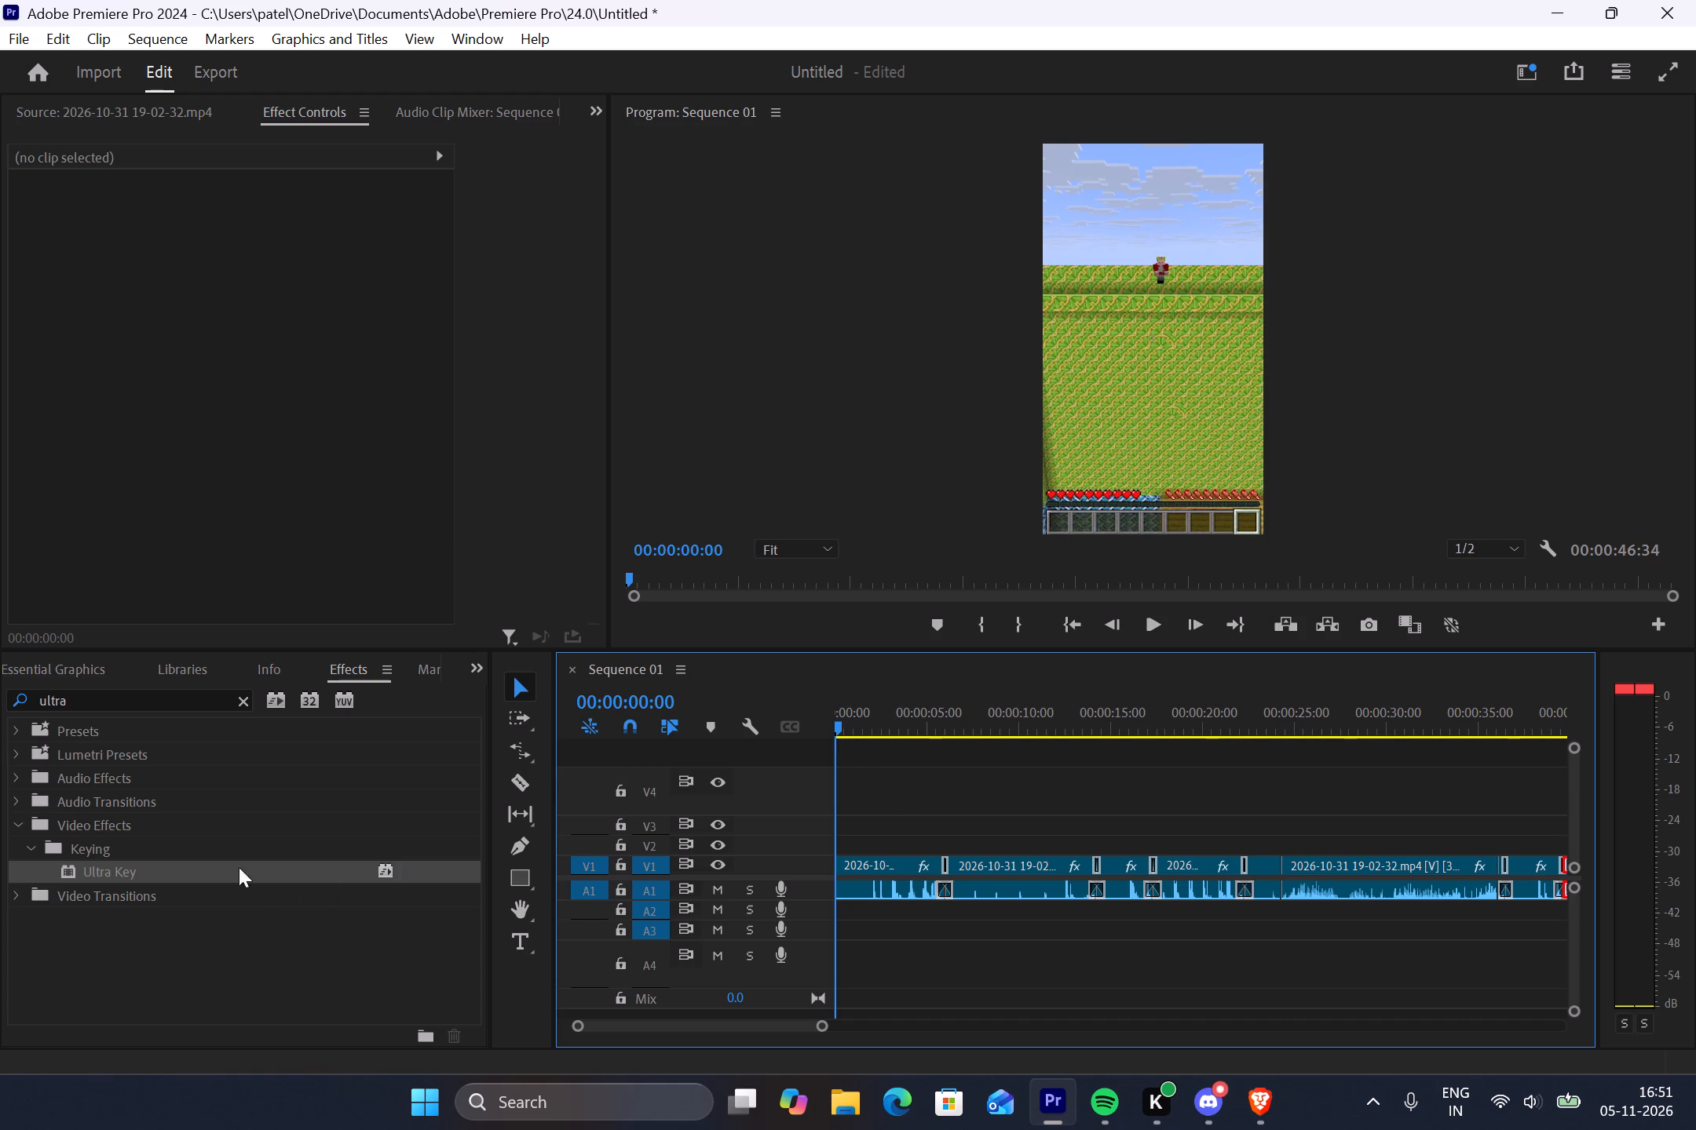
Find the project's imported media and browse through its items back to the first ones.
click(190, 676)
click(101, 672)
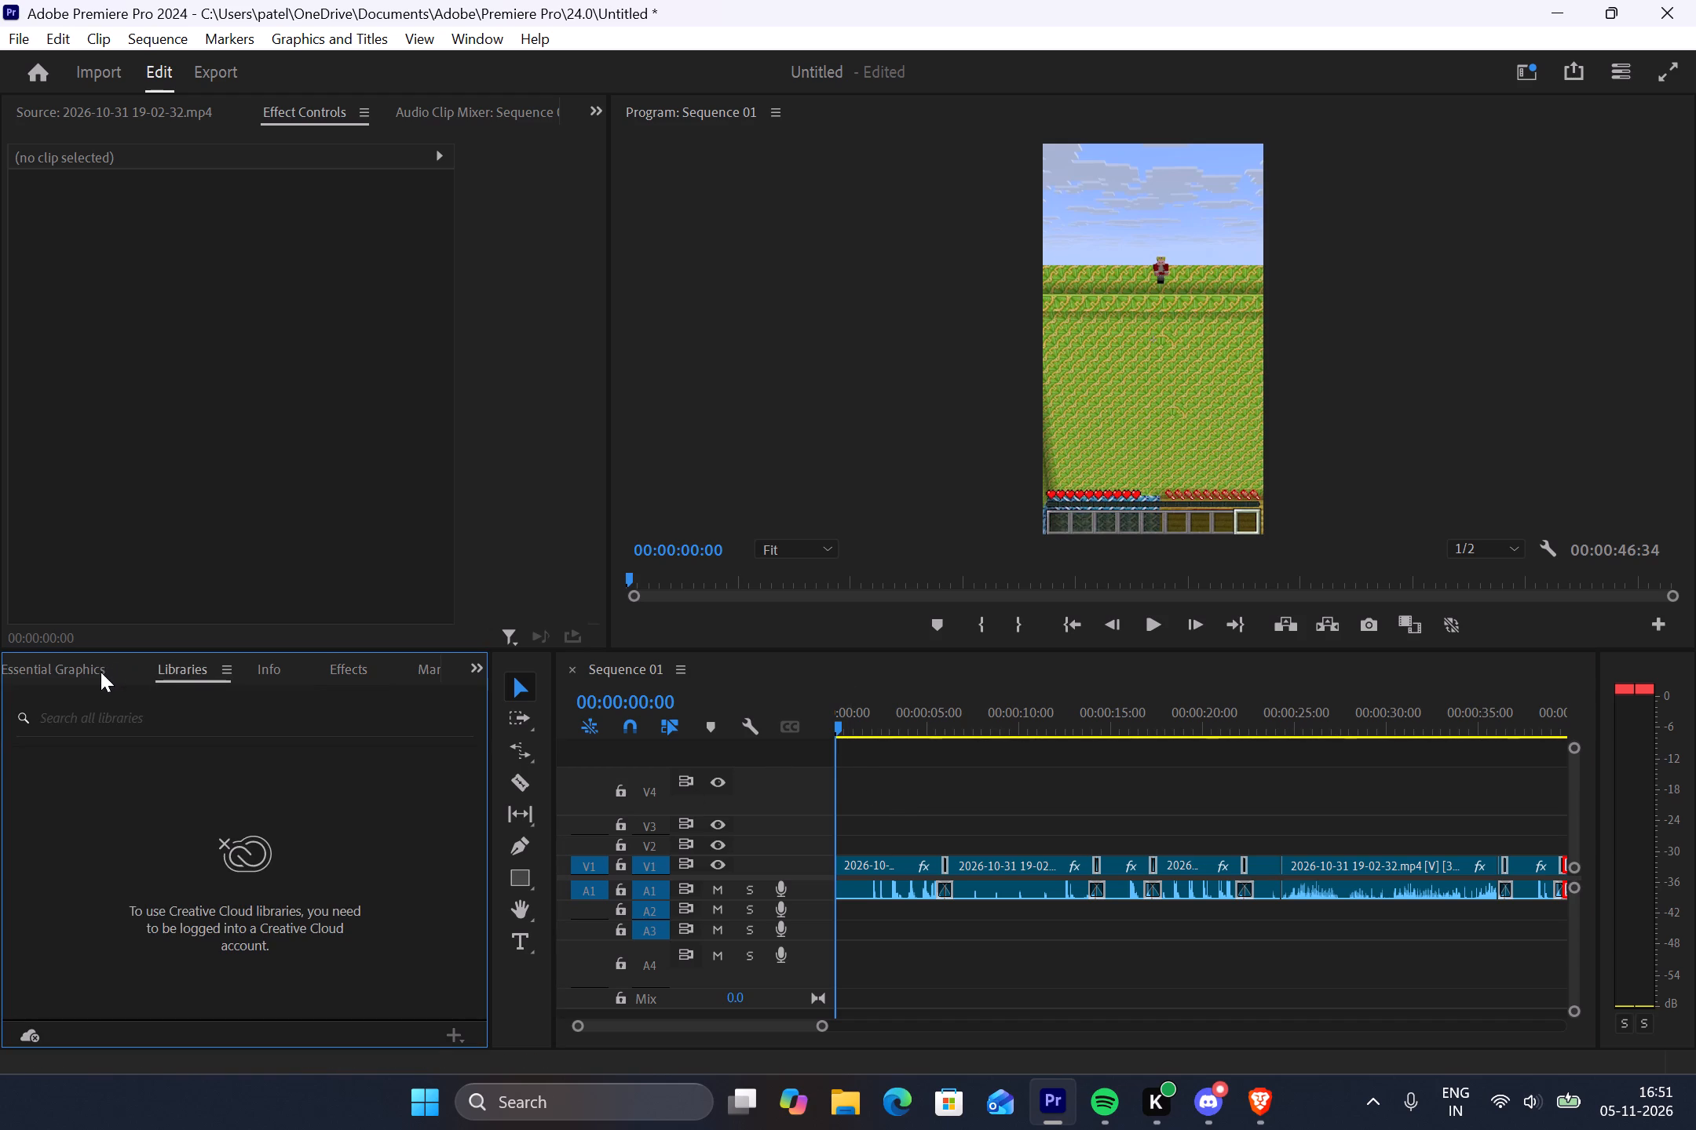
scroll(278, 874, down, 5)
scroll(278, 877, up, 6)
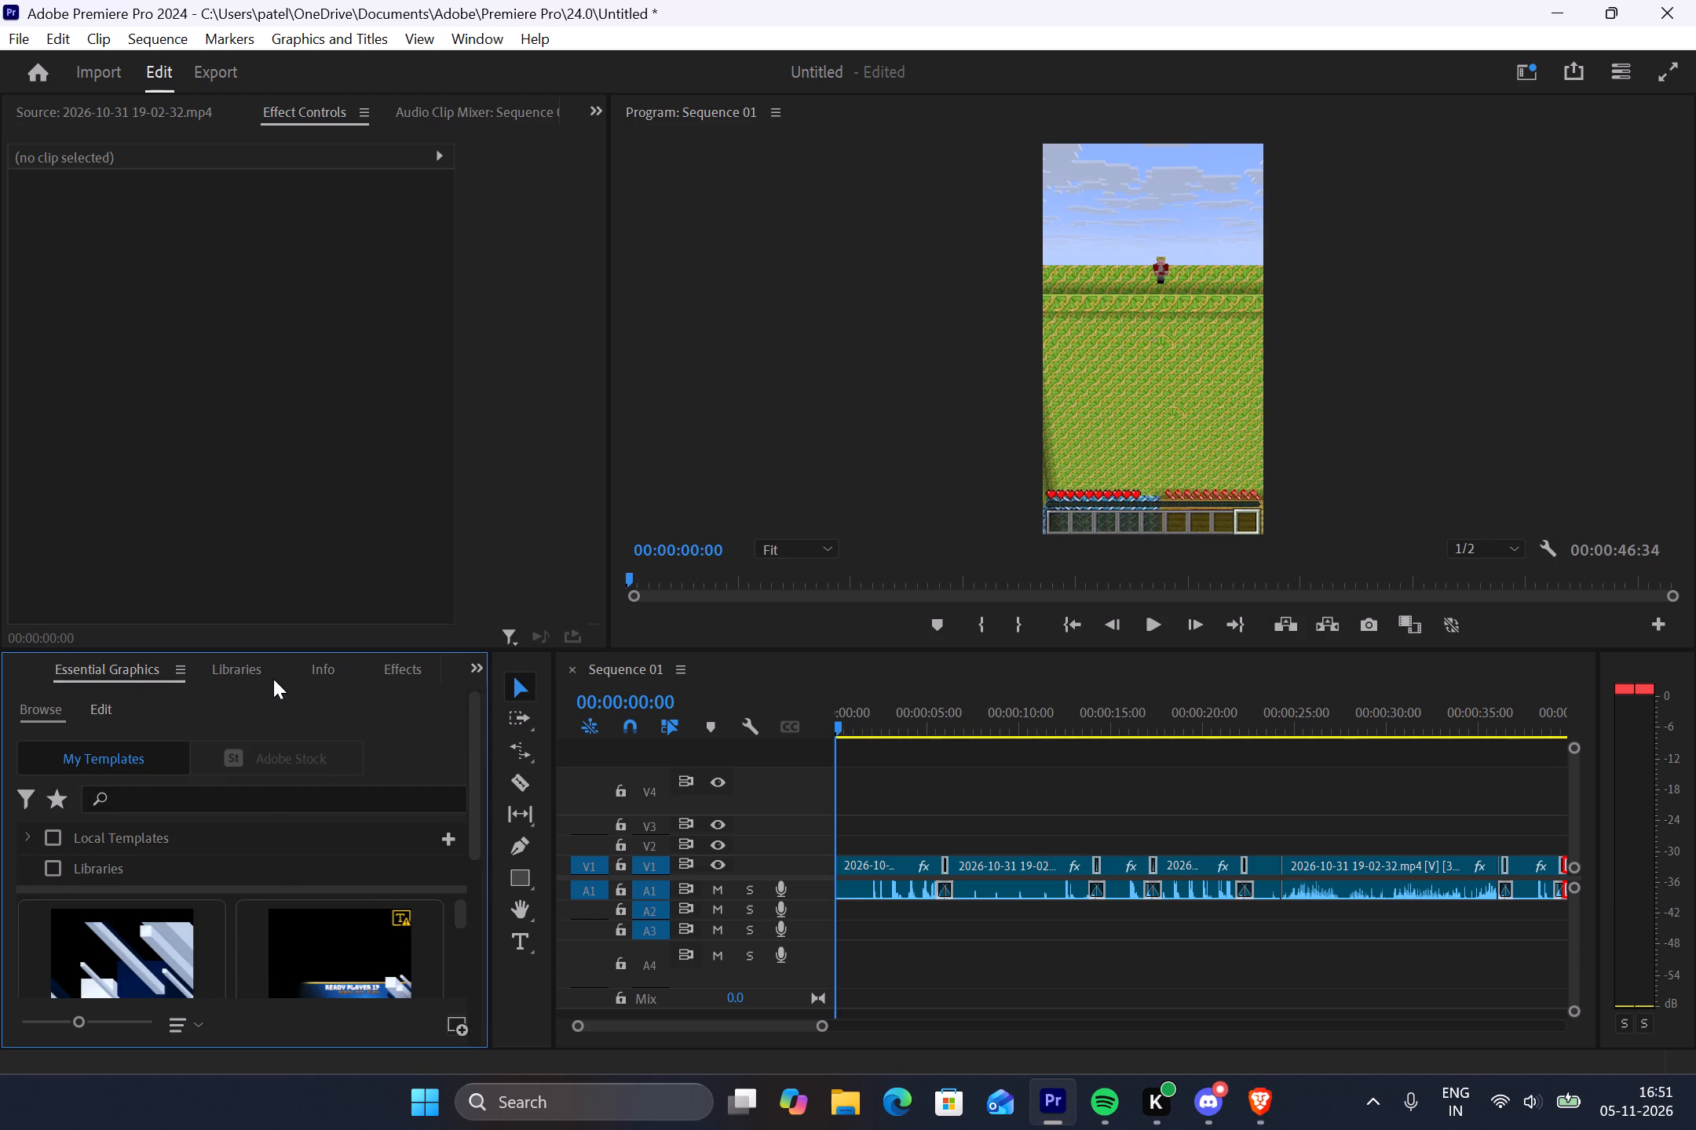
click(255, 669)
click(323, 674)
click(411, 669)
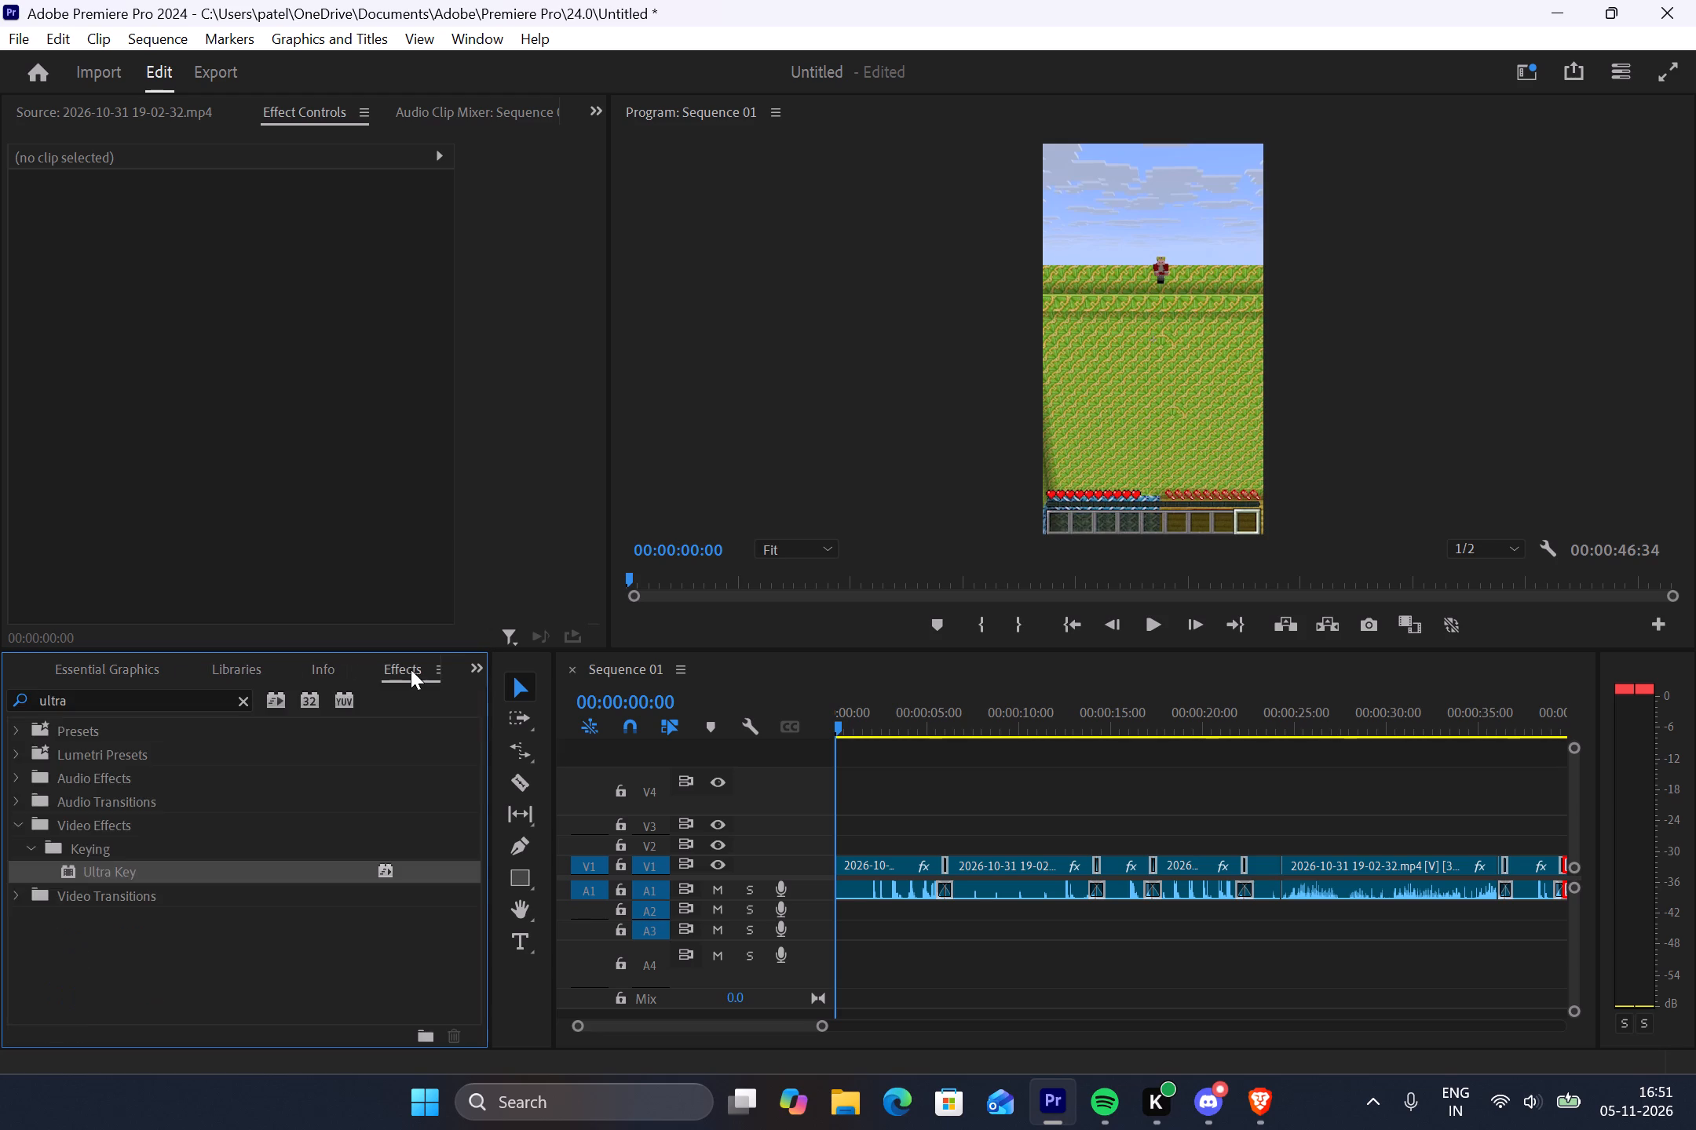
scroll(409, 669, down, 9)
scroll(373, 667, up, 10)
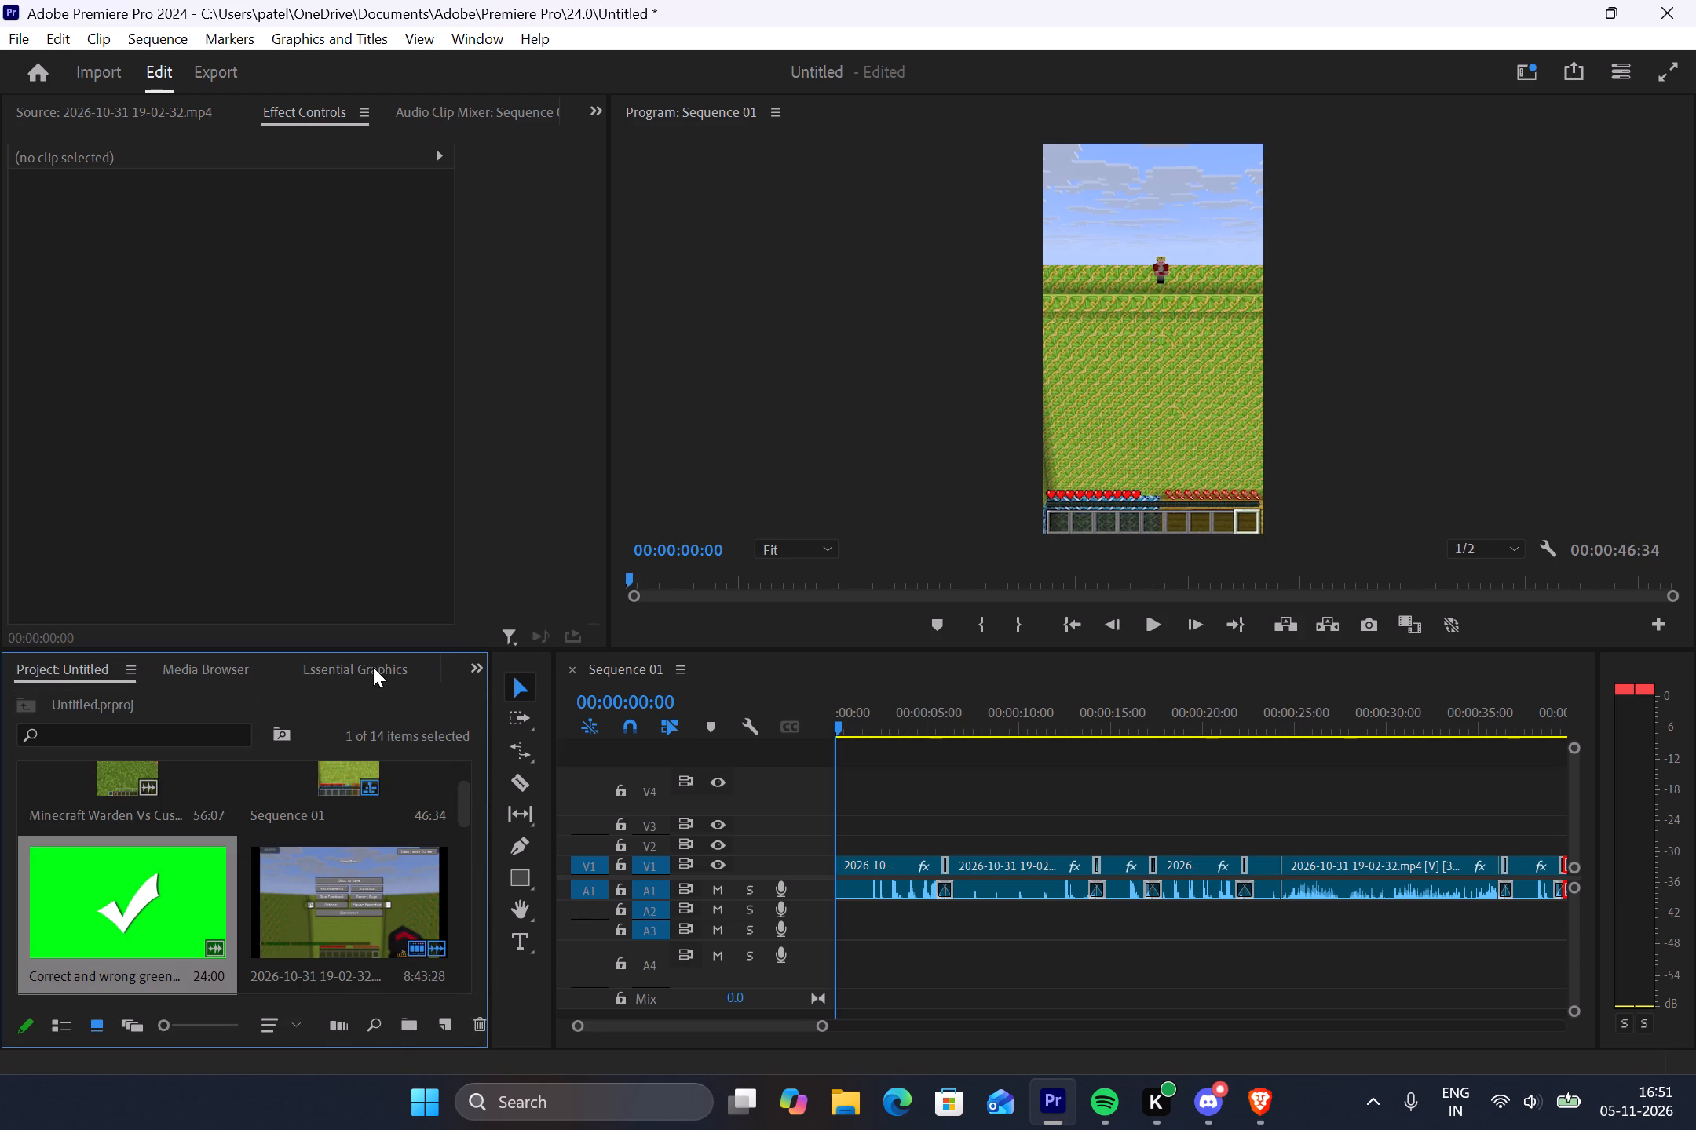
scroll(373, 667, up, 2)
scroll(334, 869, down, 4)
scroll(334, 869, up, 6)
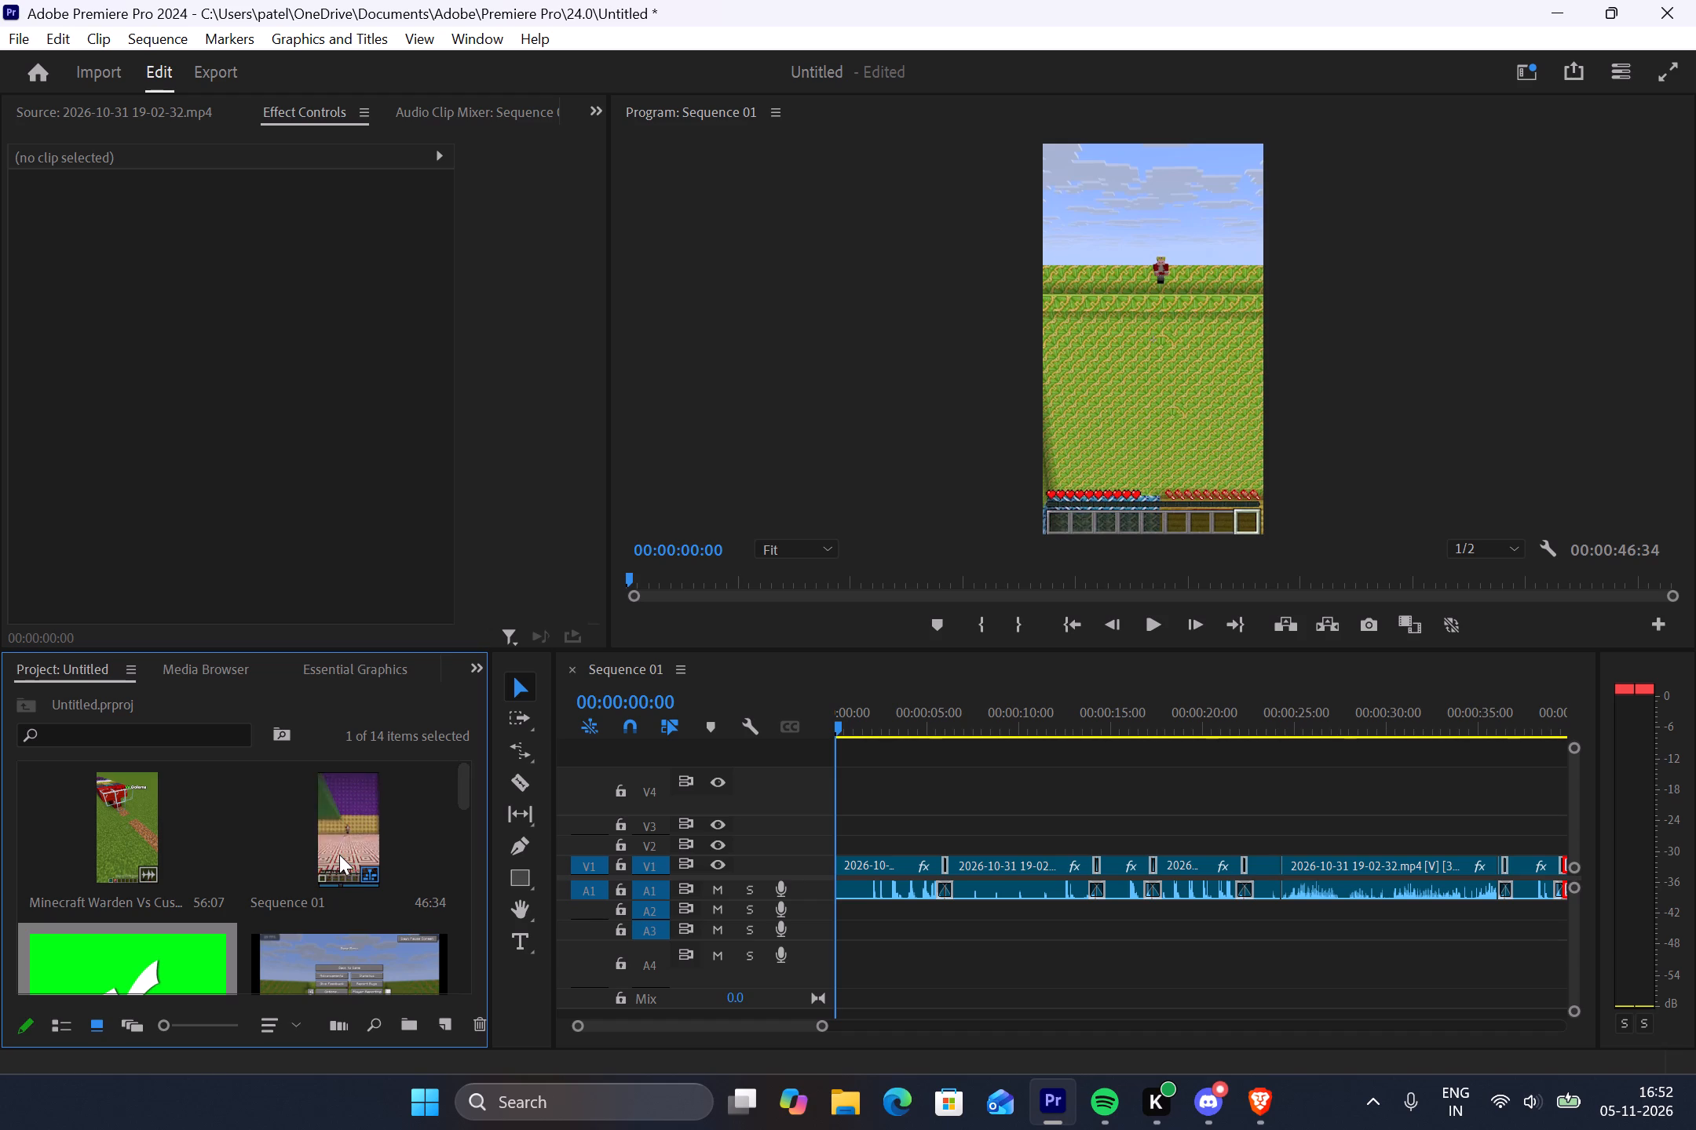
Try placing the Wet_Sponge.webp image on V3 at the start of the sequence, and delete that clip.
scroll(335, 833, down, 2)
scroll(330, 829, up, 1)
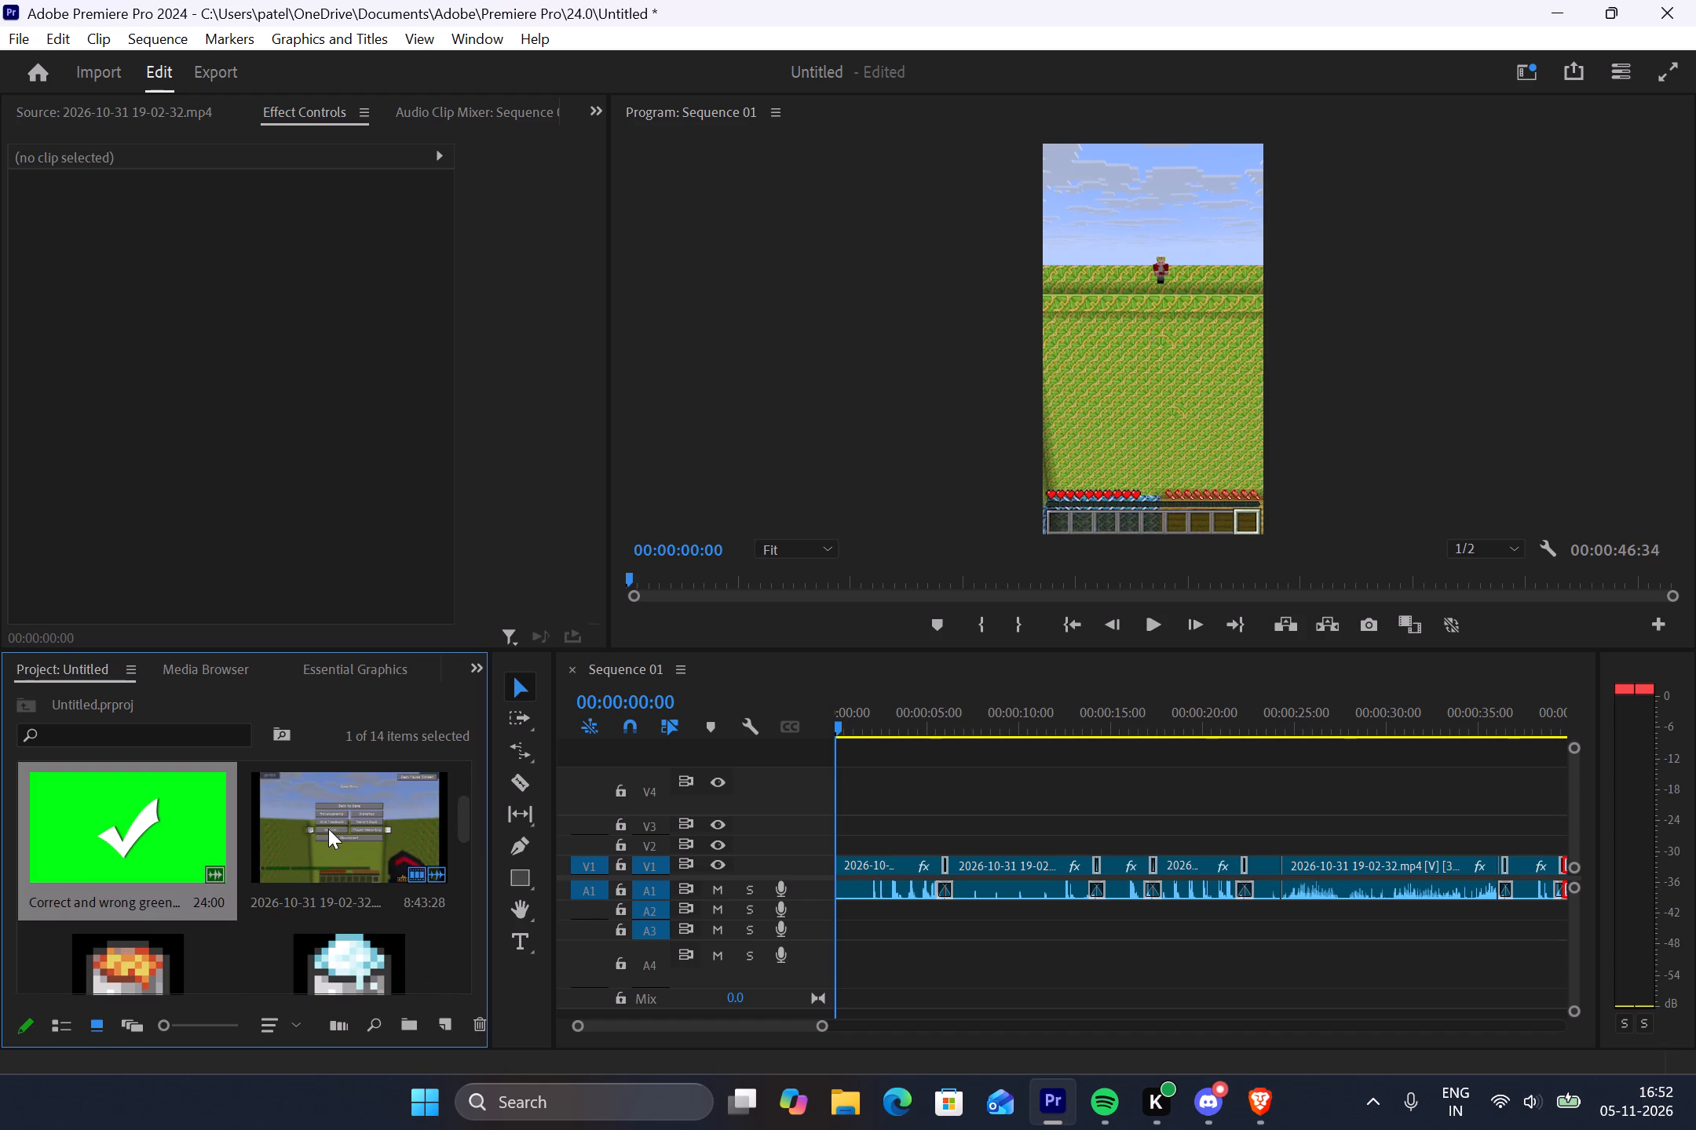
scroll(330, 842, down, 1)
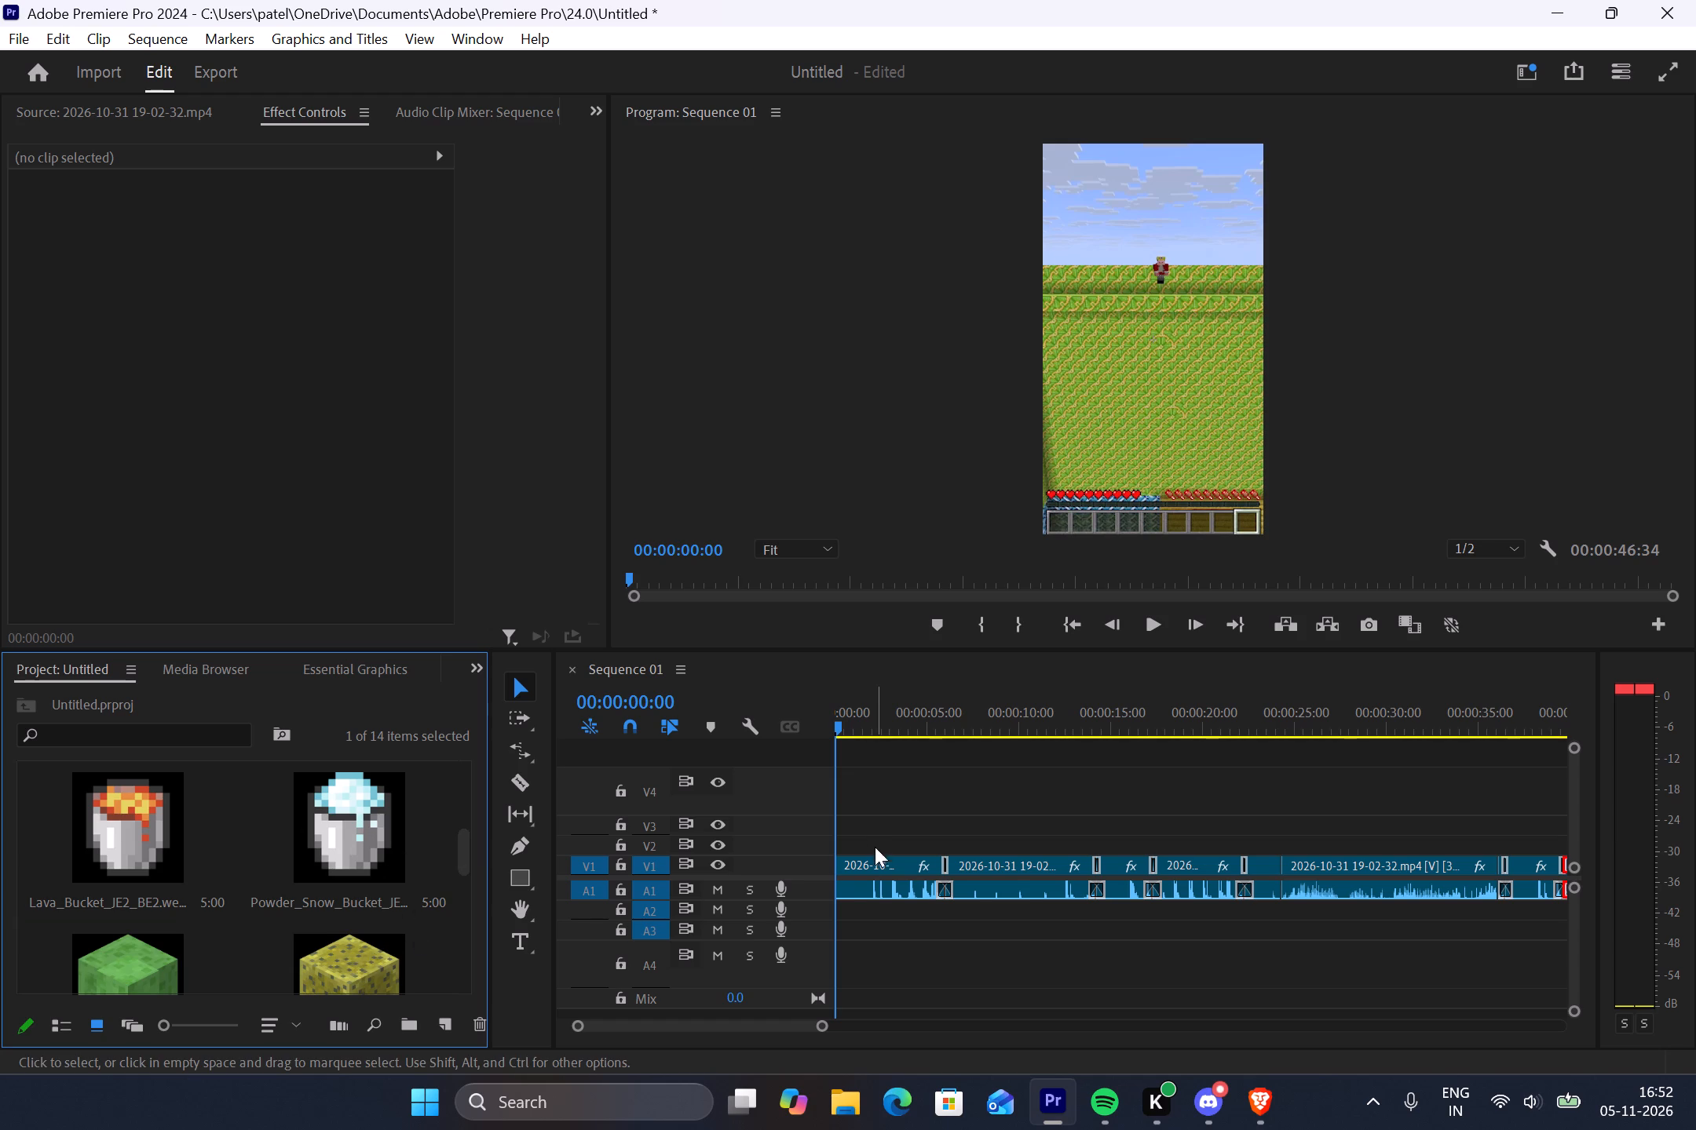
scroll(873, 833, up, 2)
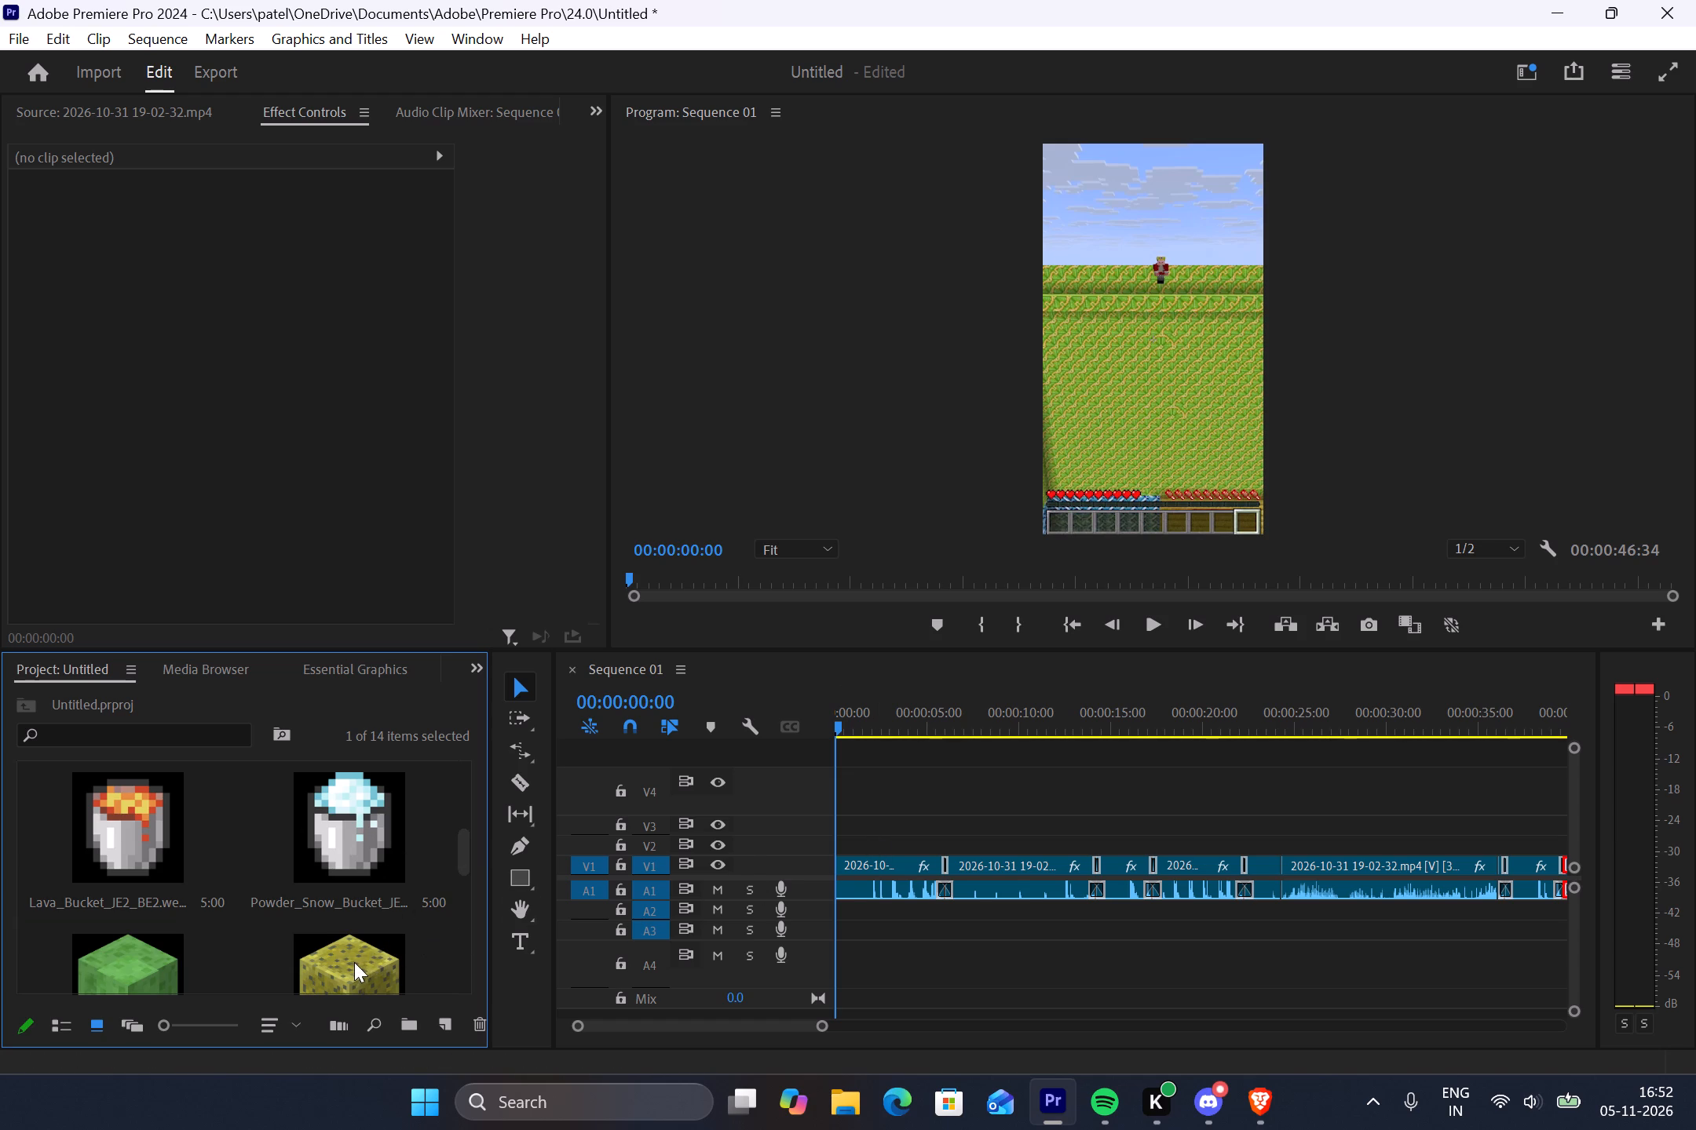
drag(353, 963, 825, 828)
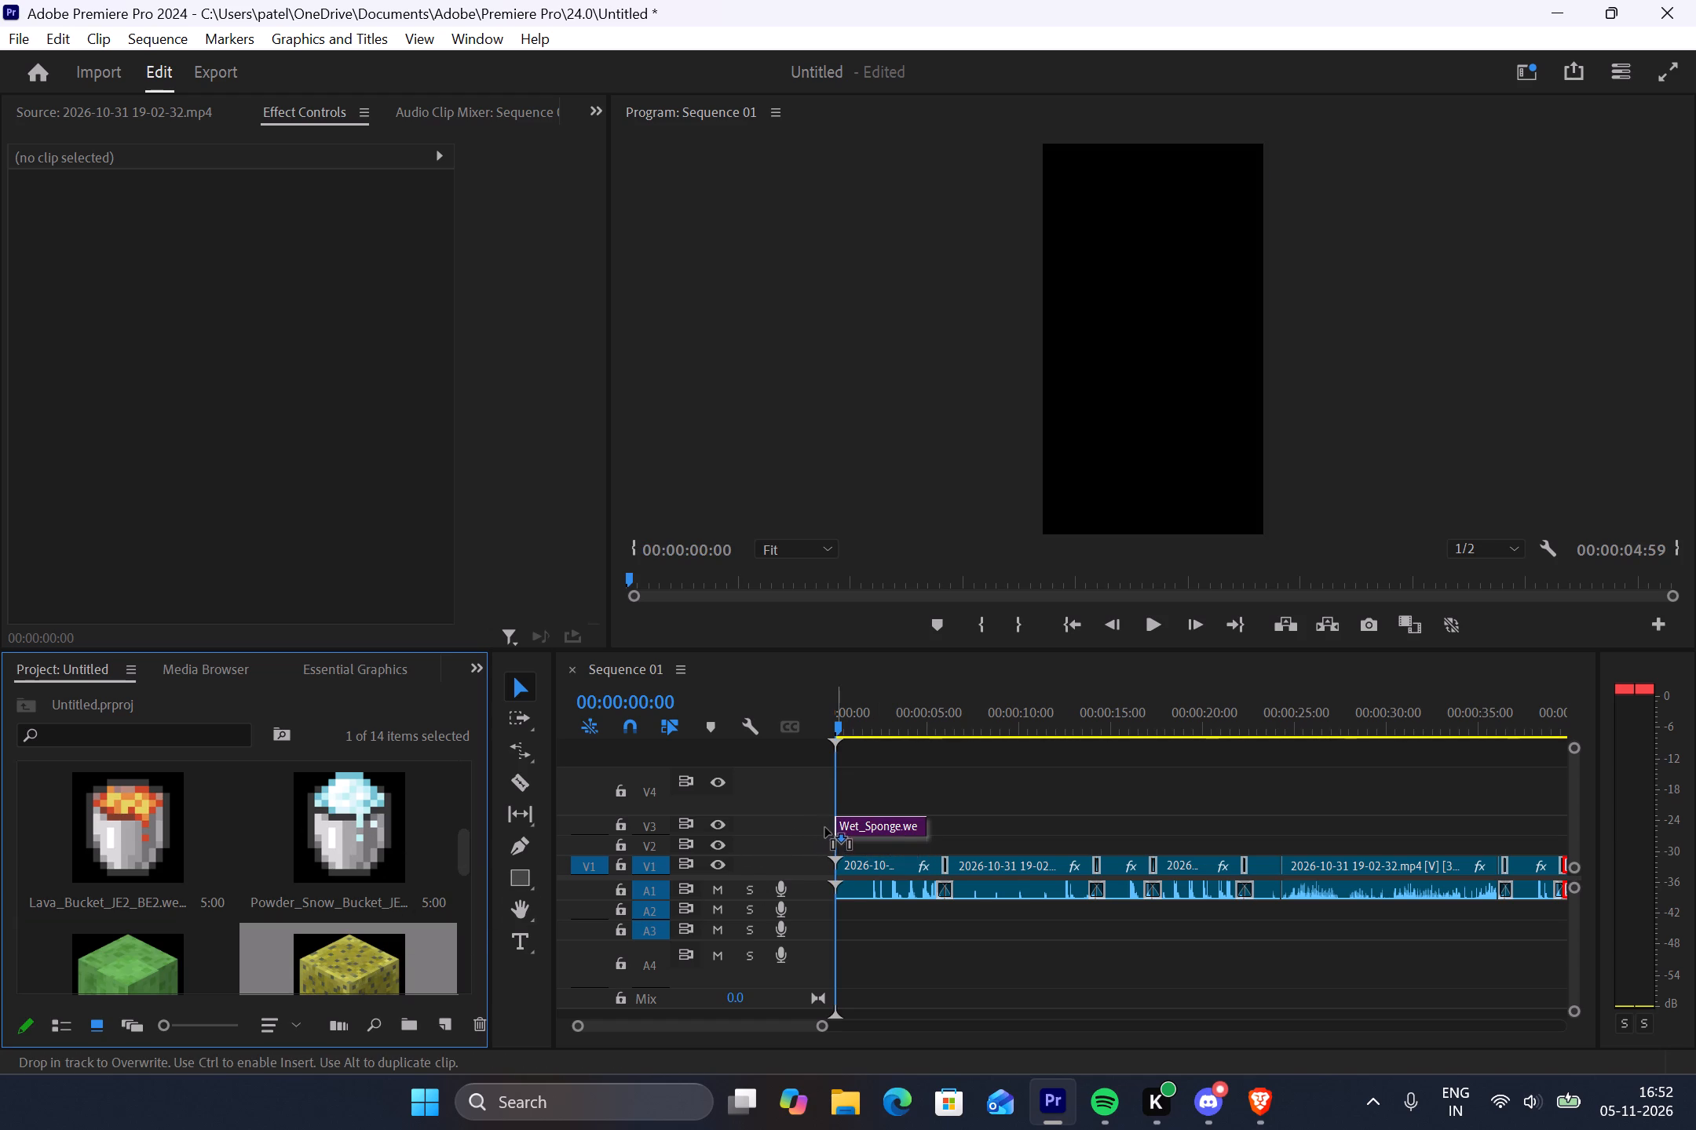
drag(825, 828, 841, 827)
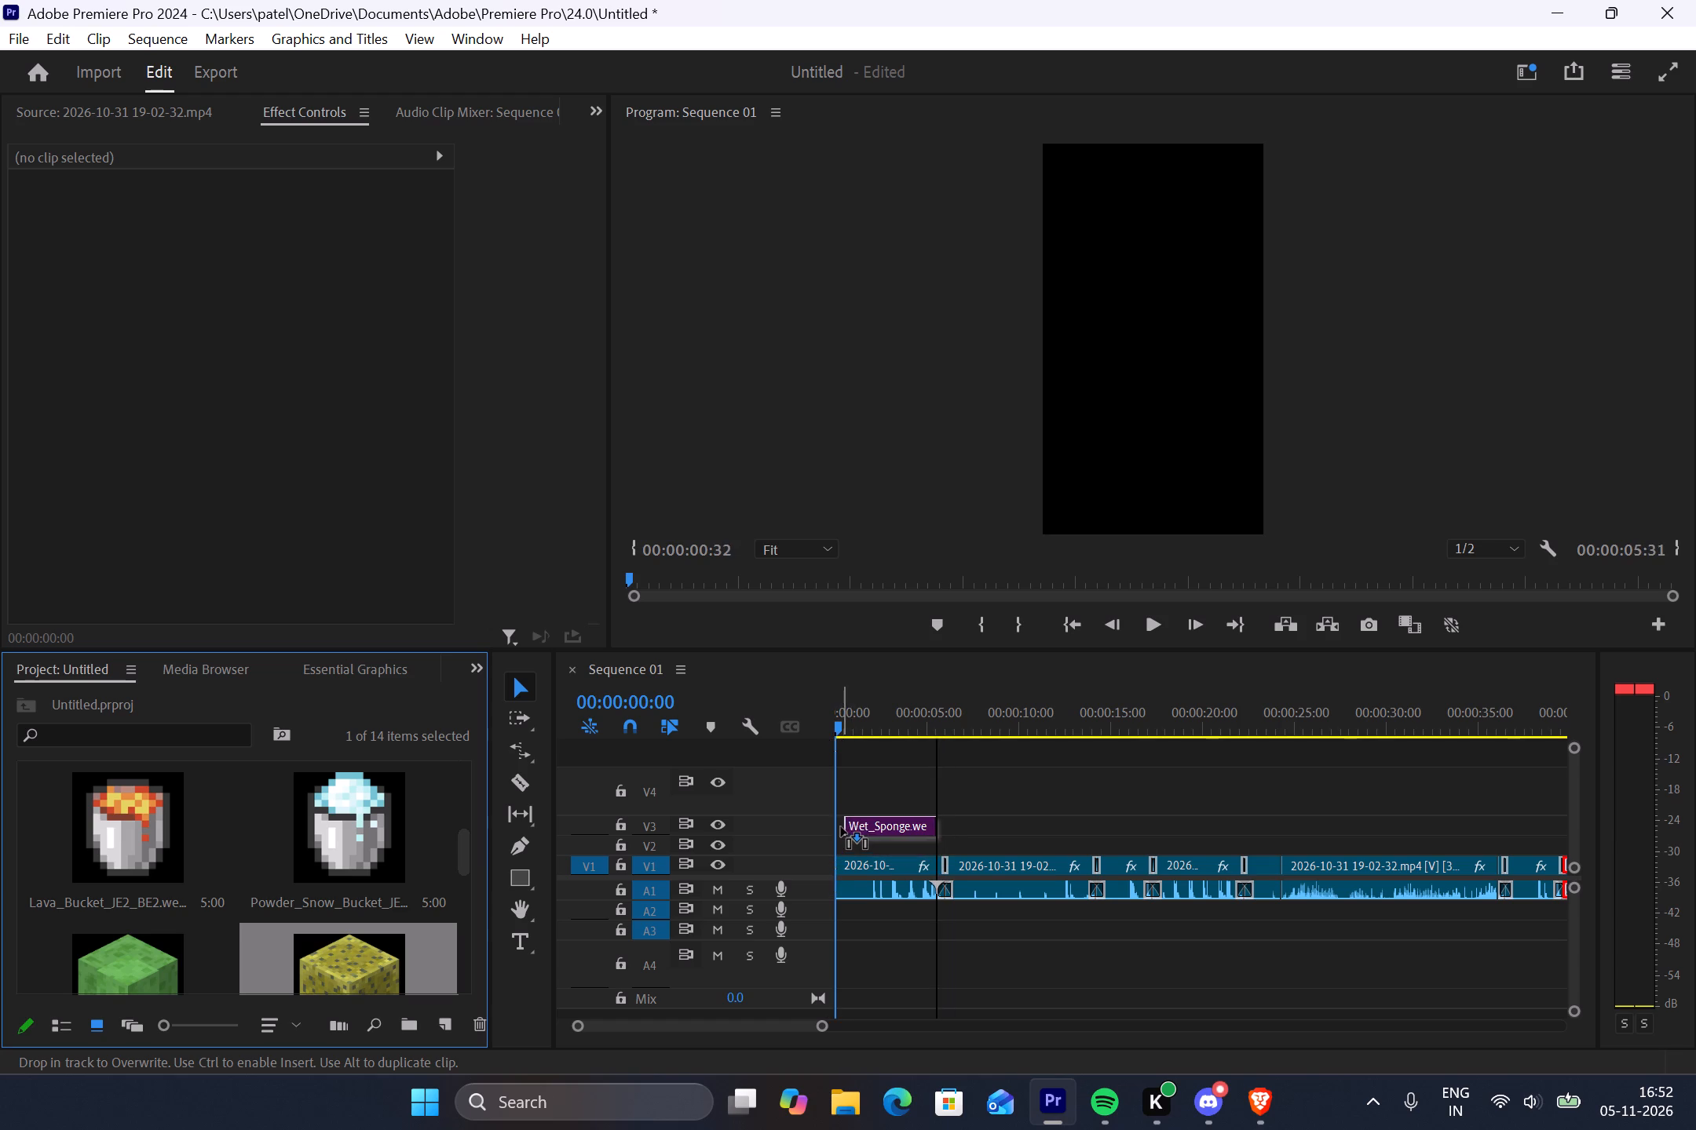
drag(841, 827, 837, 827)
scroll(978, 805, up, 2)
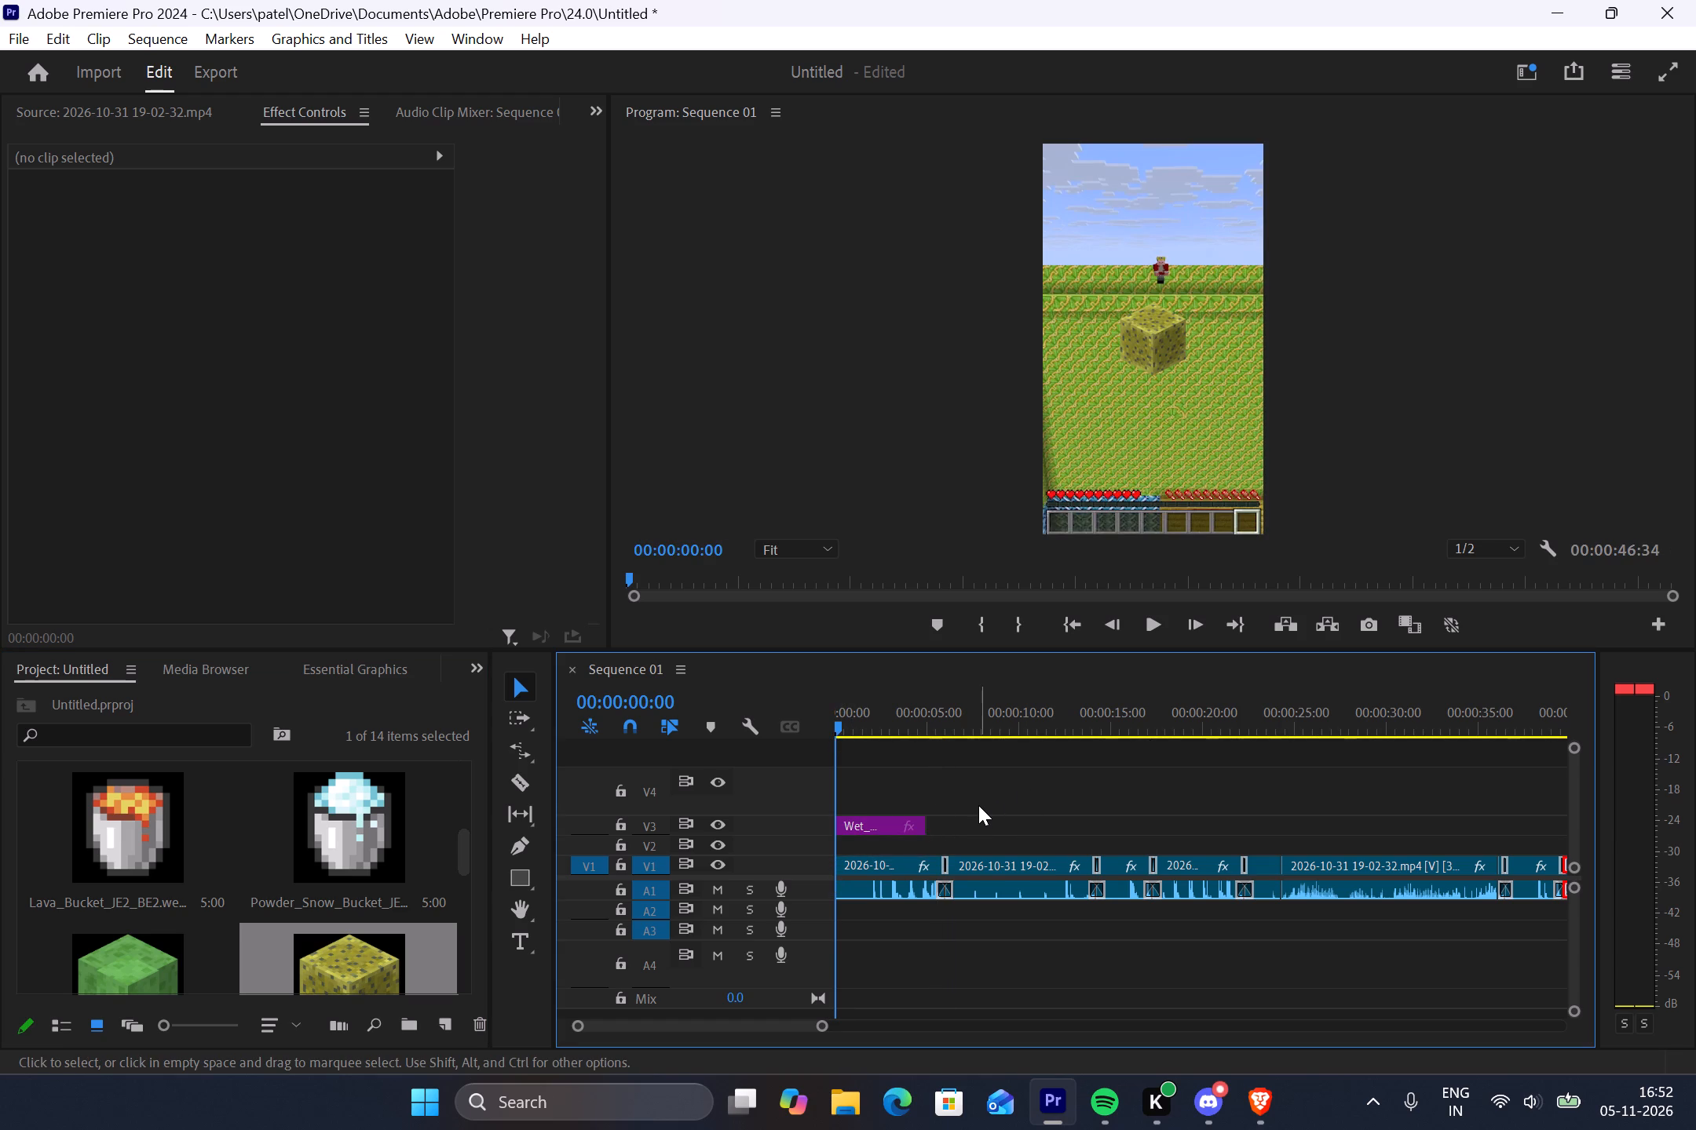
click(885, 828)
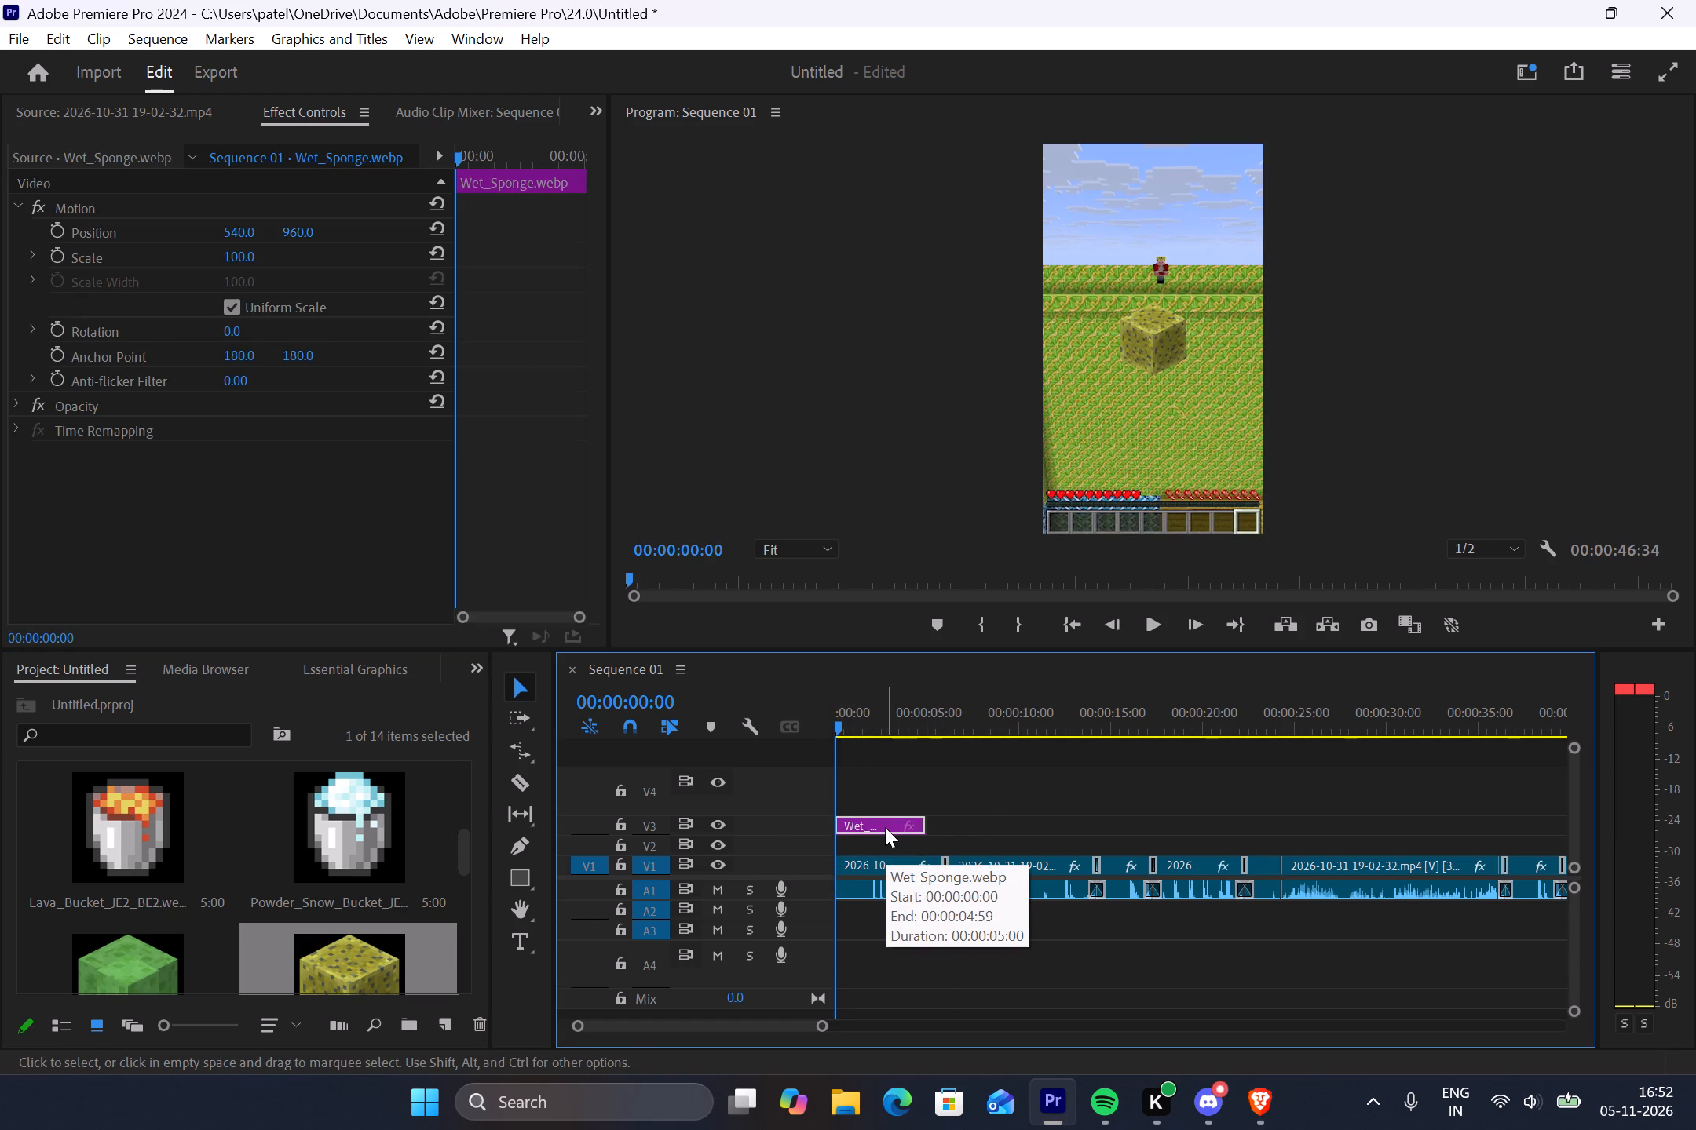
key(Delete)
Place the hay bale image at the start of the sequence on V2.
scroll(239, 891, down, 3)
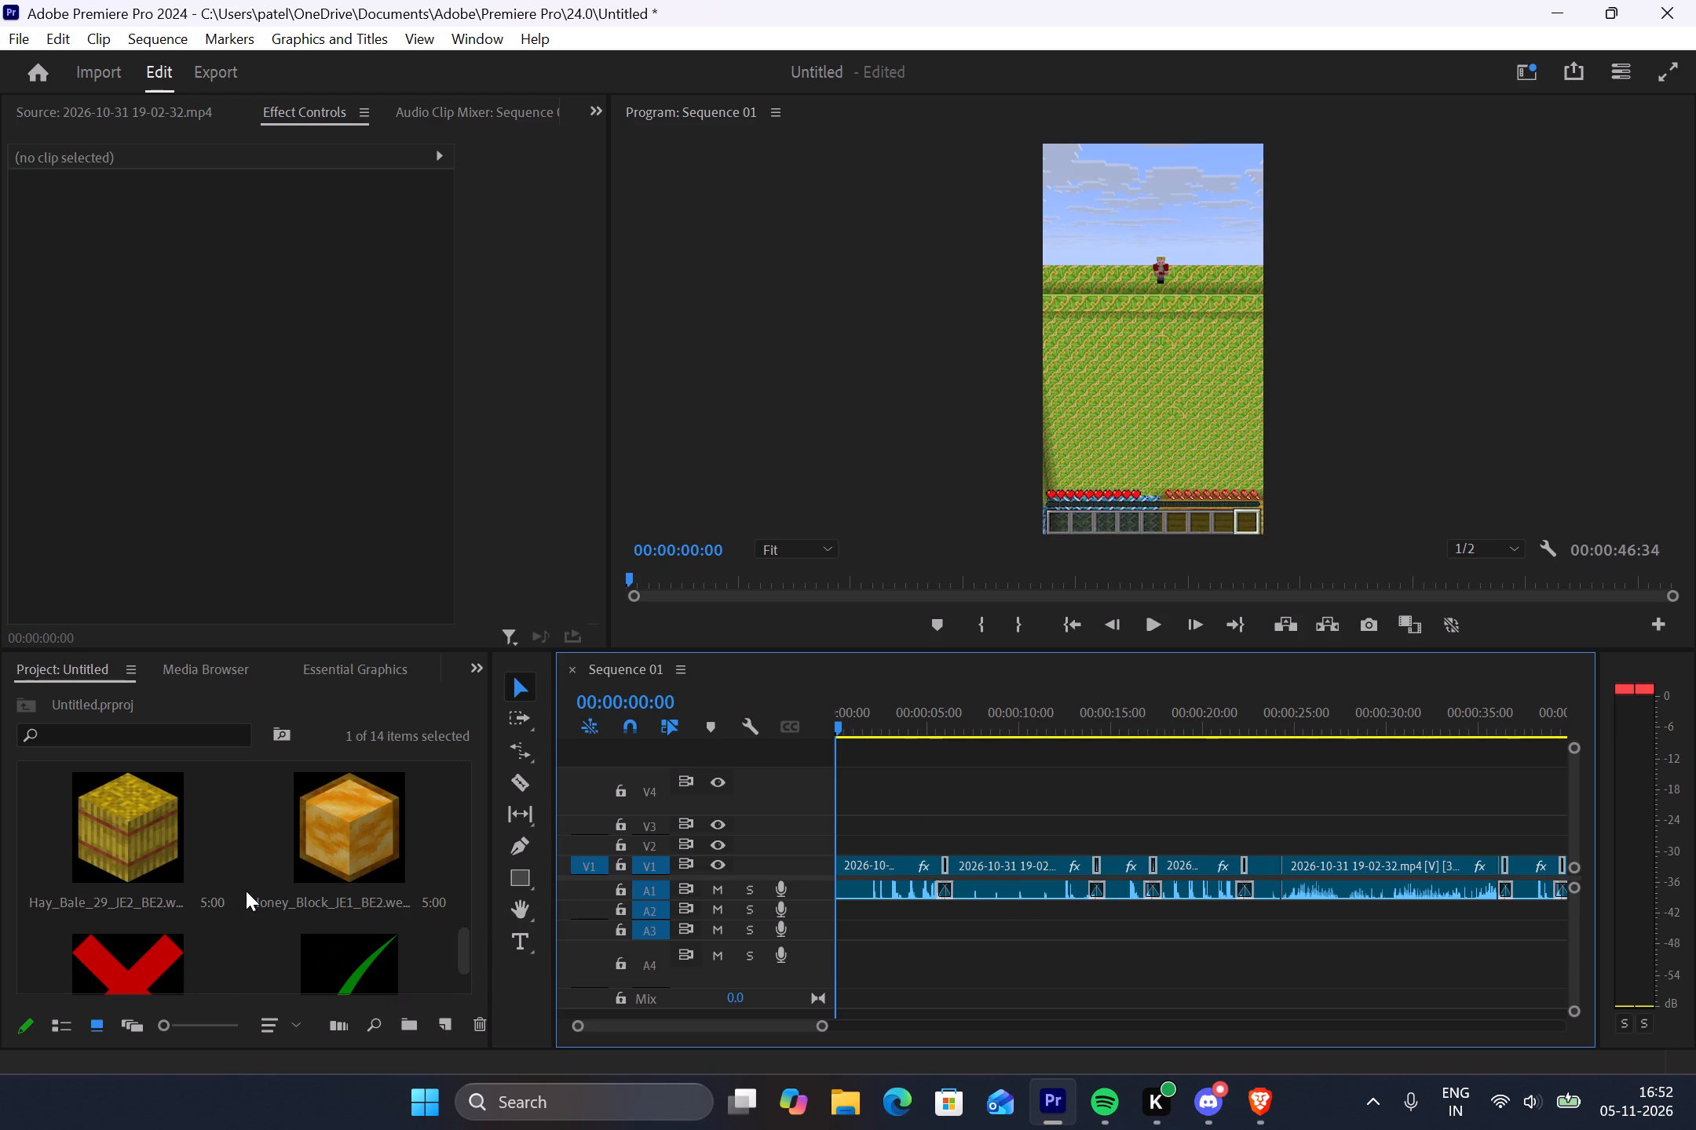
drag(122, 838, 814, 834)
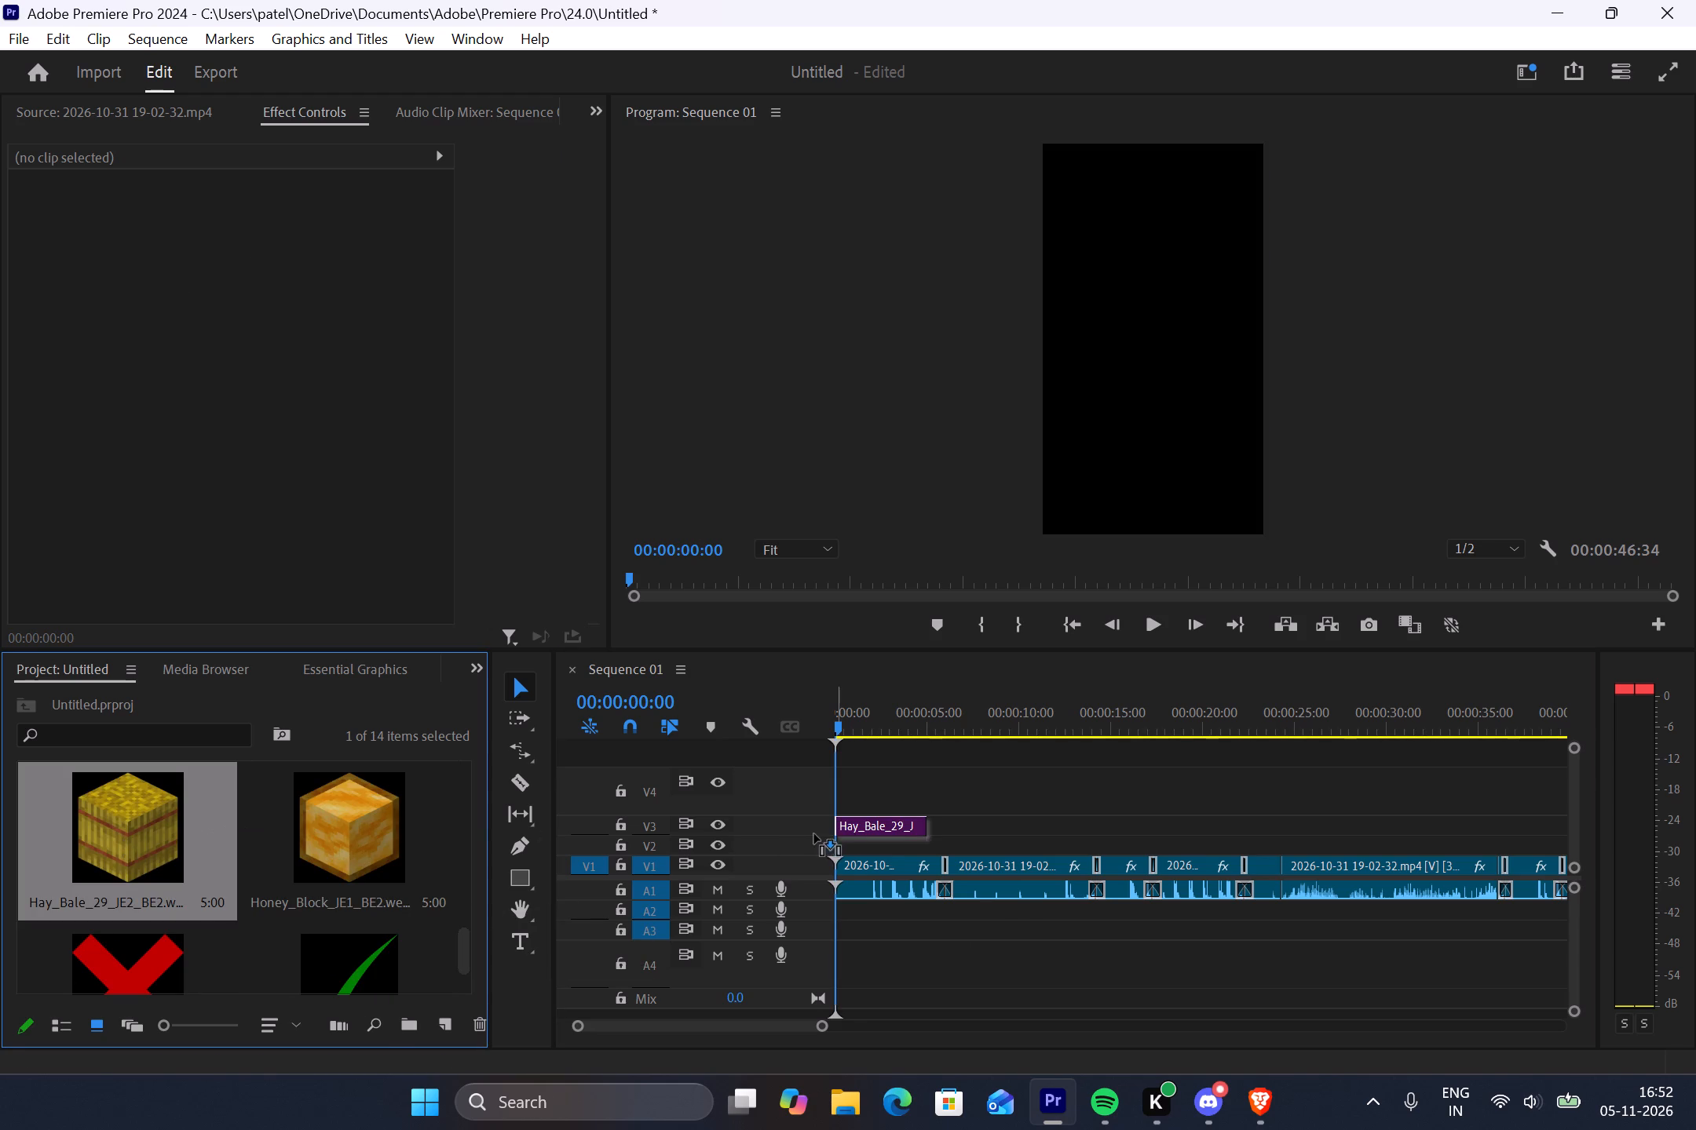
drag(814, 834, 843, 840)
drag(886, 844, 873, 846)
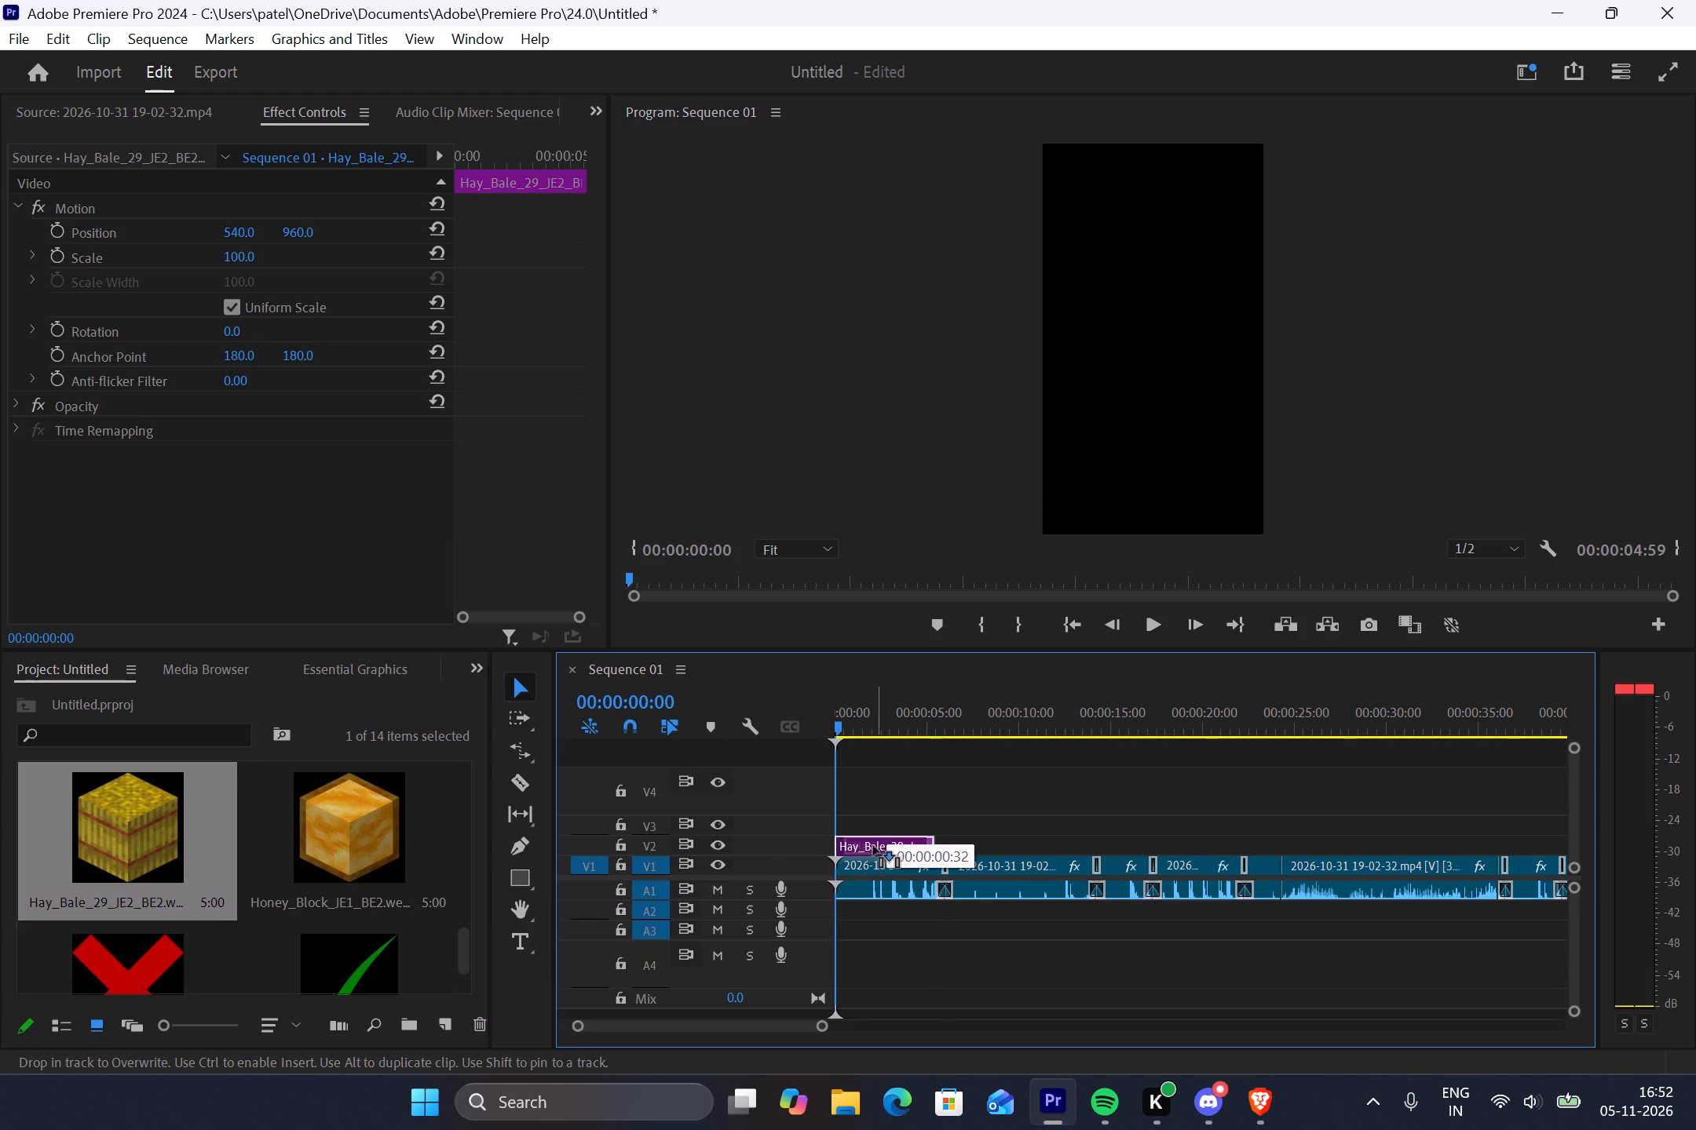
drag(873, 846, 873, 847)
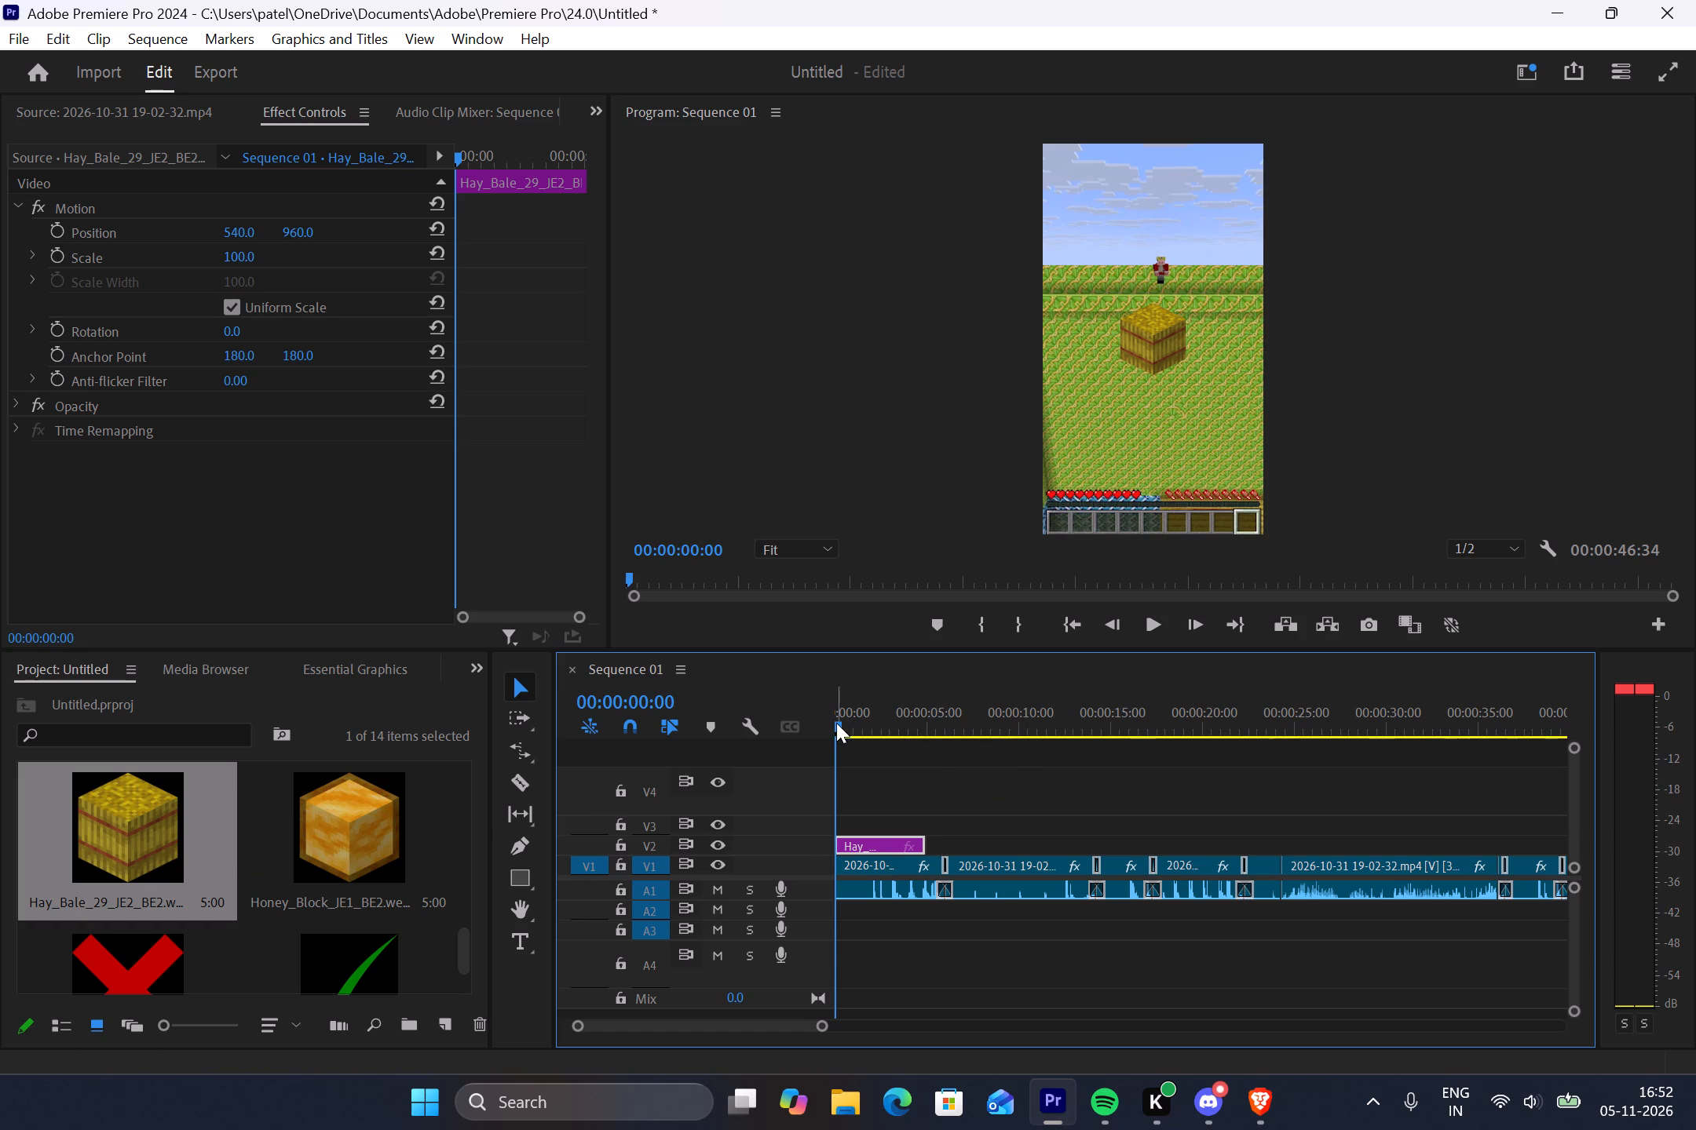
Check the gameplay to about 00:00:06, and place Slime_Block_BE2.webp at the sequence start on V3, above the hay bale.
drag(836, 723, 962, 736)
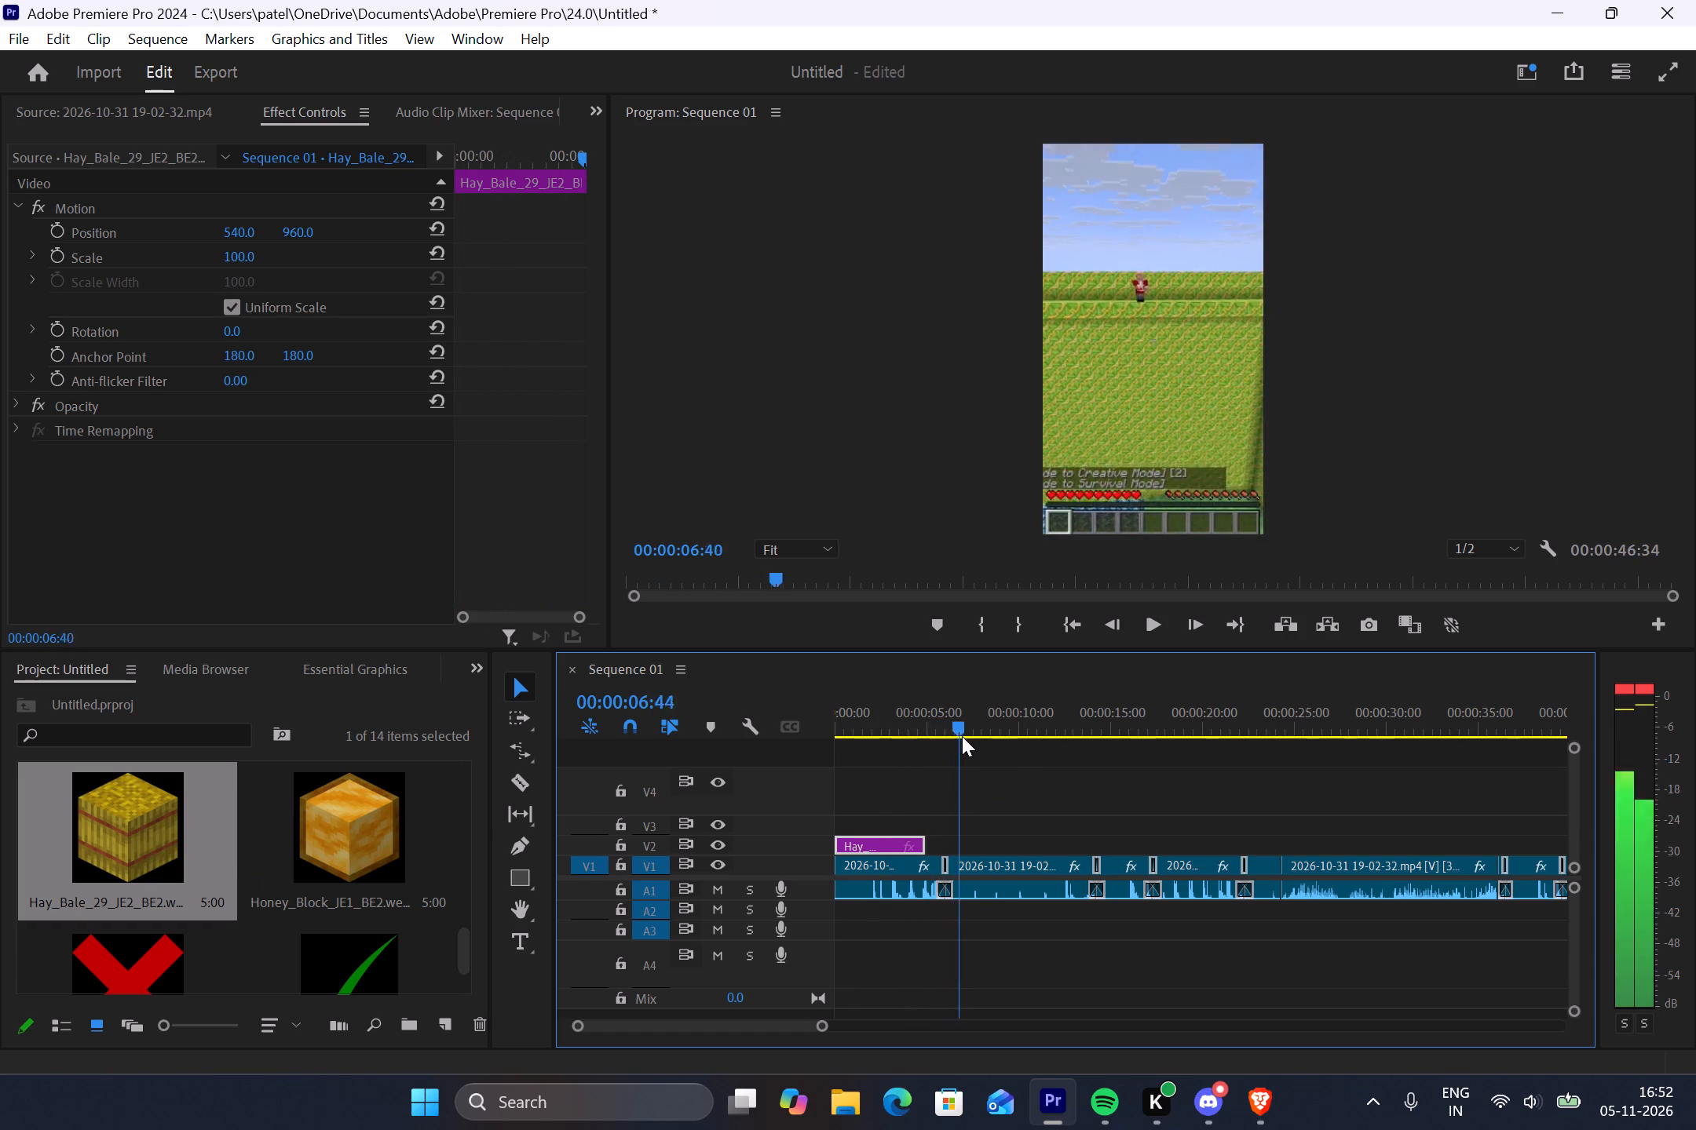
drag(962, 736, 919, 739)
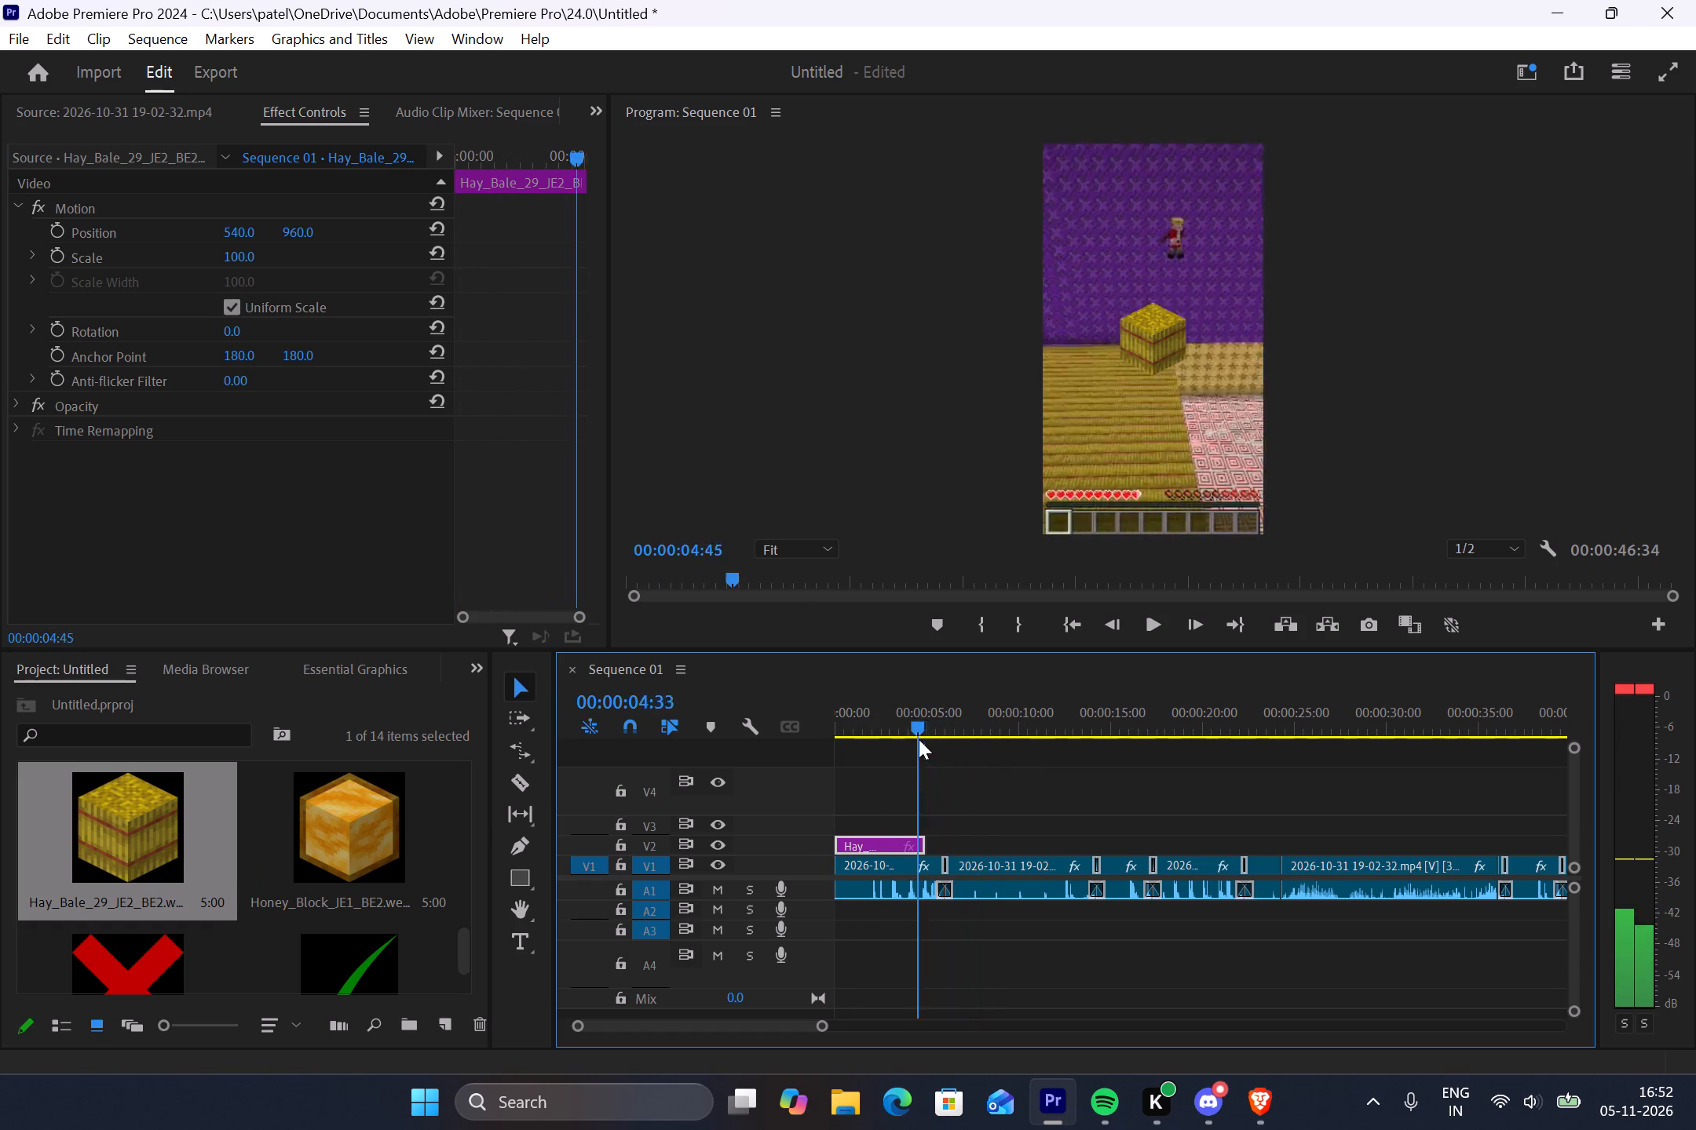
drag(919, 739, 817, 739)
scroll(299, 867, down, 2)
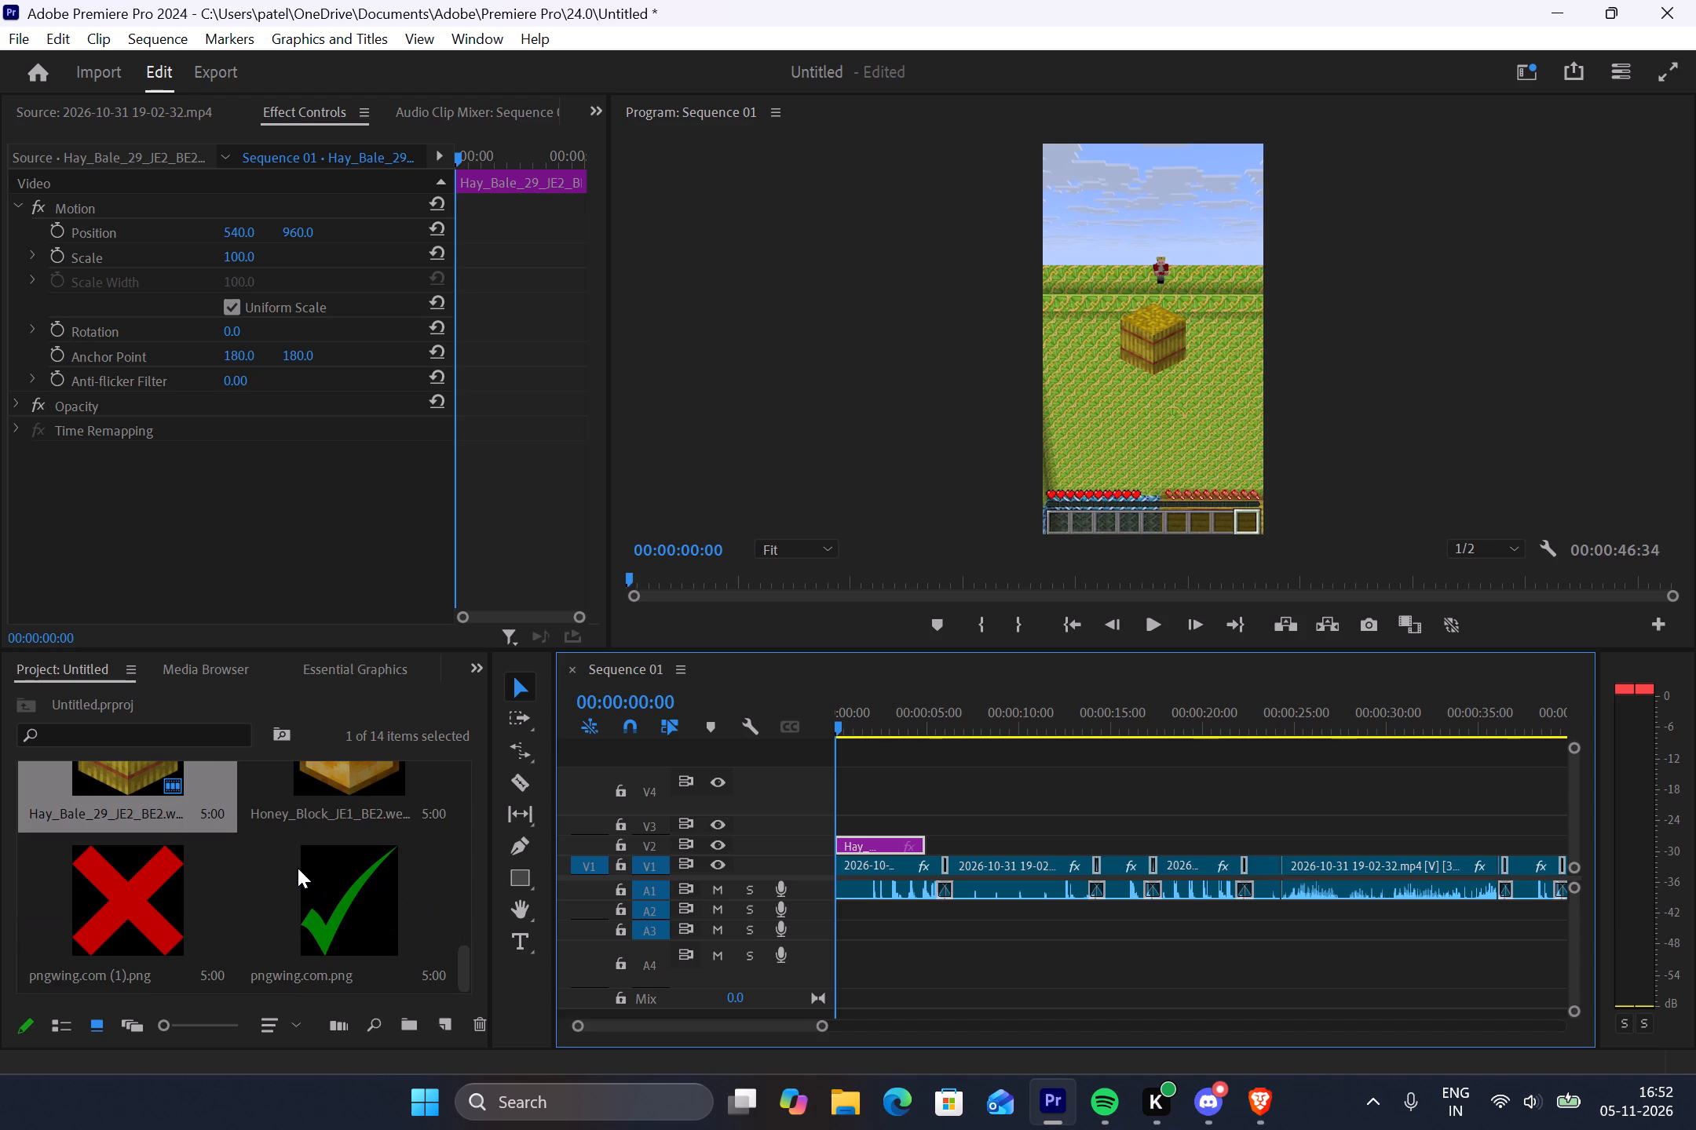
scroll(298, 868, up, 3)
drag(135, 886, 843, 822)
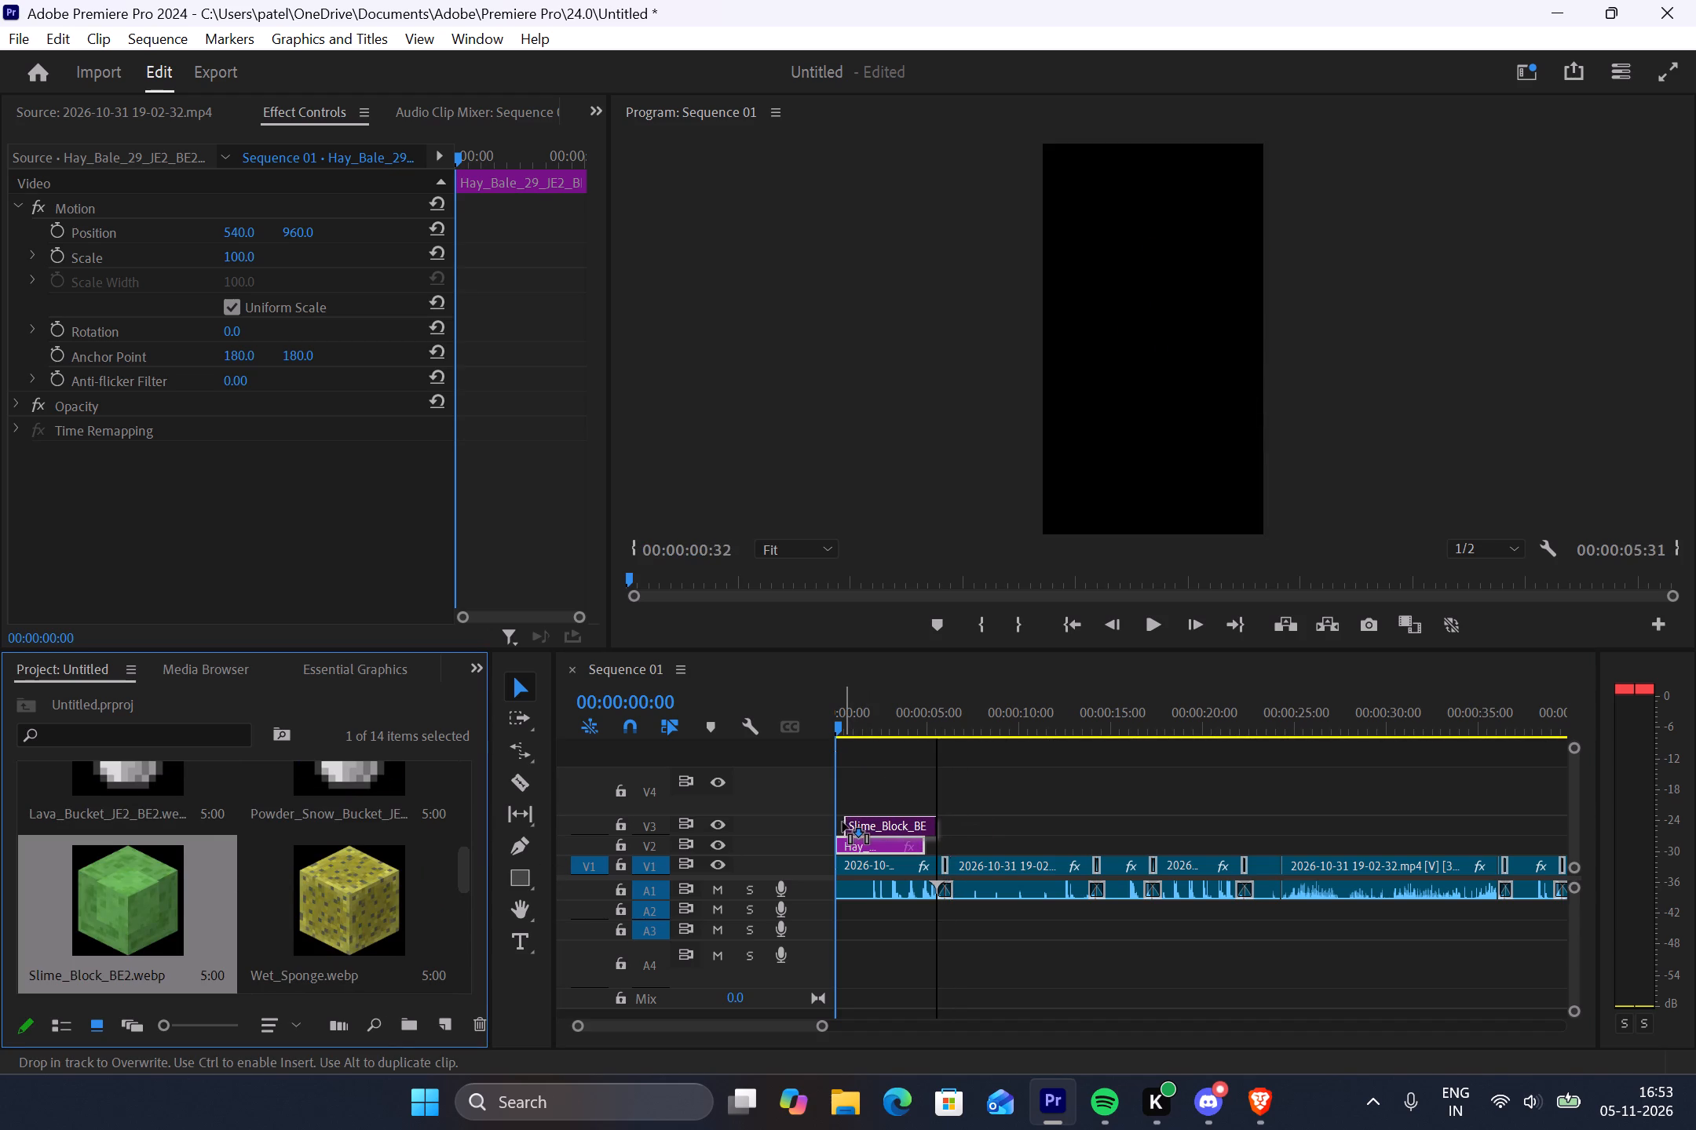
drag(843, 822, 838, 822)
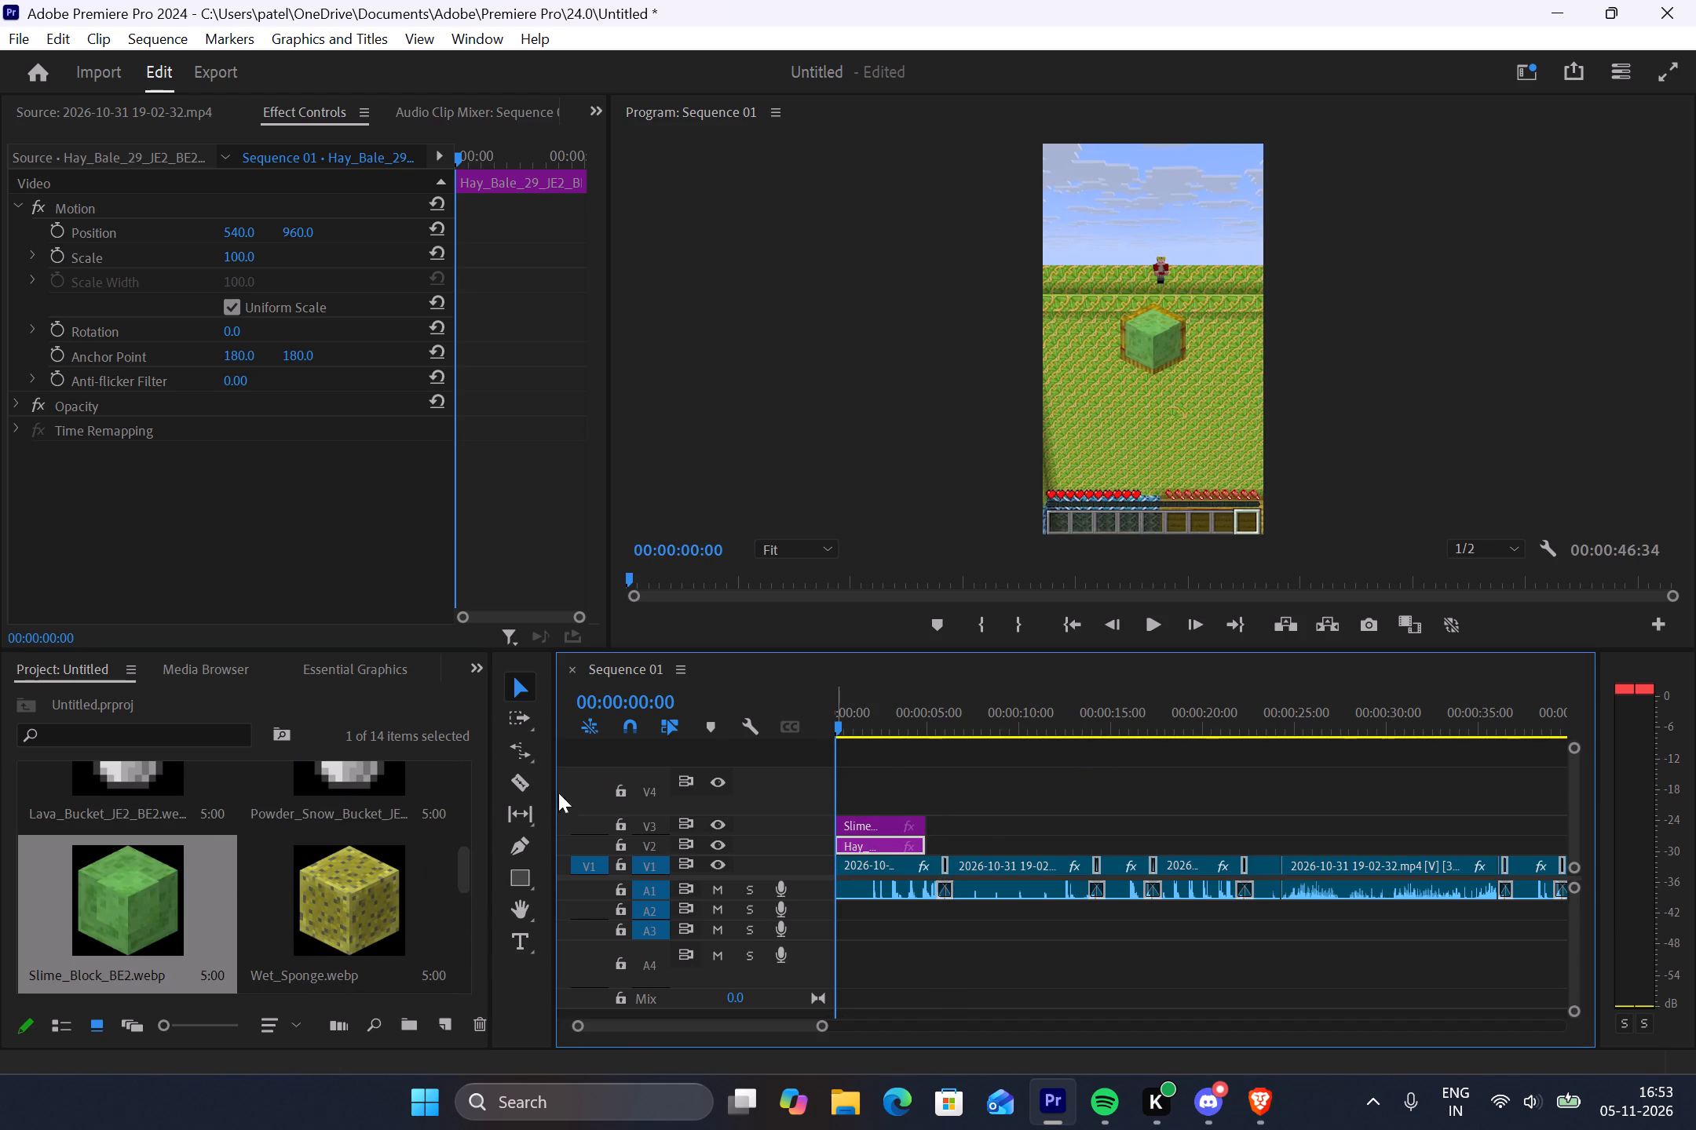
Check the gameplay to about 00:00:14, and place Wet_Sponge.webp at the sequence start on V4, above the slime block.
drag(836, 724, 1108, 766)
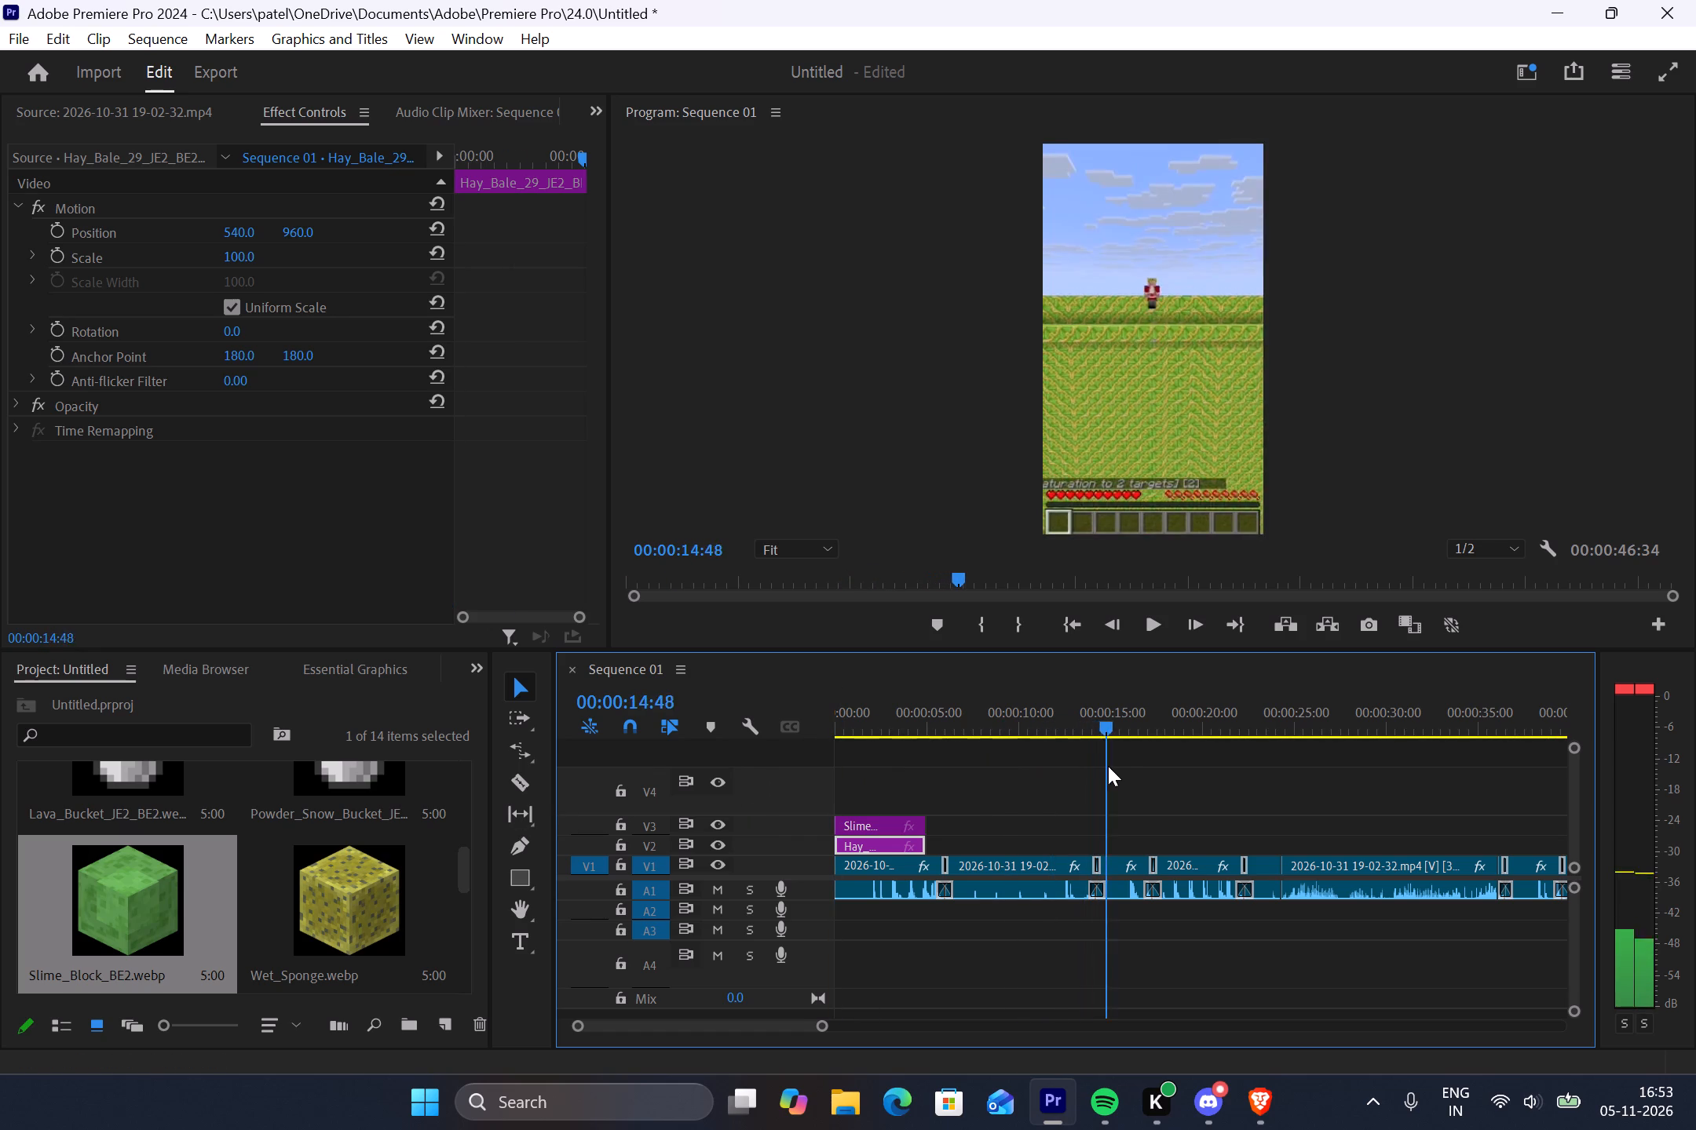
drag(1108, 766, 697, 765)
drag(344, 906, 799, 813)
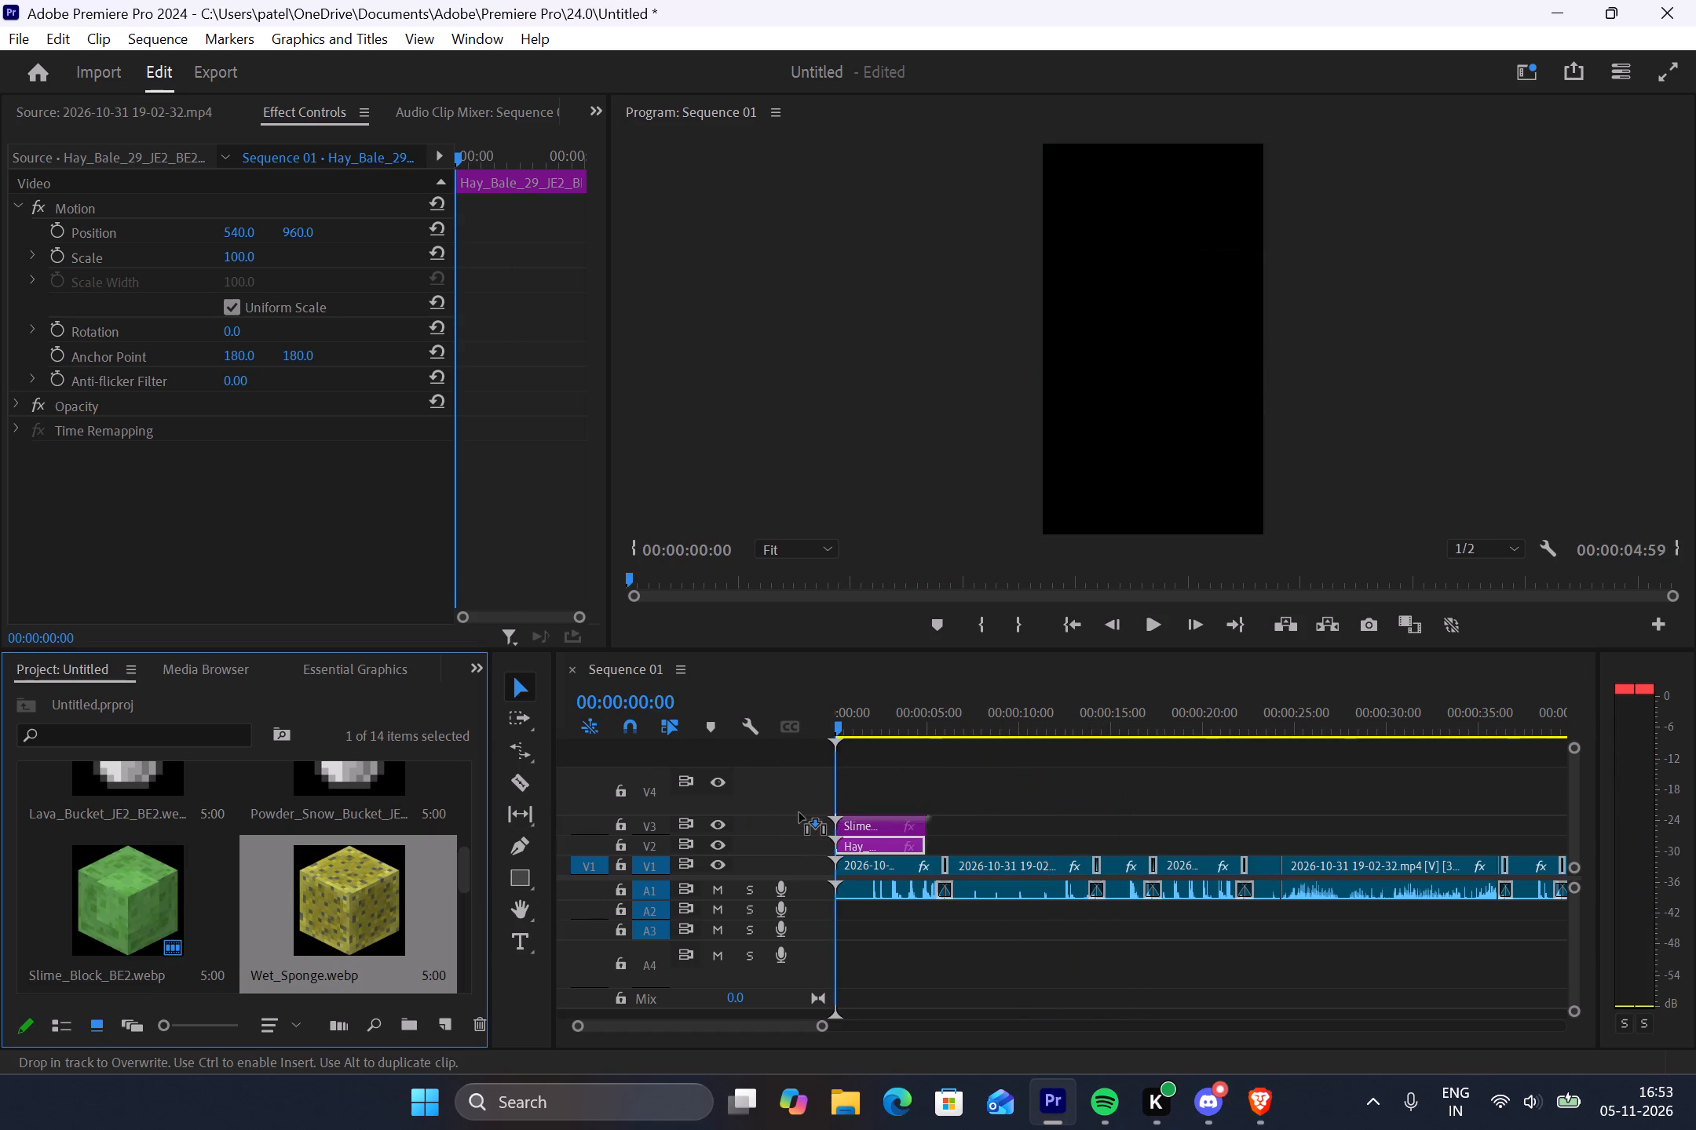
drag(799, 813, 837, 800)
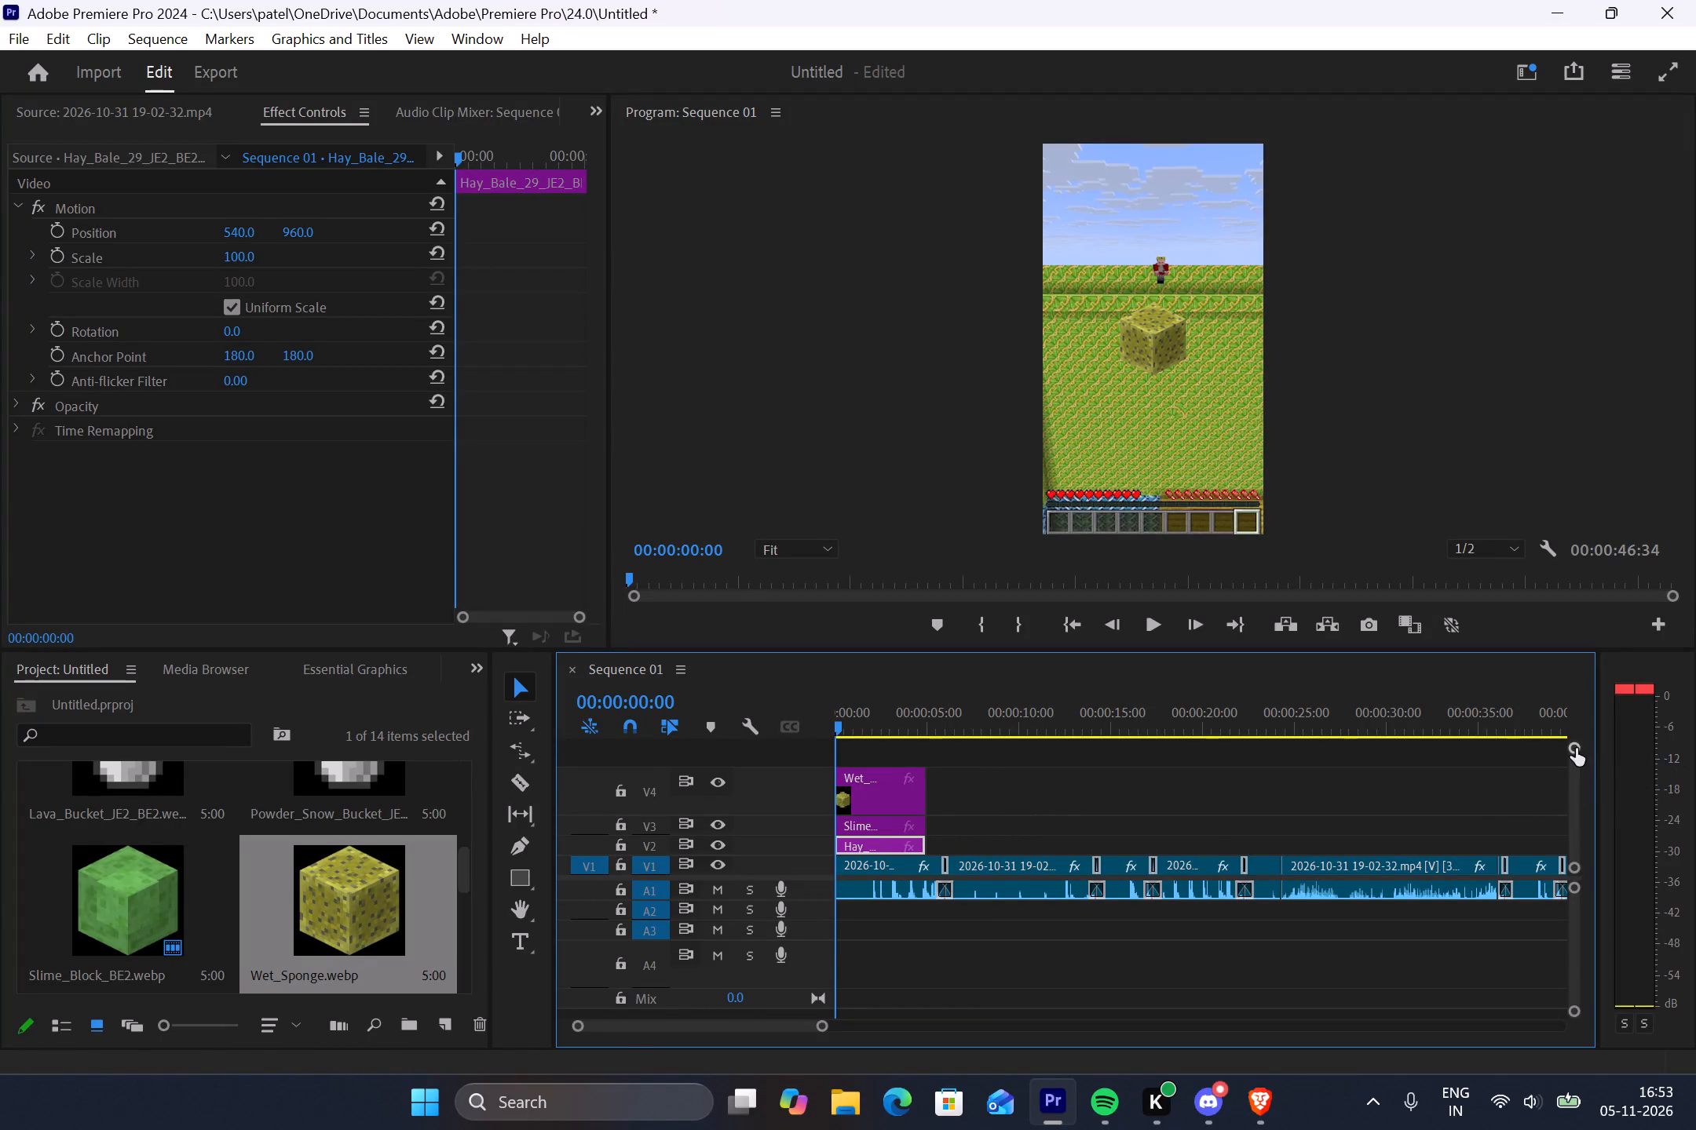
Check the gameplay to about 00:00:15, and place the powder snow bucket image at the sequence start on a new V5 track.
drag(1574, 745, 1574, 707)
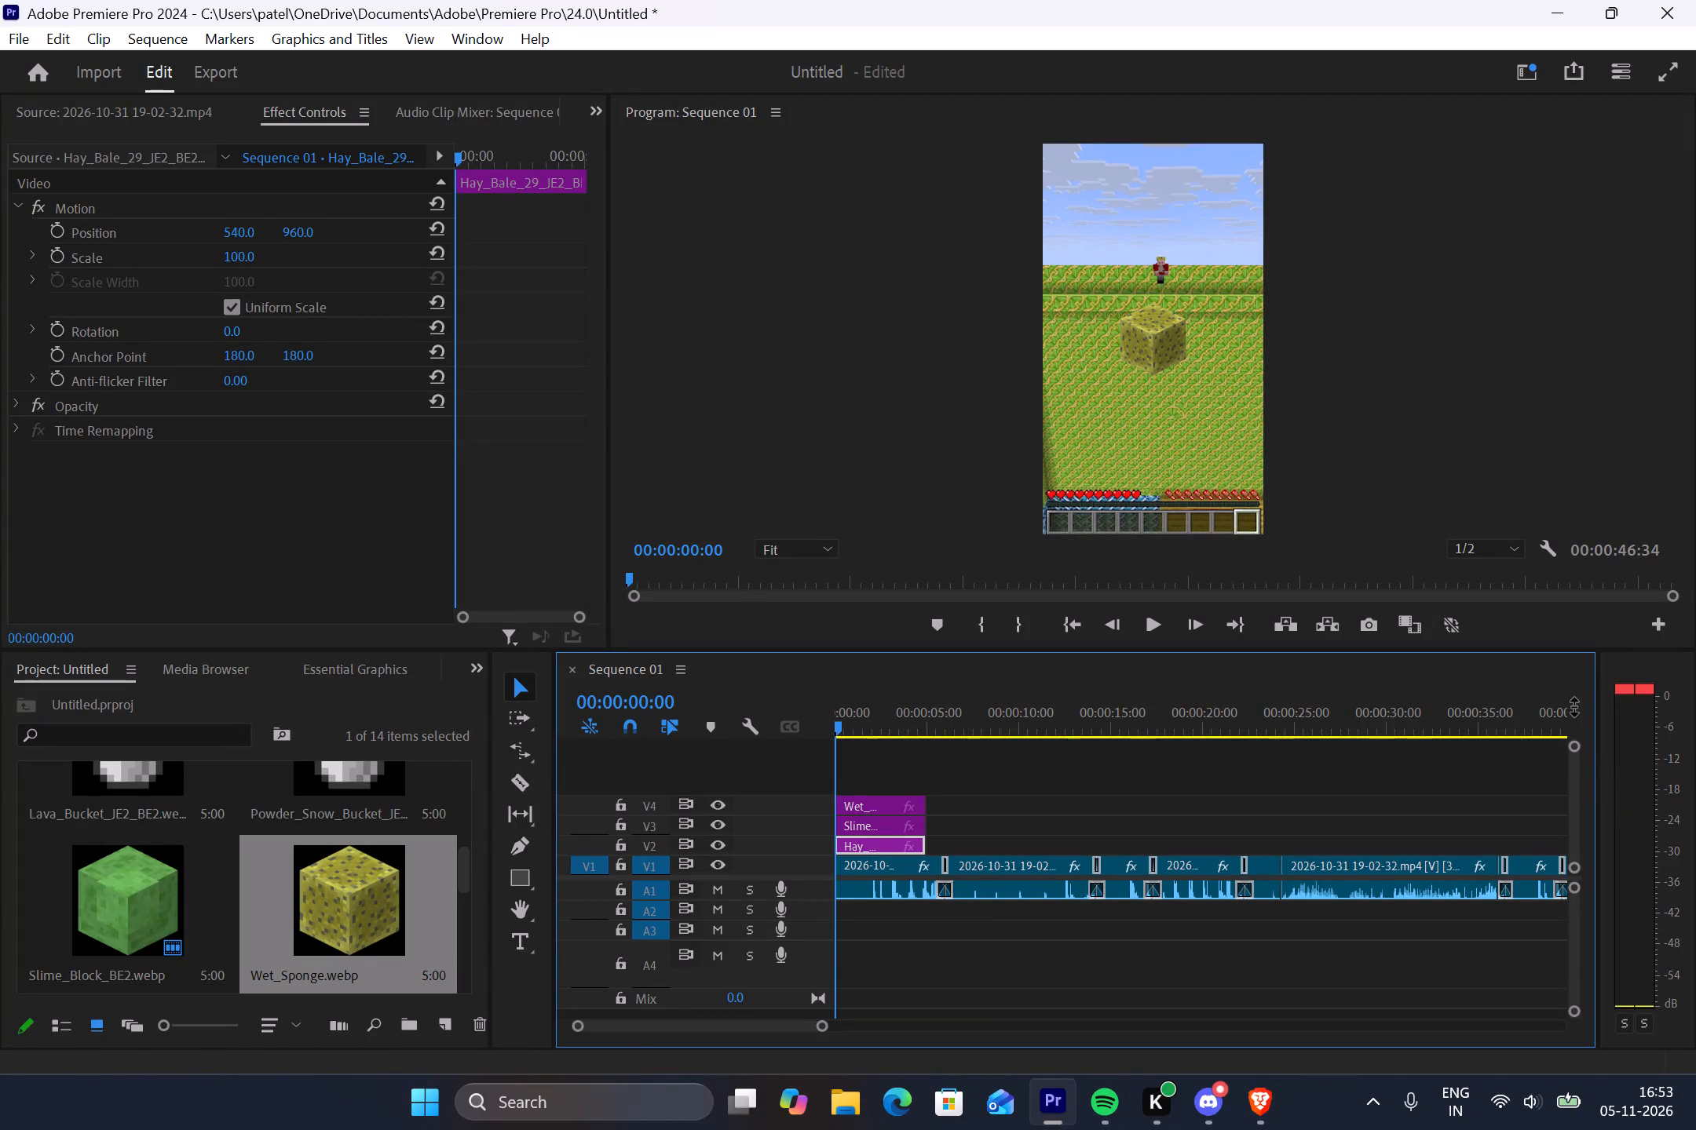
drag(1574, 707, 1574, 705)
drag(836, 728, 1129, 764)
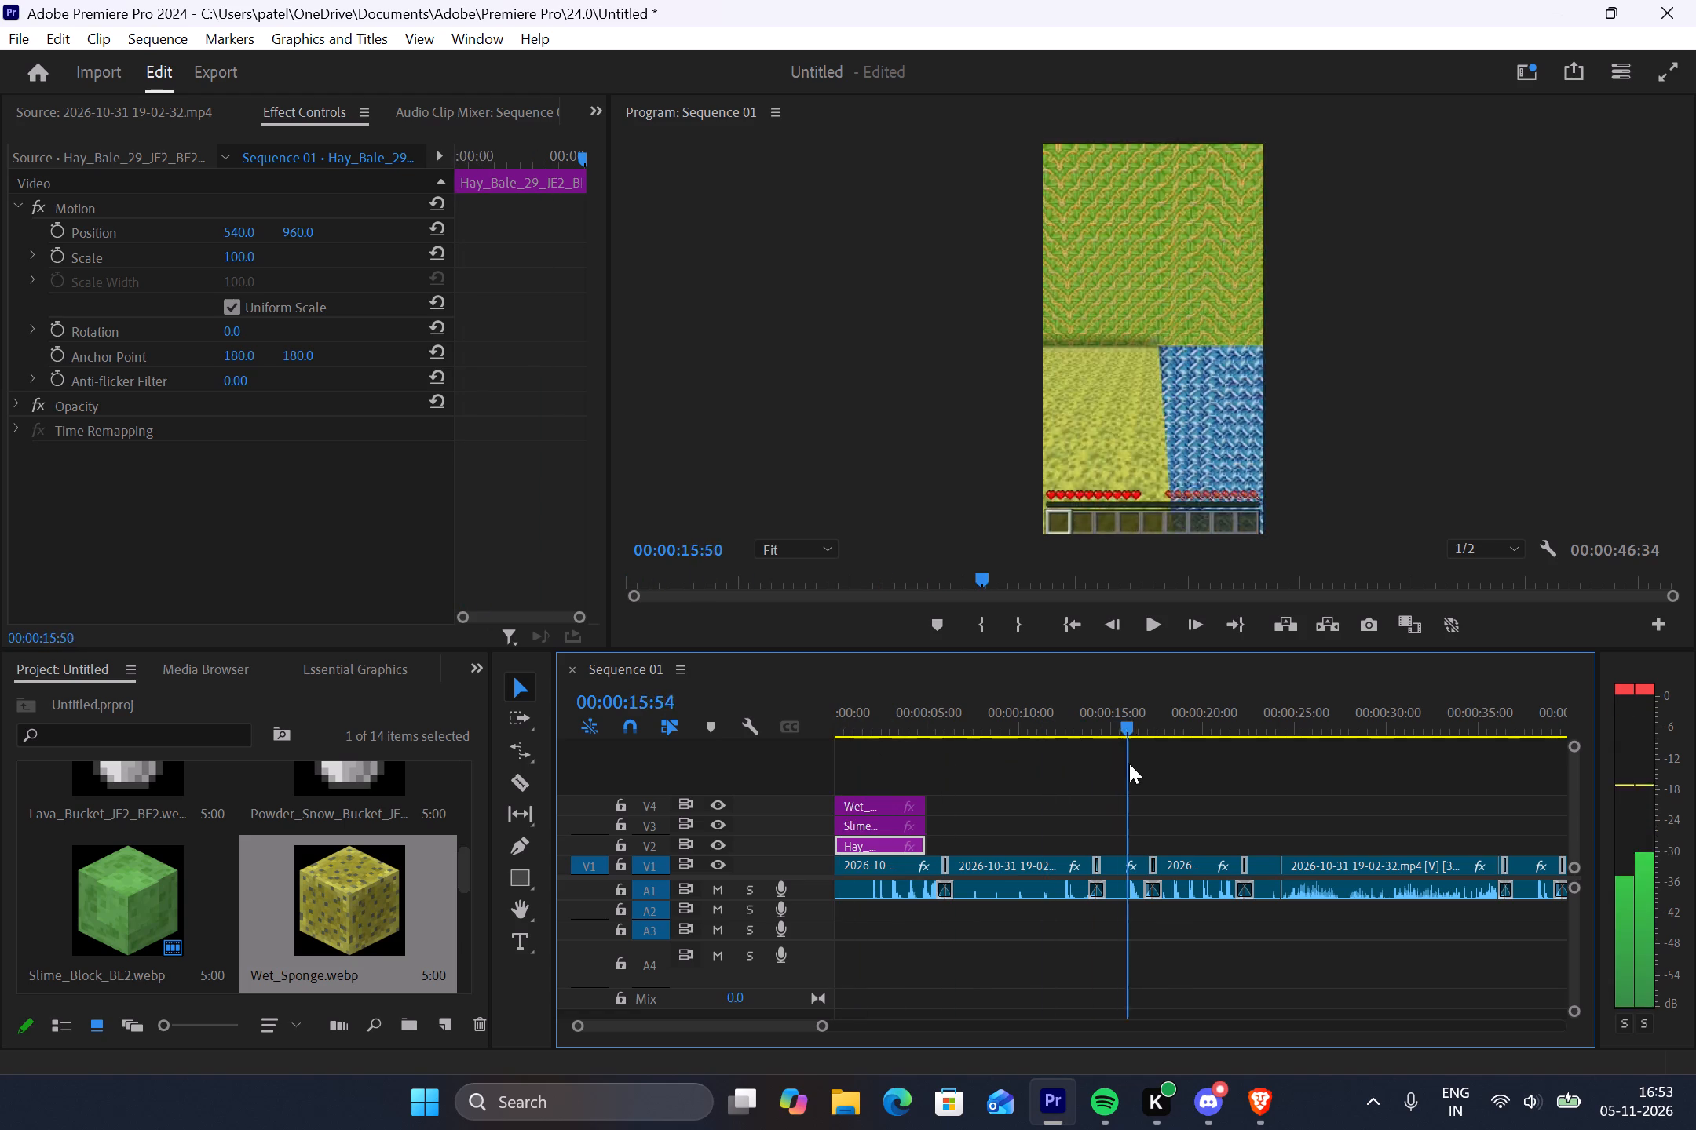
drag(1129, 764, 922, 782)
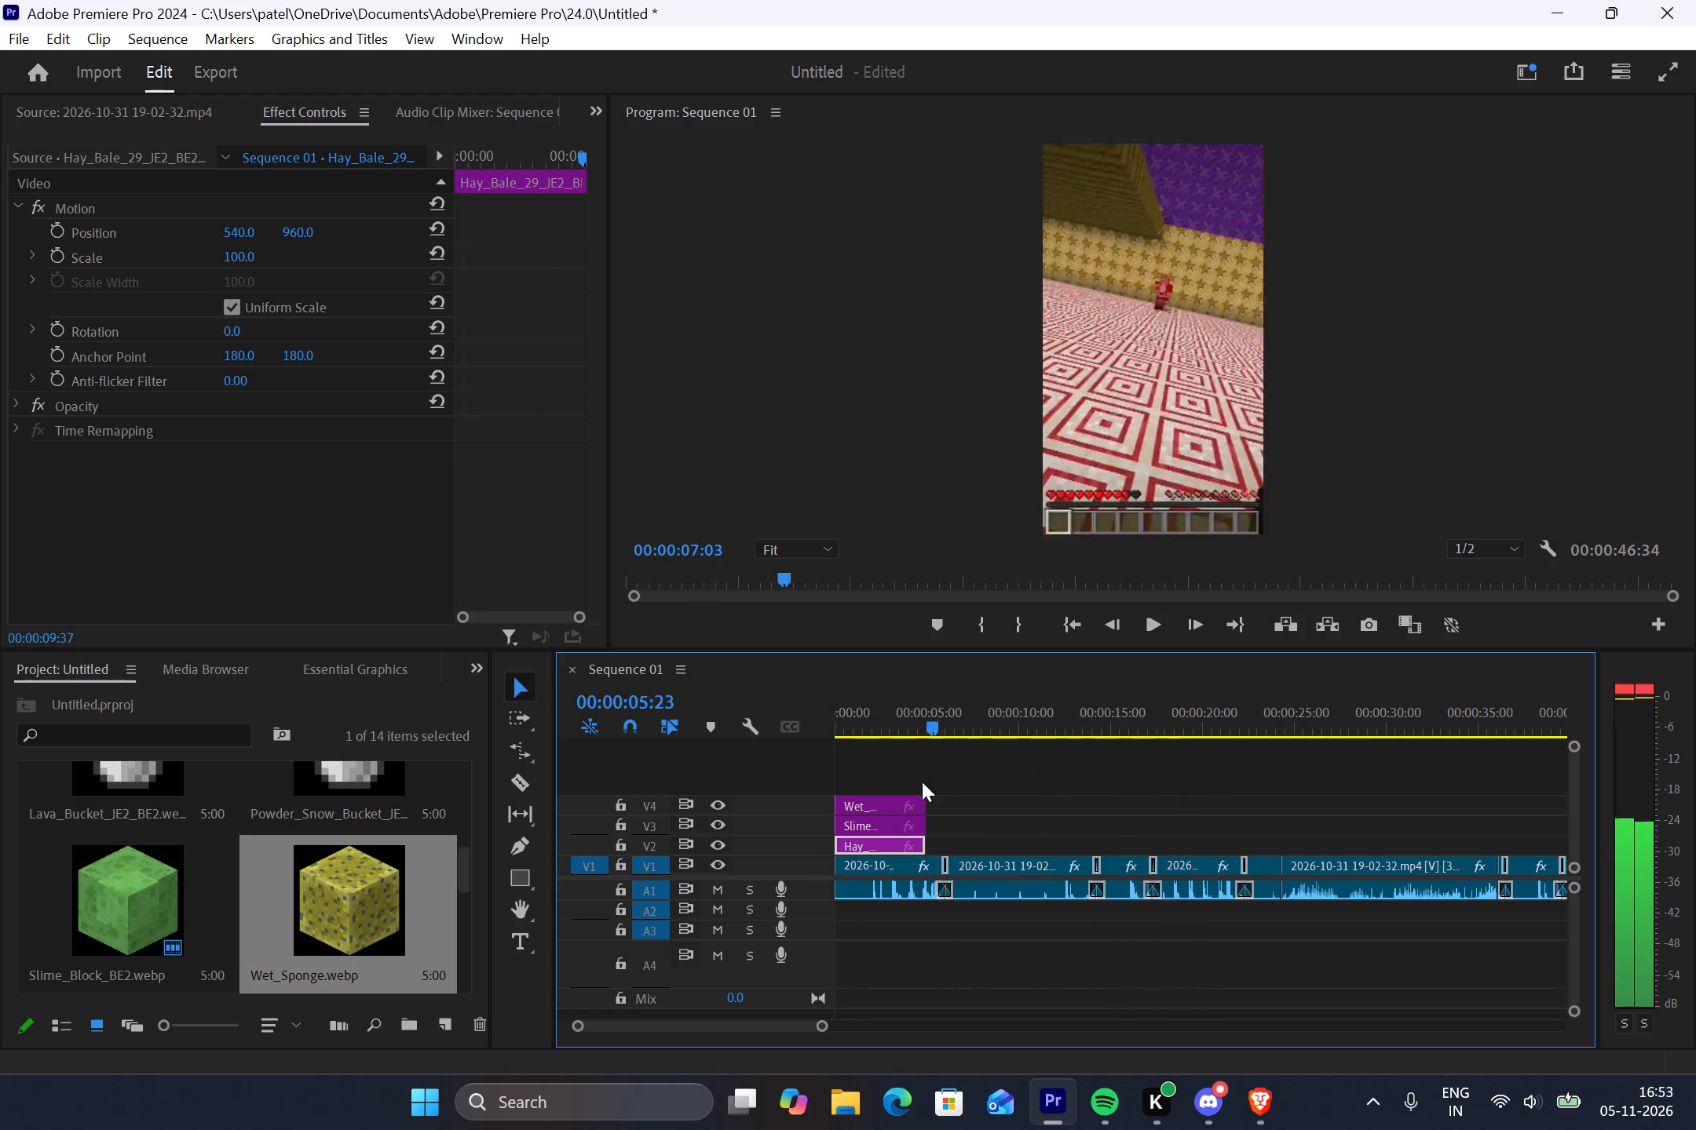
drag(922, 782, 762, 792)
scroll(274, 846, up, 1)
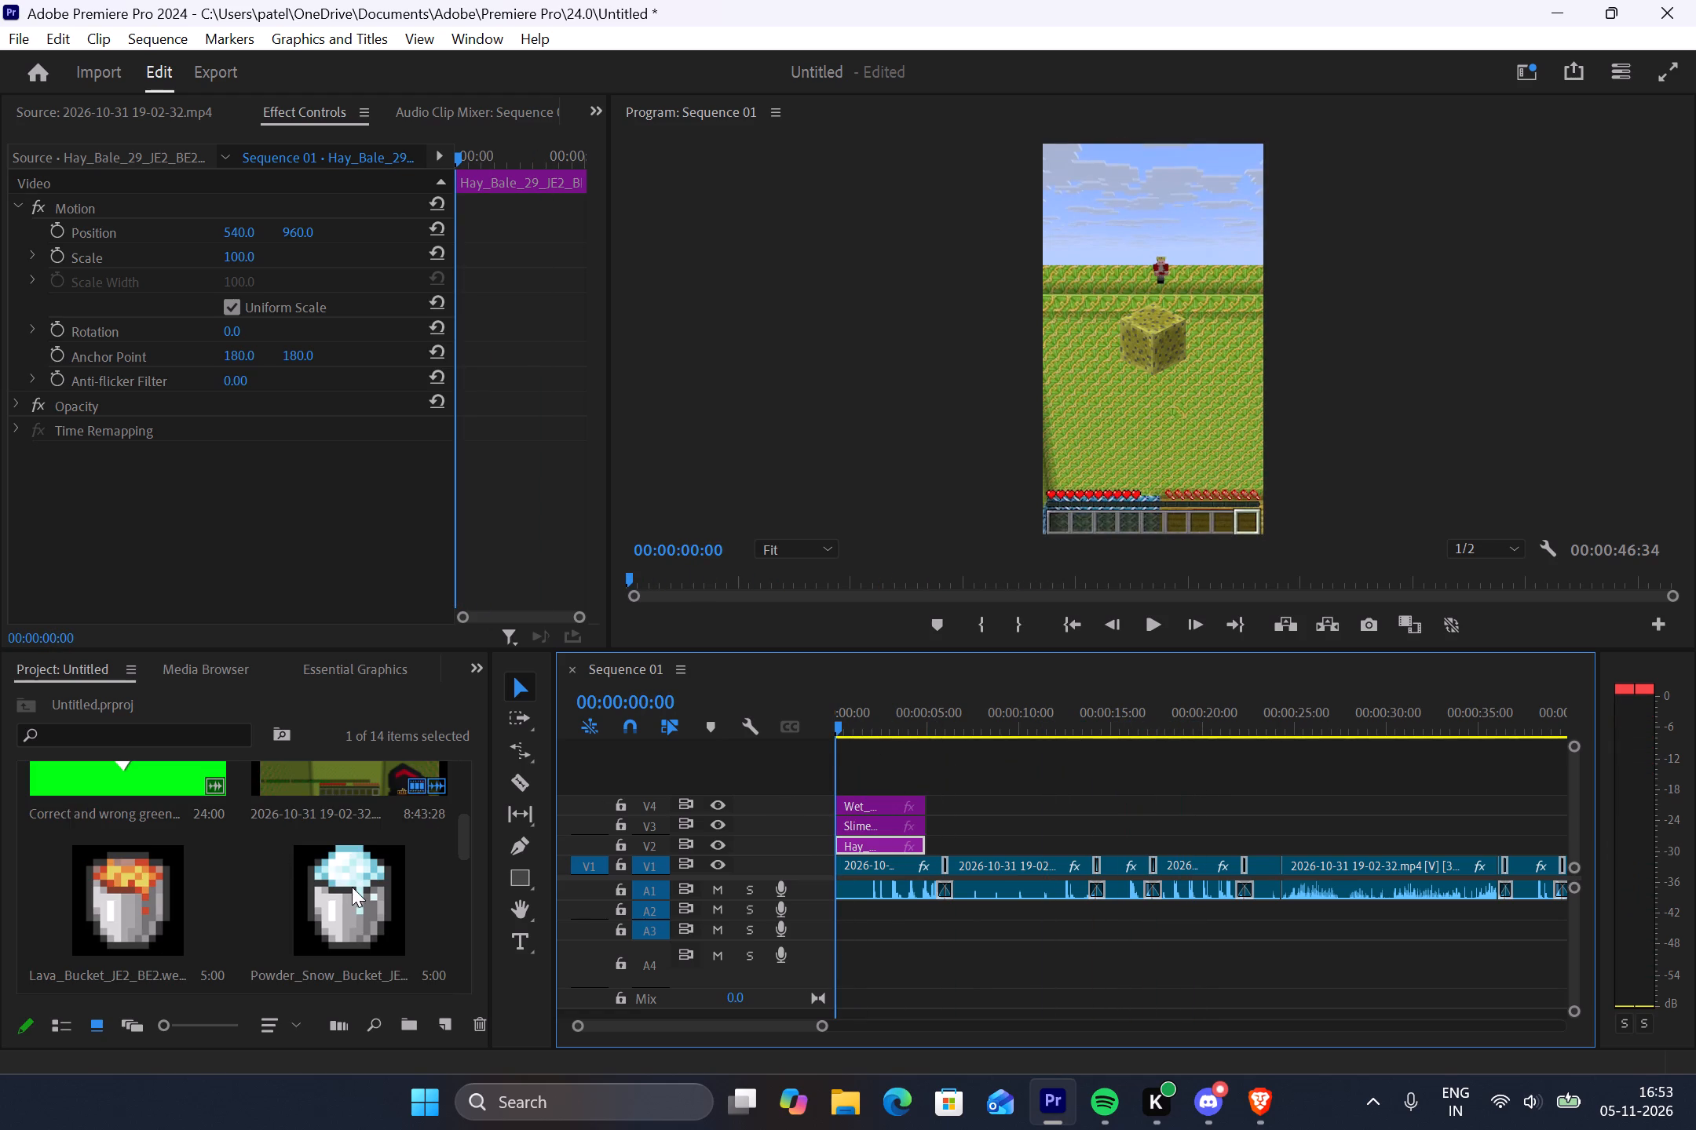
drag(352, 887, 836, 779)
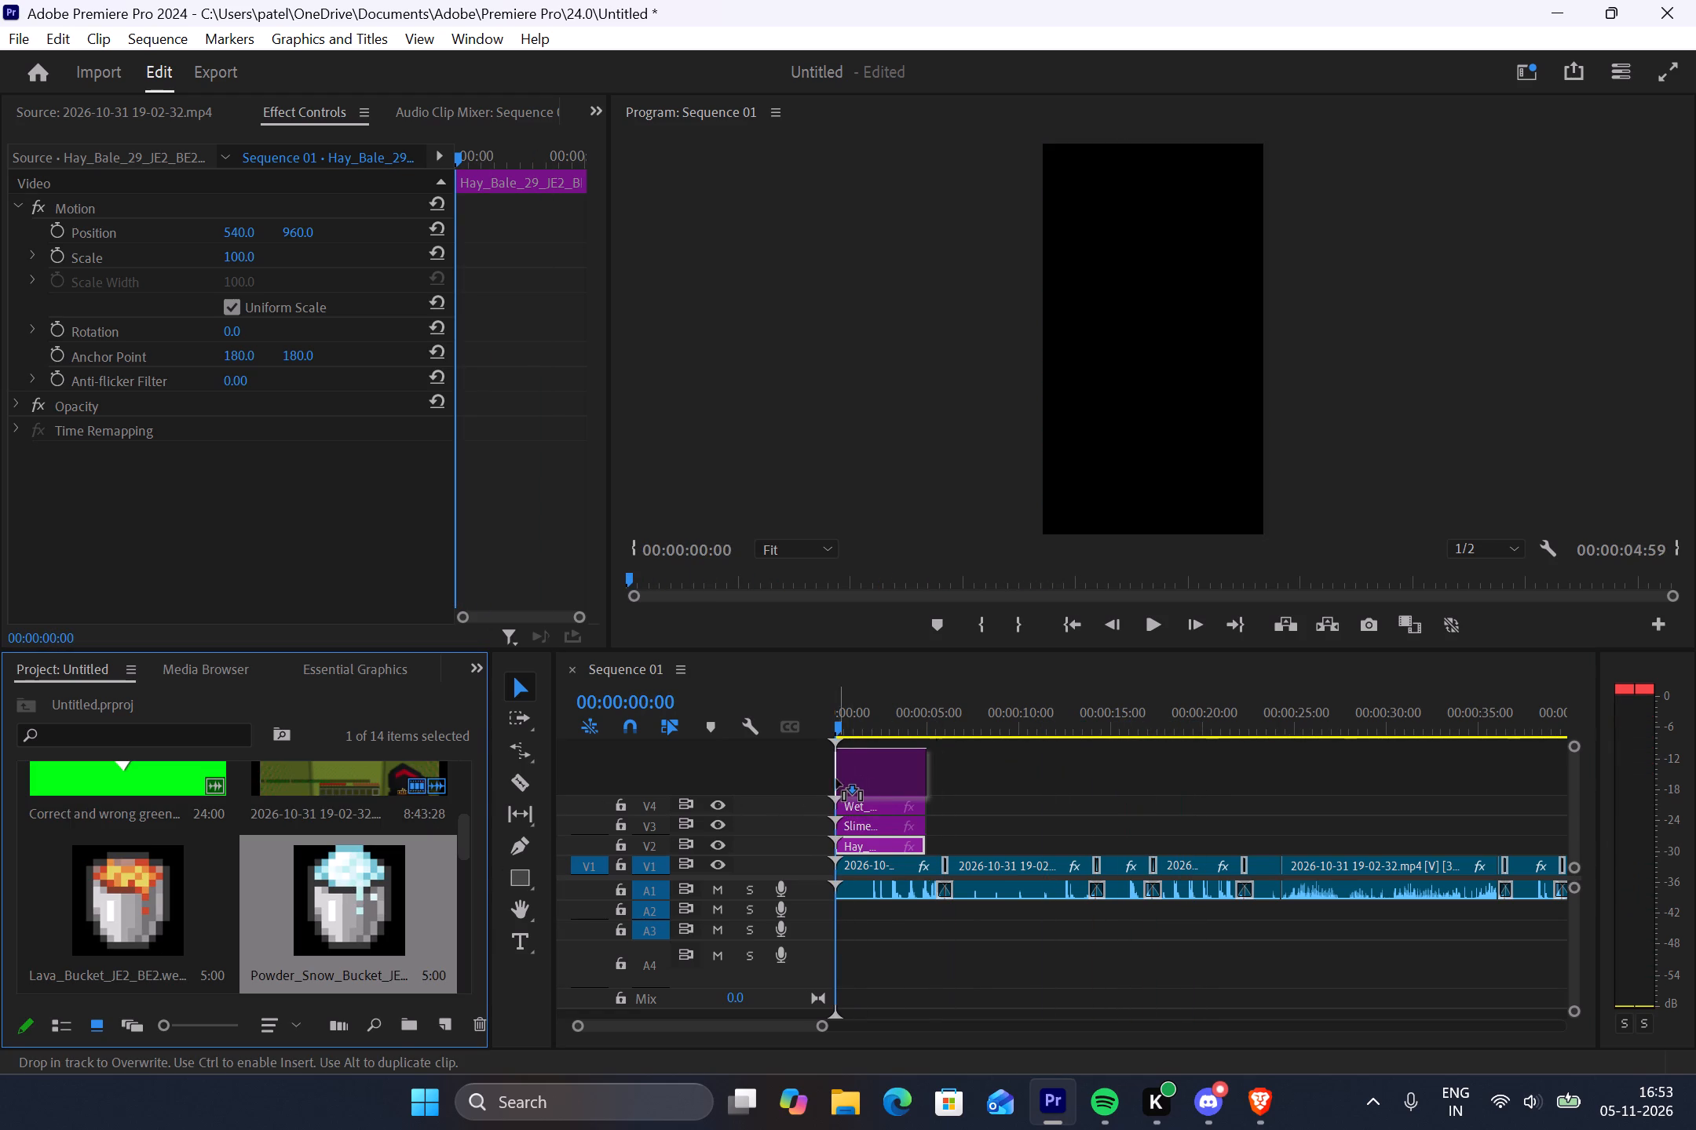
drag(836, 779, 835, 780)
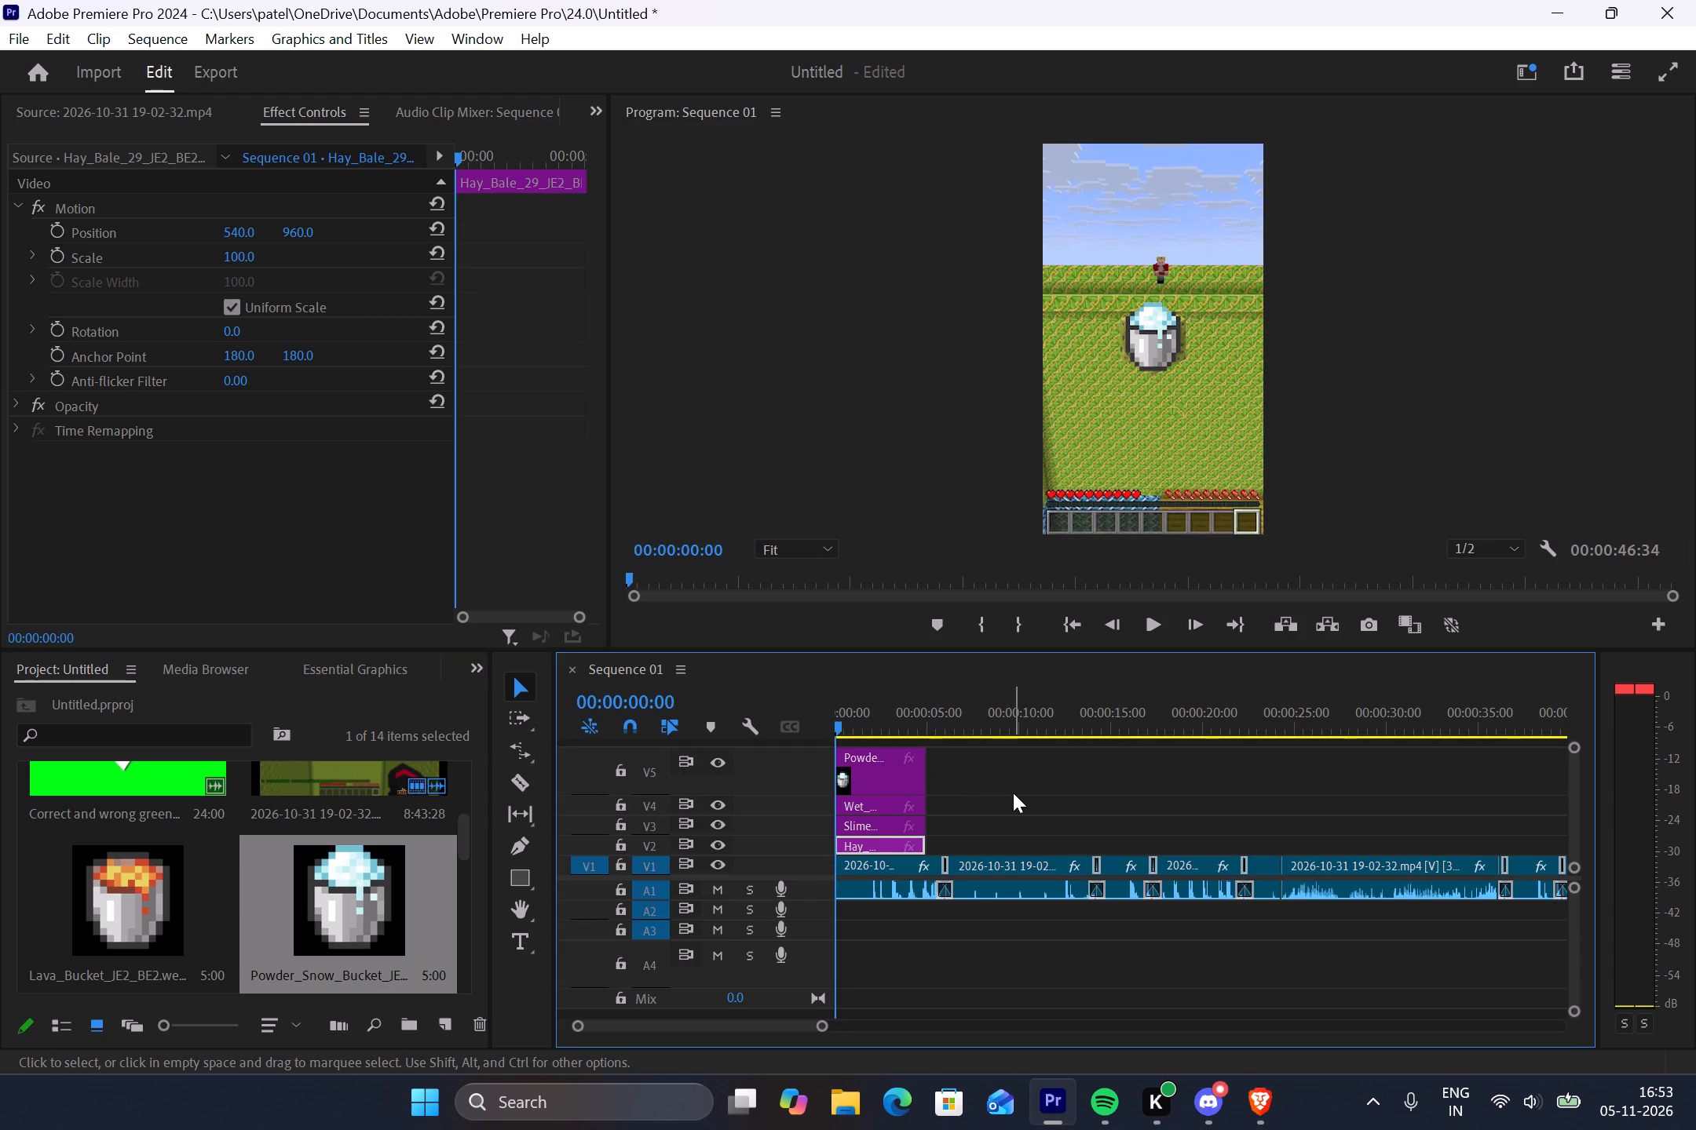
Check the gameplay to about 00:00:21, and place Cobweb_JE5.webp at the sequence start on a new V6 track.
scroll(1013, 793, up, 1)
drag(1576, 746, 1567, 709)
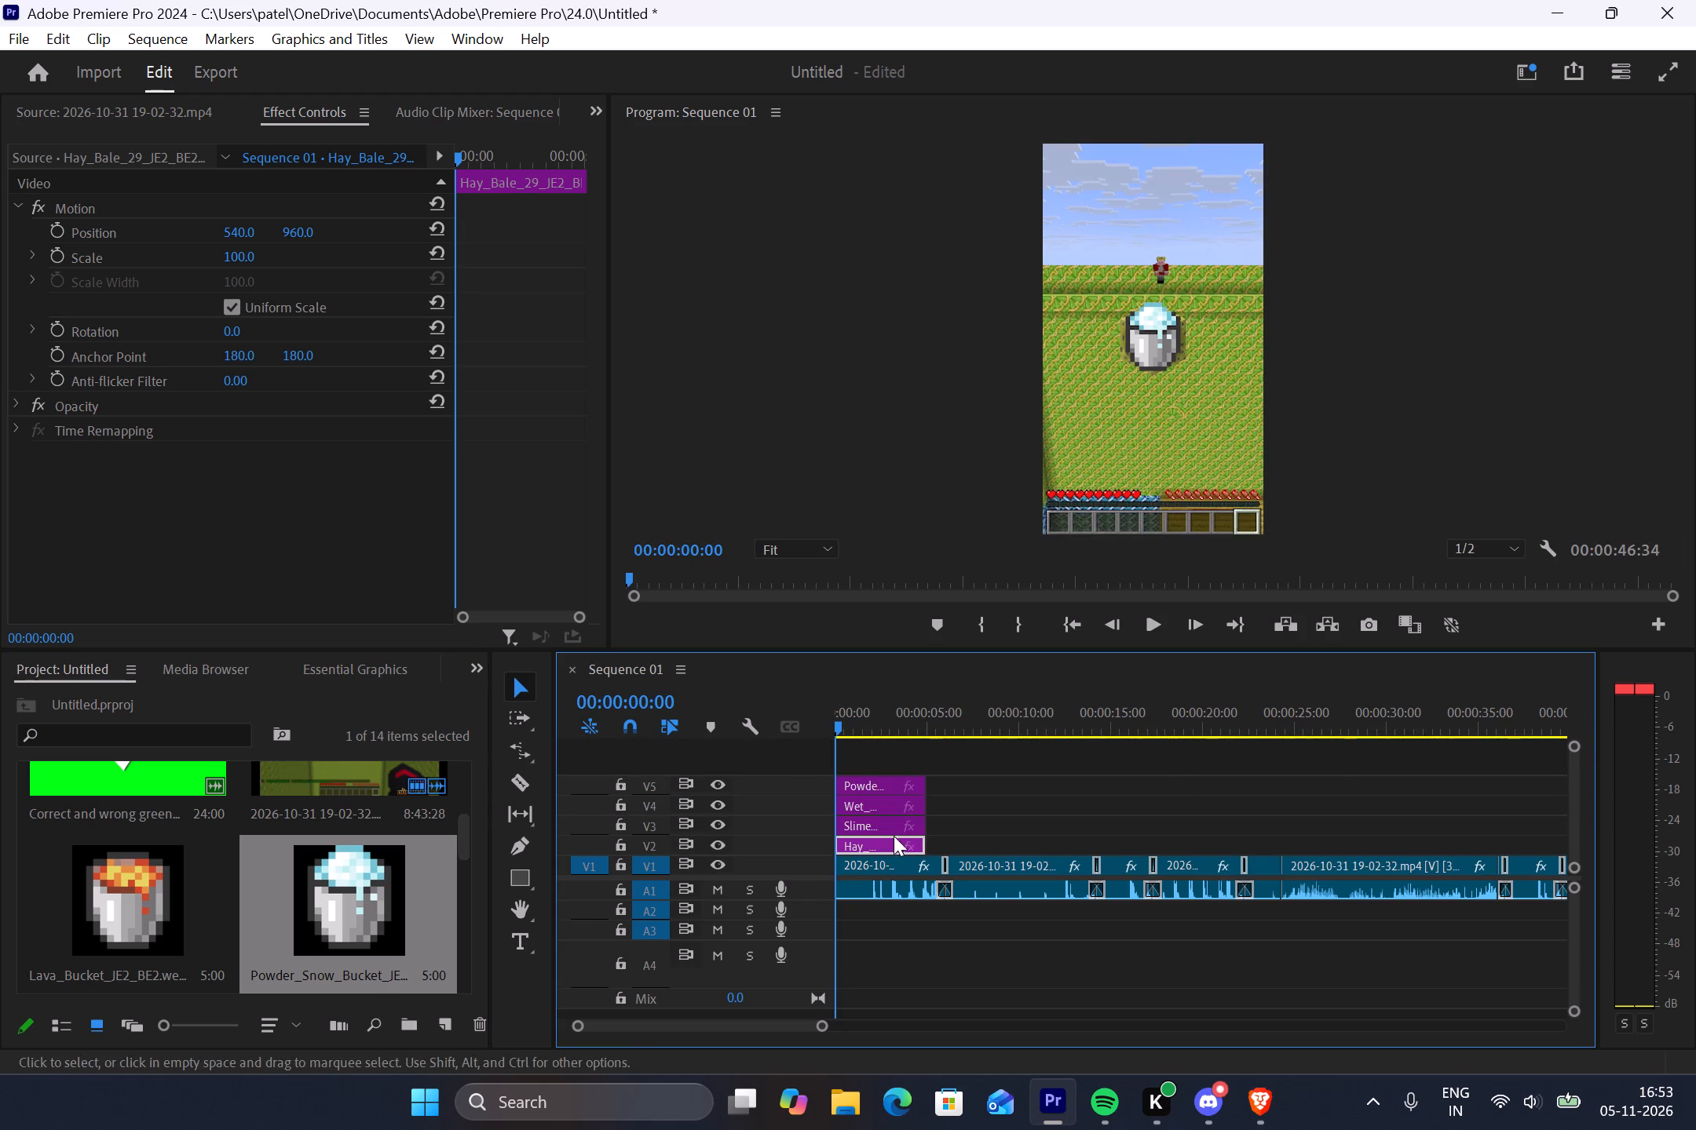
scroll(410, 861, down, 1)
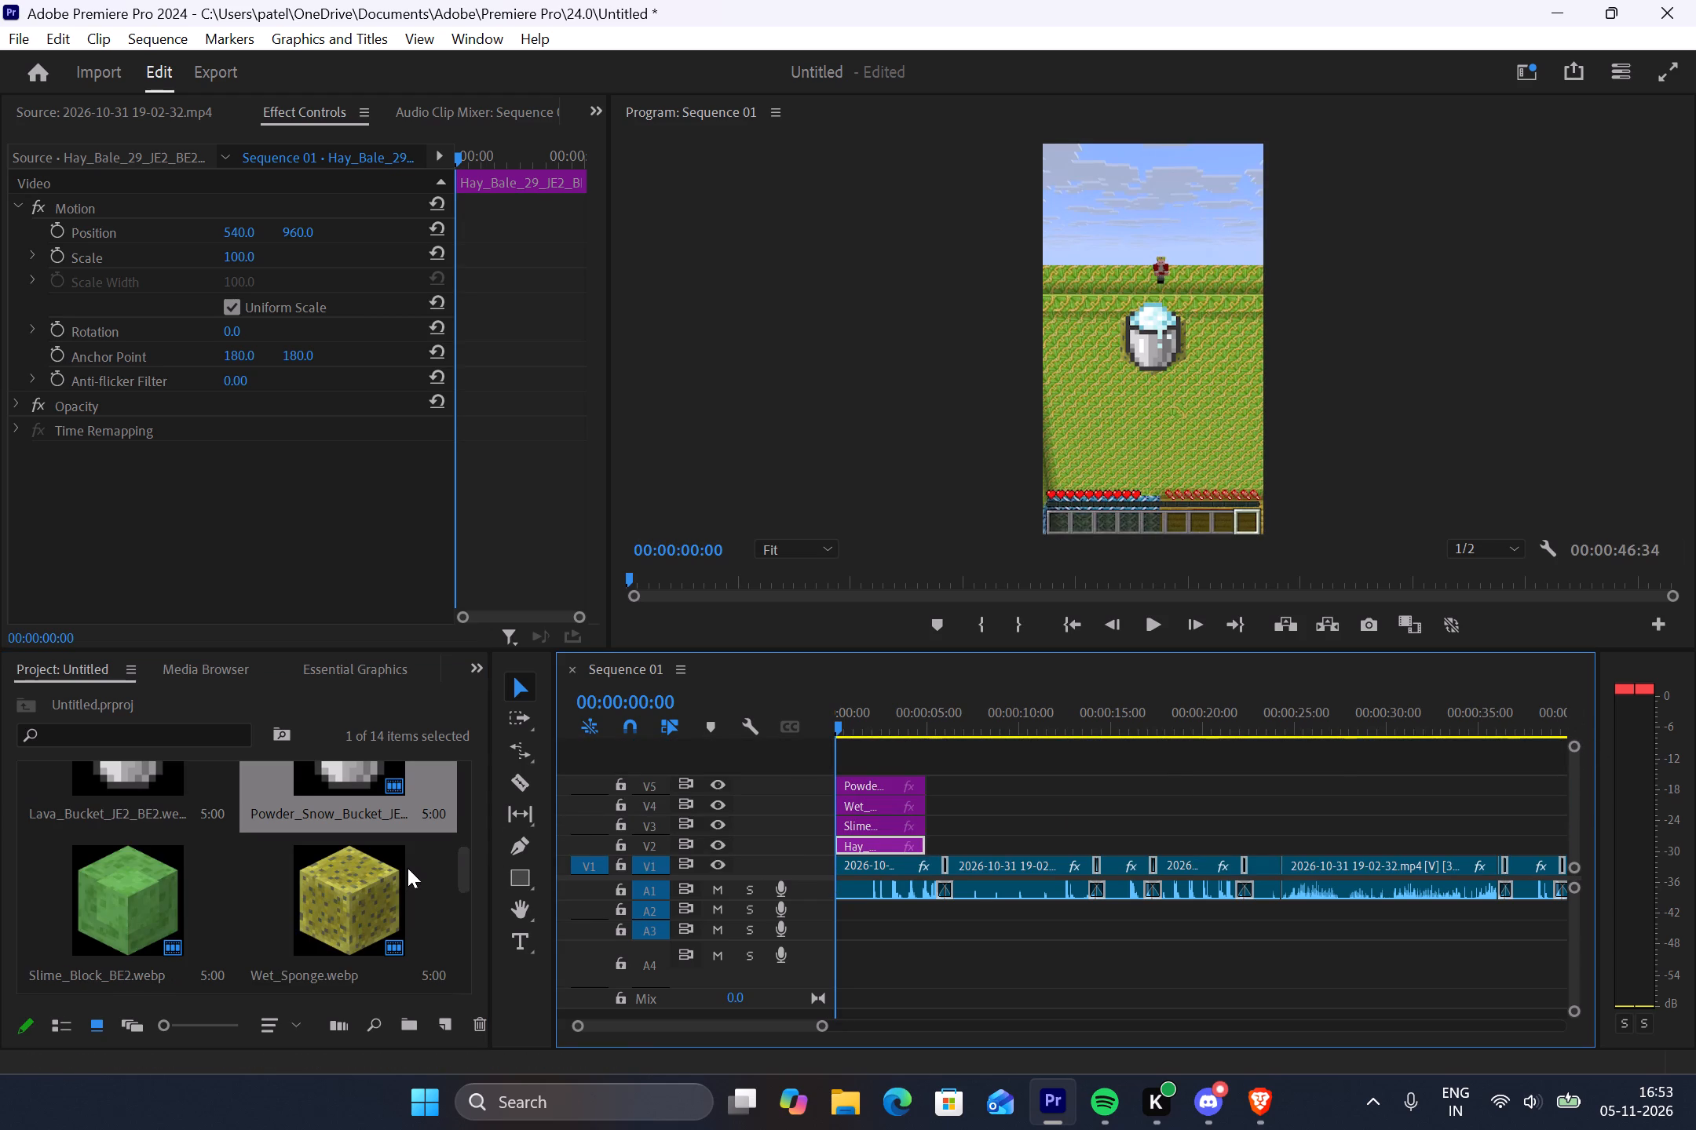
scroll(401, 884, up, 1)
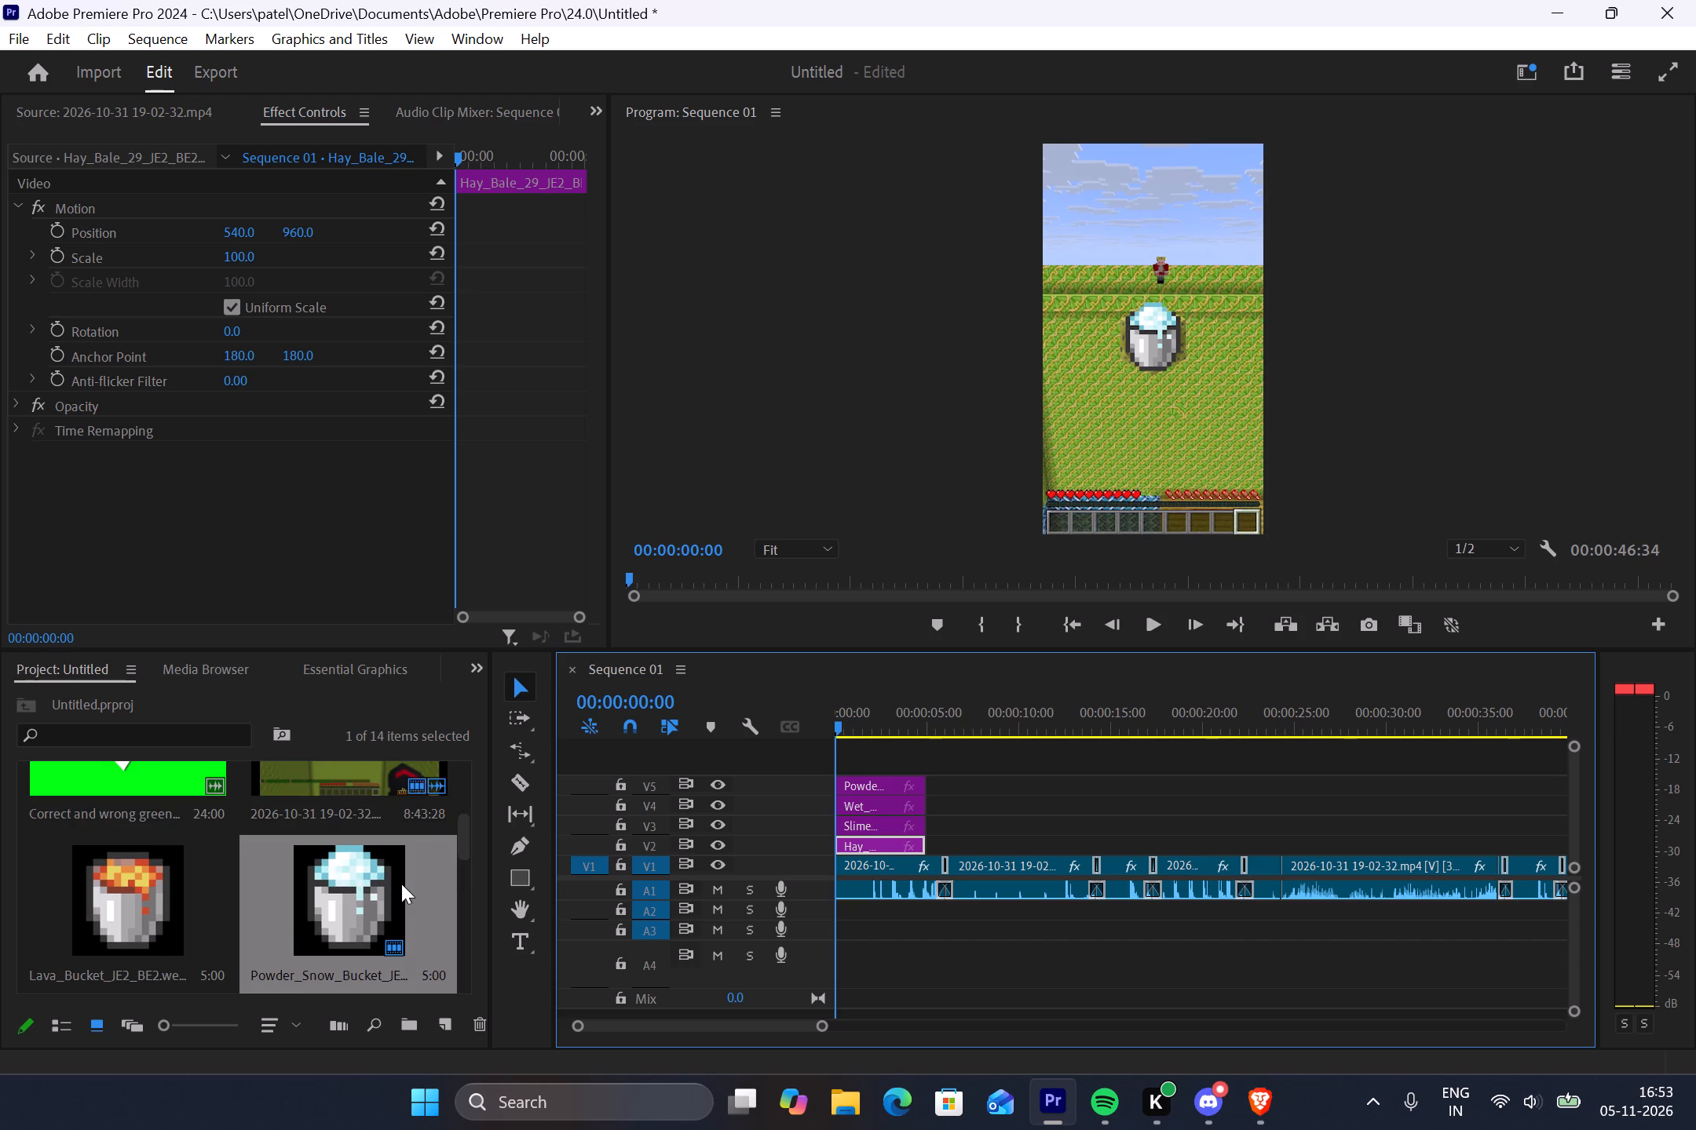
scroll(401, 884, down, 5)
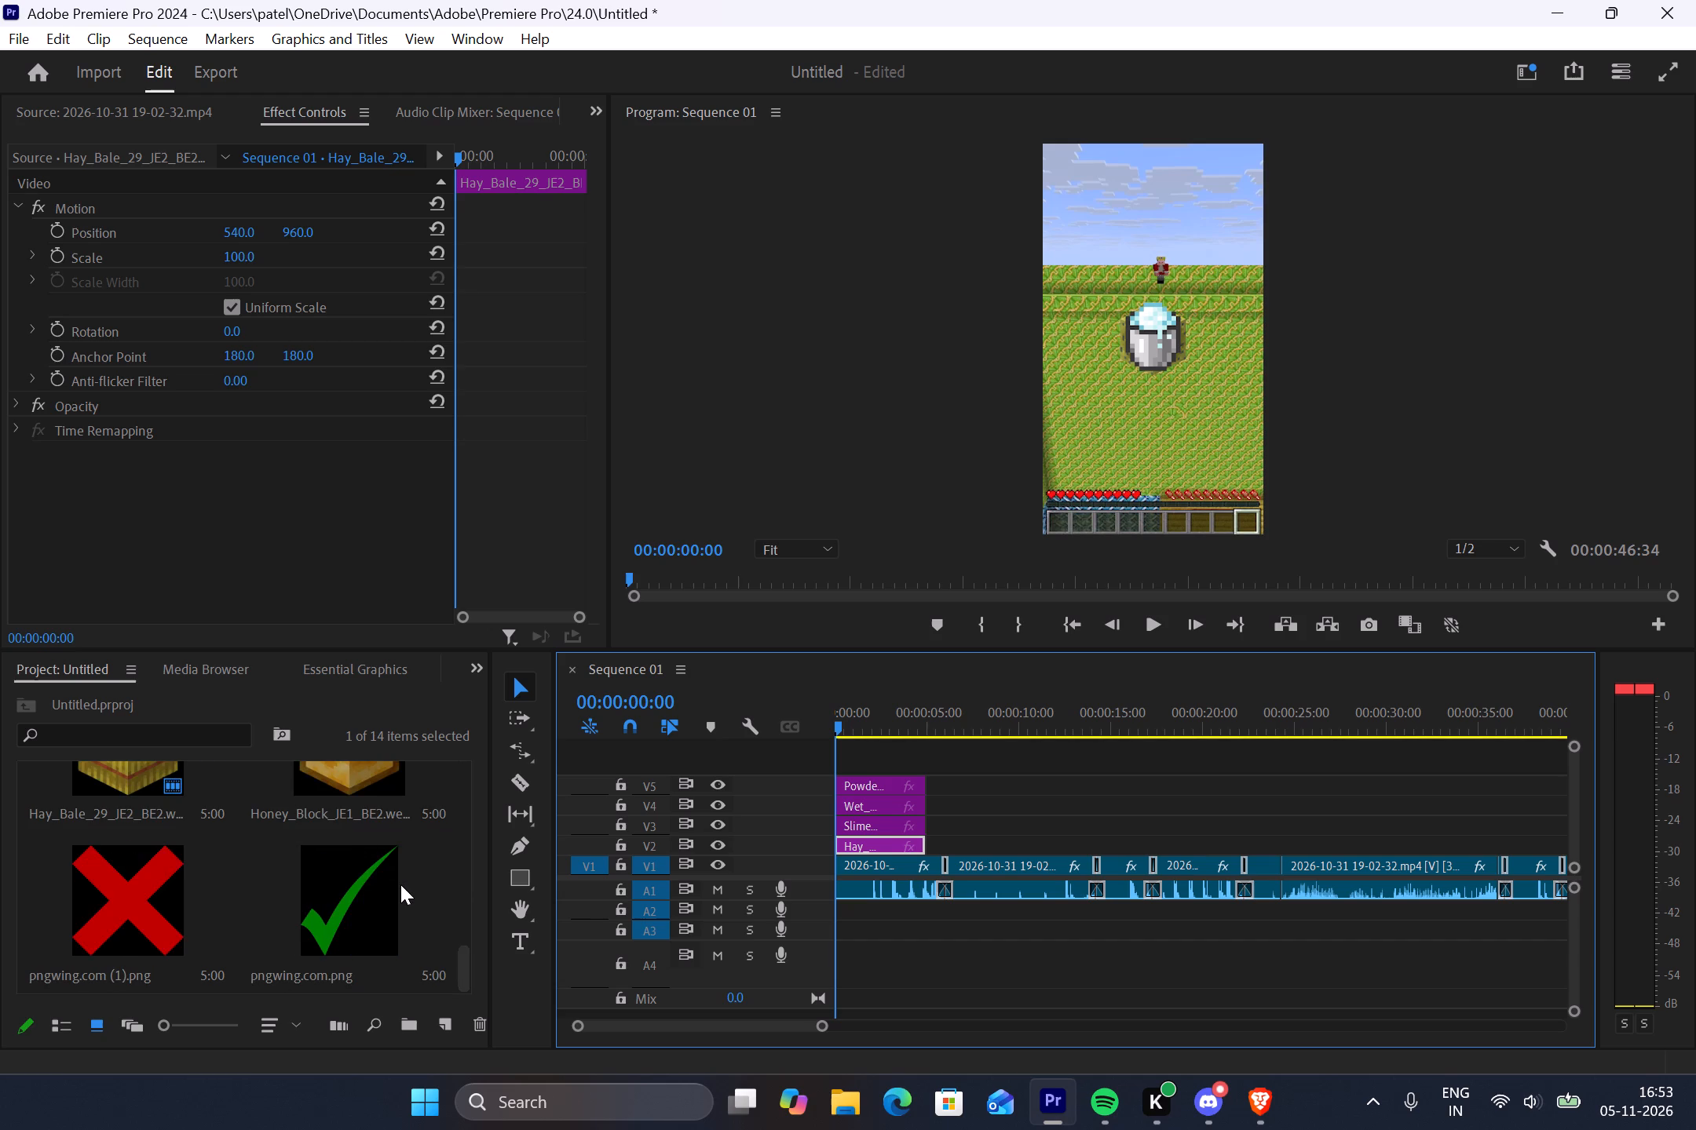
scroll(400, 884, up, 2)
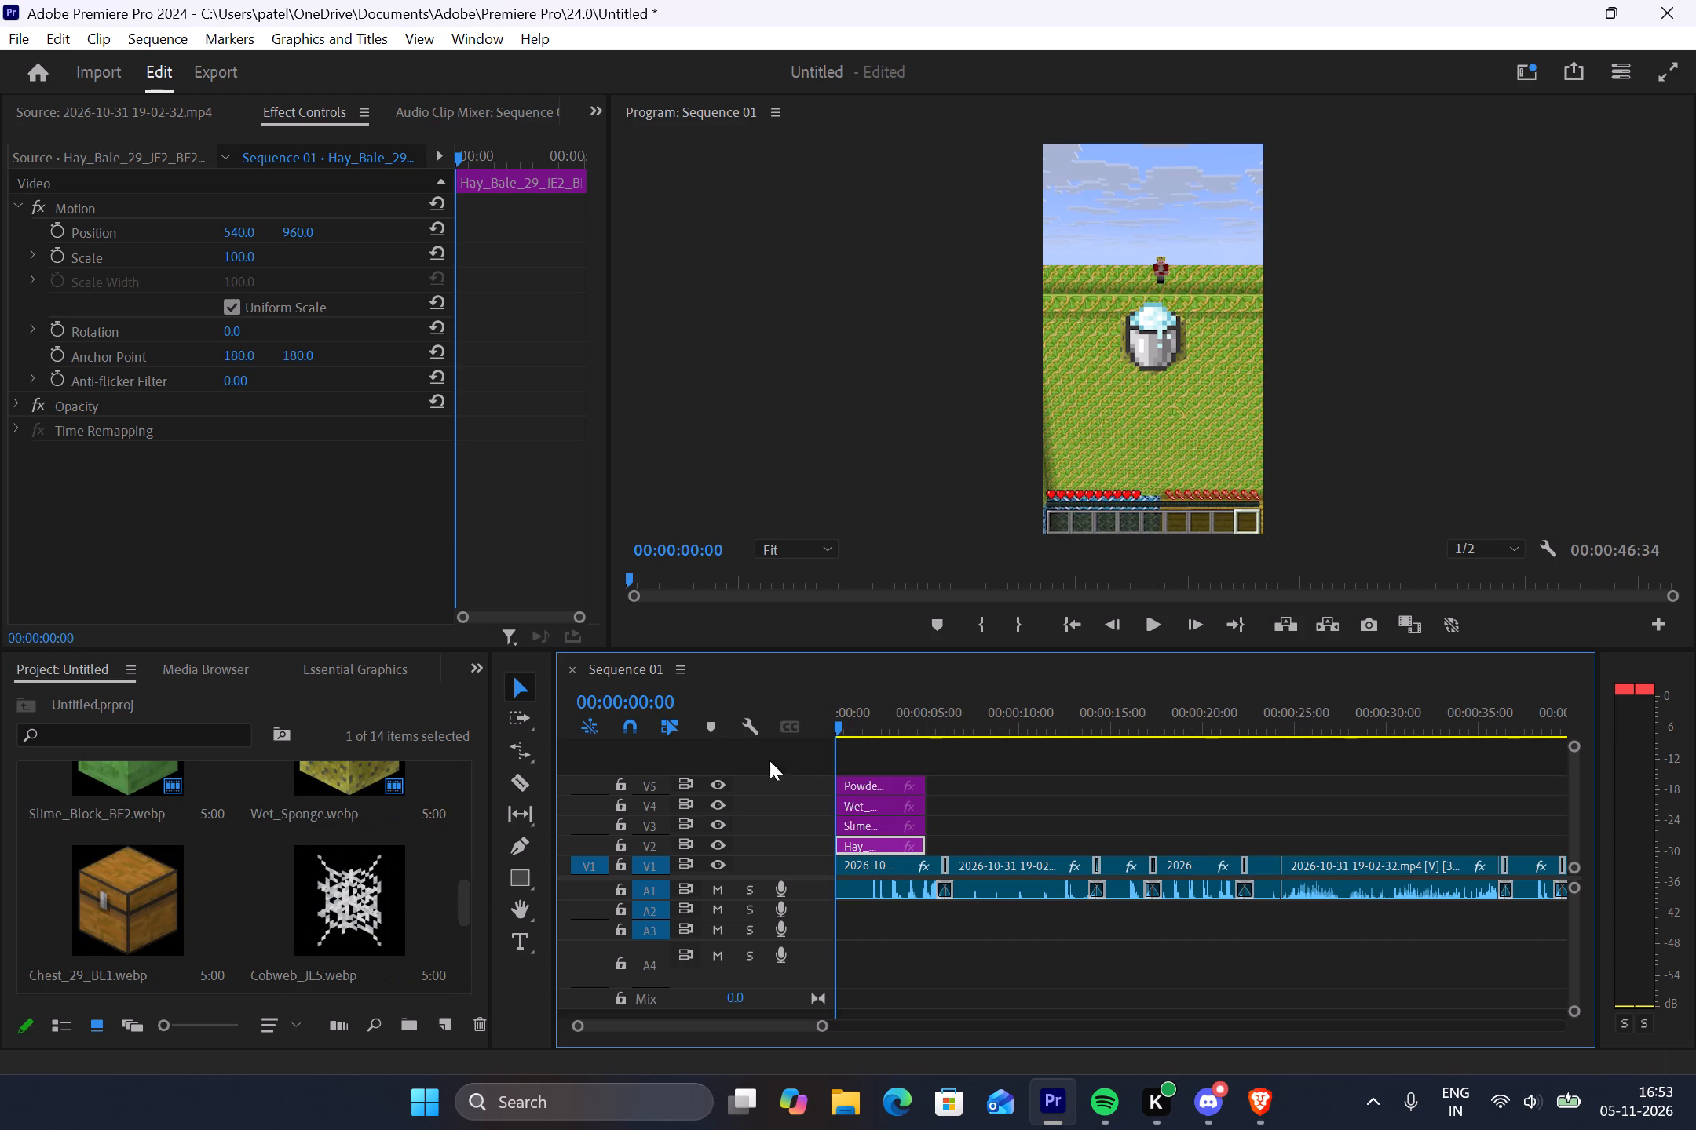
drag(836, 722, 1237, 755)
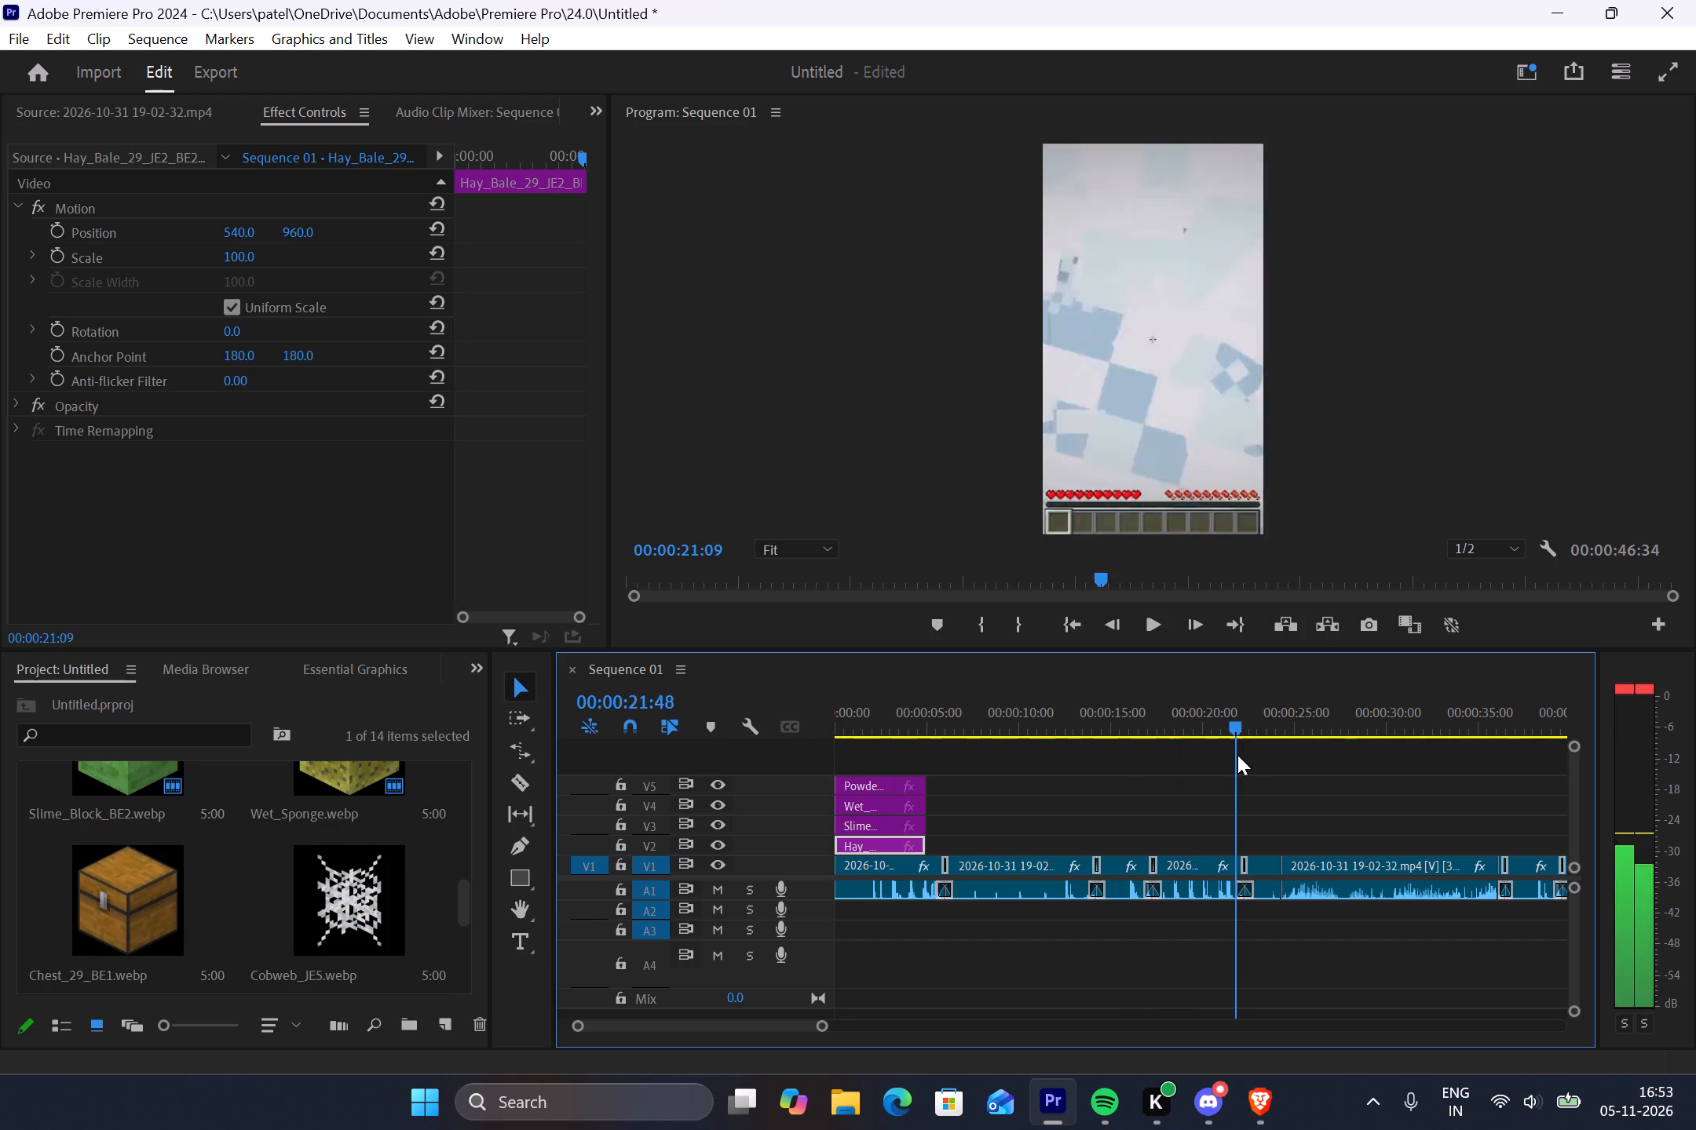
drag(1237, 755, 774, 786)
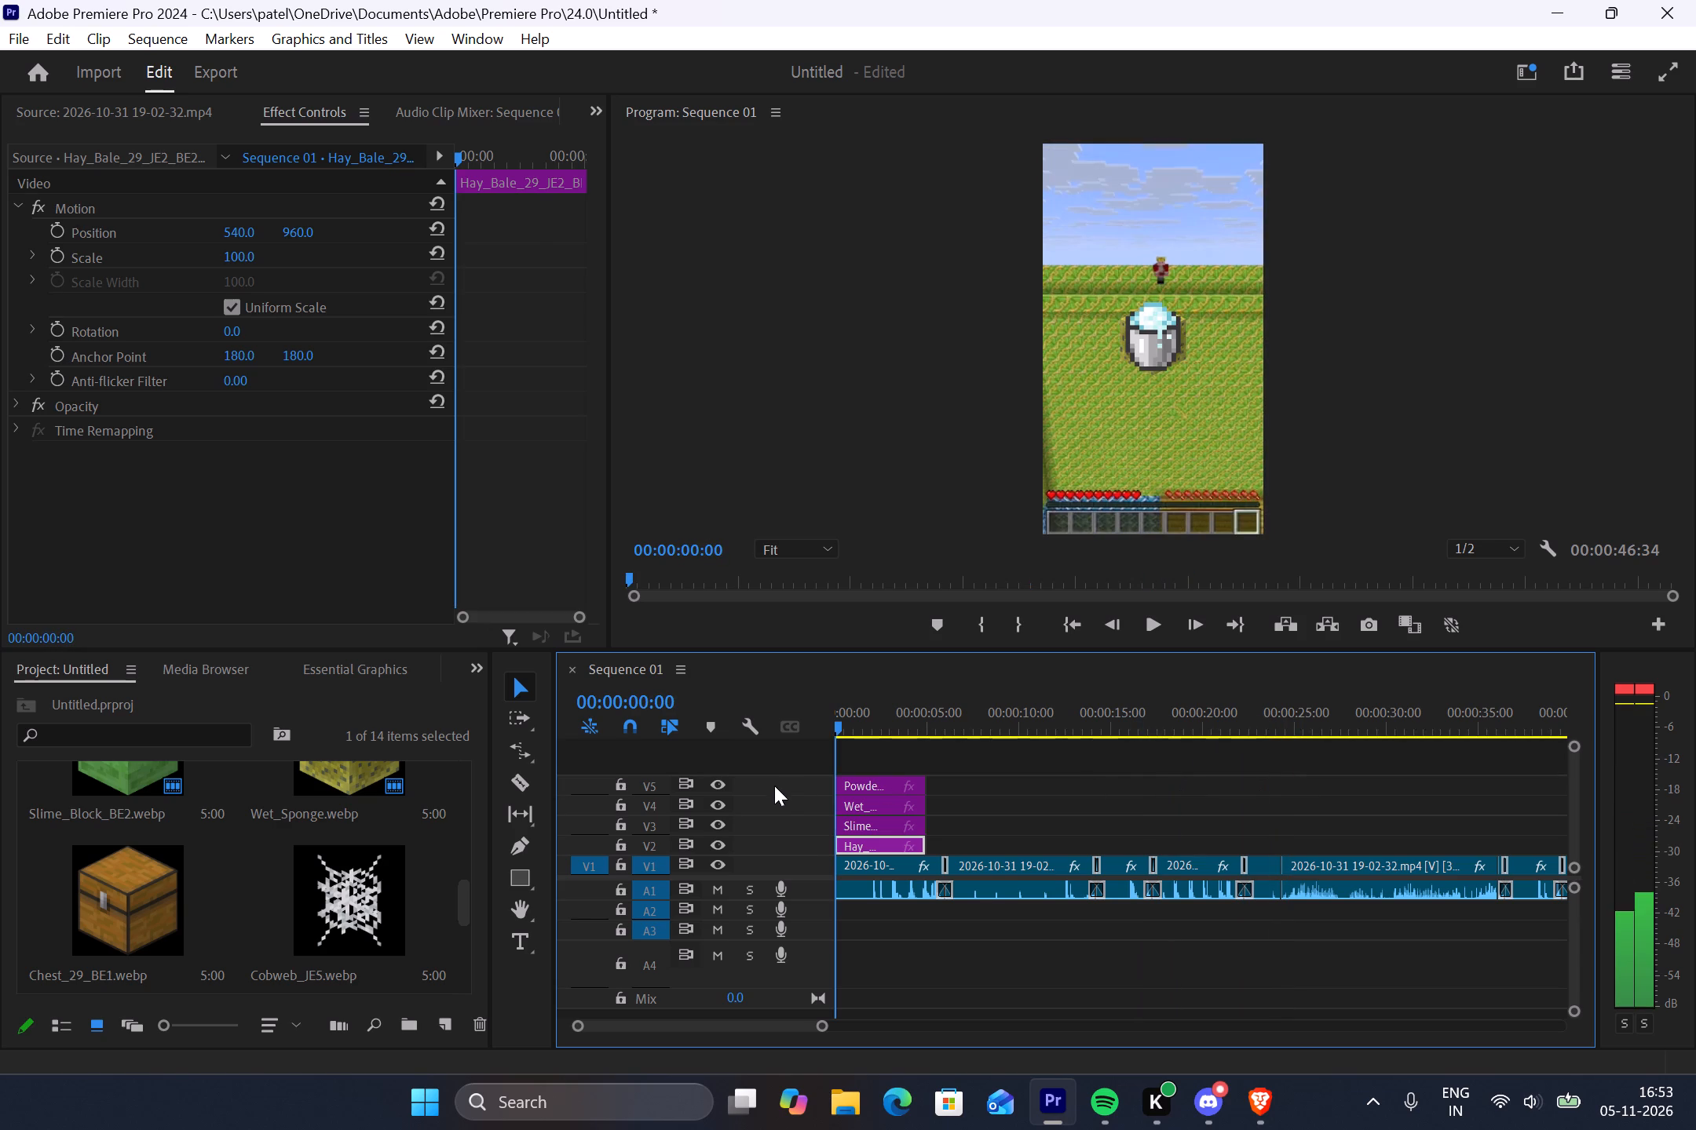
drag(774, 786, 769, 786)
drag(325, 899, 795, 814)
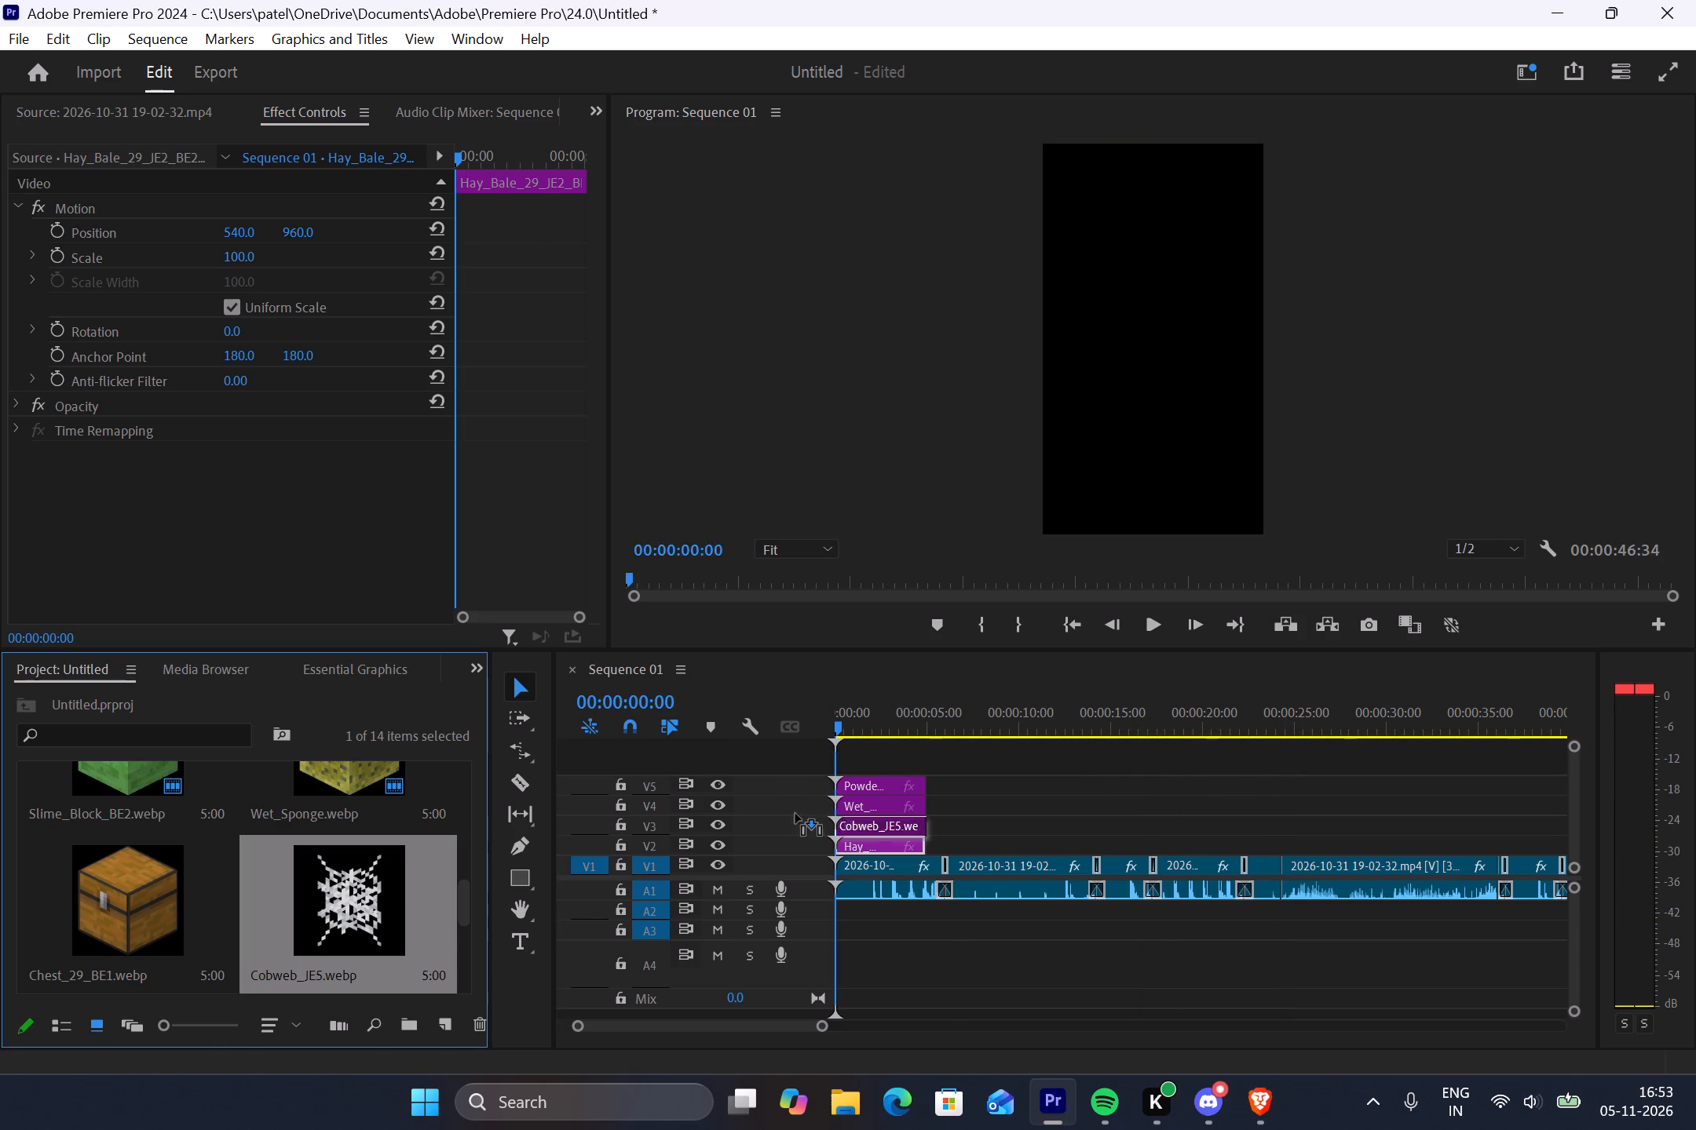
drag(795, 814, 835, 764)
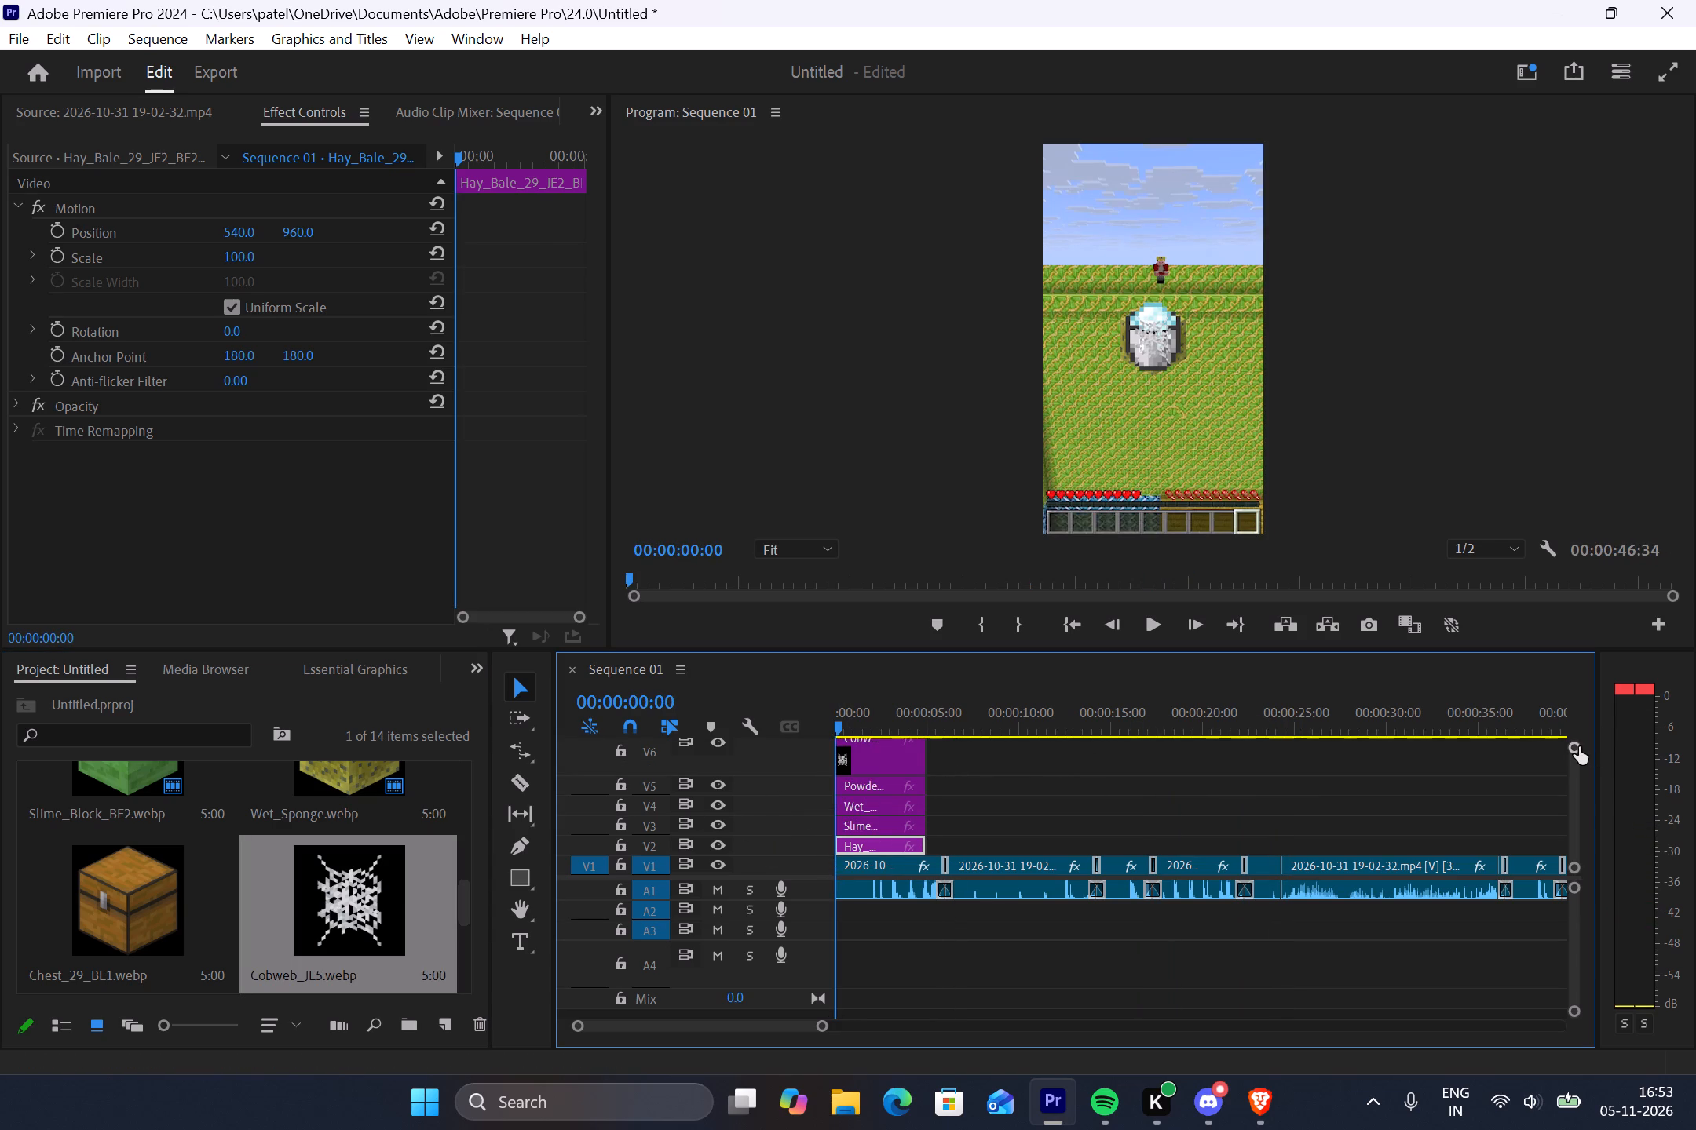
Preview the opening to about 00:00:01, and place Chest_29_BE1.webp at the sequence start on a new V7 track, above the cobweb.
drag(1577, 747, 1577, 734)
drag(1574, 740, 1573, 707)
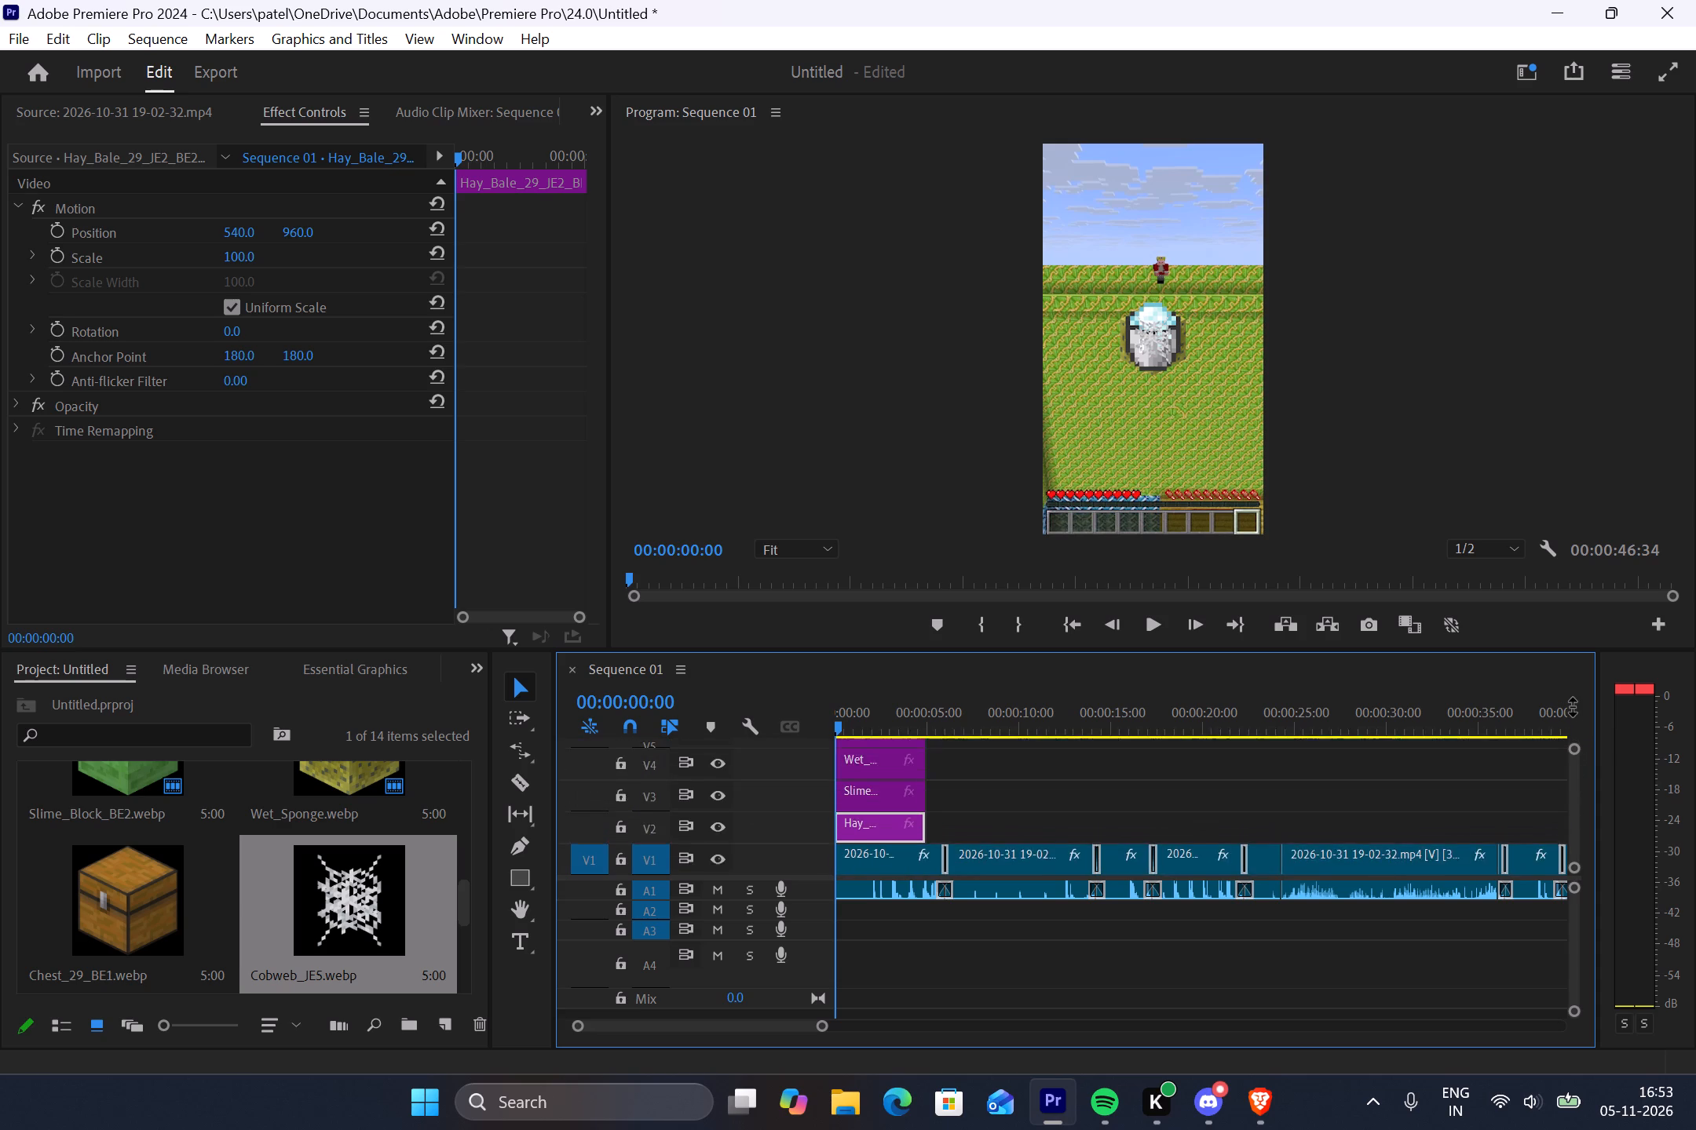
drag(1573, 707, 1573, 673)
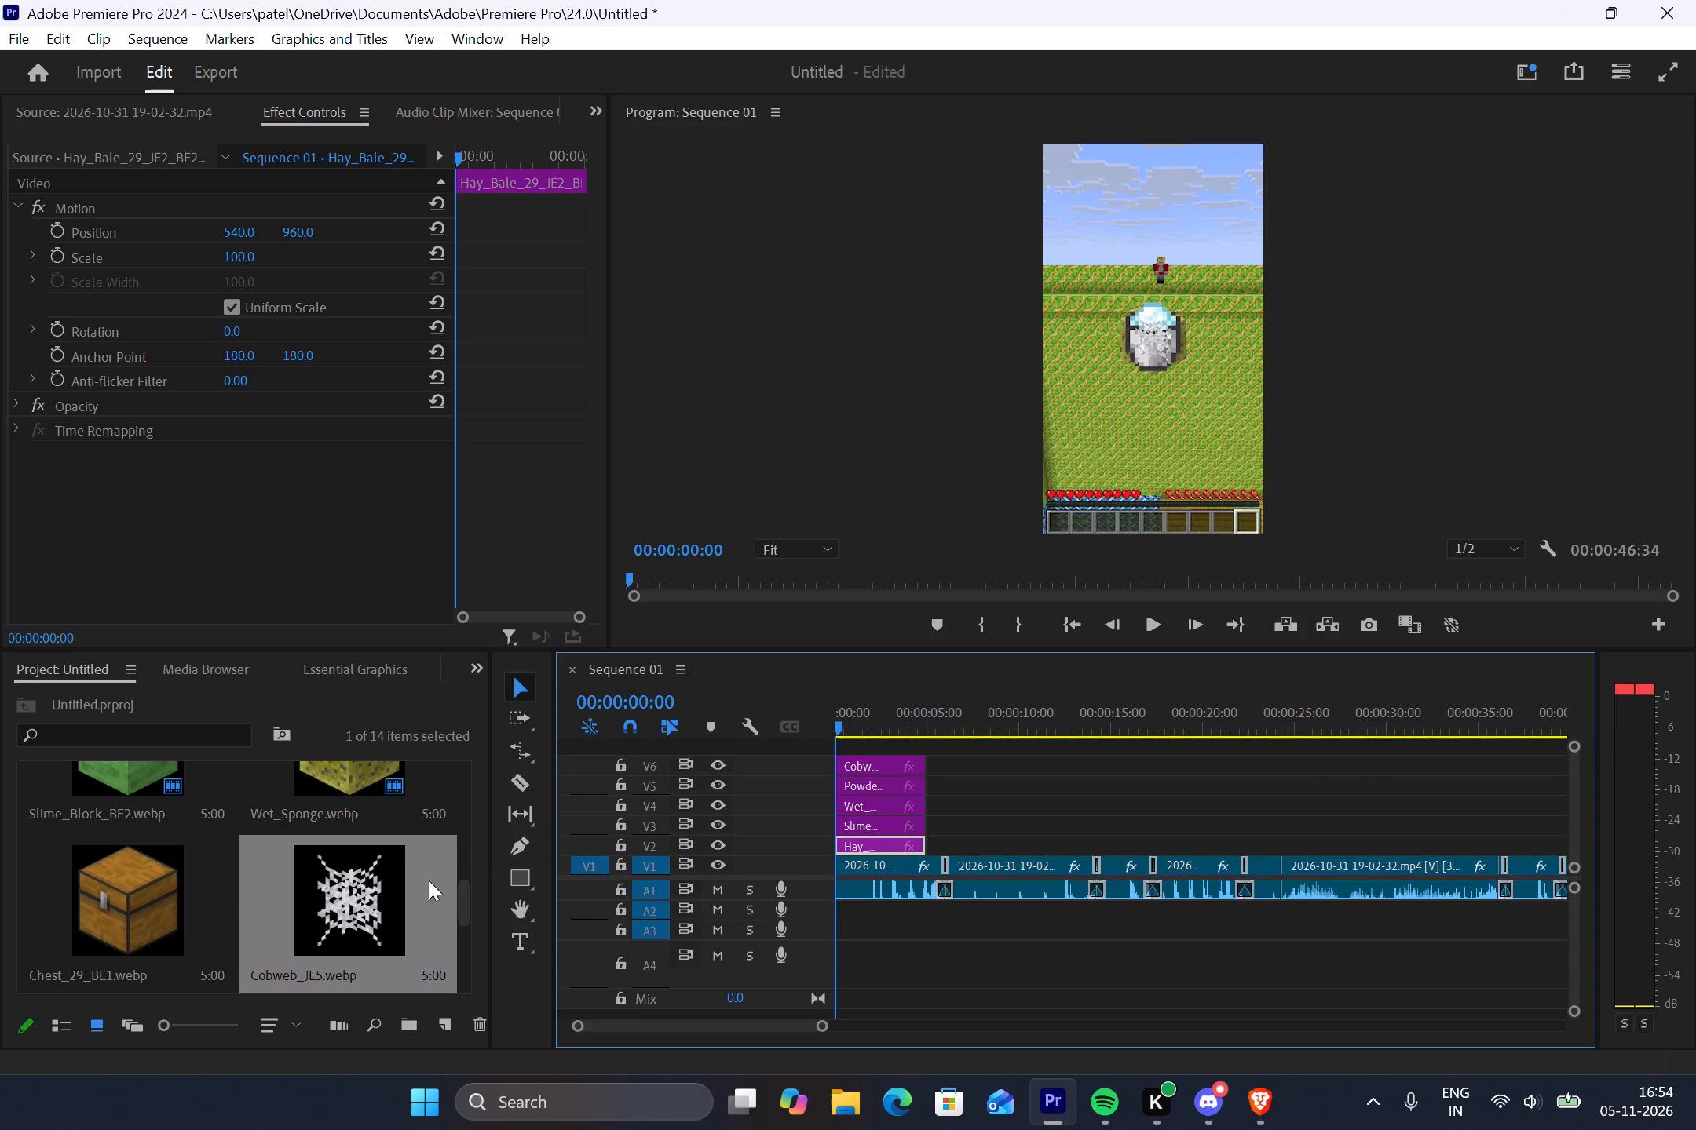
click(1147, 636)
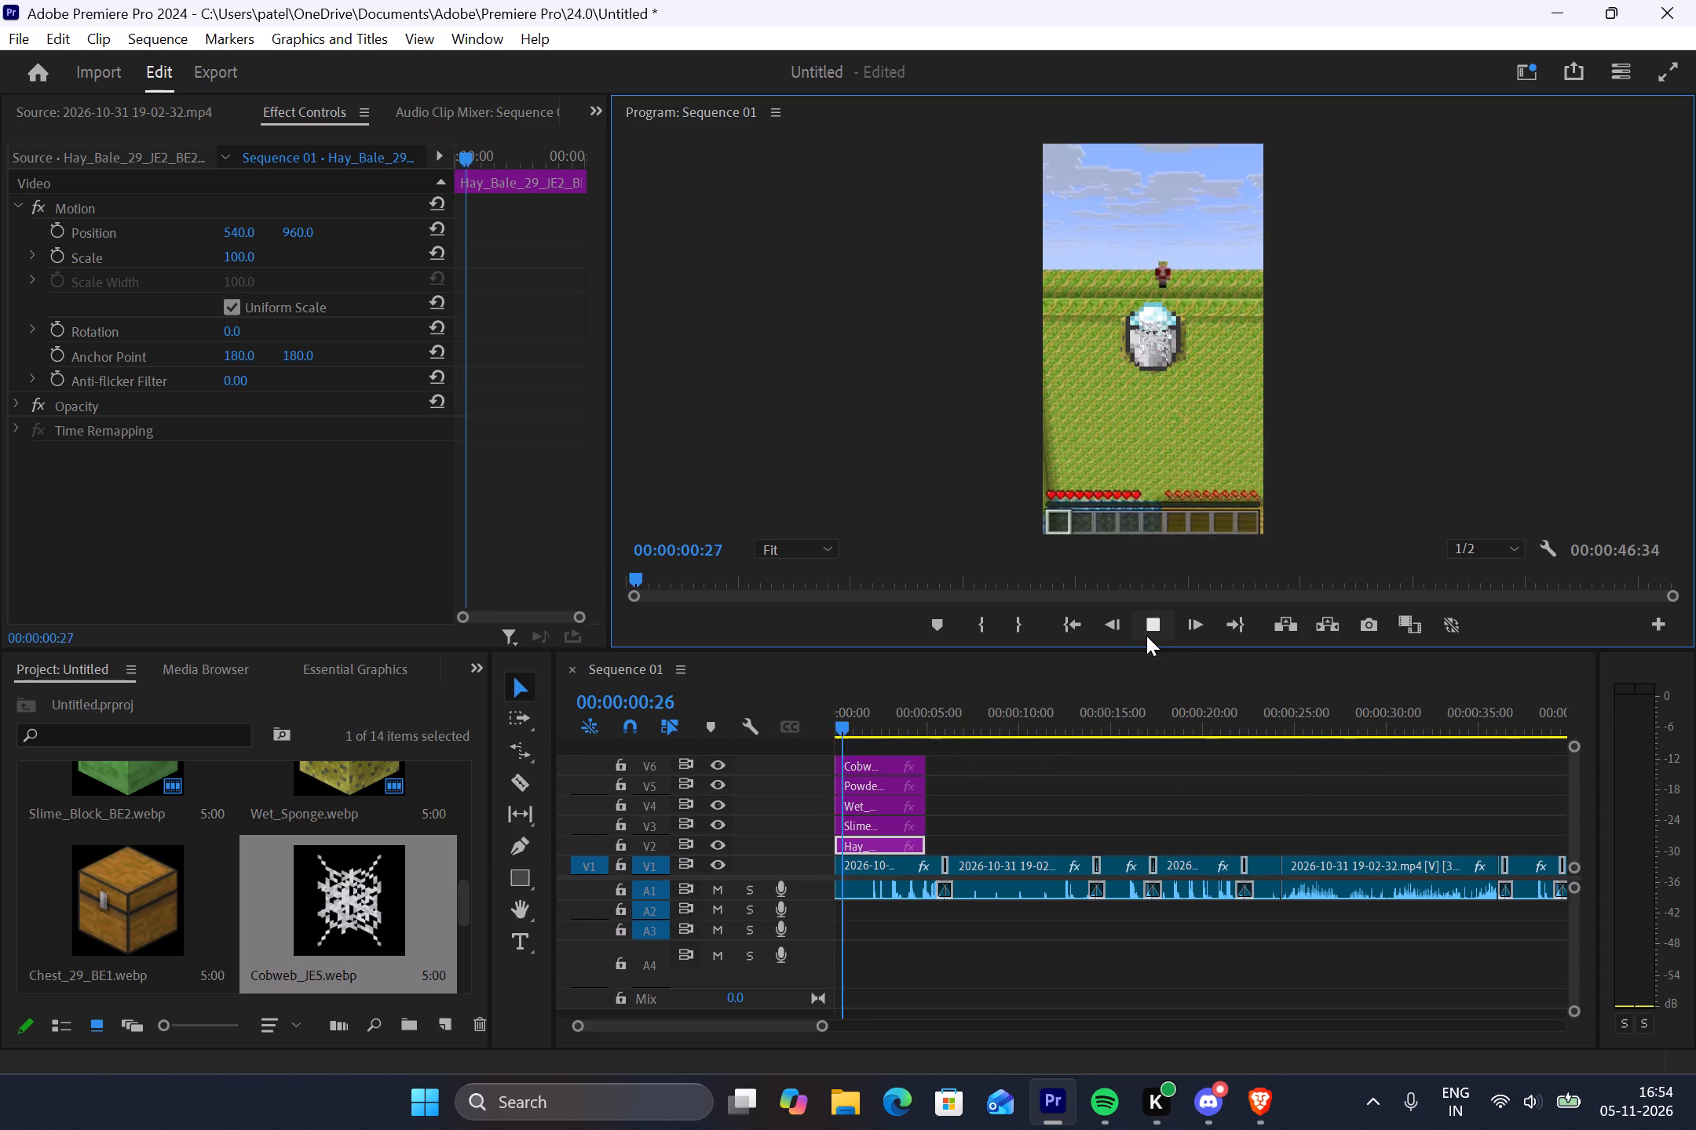
click(1145, 632)
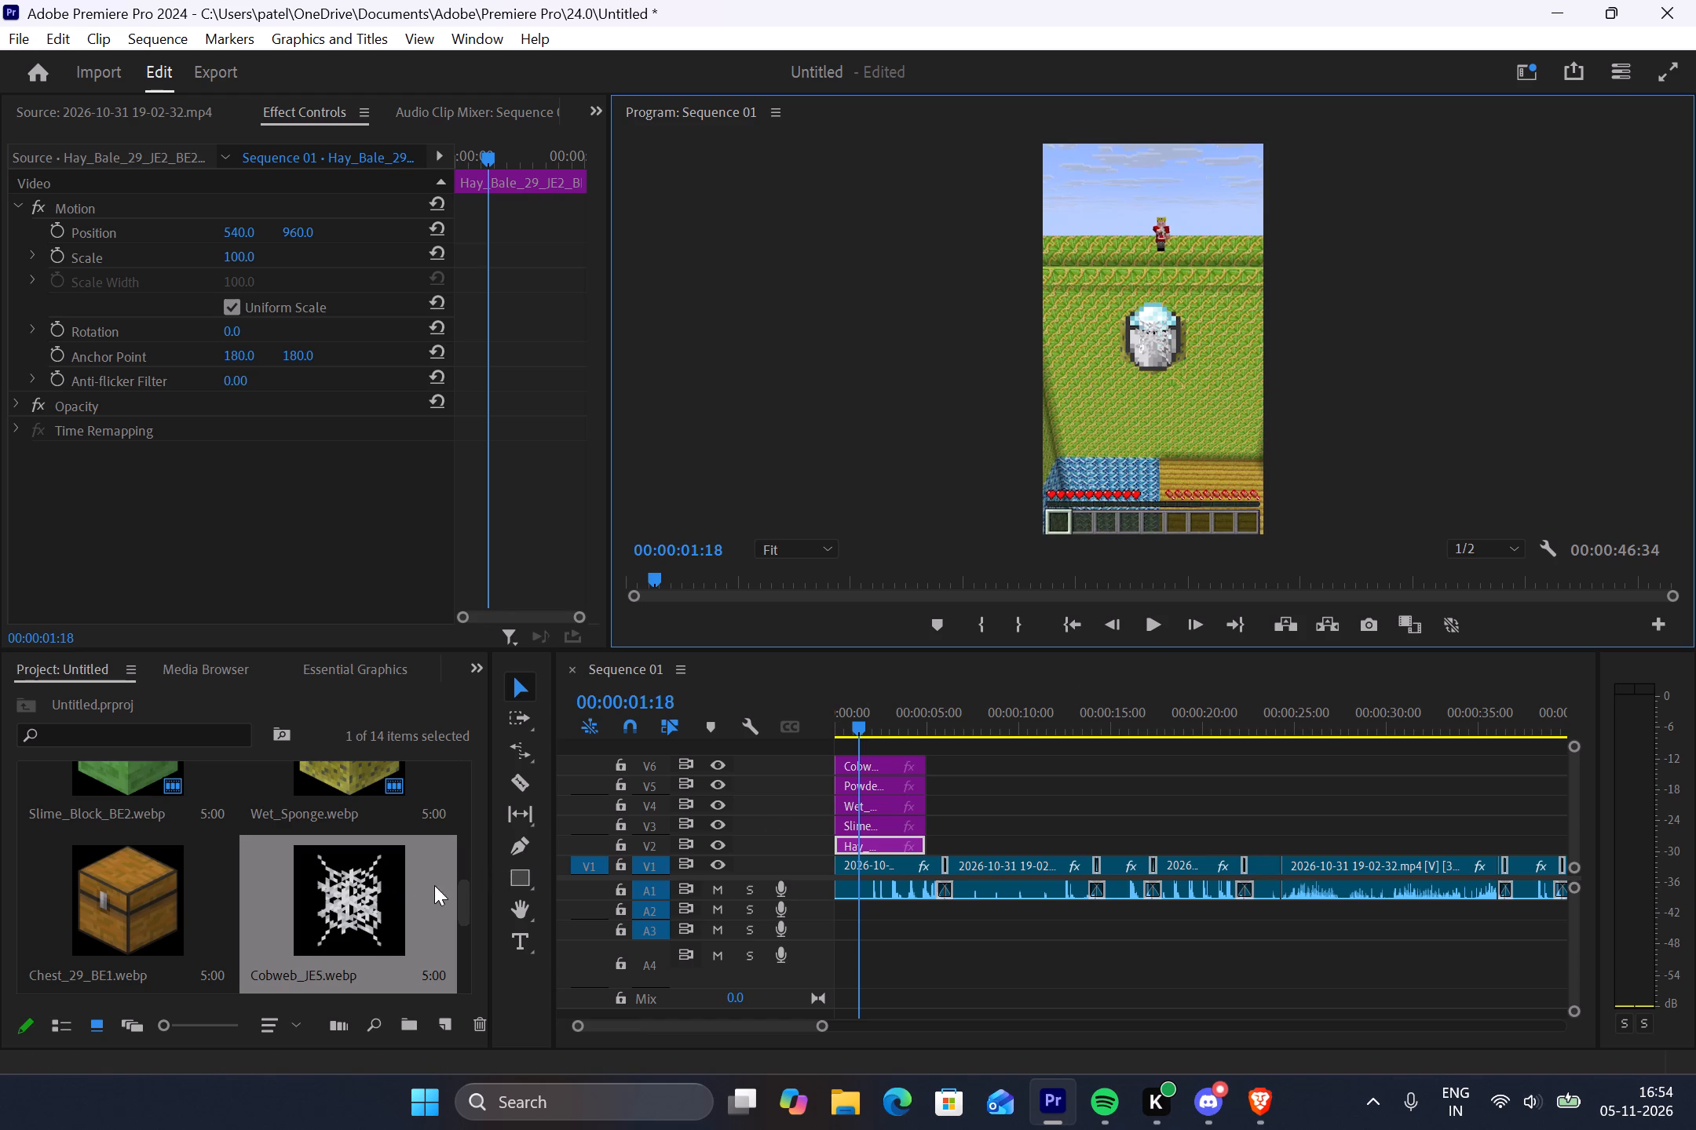
scroll(392, 907, down, 1)
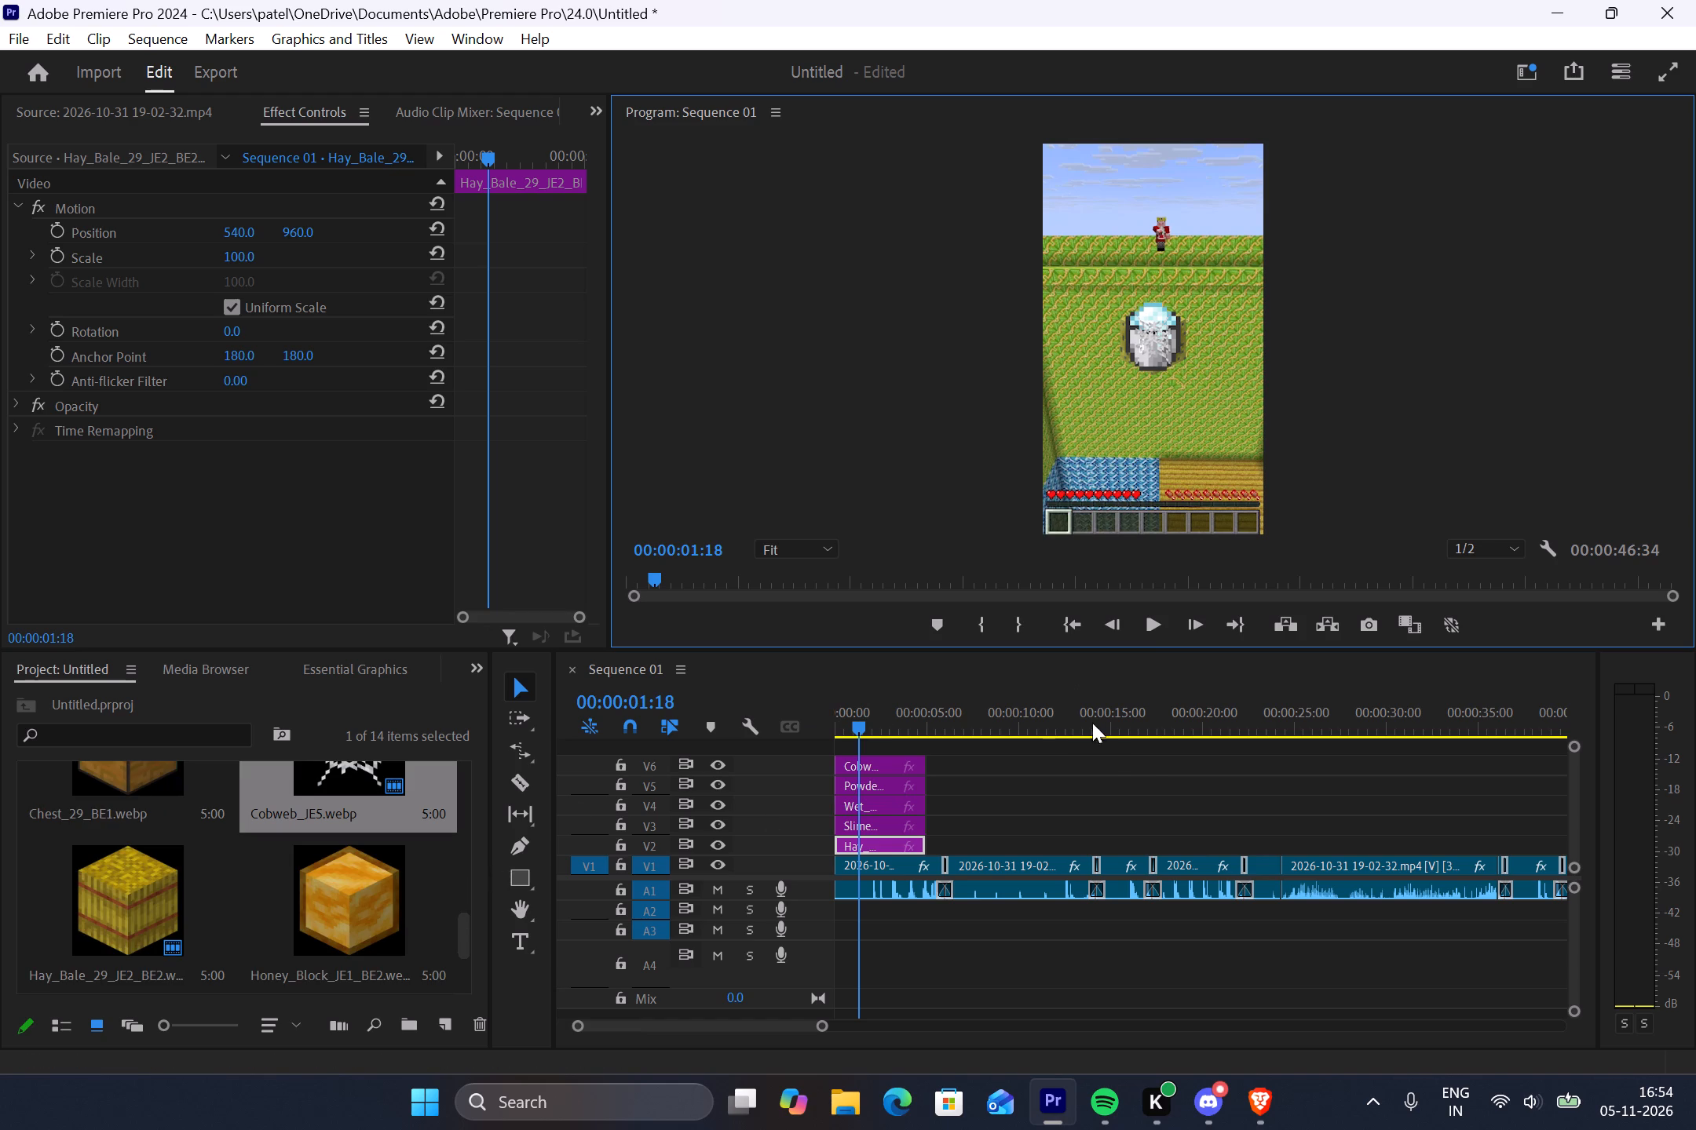
scroll(308, 846, up, 1)
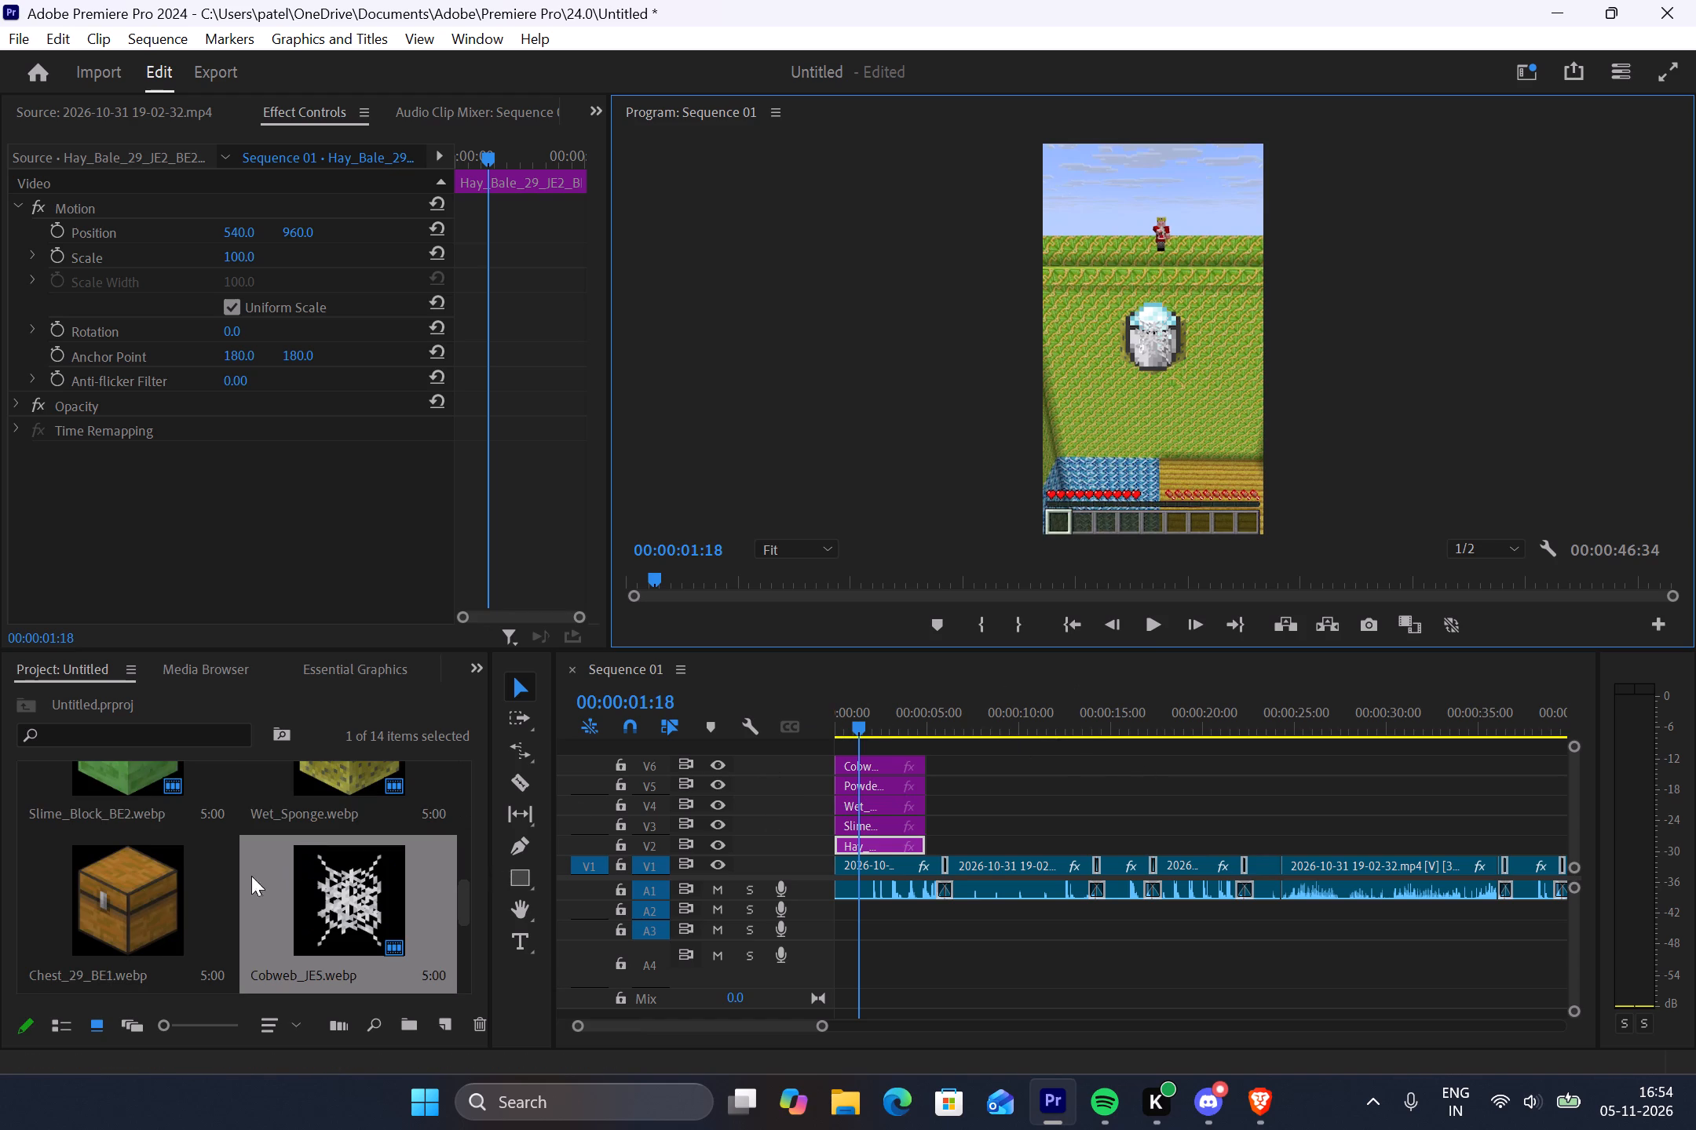
drag(133, 886, 861, 754)
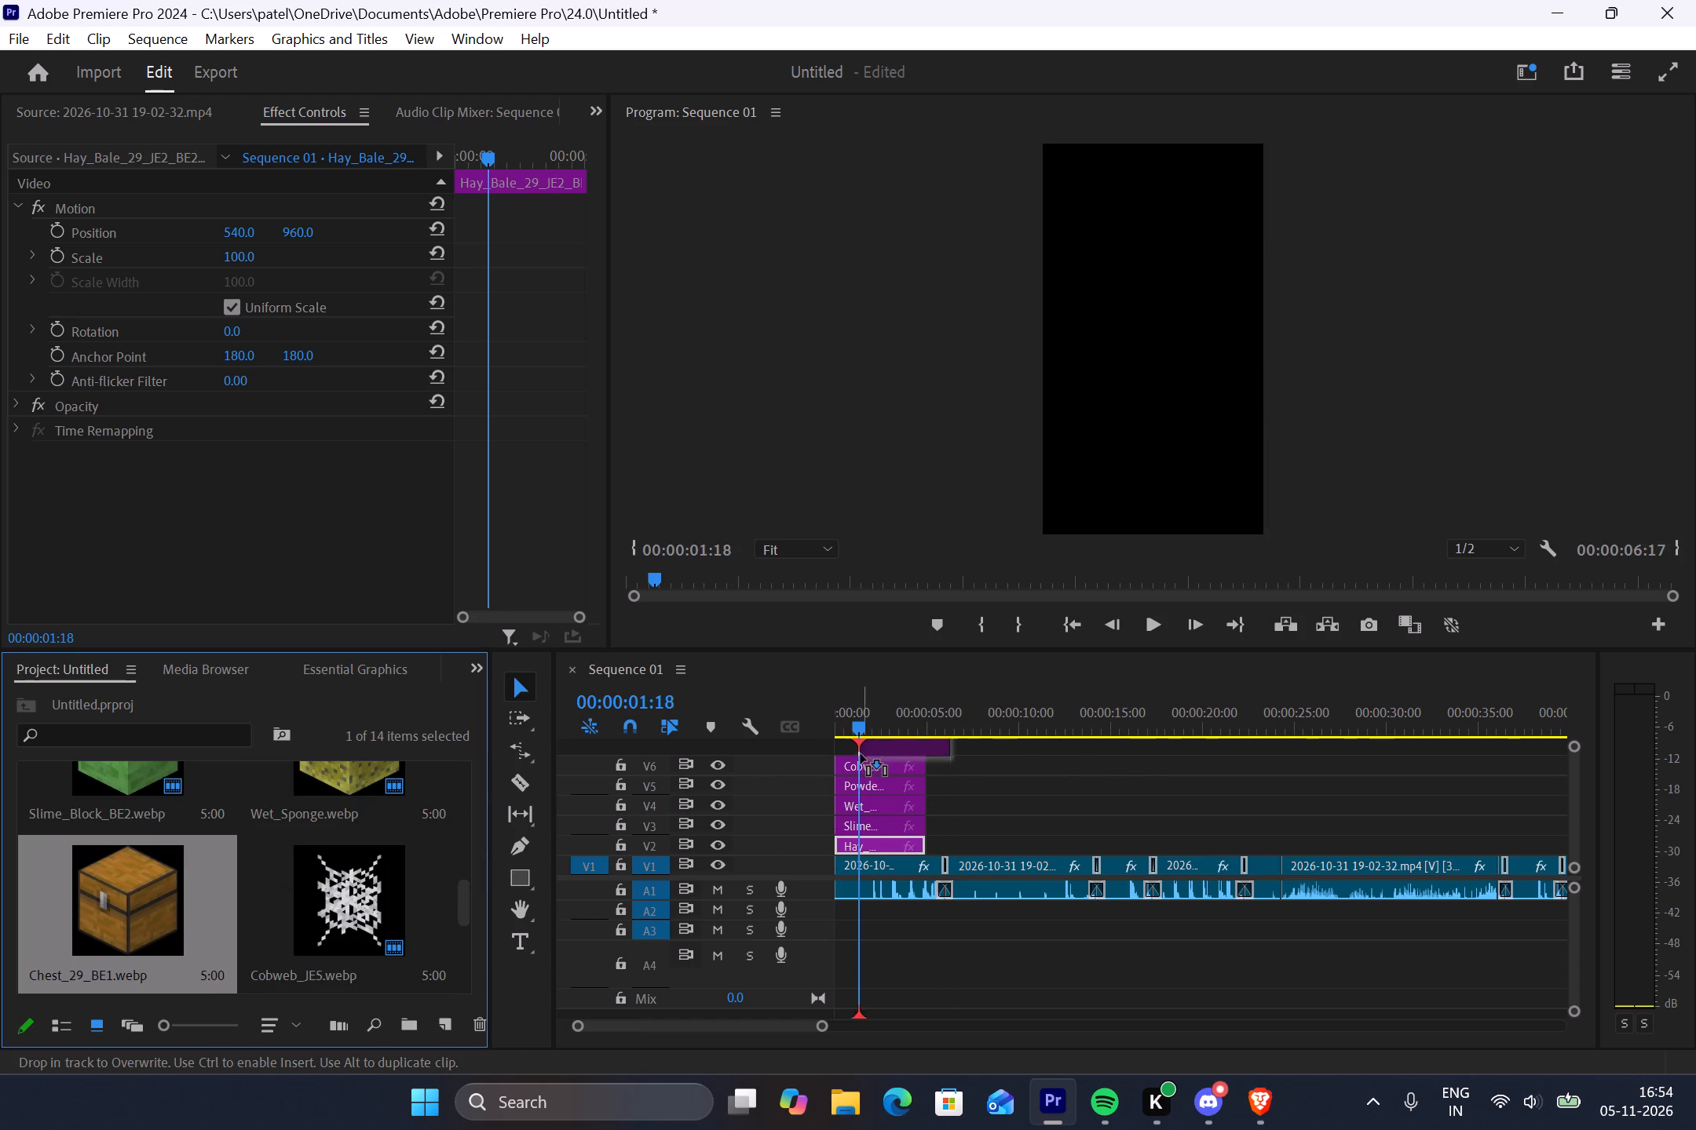
drag(861, 754, 836, 749)
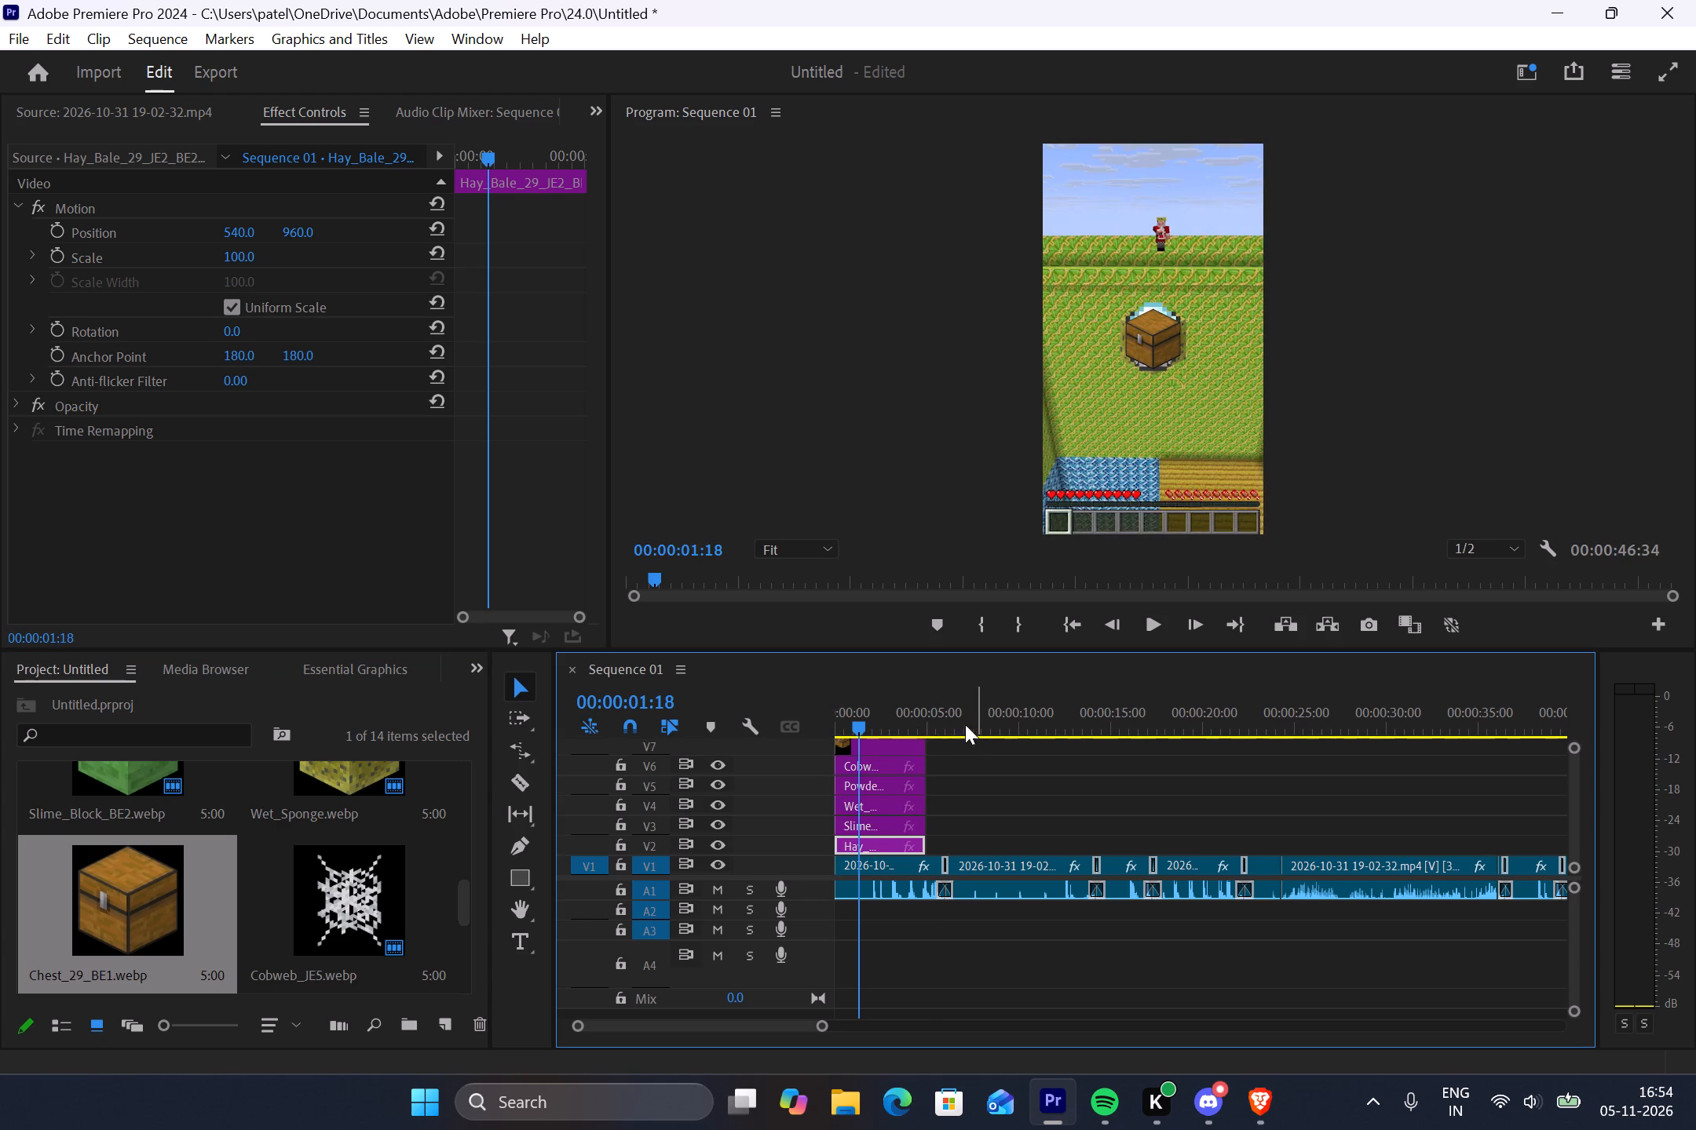
Review the gameplay from the start to about 00:00:38, and return the playhead to 00:00:00:00.
drag(859, 733, 834, 733)
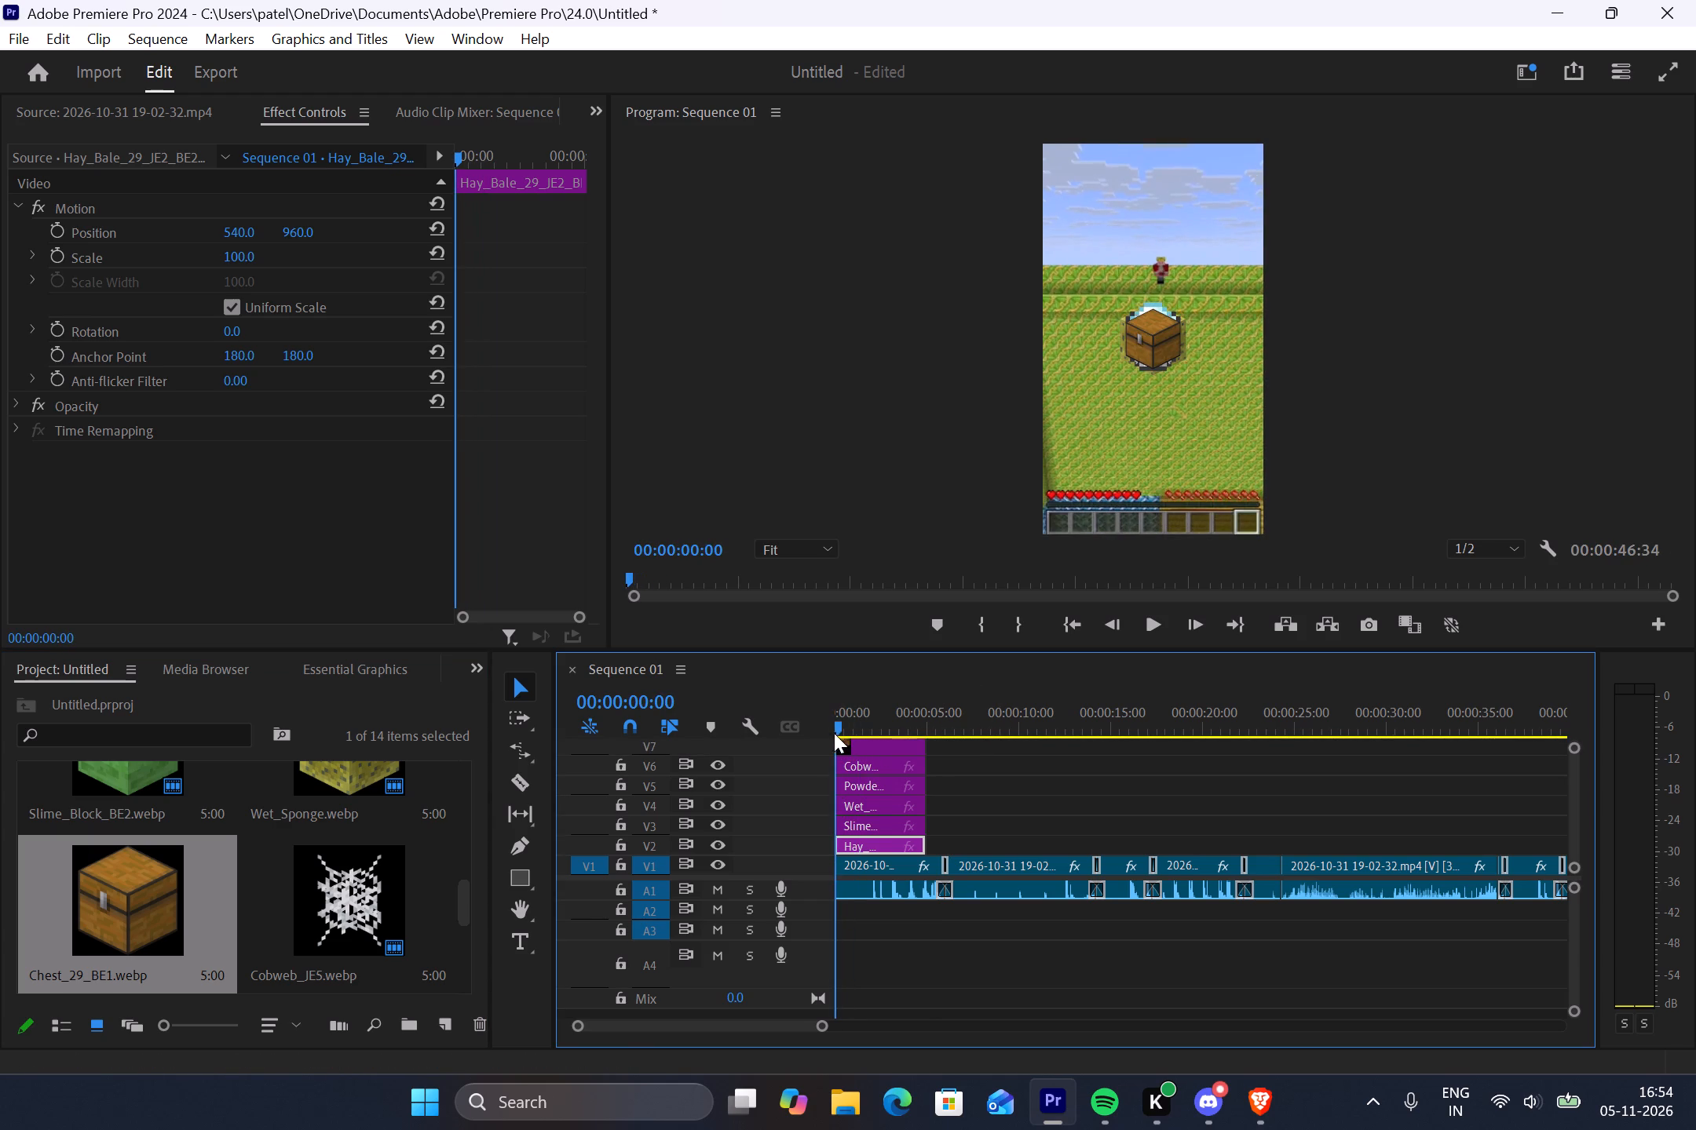
drag(834, 733, 1332, 722)
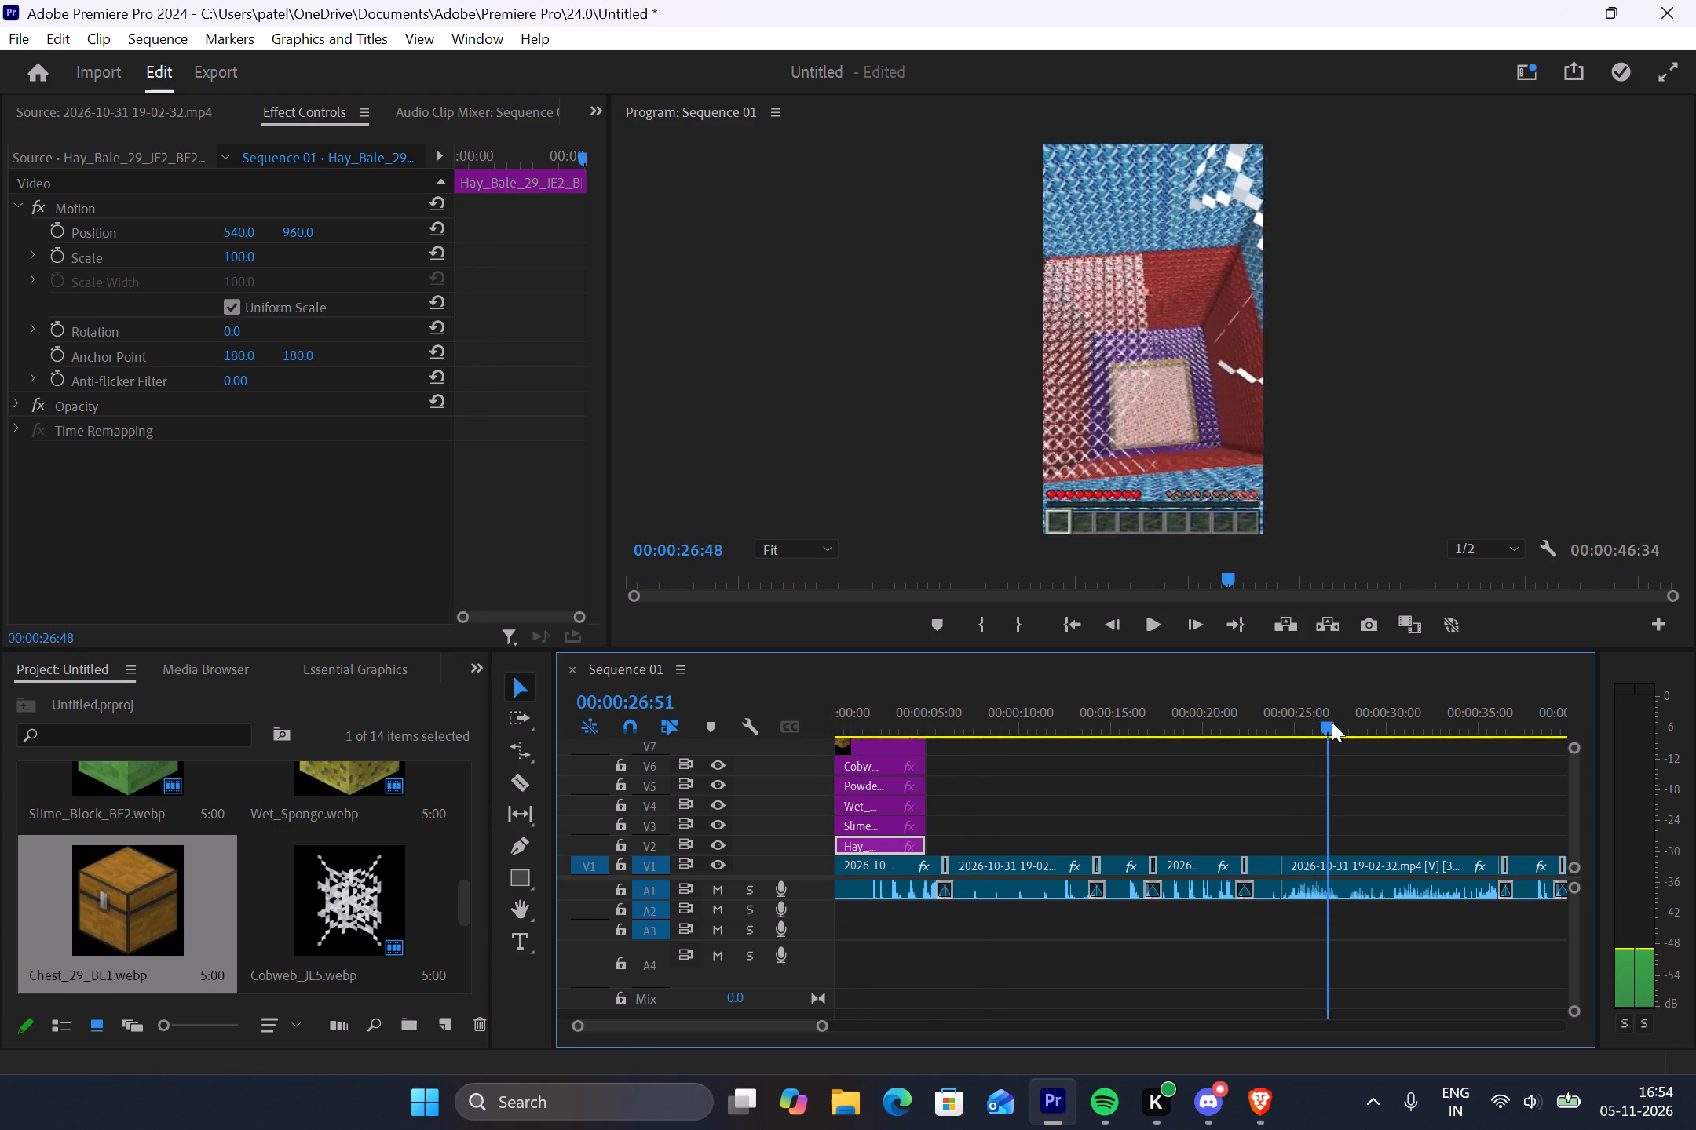
drag(1332, 722, 1445, 738)
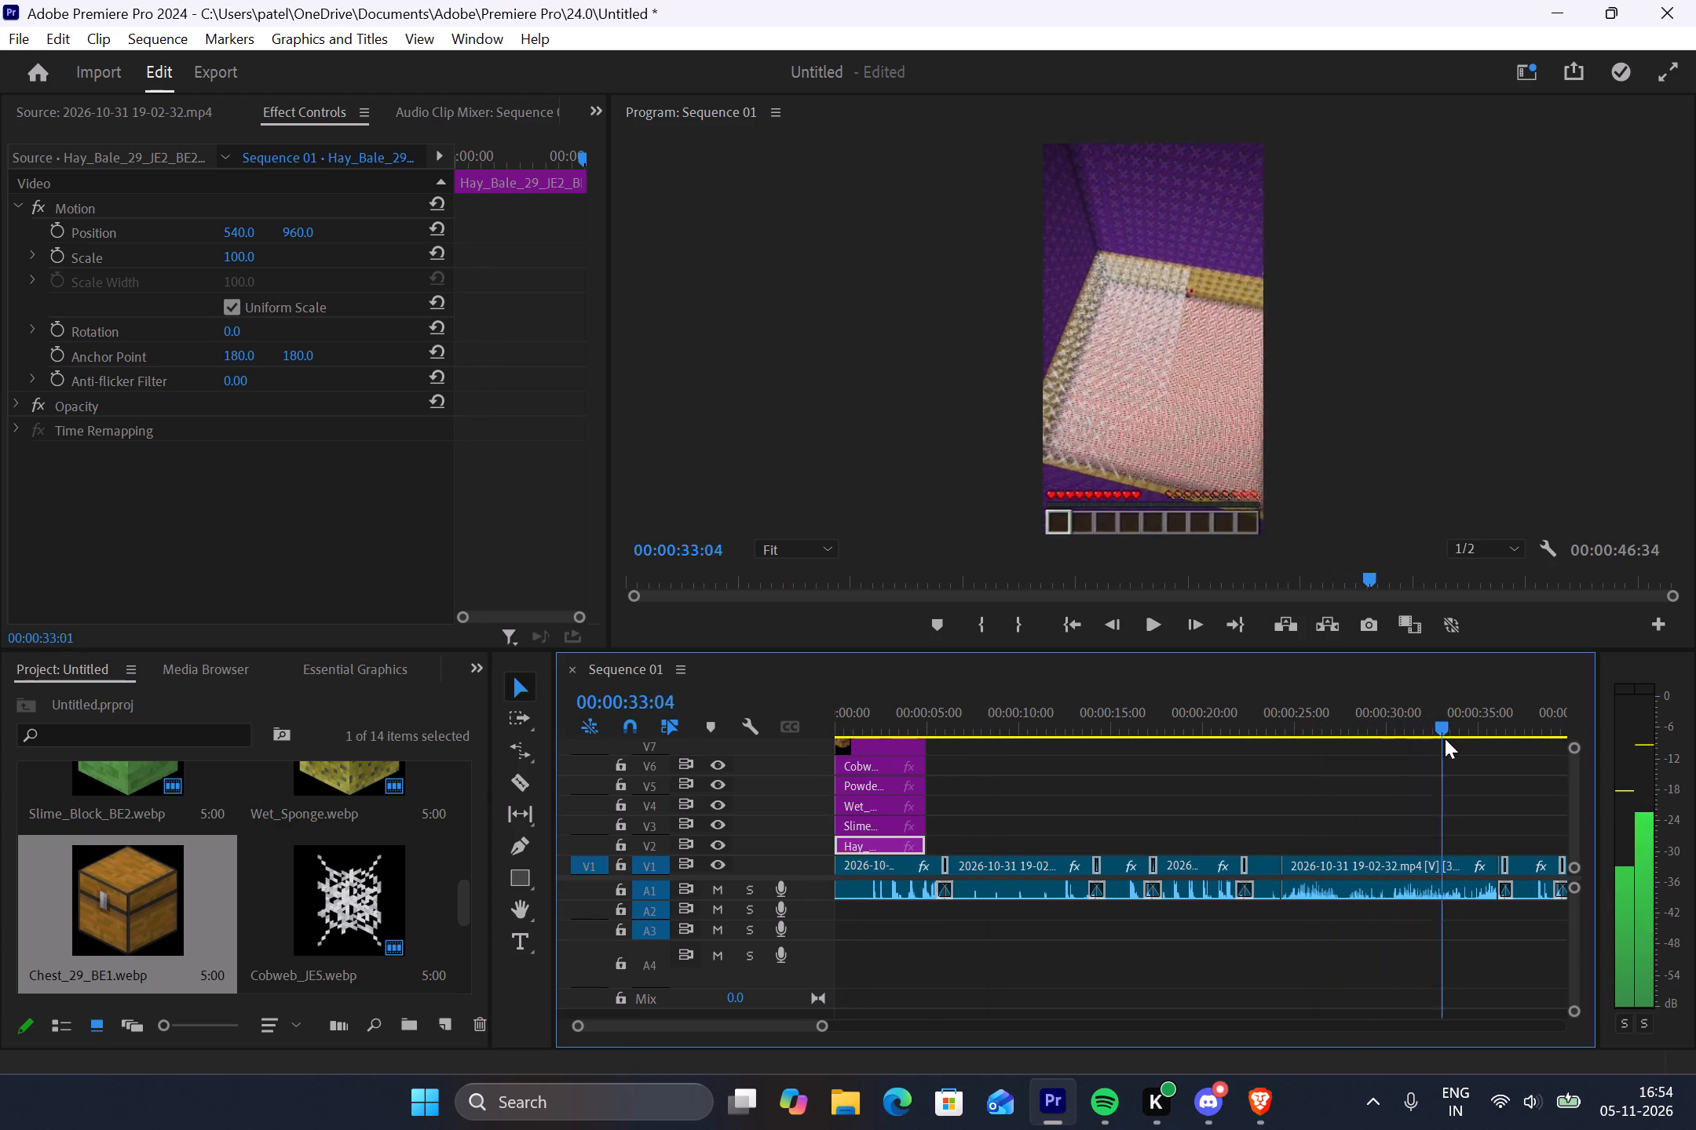
drag(1445, 738, 1551, 757)
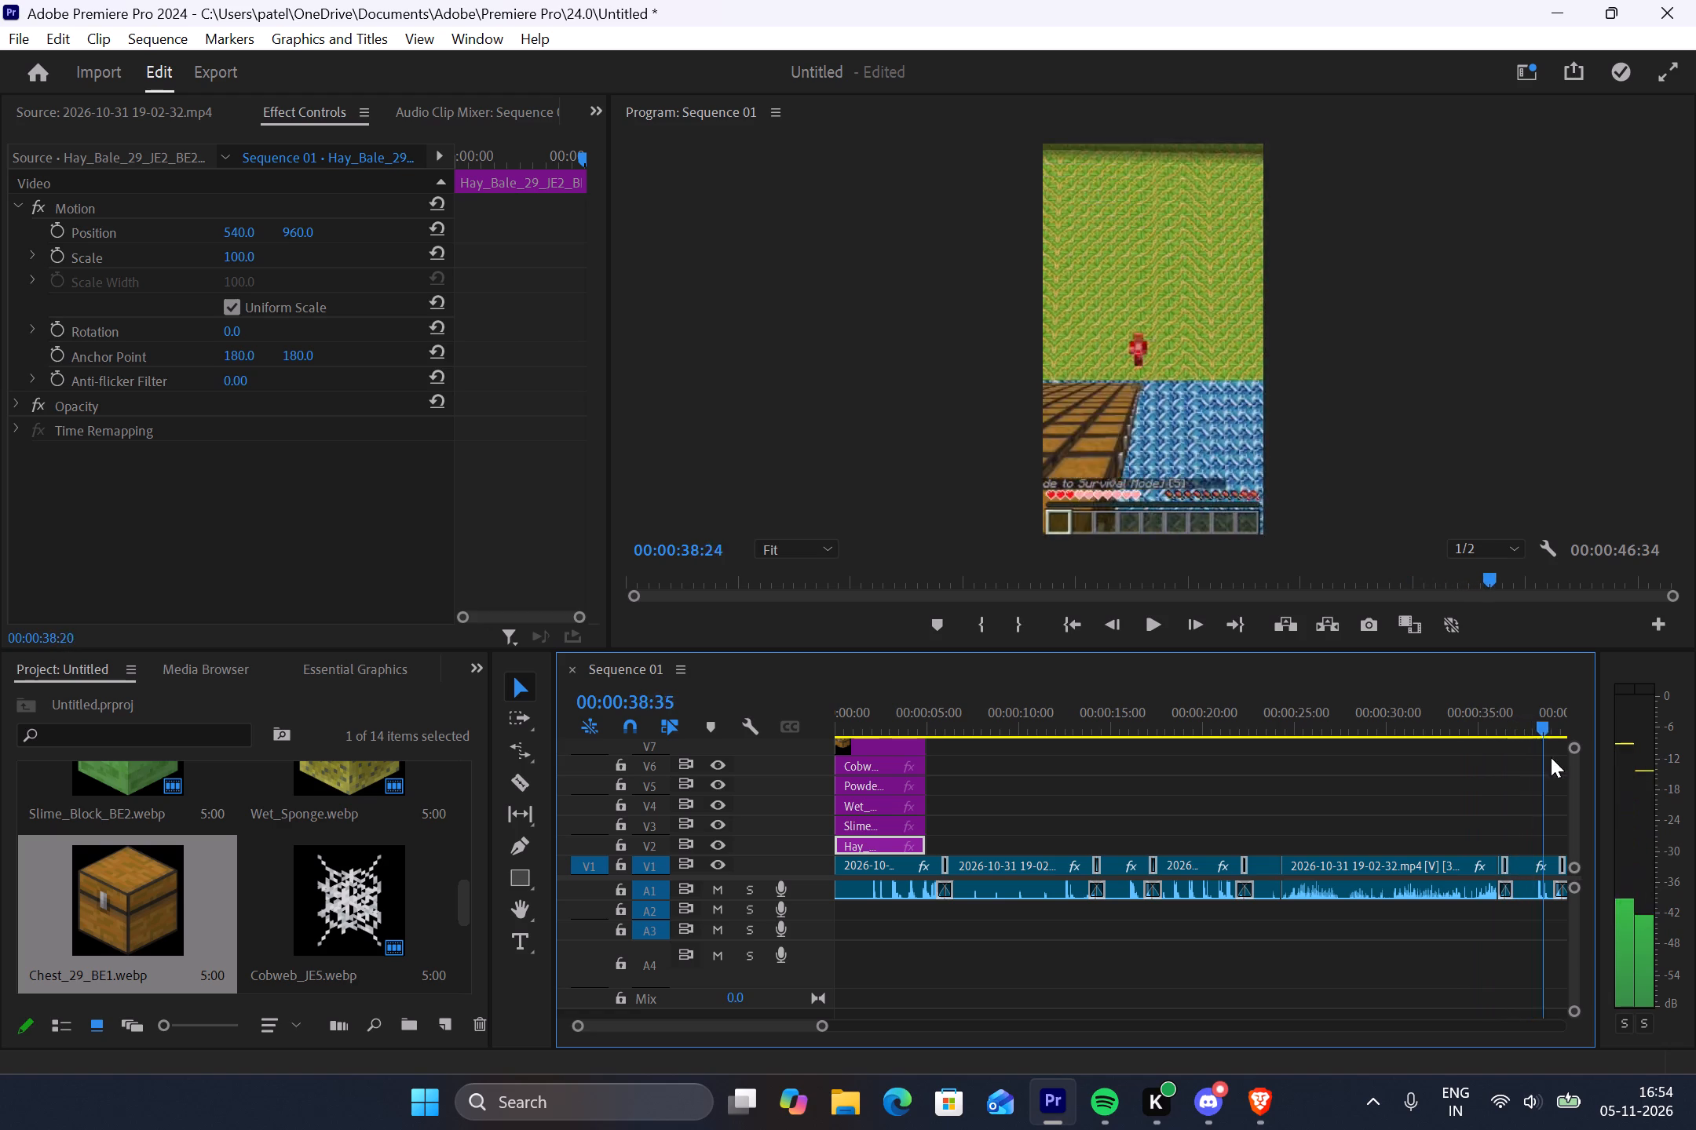
drag(1551, 757, 725, 701)
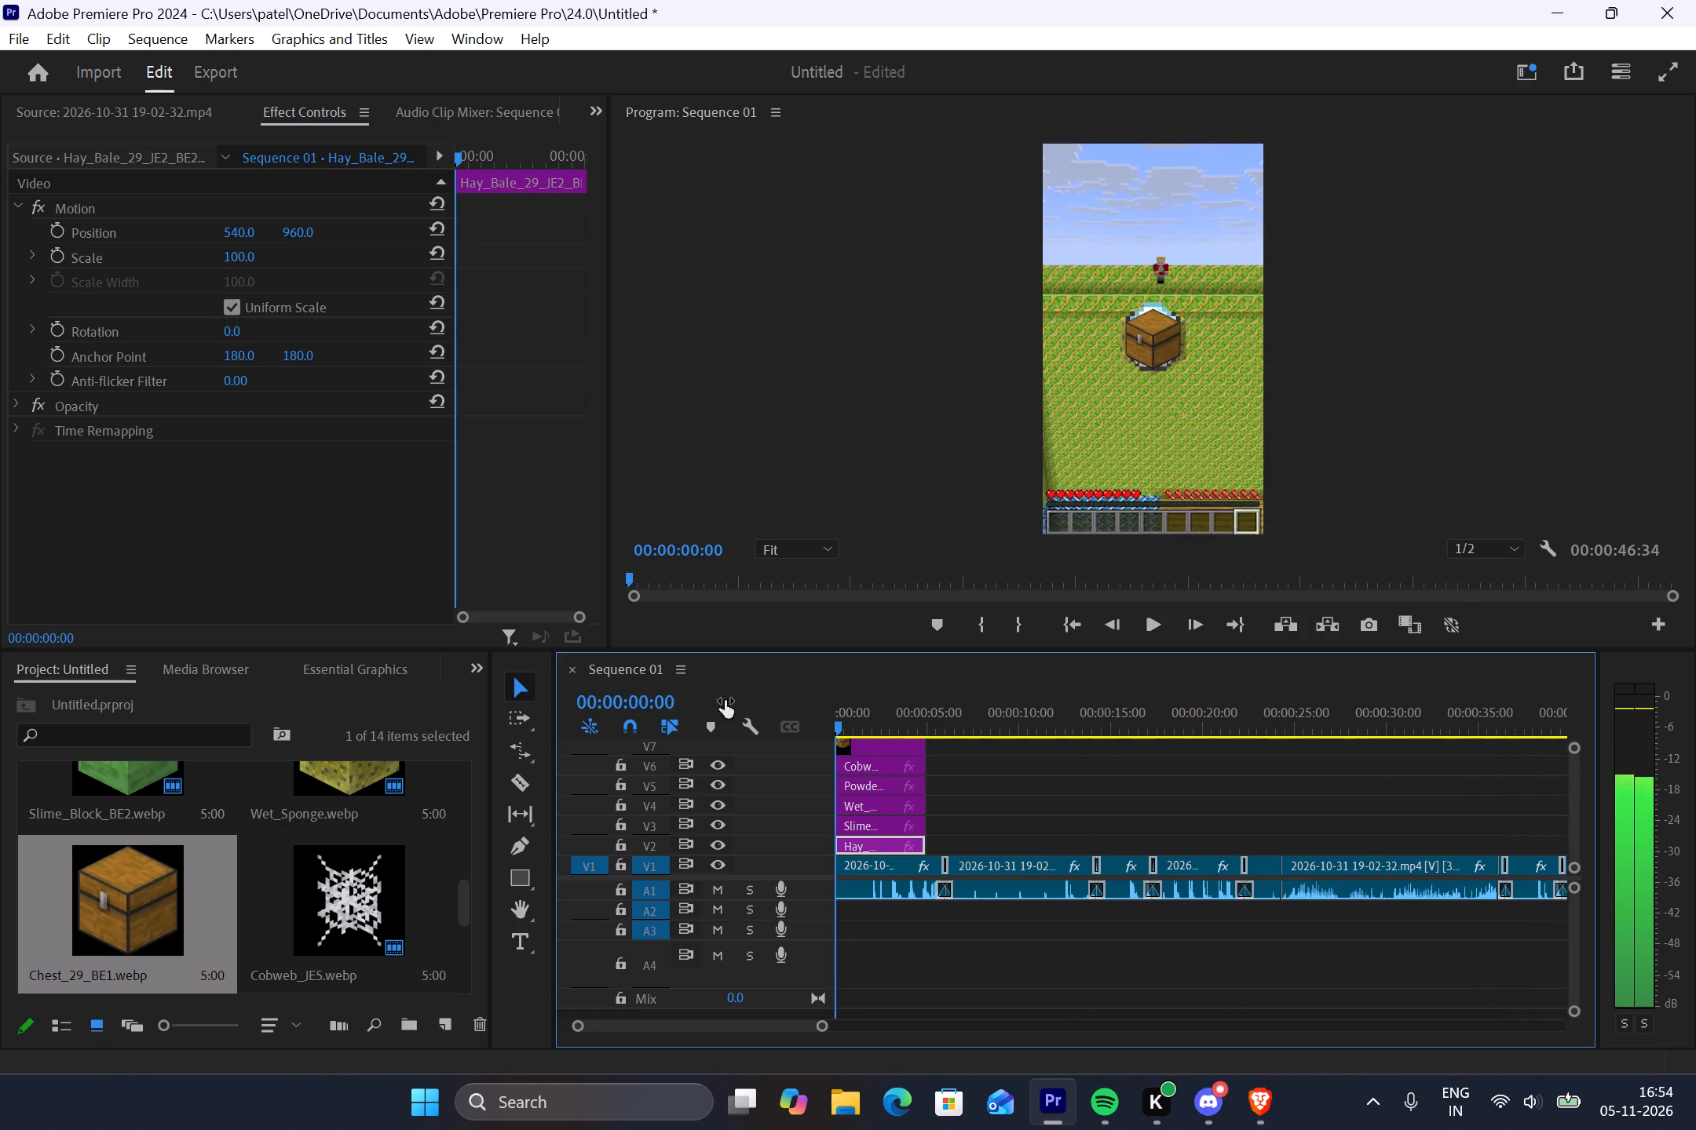
Place the lava bucket image at the sequence start on V6, overwriting the cobweb image beneath the chest.
scroll(985, 771, up, 6)
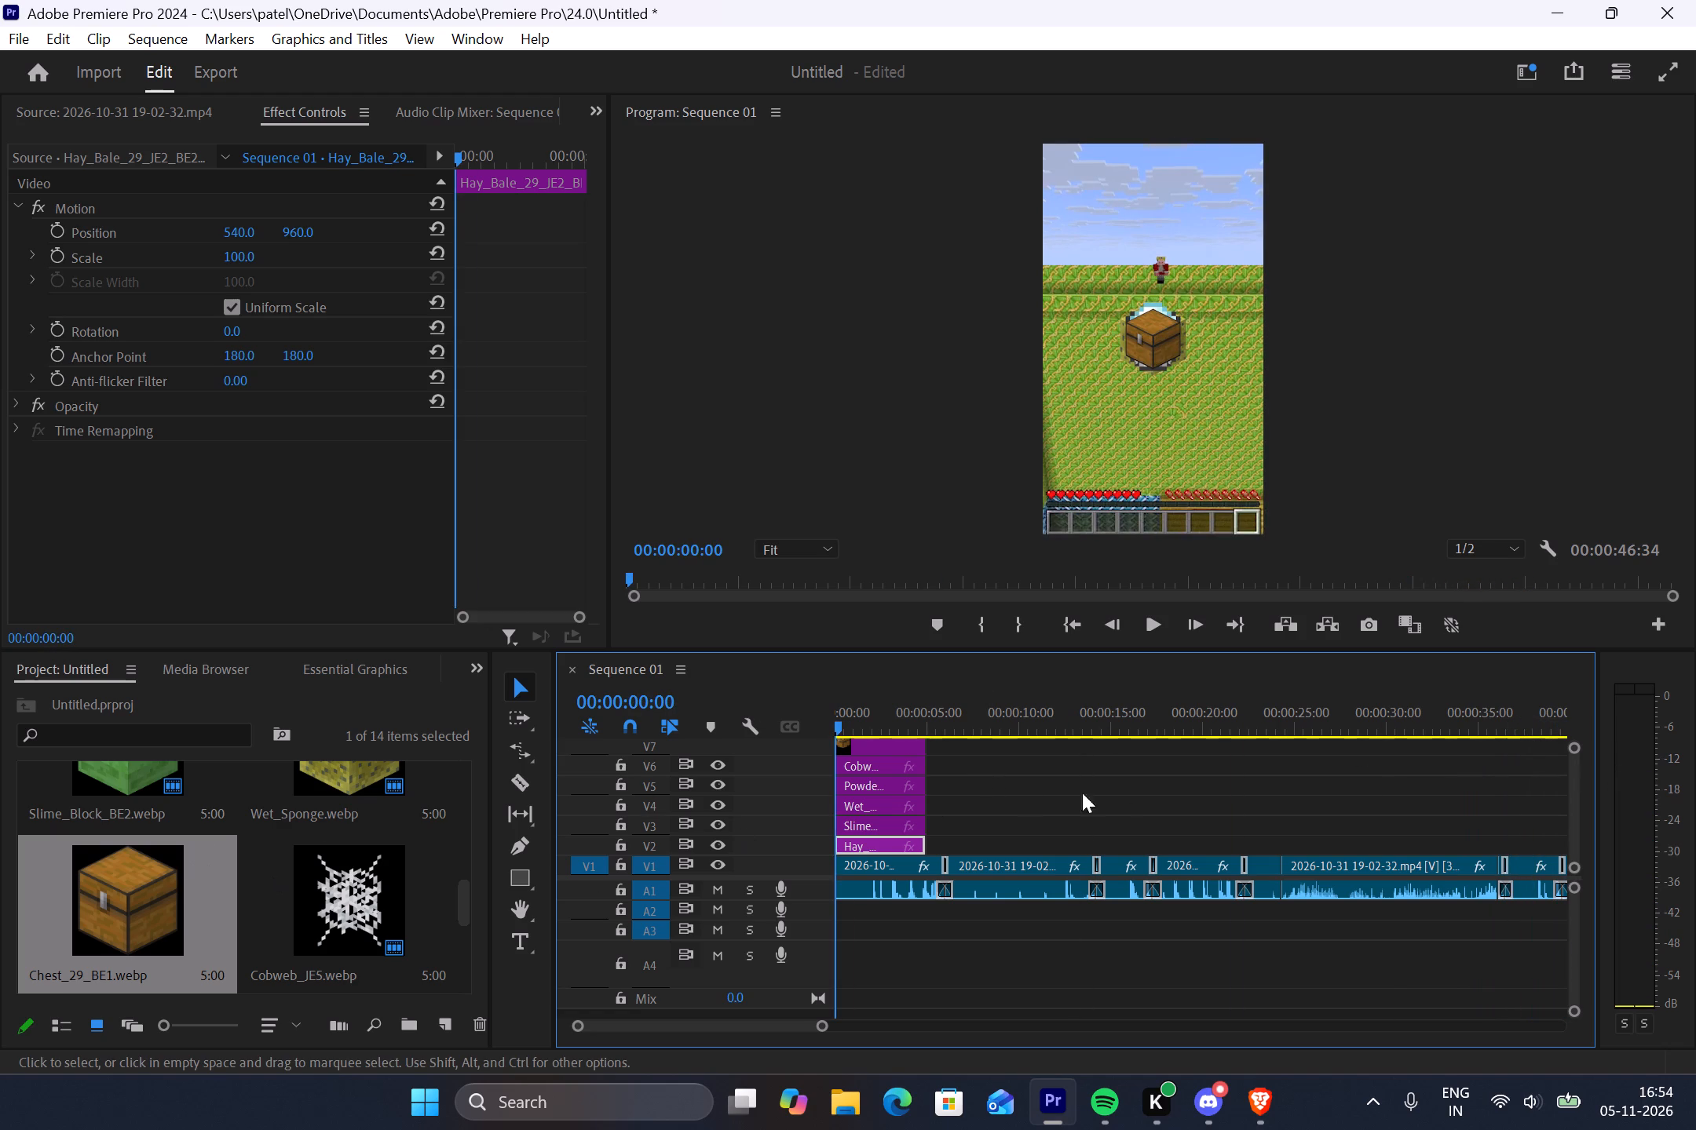
drag(1577, 747, 1579, 787)
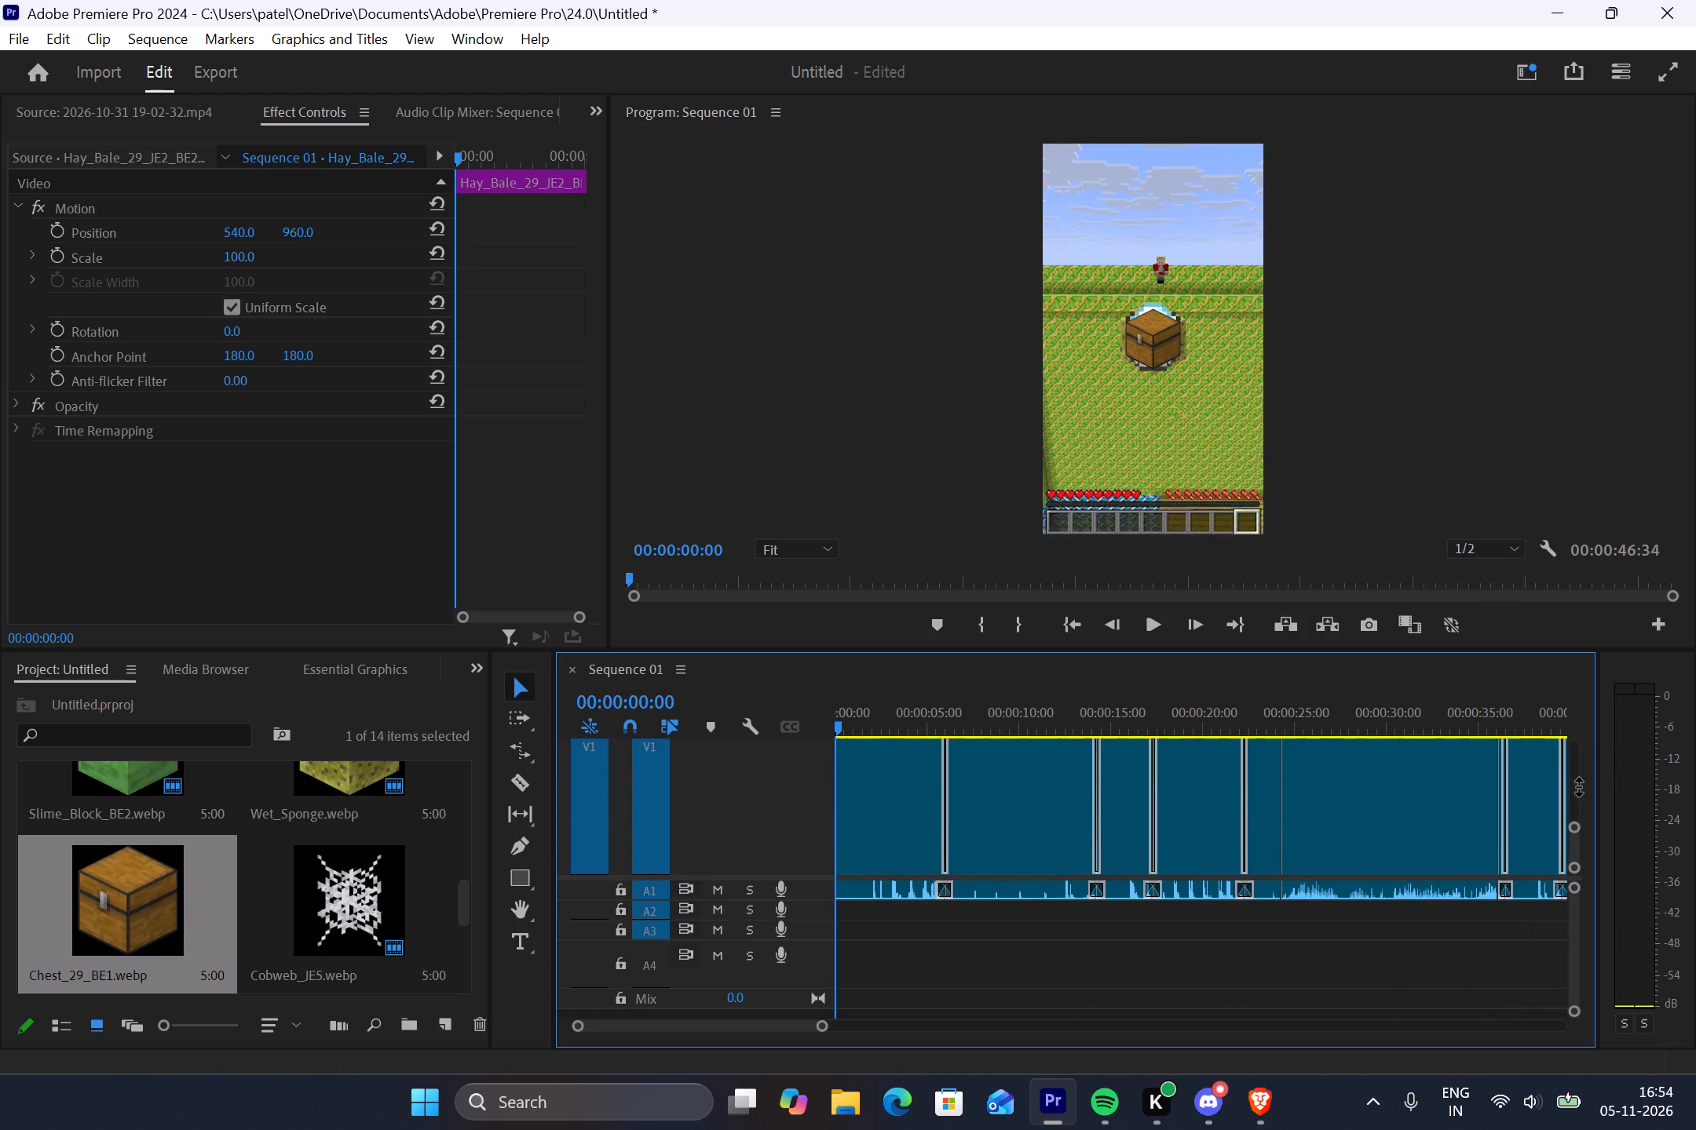
drag(1579, 787, 1571, 657)
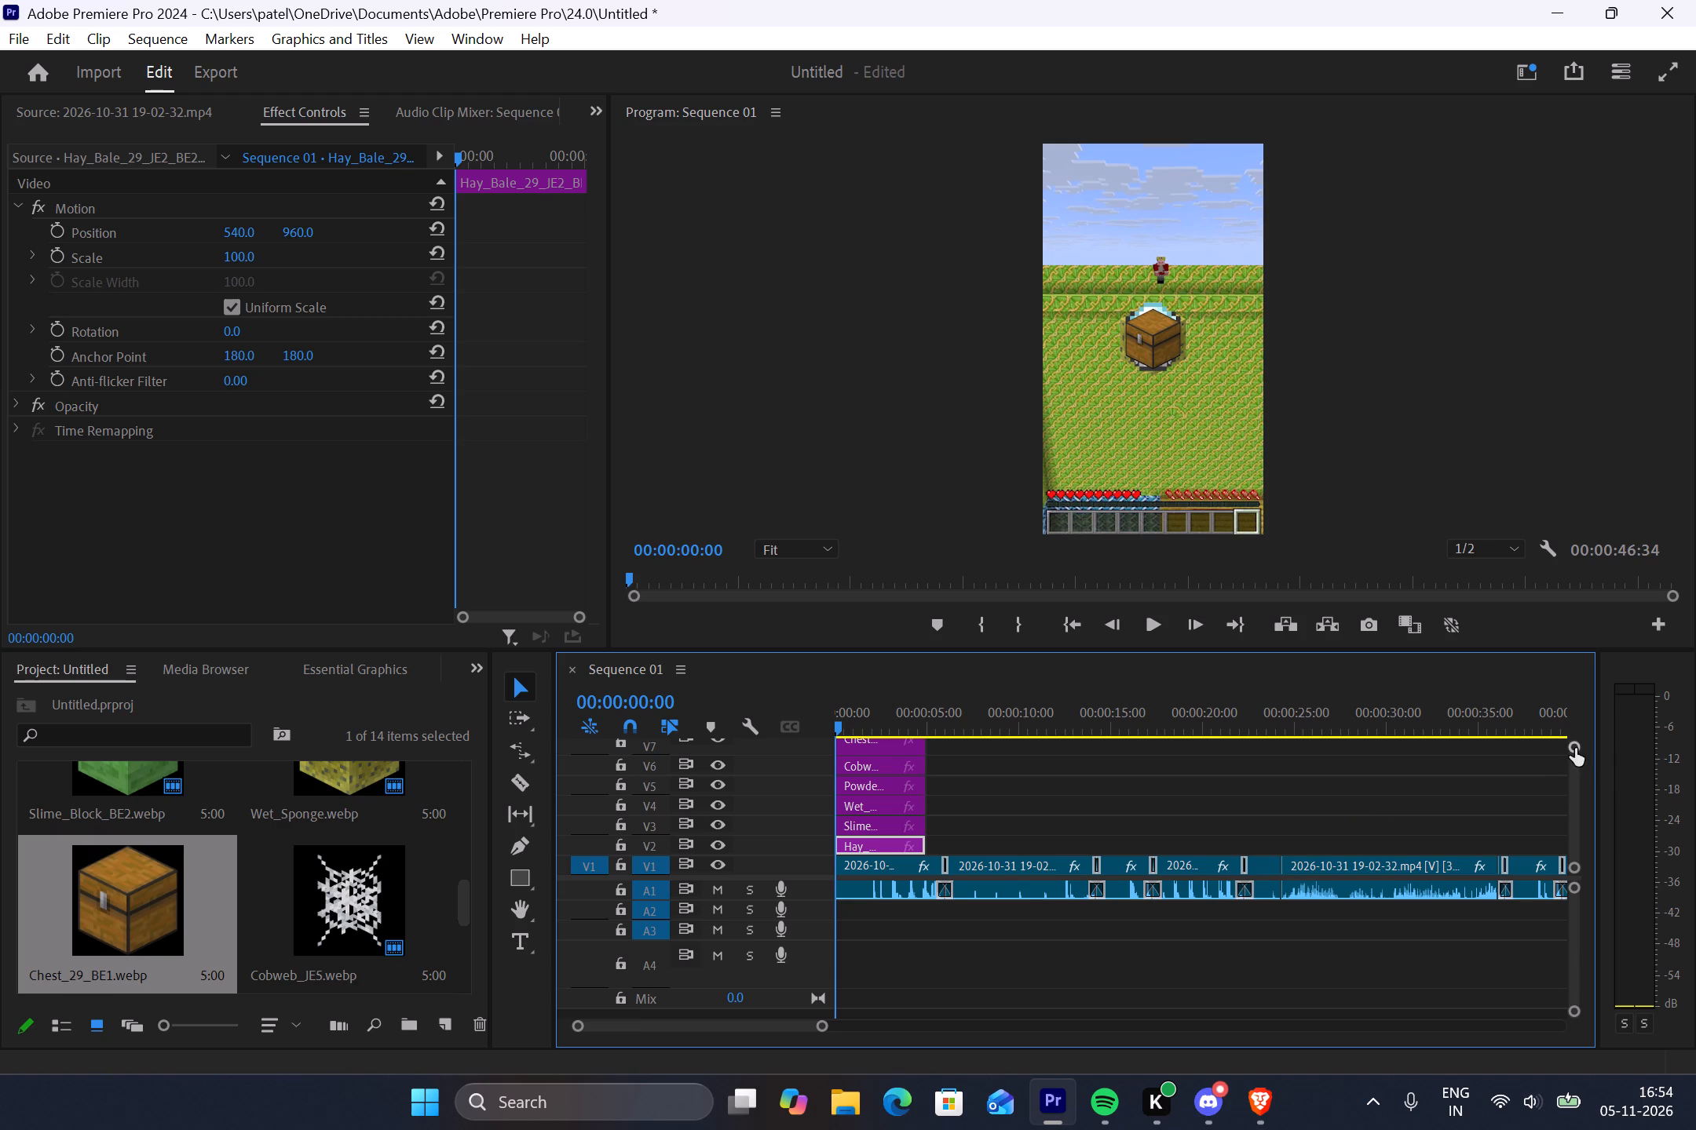
drag(1575, 749, 1587, 695)
scroll(237, 917, down, 3)
scroll(204, 913, up, 1)
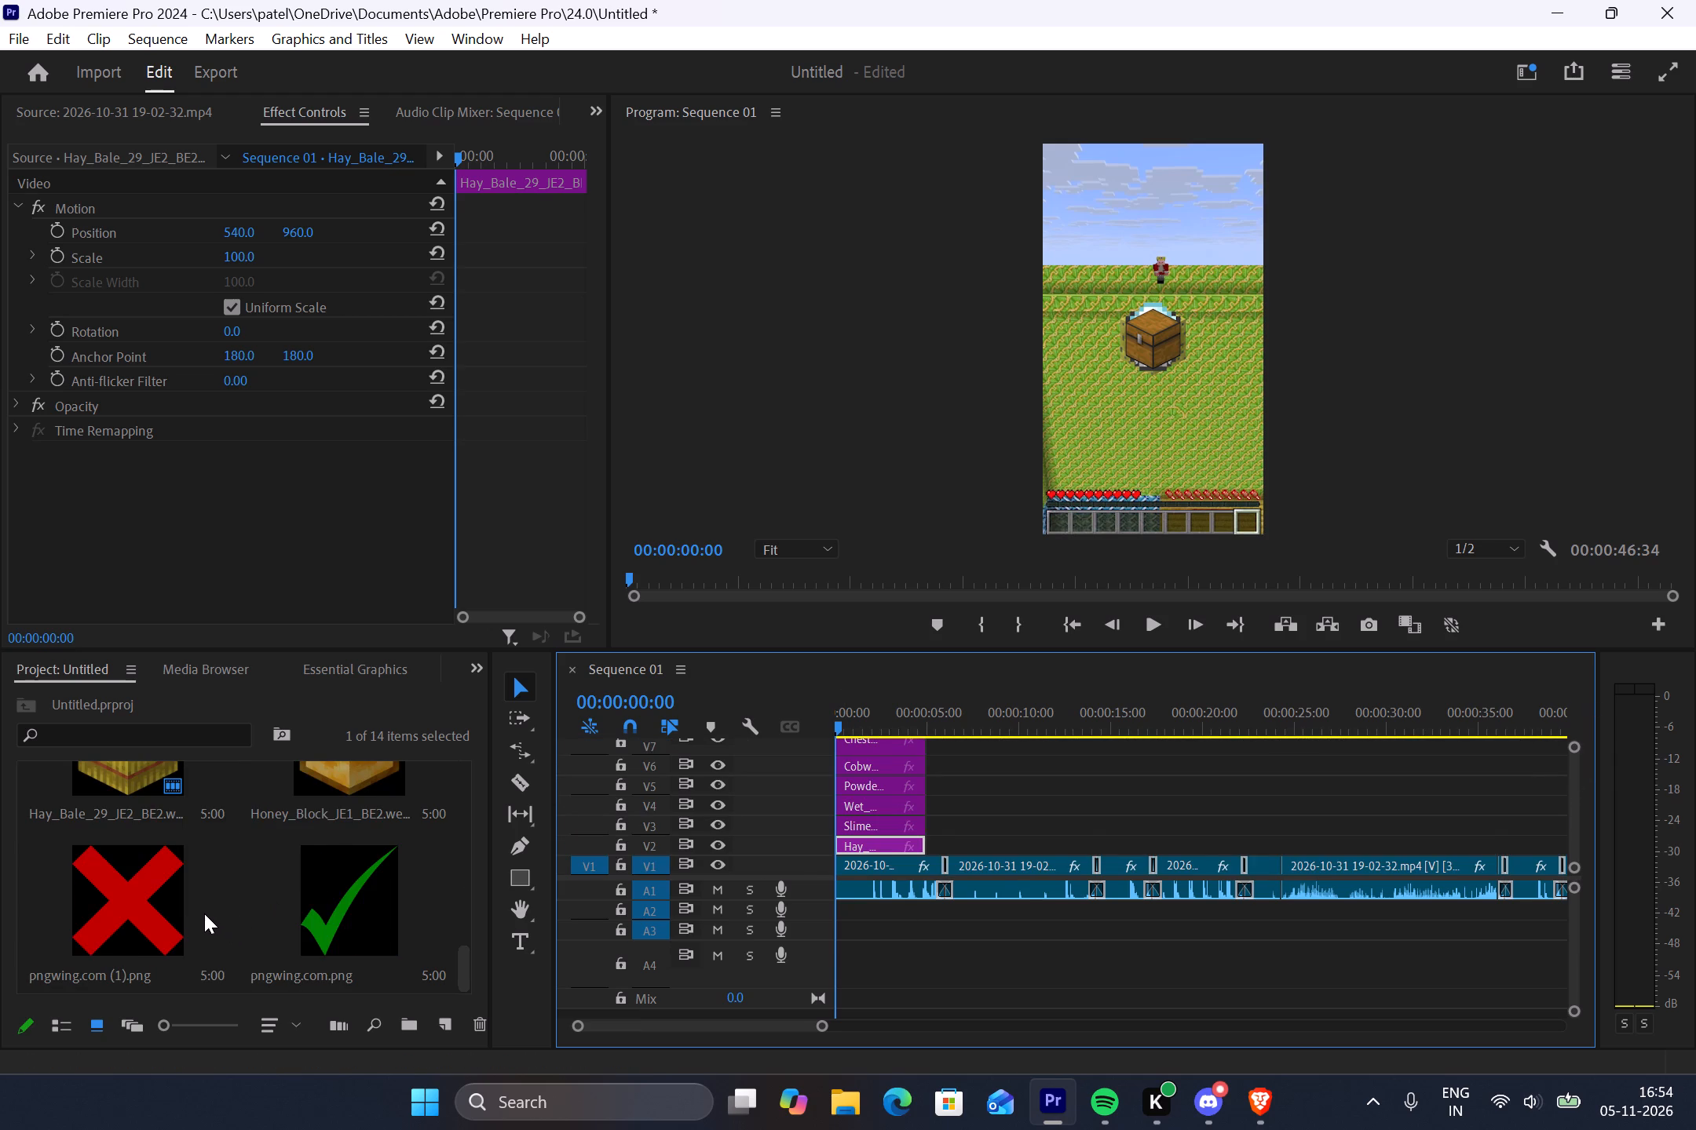
scroll(204, 913, up, 4)
scroll(204, 913, down, 1)
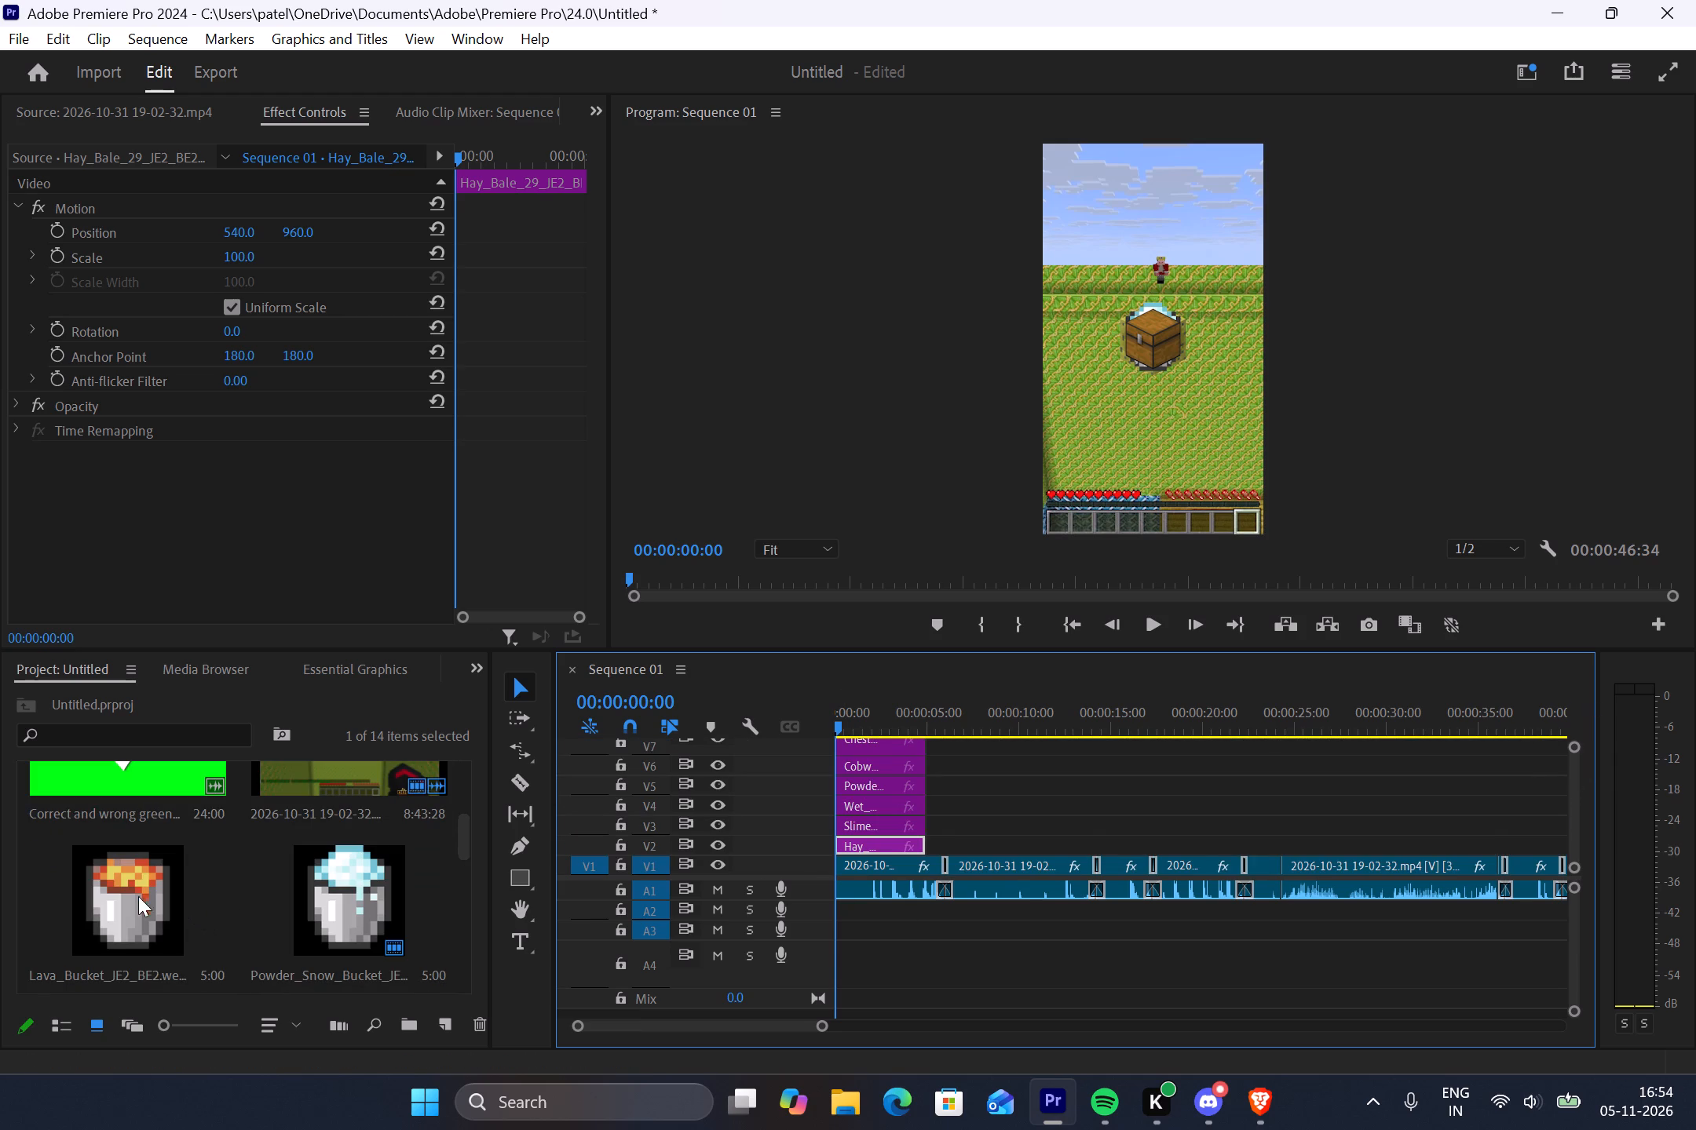
drag(126, 892, 828, 738)
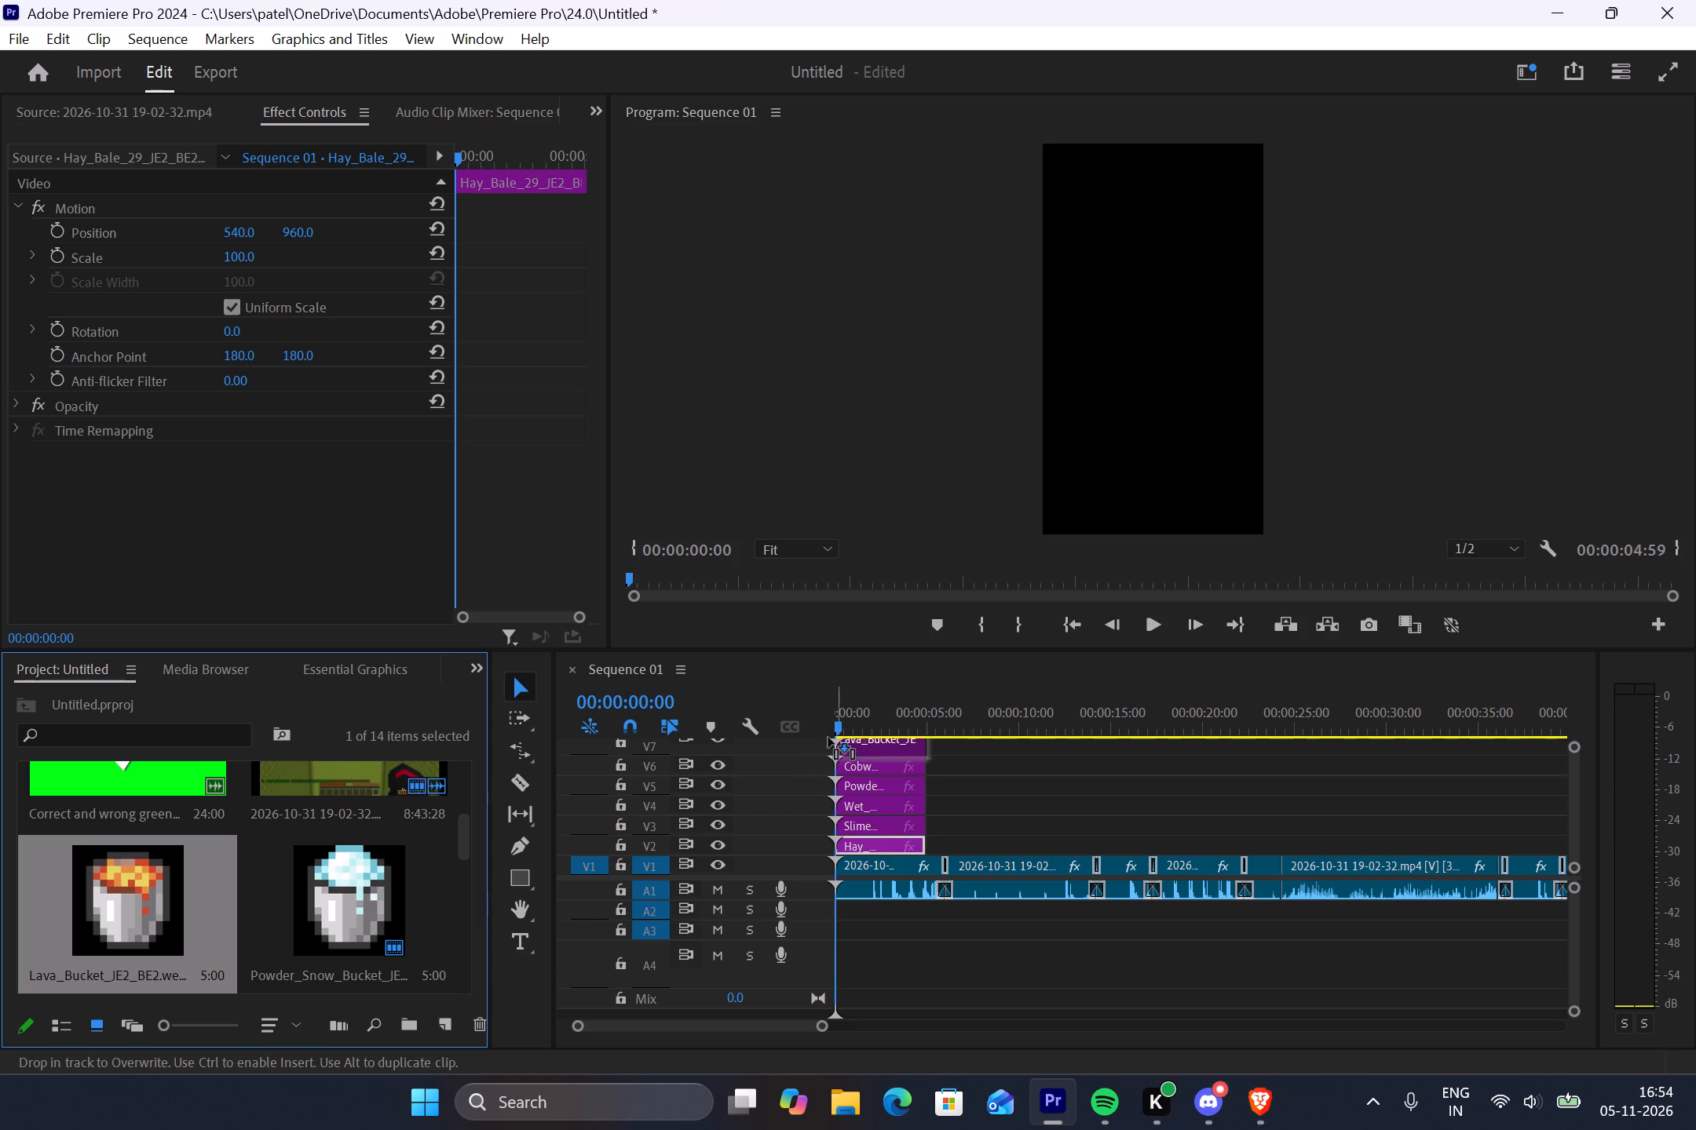
drag(828, 738, 852, 722)
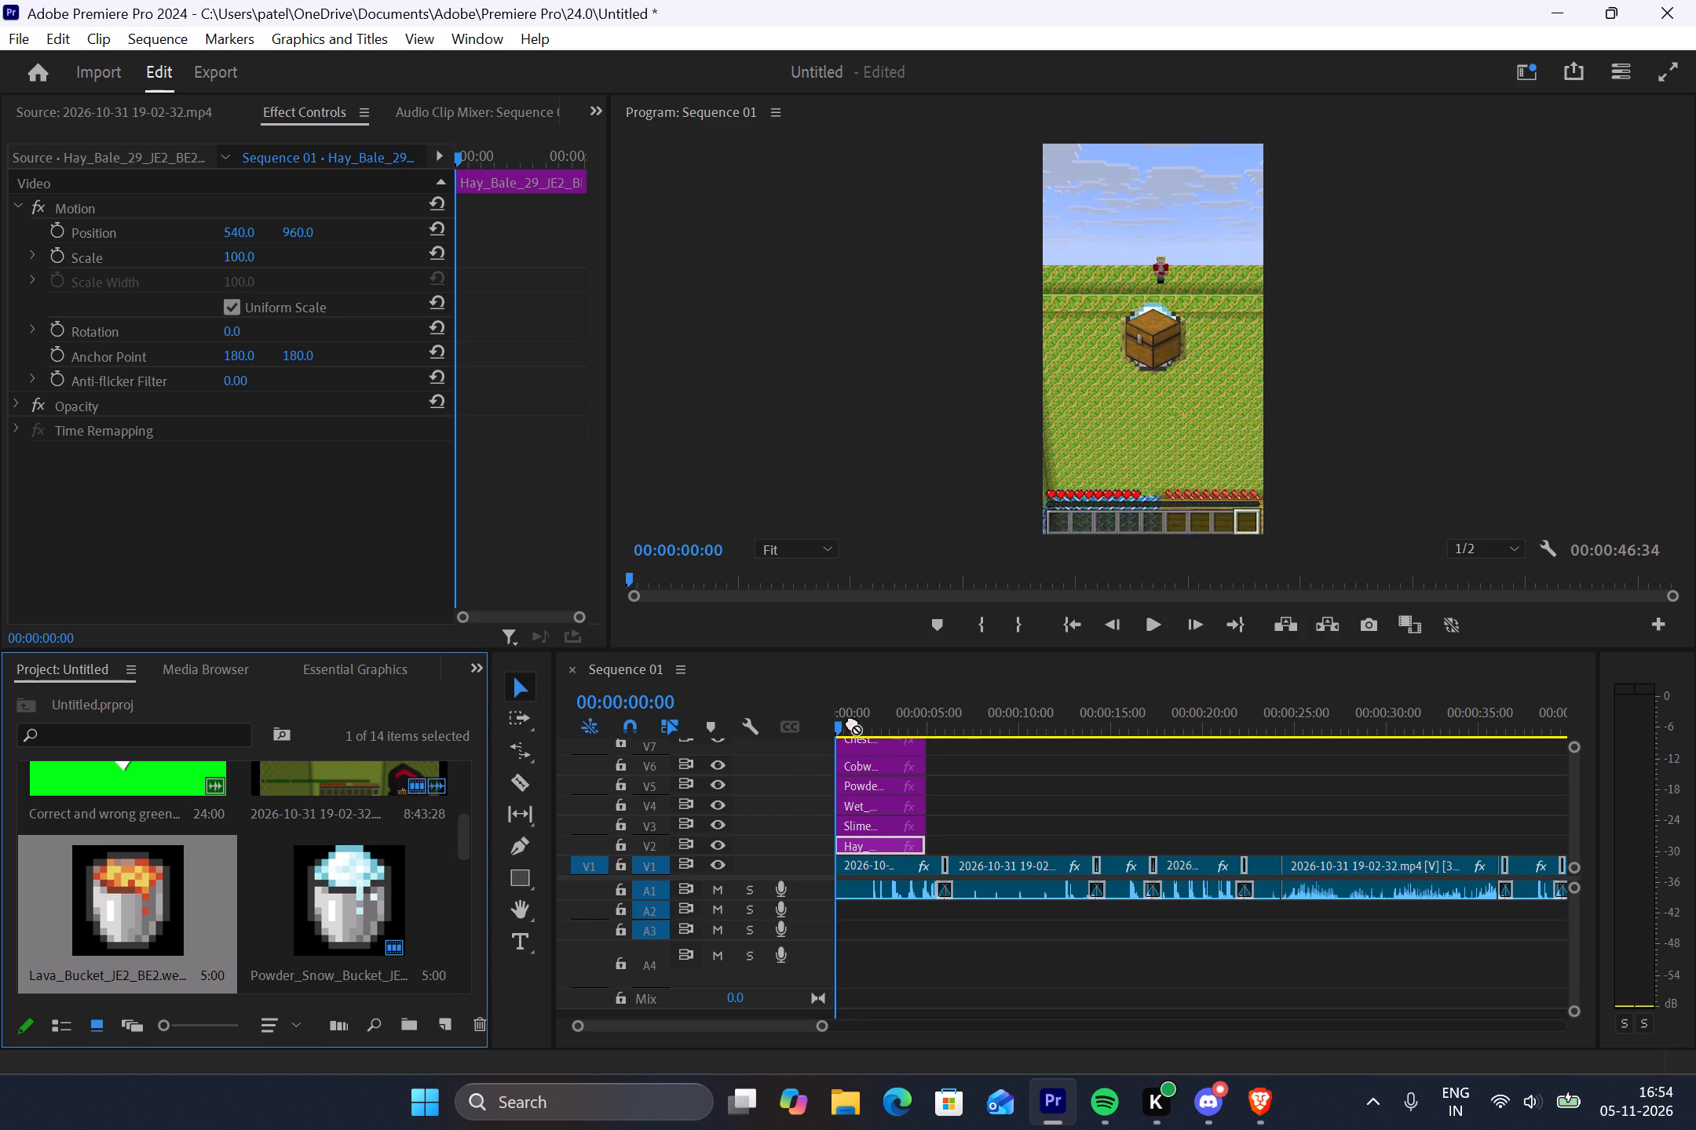
drag(852, 722, 832, 800)
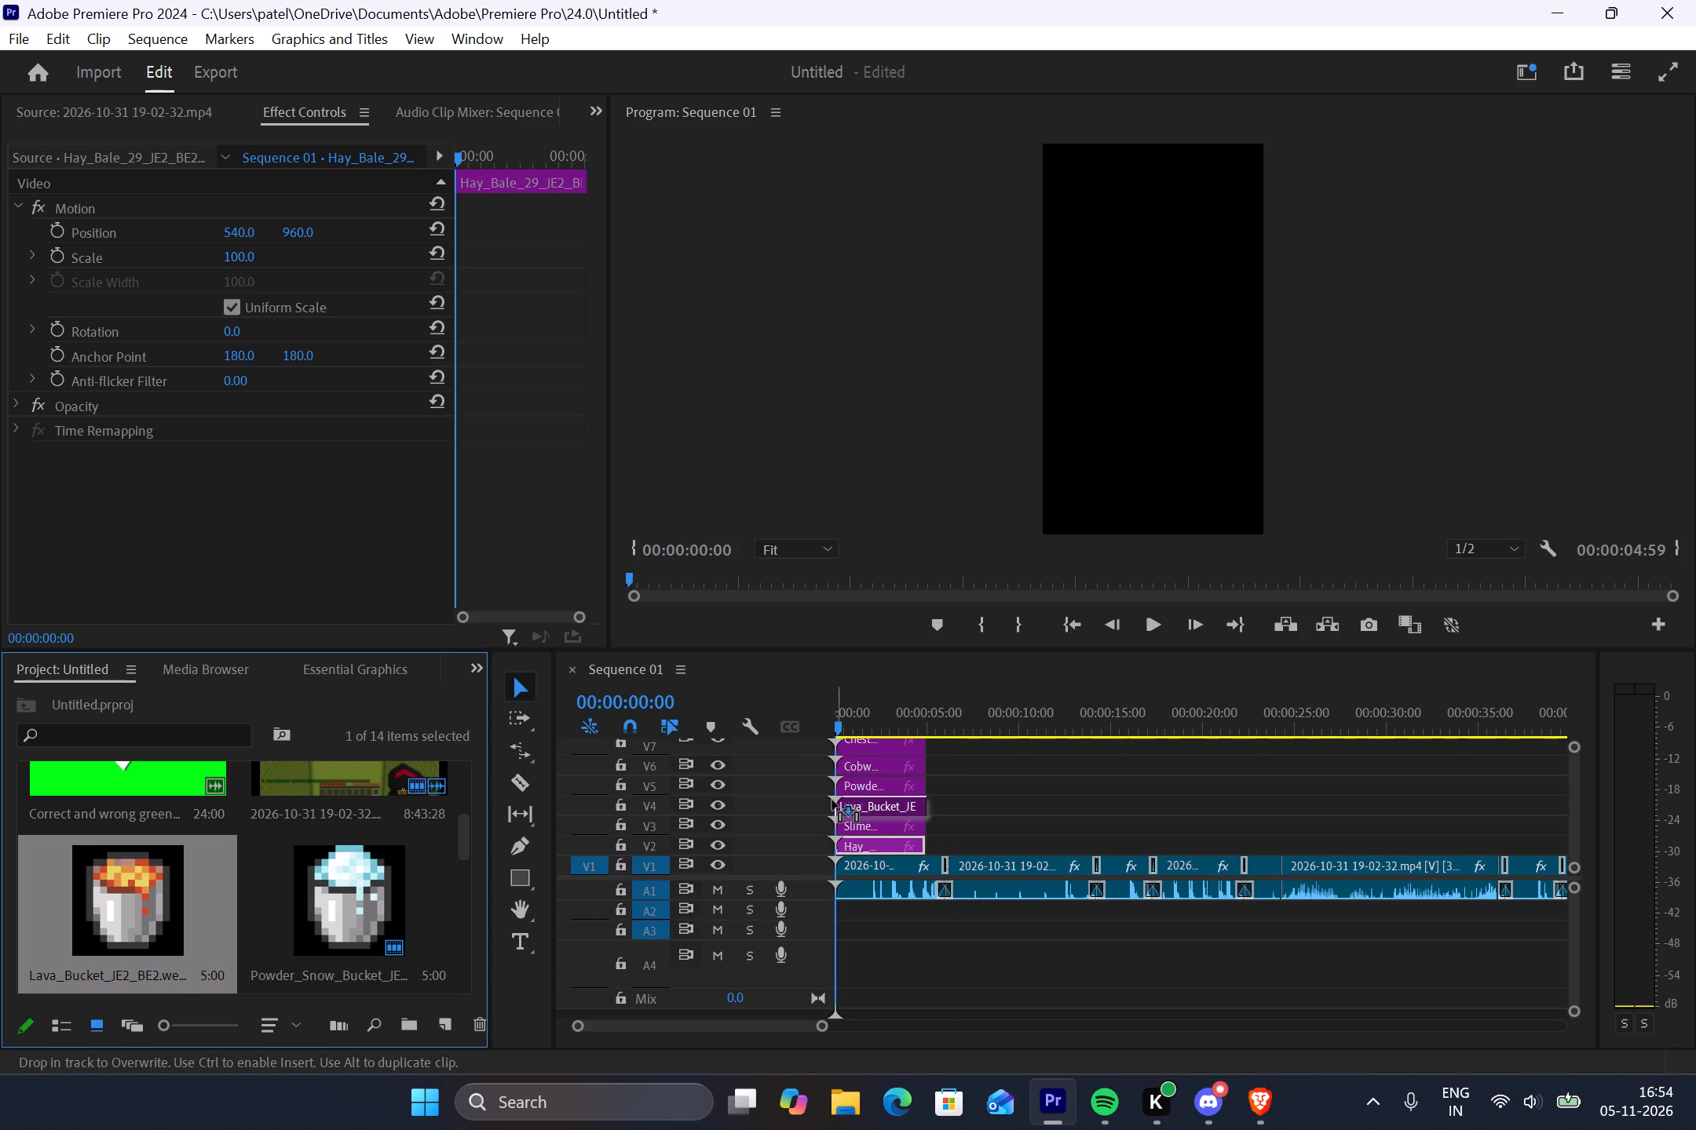
drag(832, 800, 837, 771)
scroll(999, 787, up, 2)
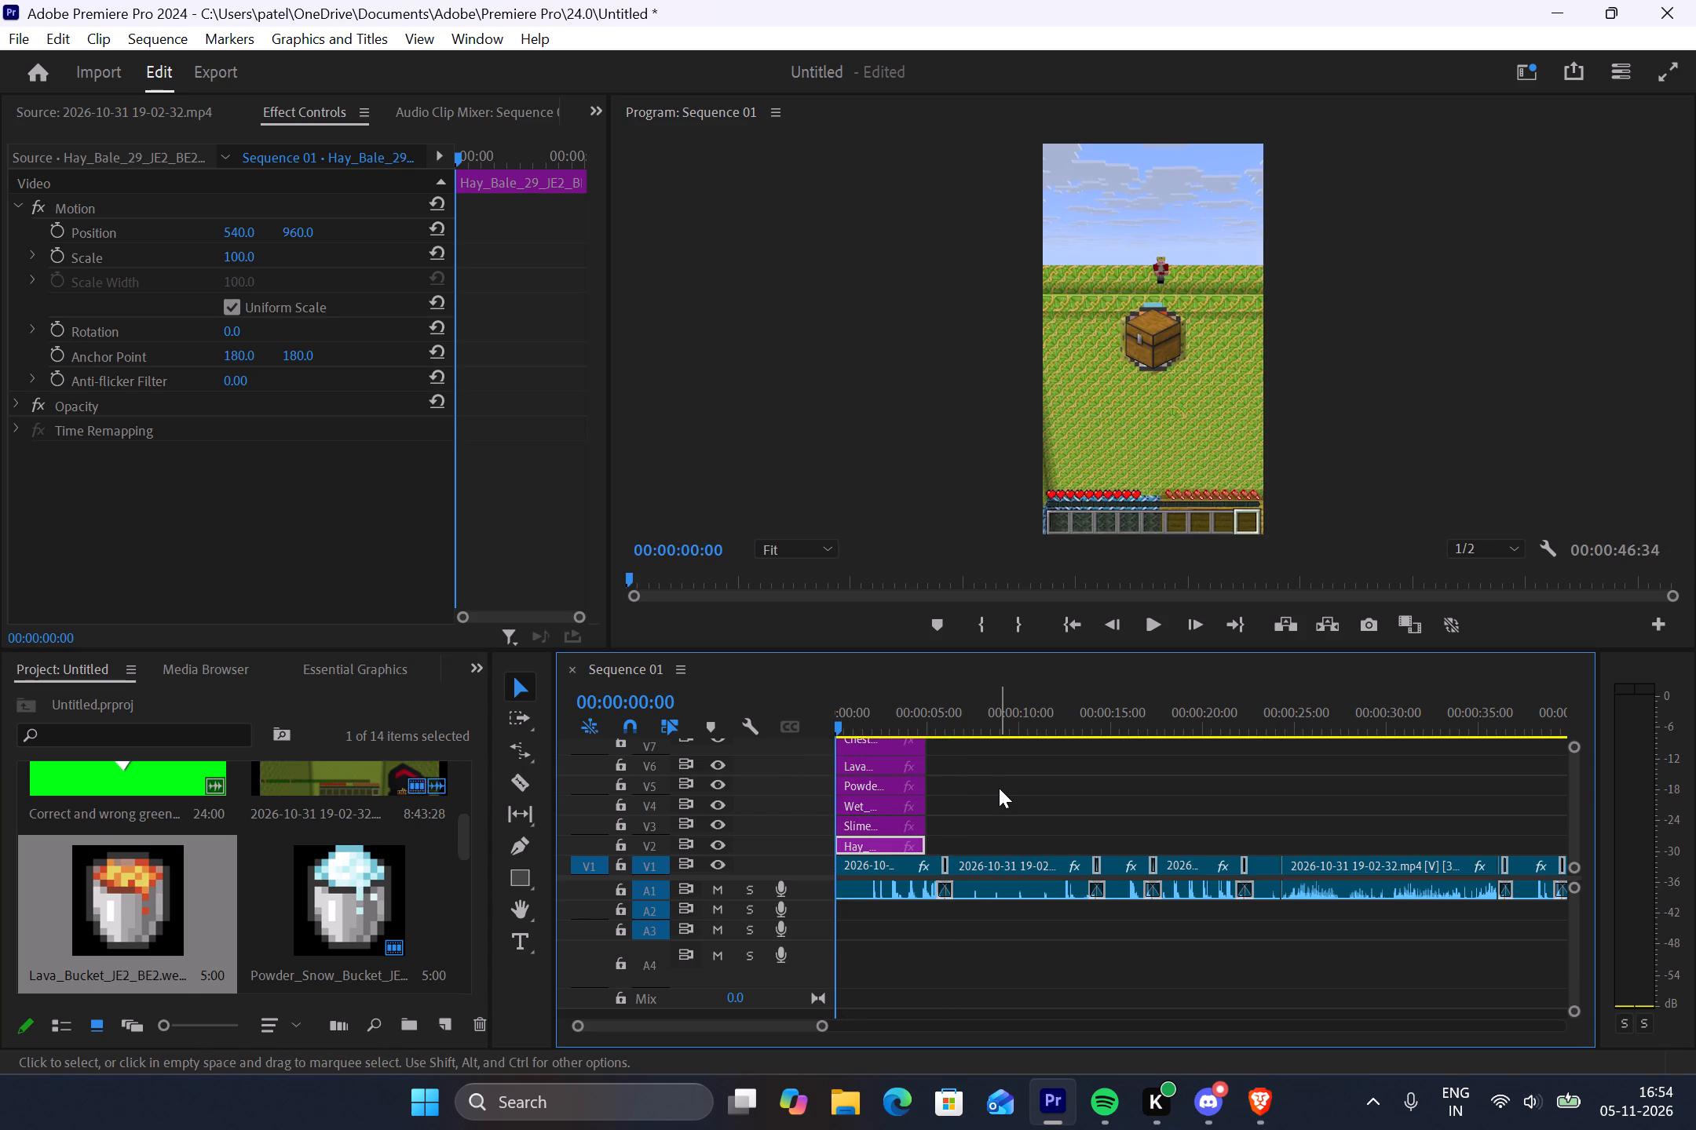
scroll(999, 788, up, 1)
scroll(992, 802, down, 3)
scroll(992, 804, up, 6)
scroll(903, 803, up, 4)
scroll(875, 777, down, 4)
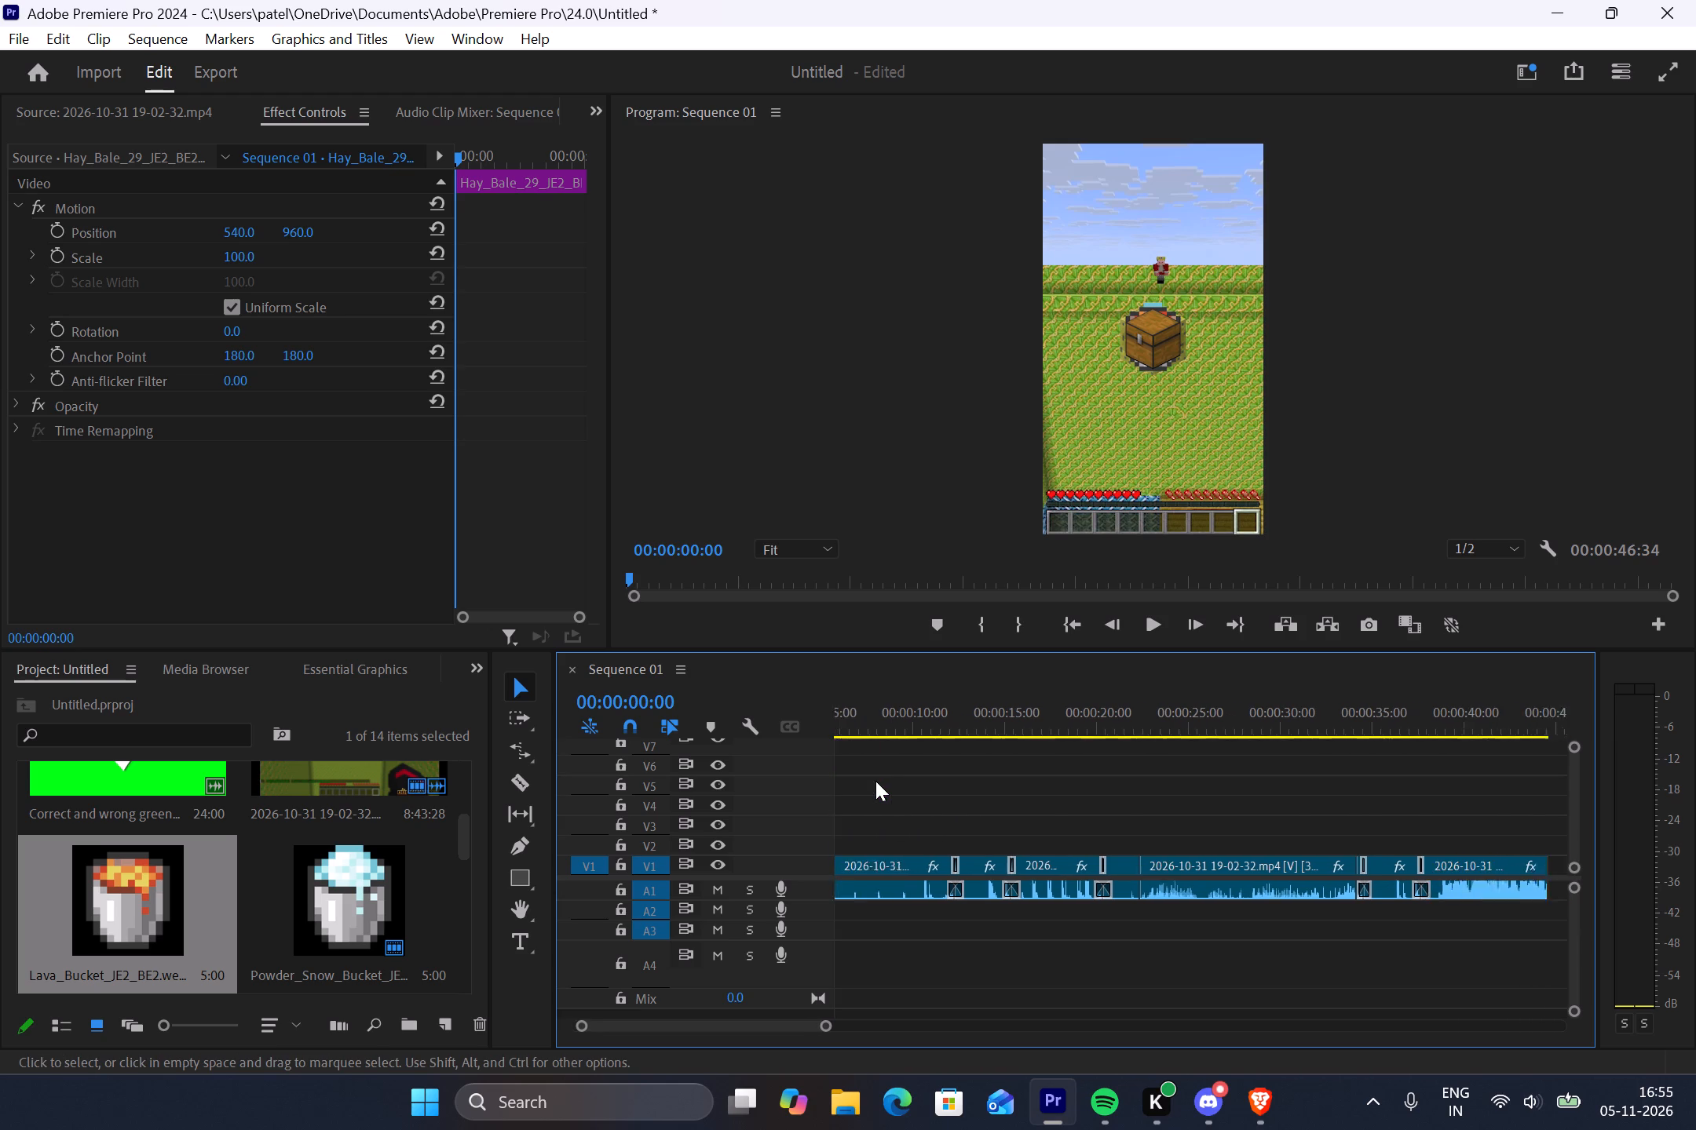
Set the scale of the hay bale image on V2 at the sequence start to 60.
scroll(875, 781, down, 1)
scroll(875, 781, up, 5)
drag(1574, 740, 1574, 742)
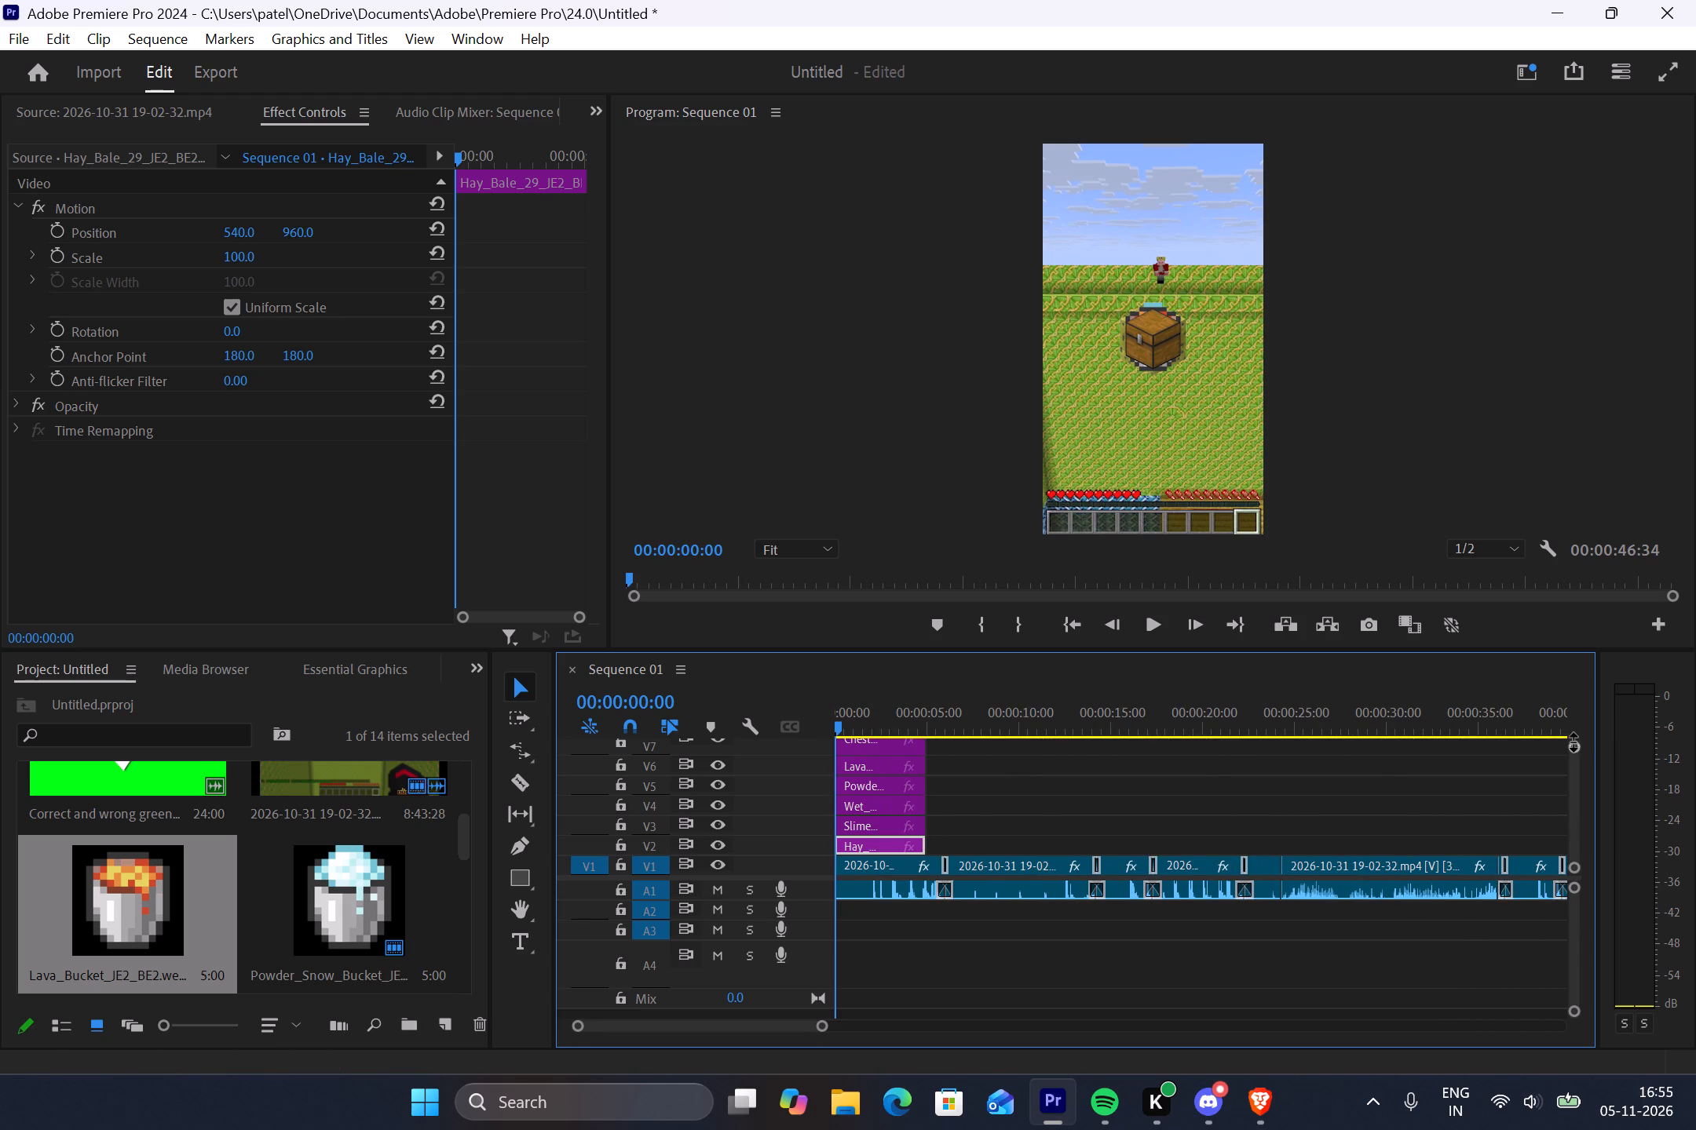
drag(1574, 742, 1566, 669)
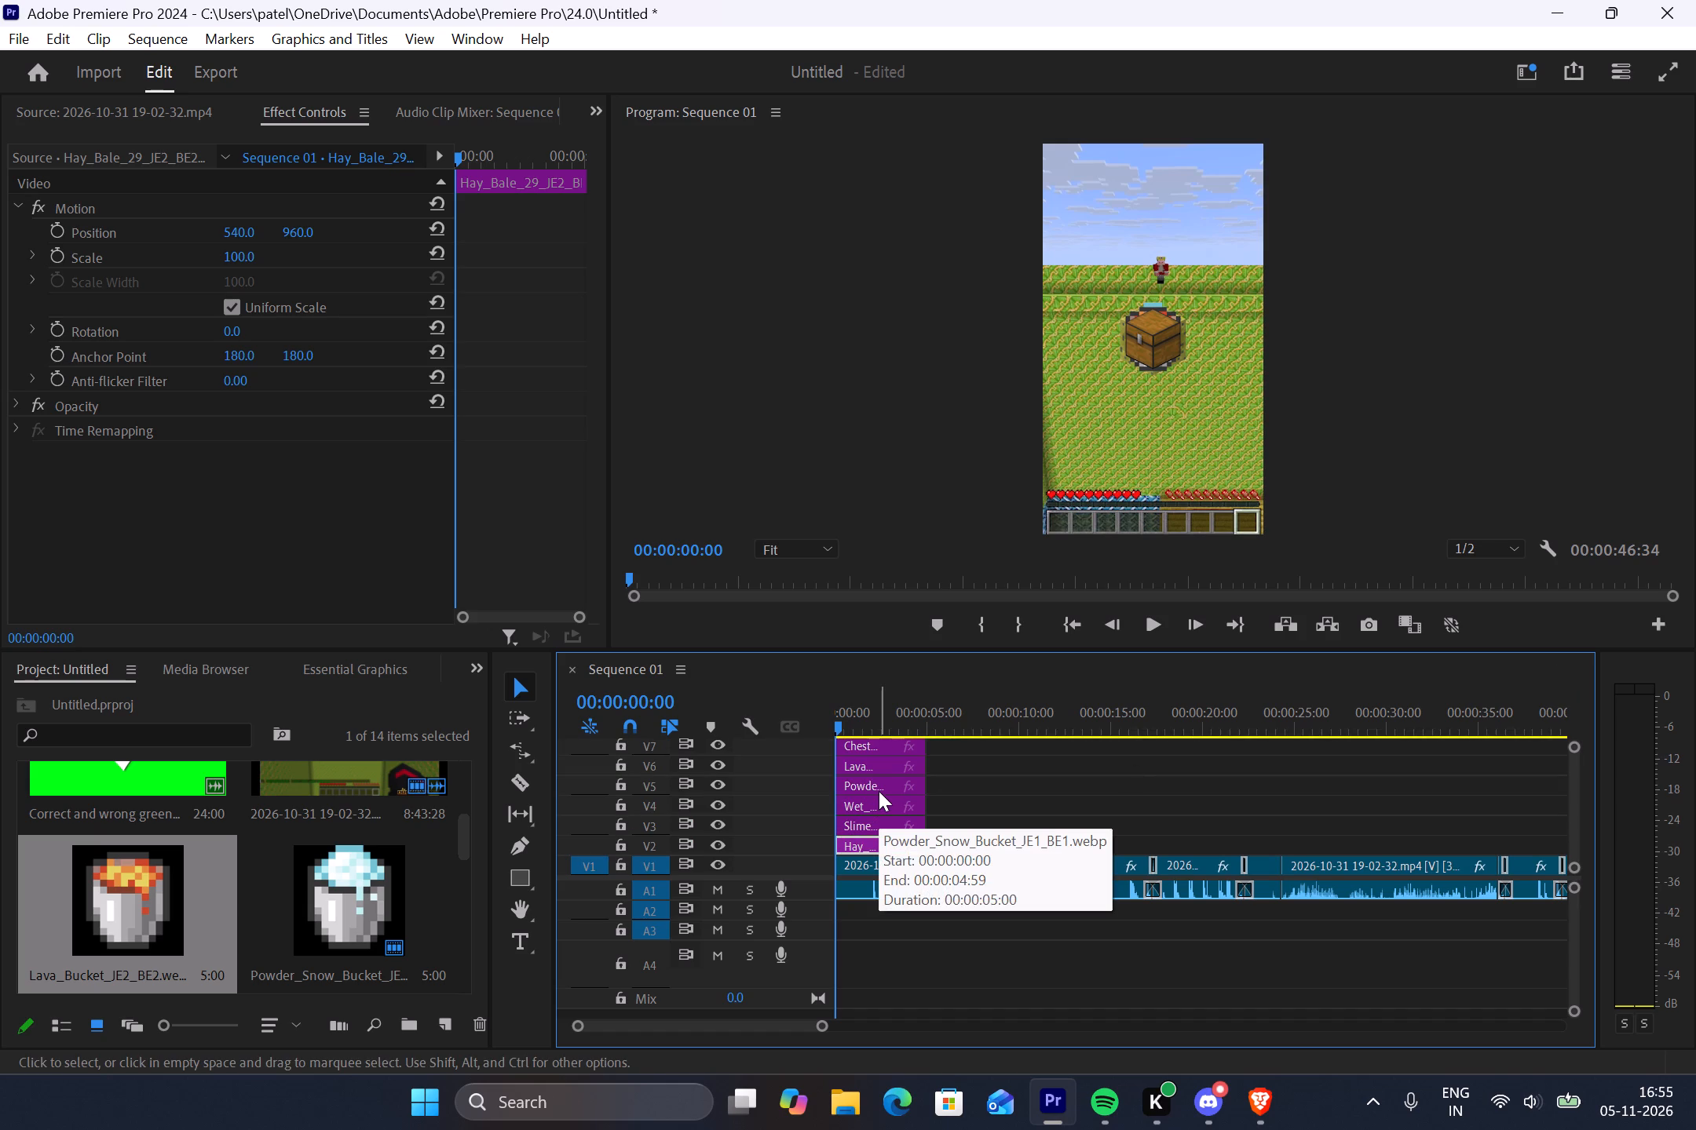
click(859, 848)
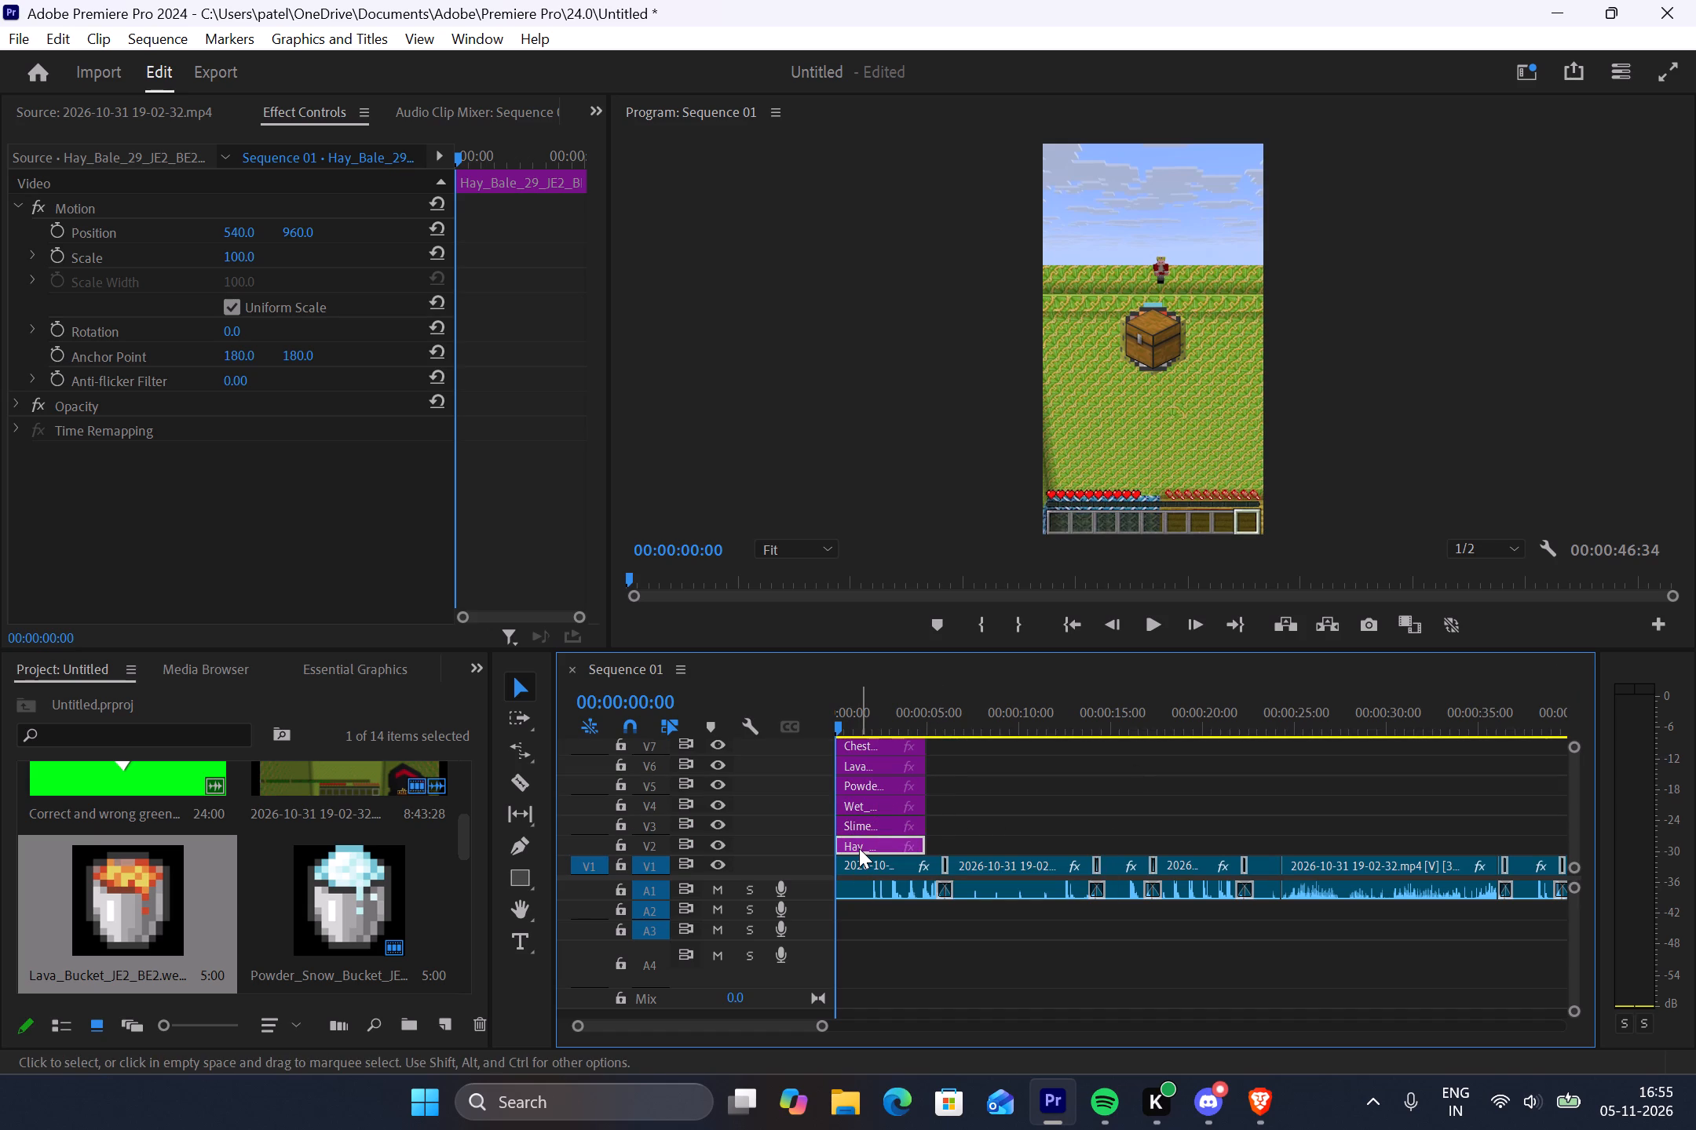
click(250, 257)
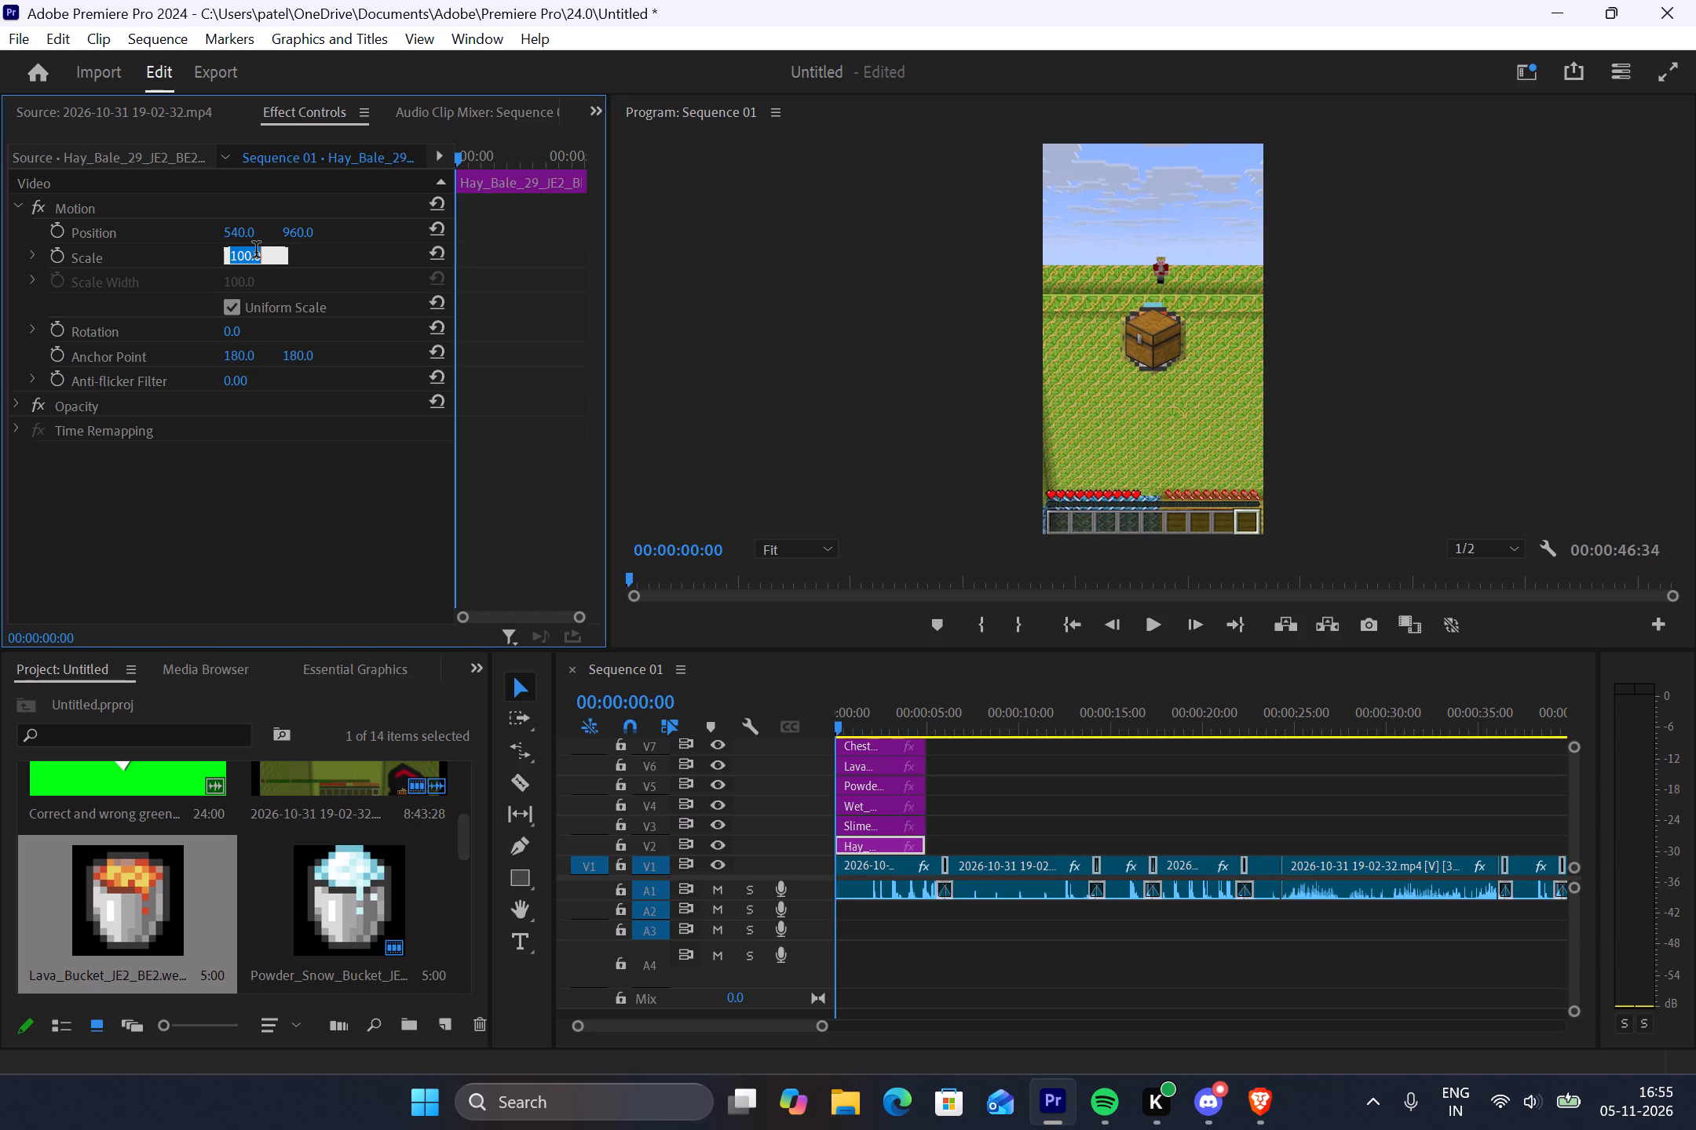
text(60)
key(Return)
Move the hay bale image up into the sky by setting its vertical position to 300.
click(302, 230)
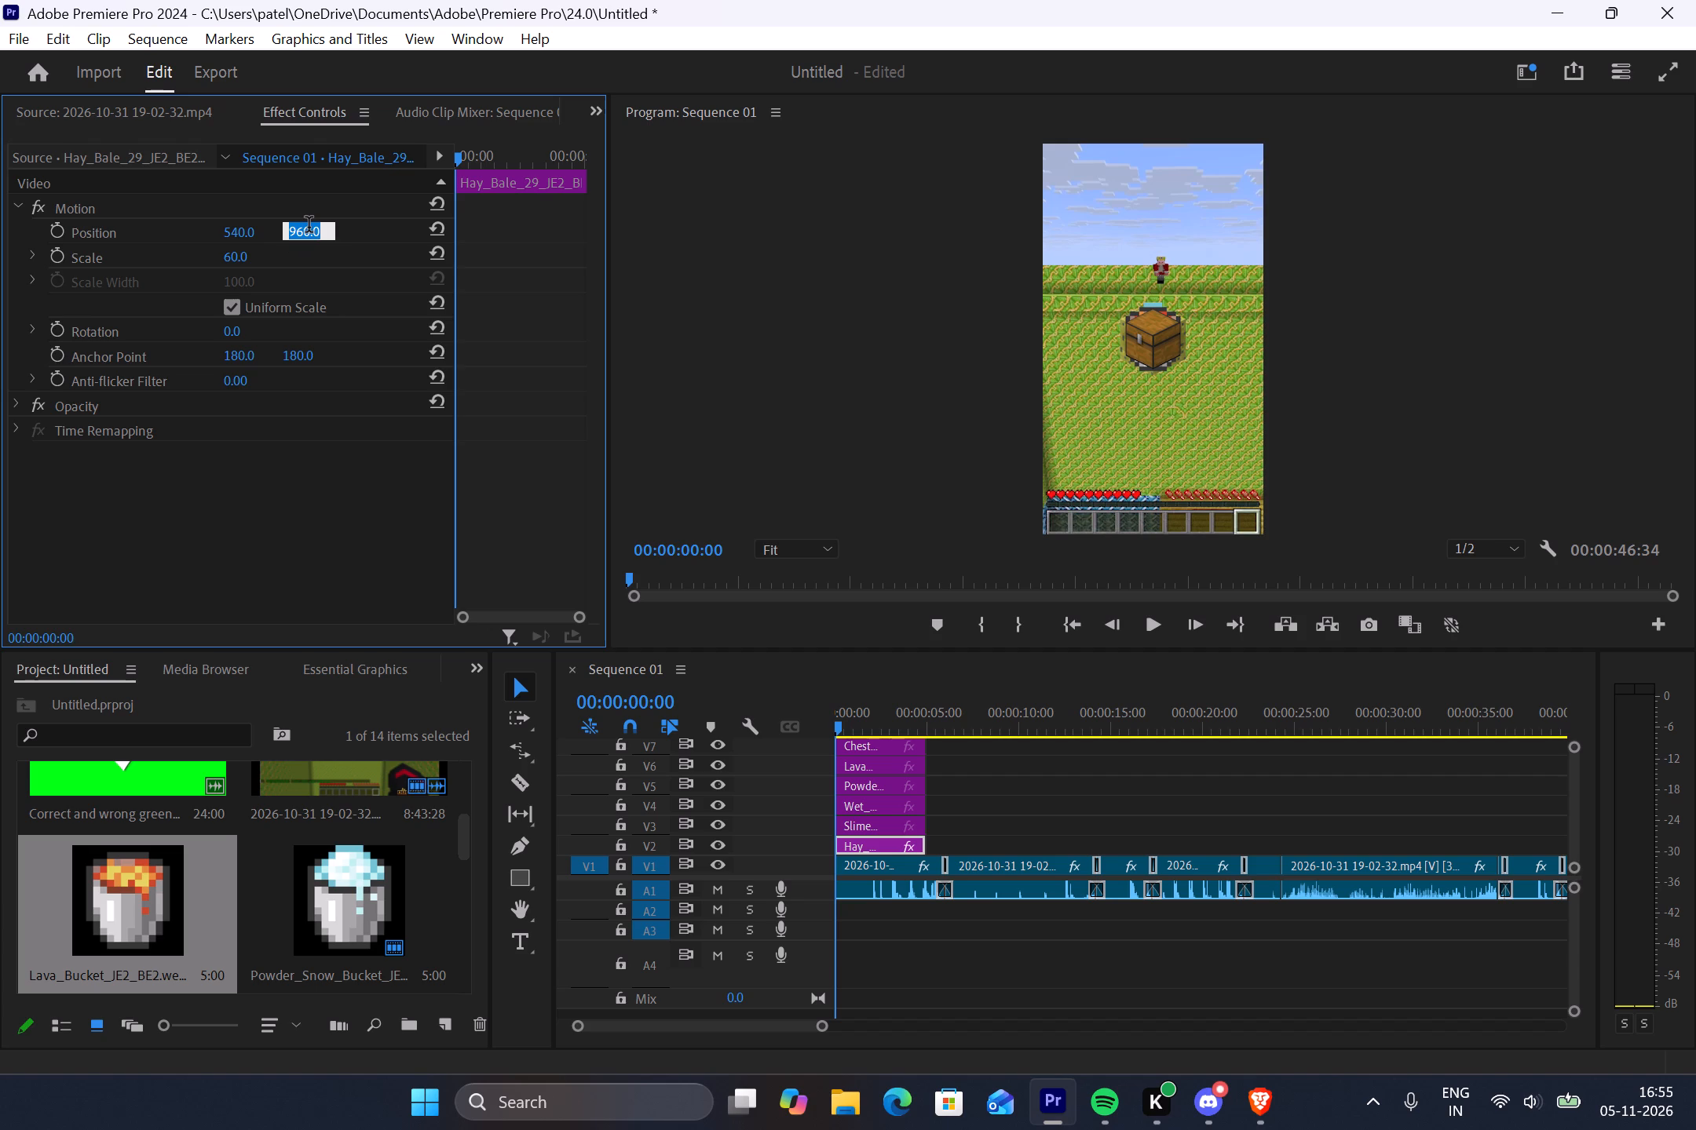
key(3)
text(00)
key(Return)
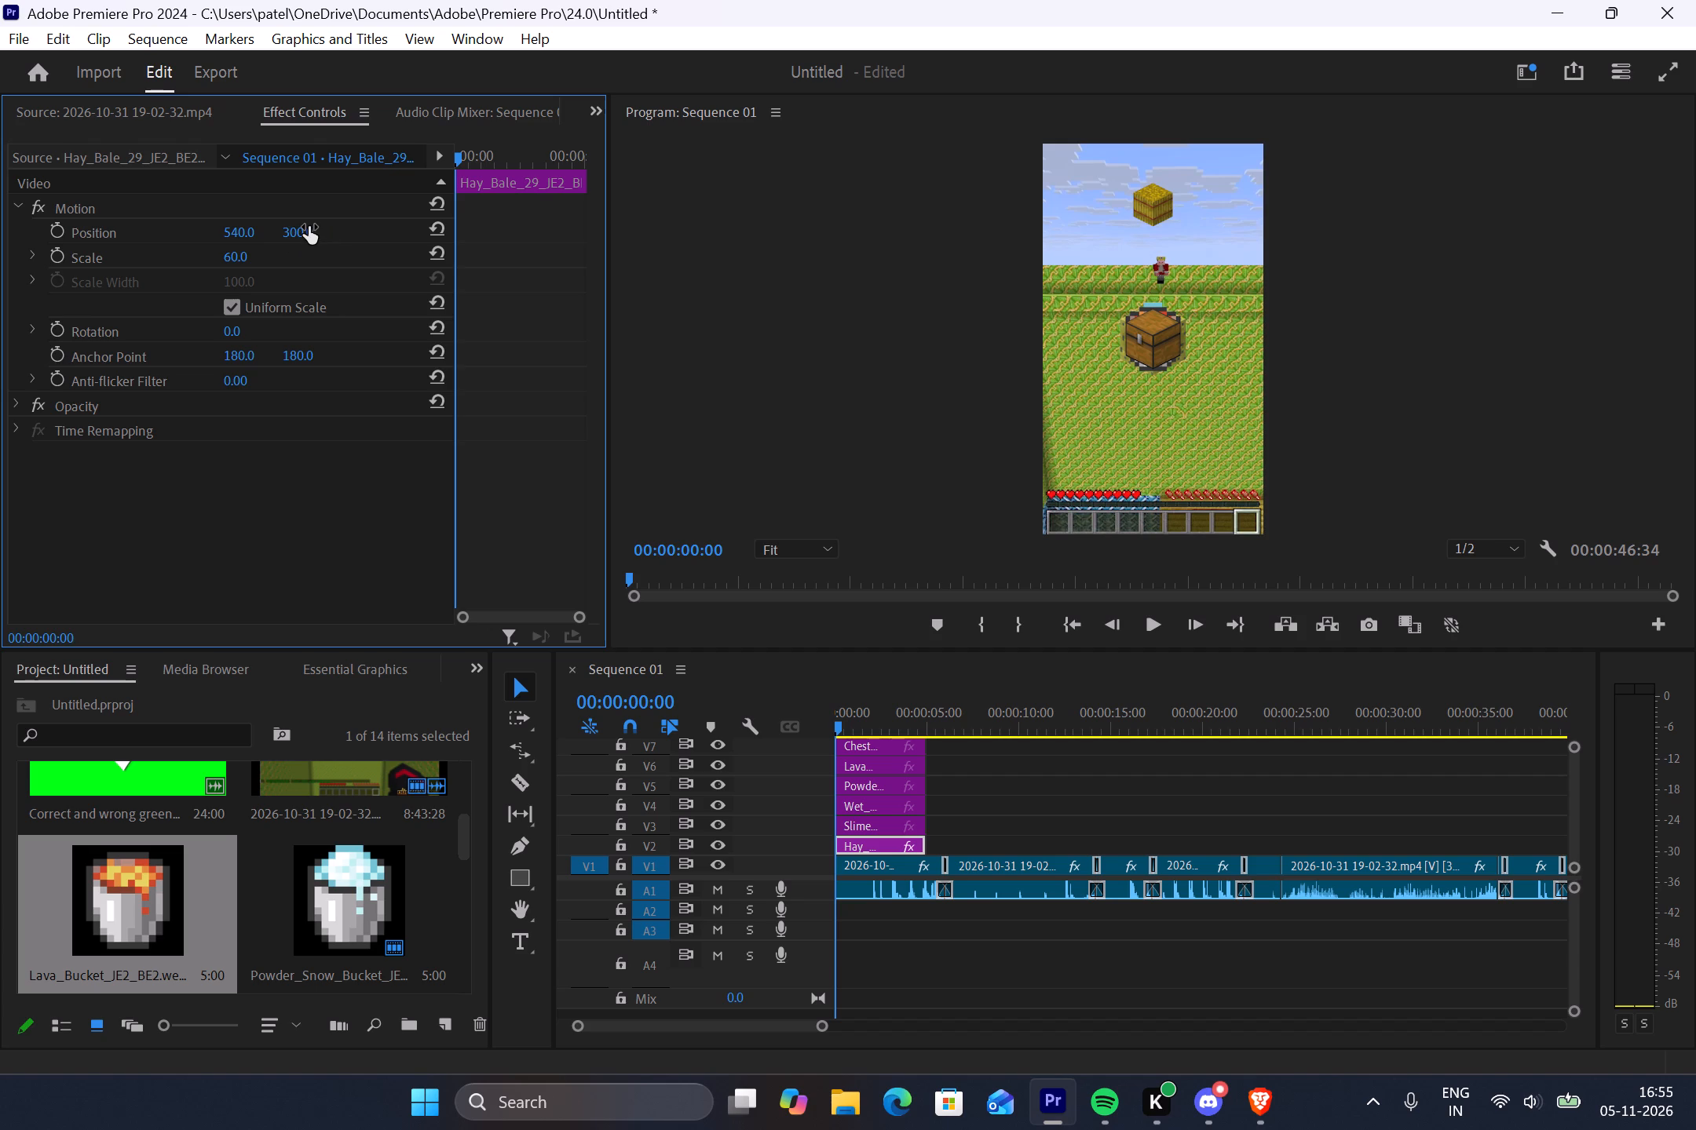
Set the hay bale image's scale to 50.
click(234, 257)
text(50)
key(Return)
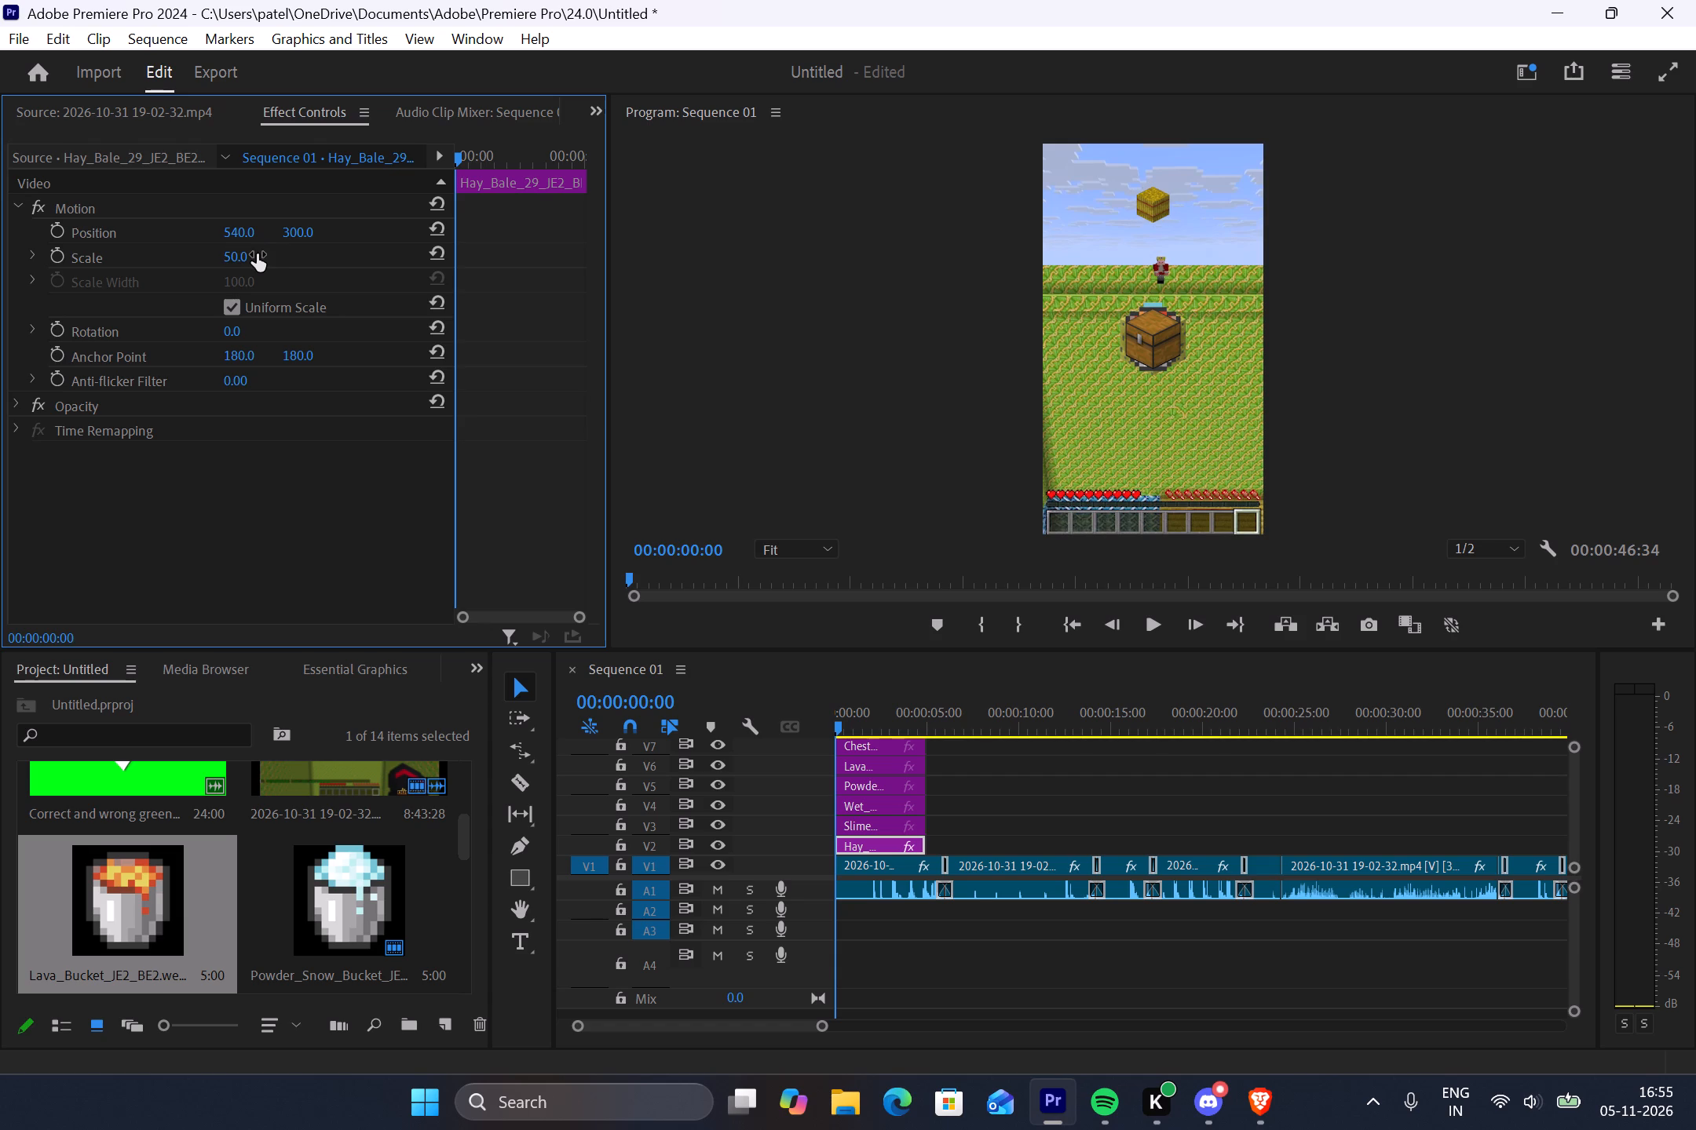
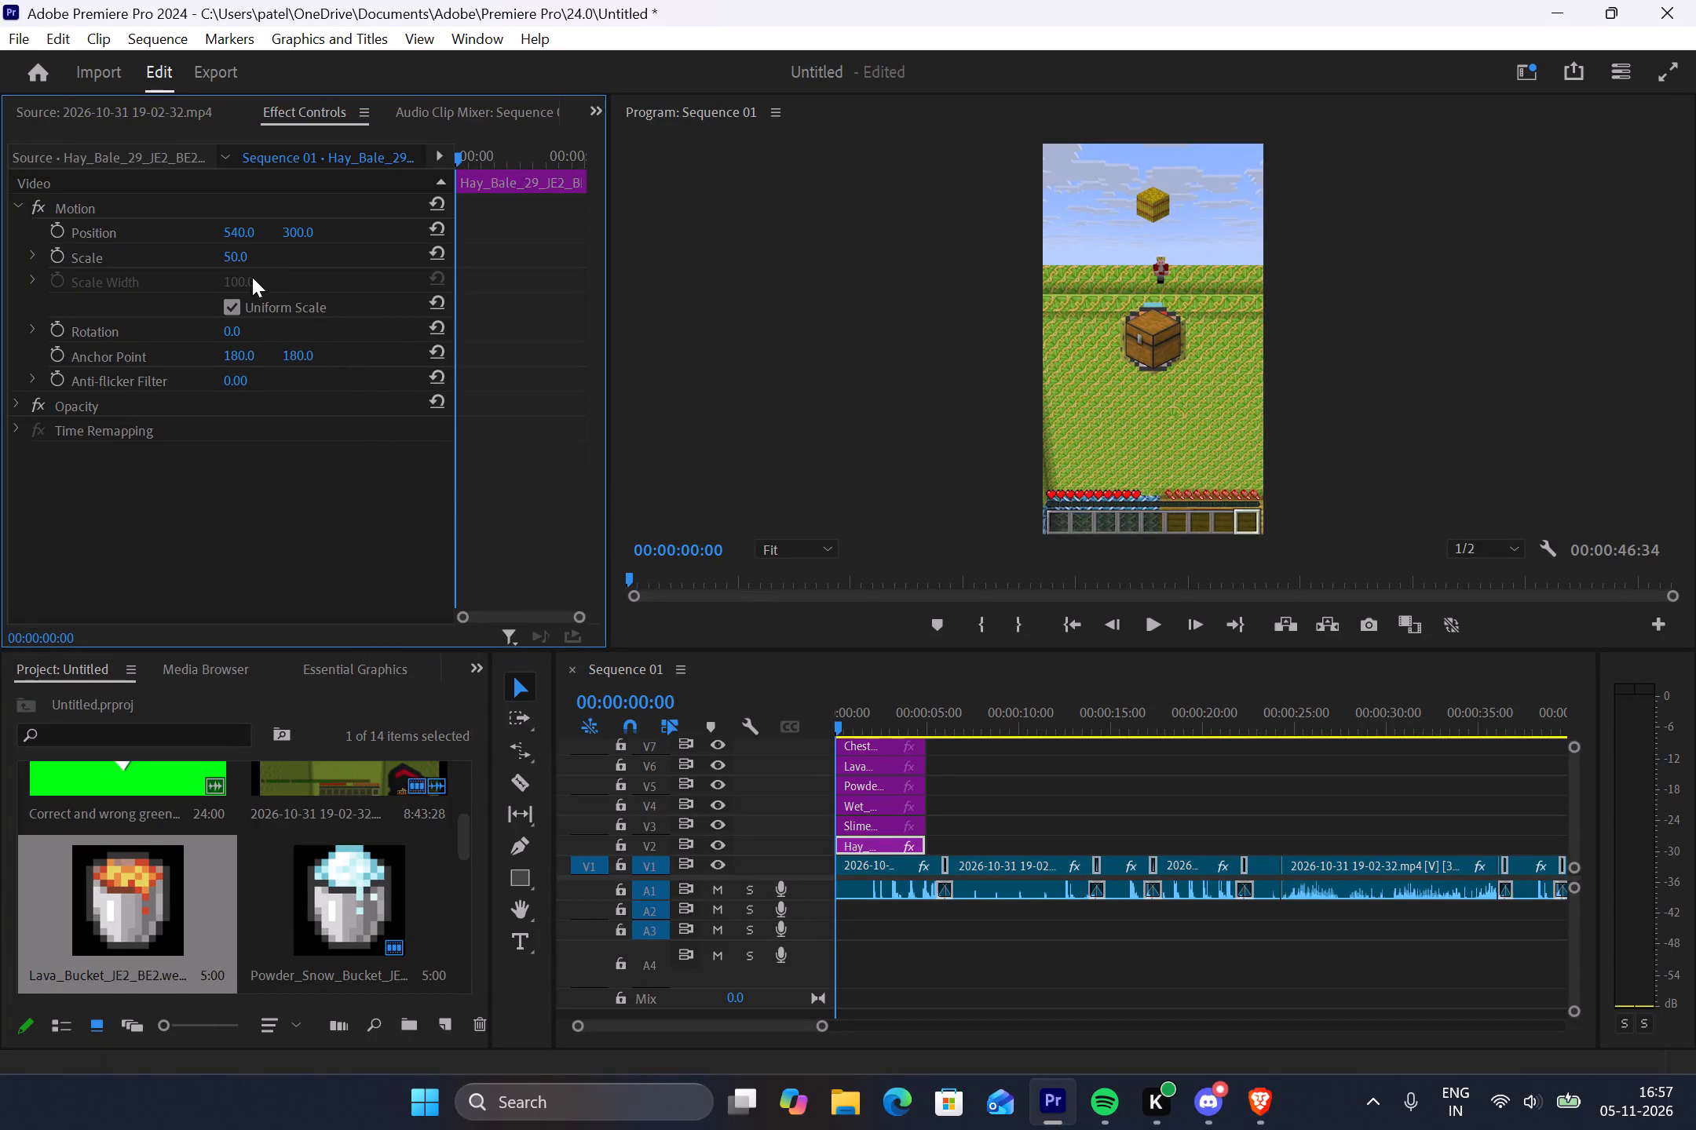
Reduce the hay bale image's scale to 40.
click(239, 253)
text(40)
key(Return)
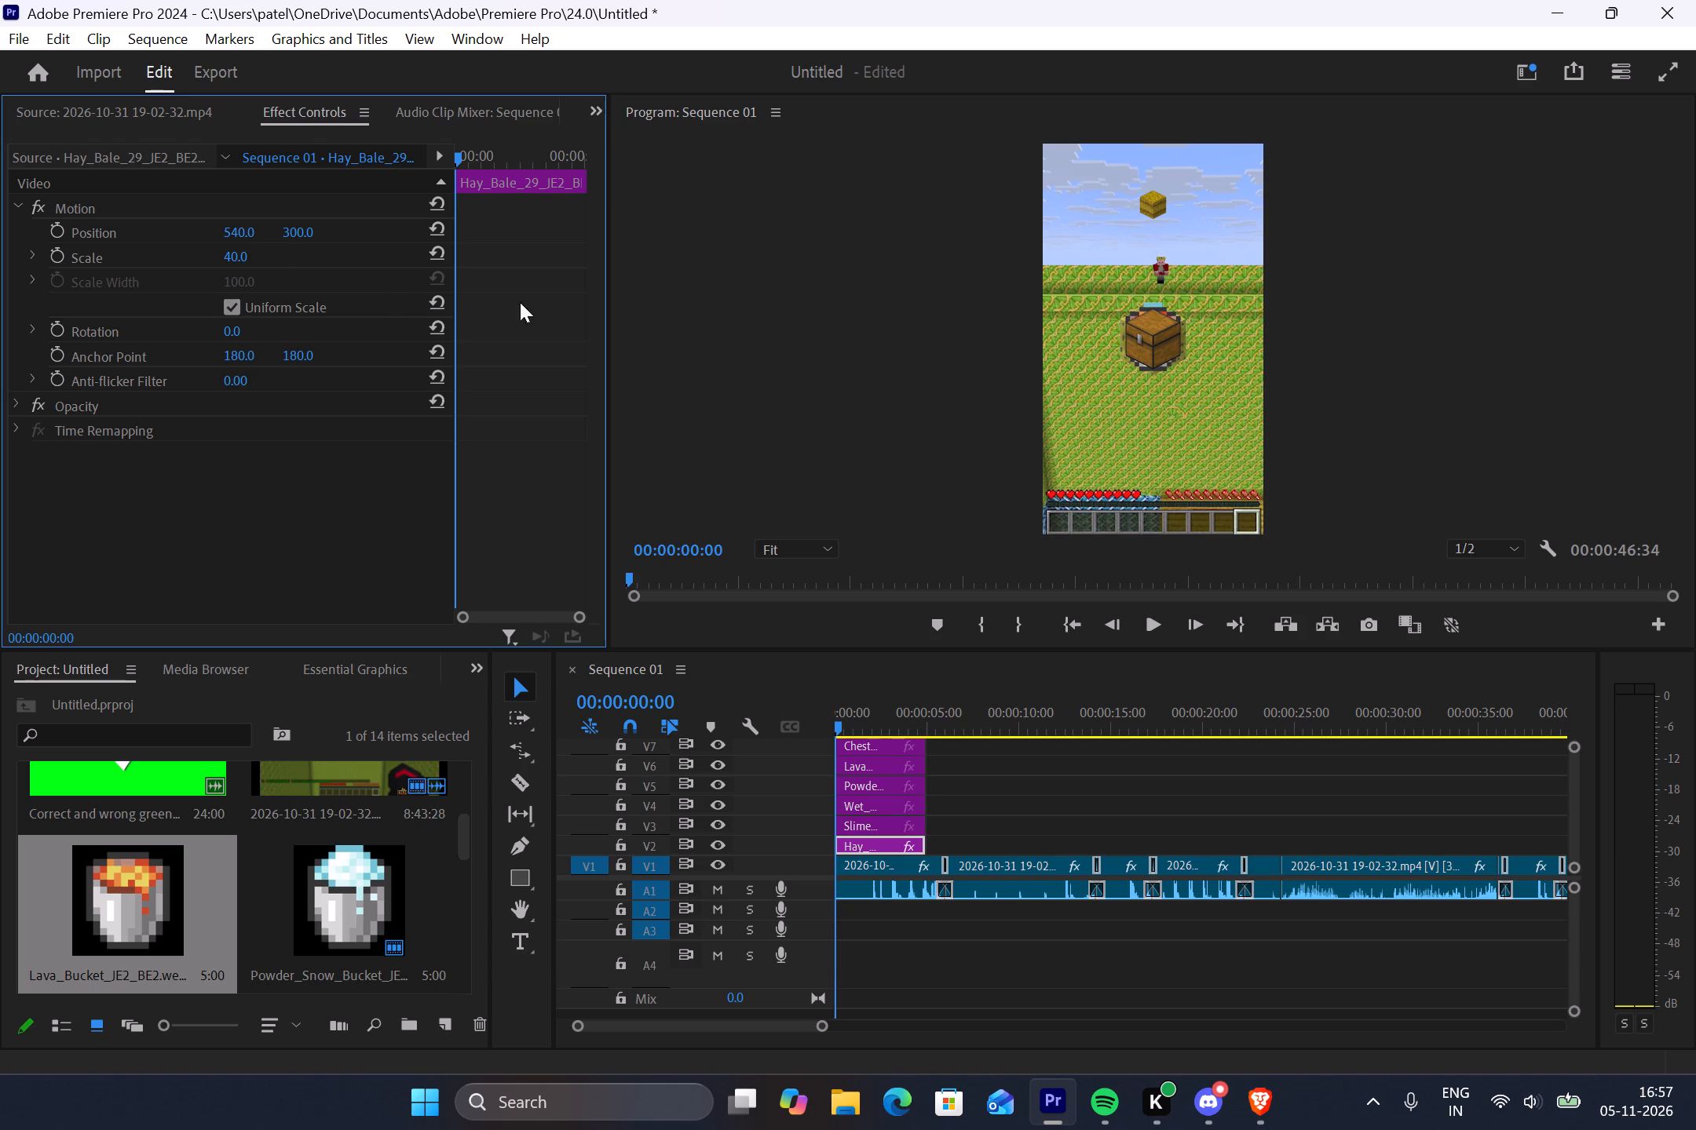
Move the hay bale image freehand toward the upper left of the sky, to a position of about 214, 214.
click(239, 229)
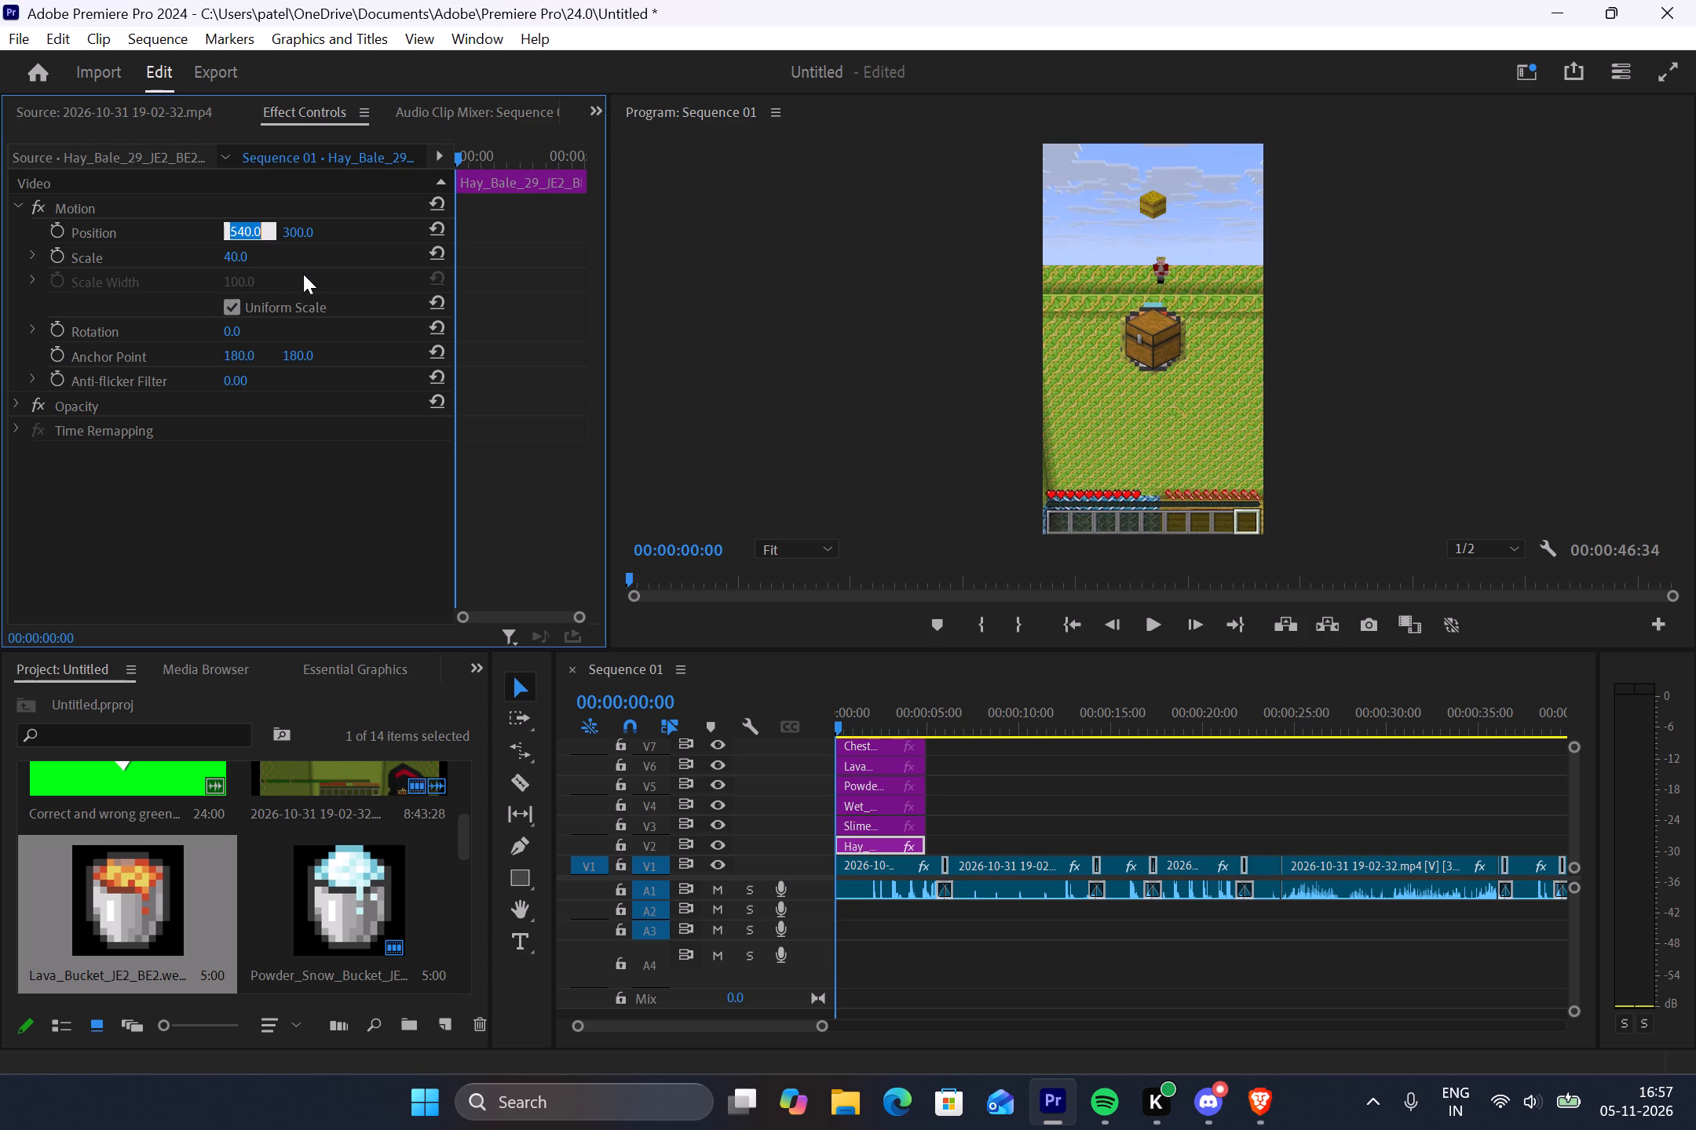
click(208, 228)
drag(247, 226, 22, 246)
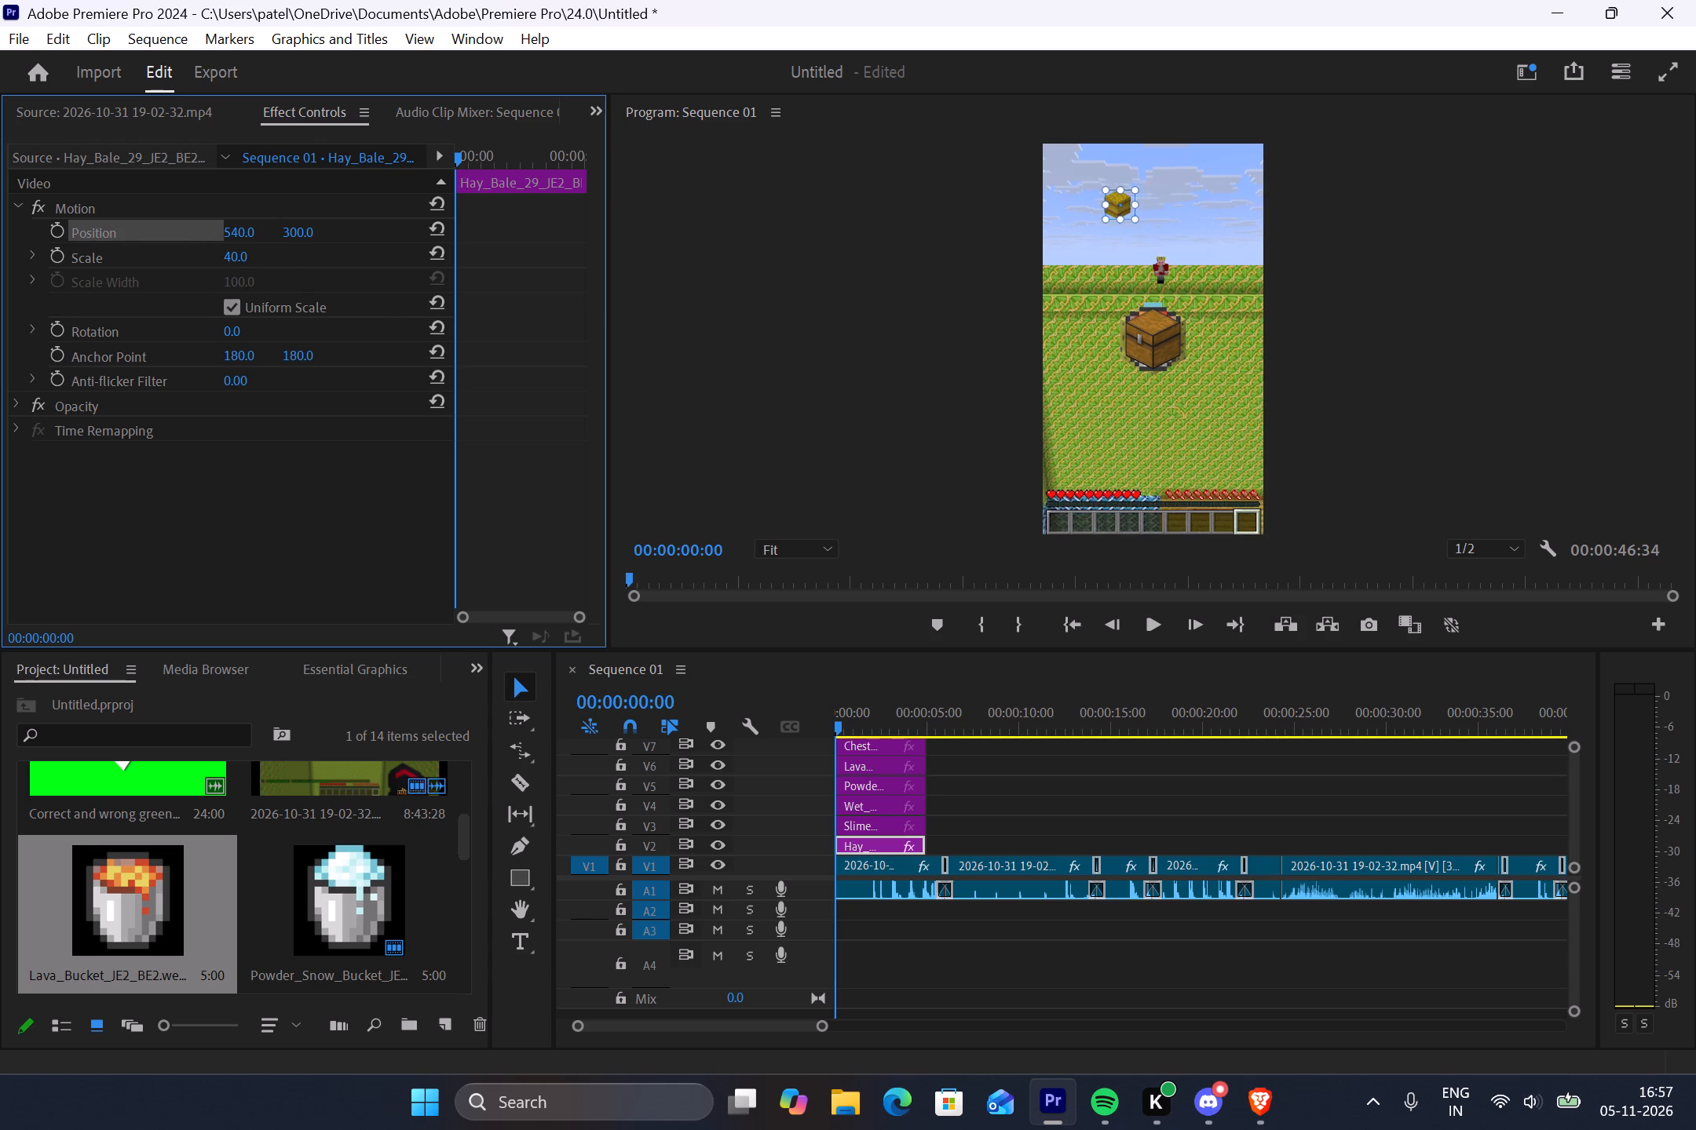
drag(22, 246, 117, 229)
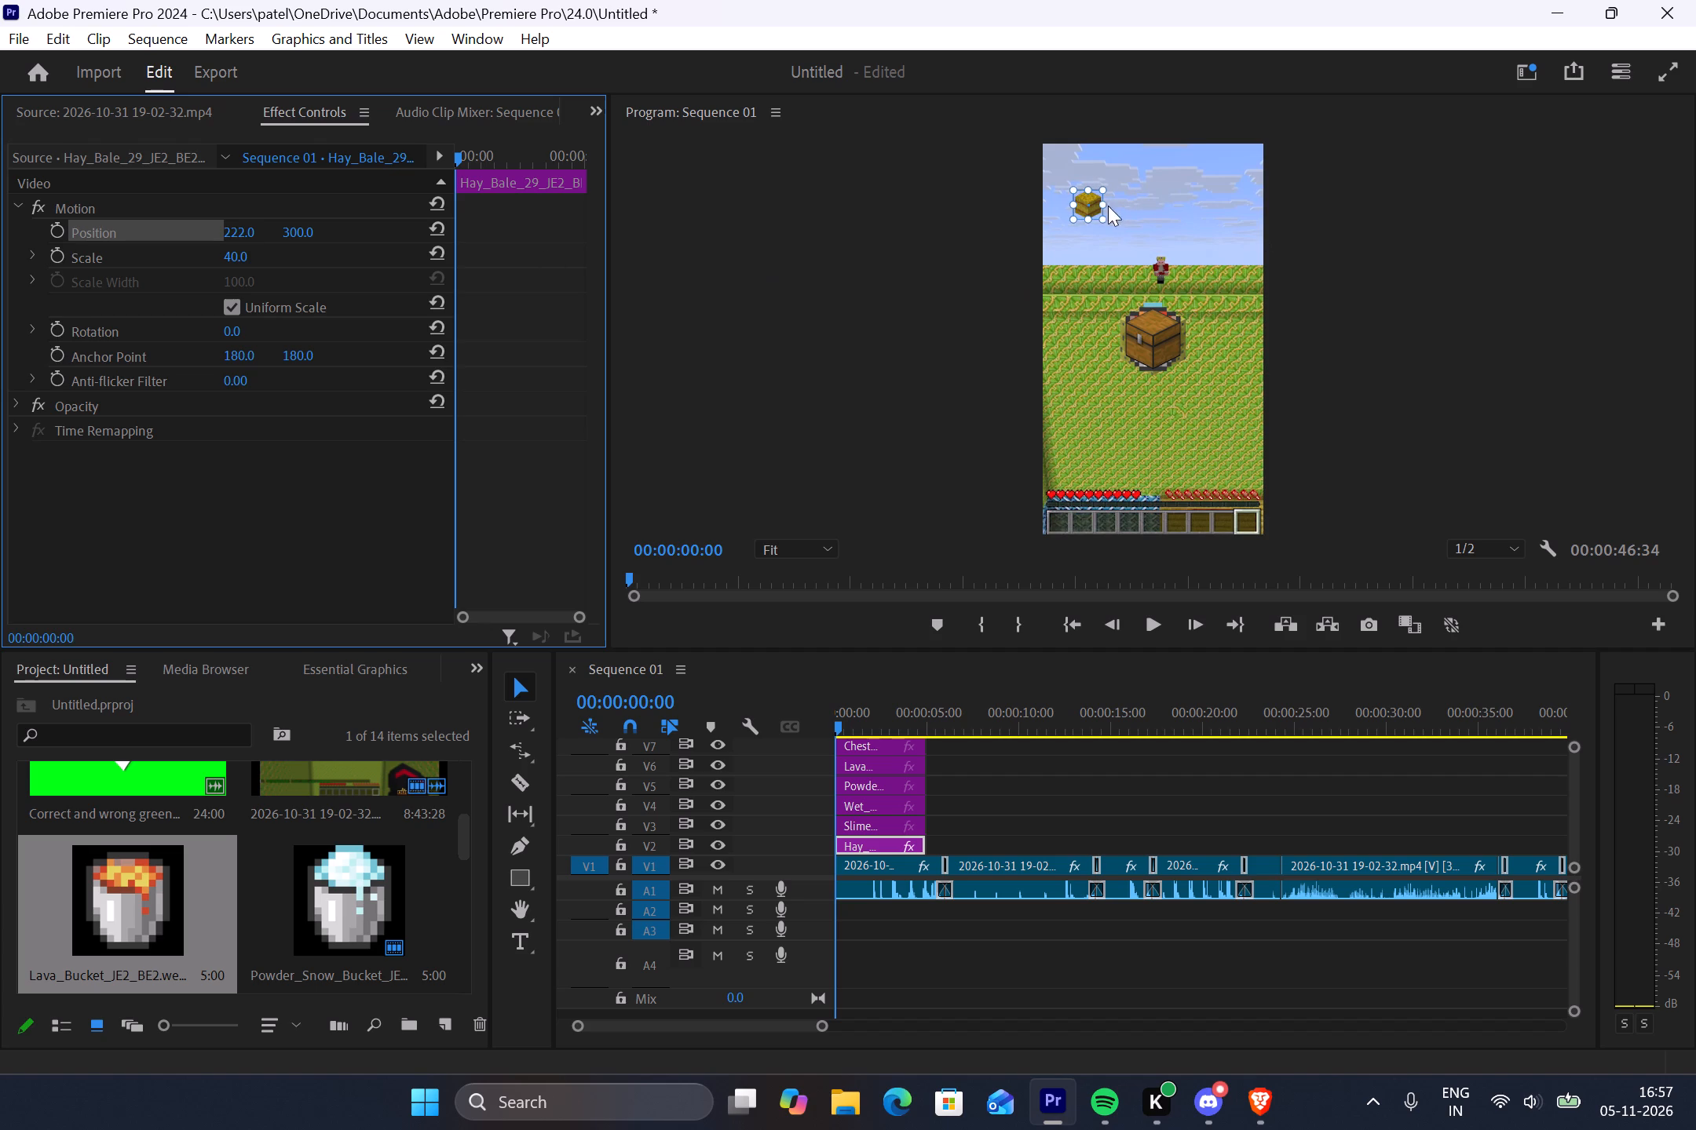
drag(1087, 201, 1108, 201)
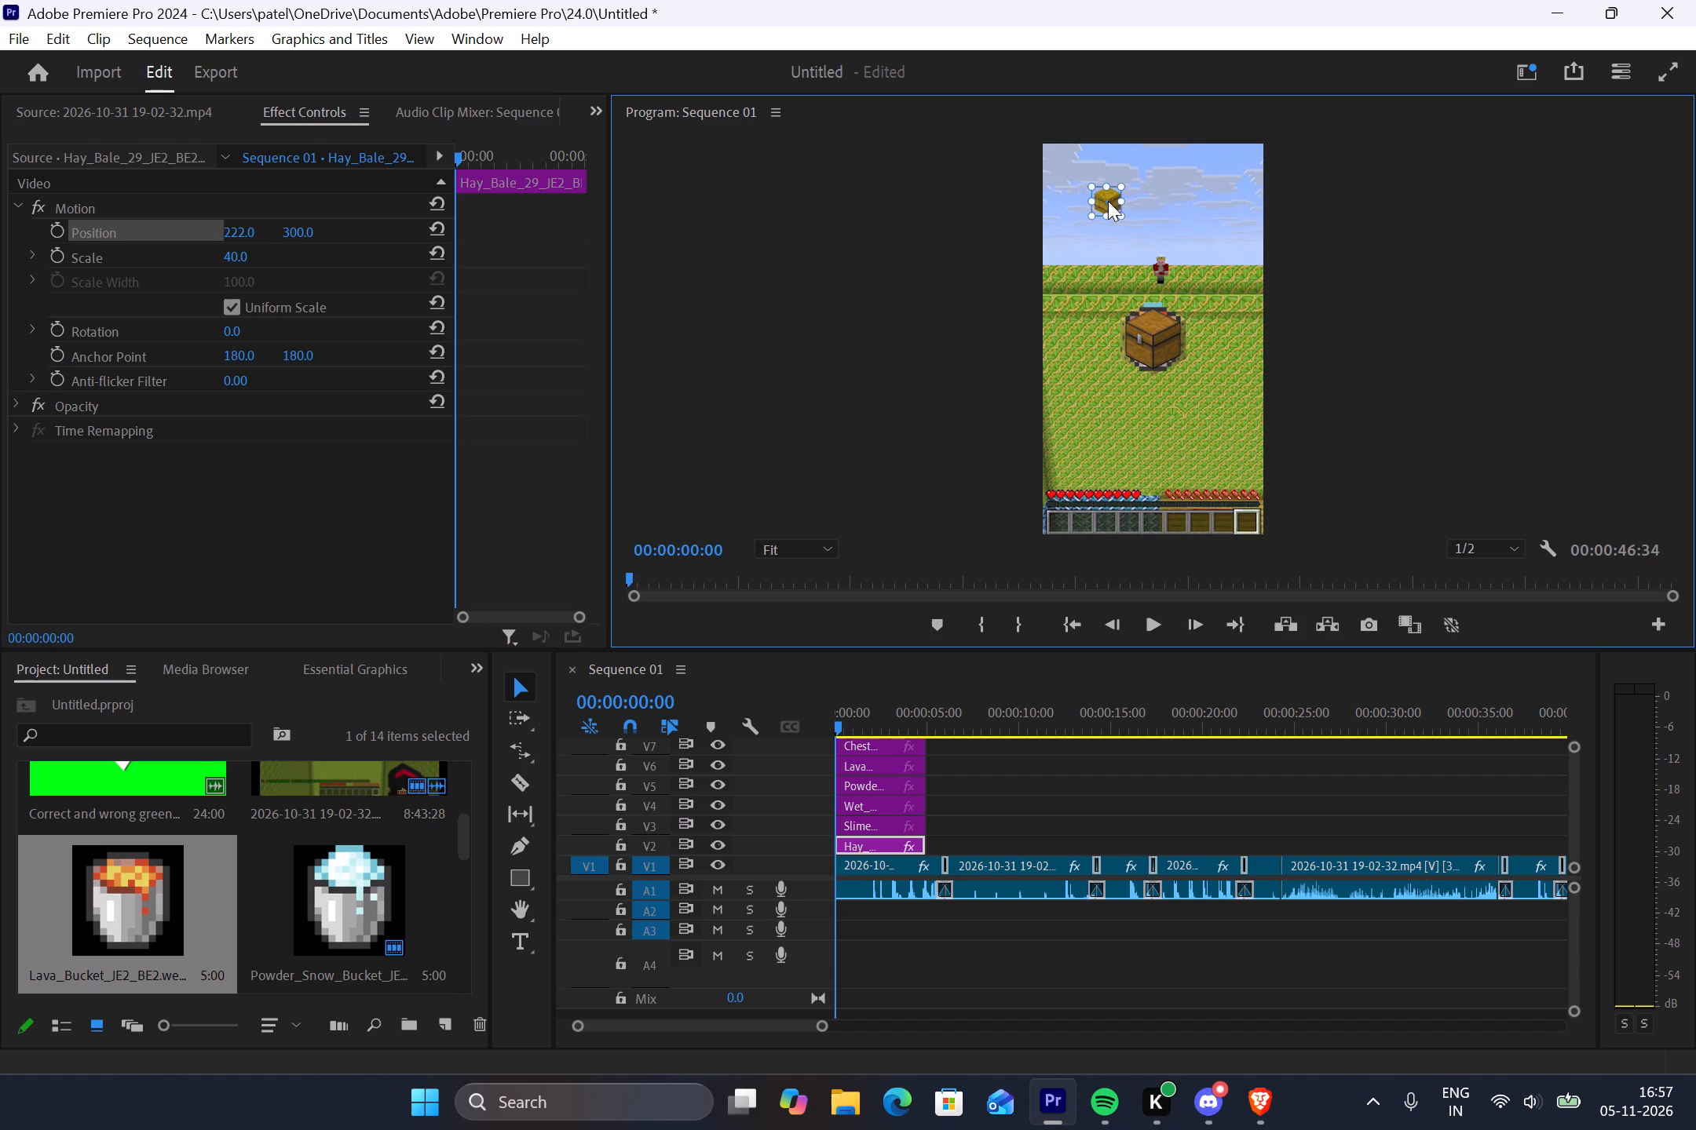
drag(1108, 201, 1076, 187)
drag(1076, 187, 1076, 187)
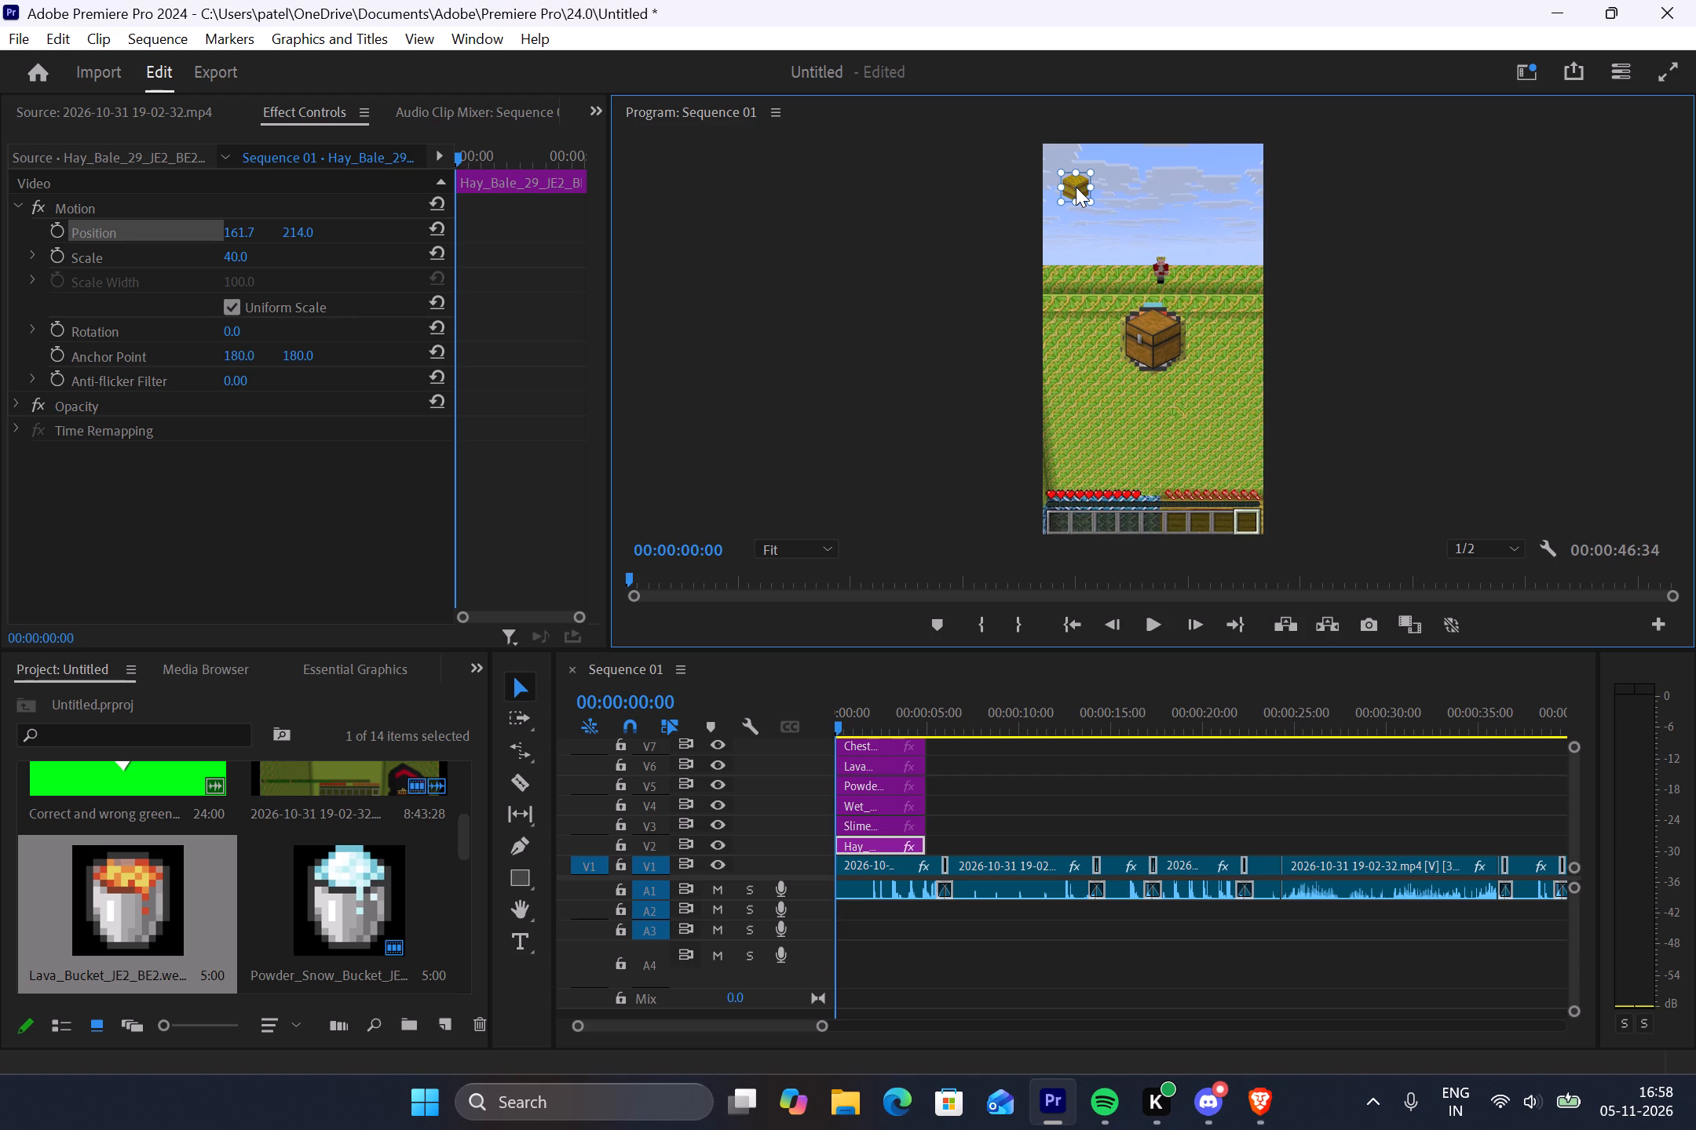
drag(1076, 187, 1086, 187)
Set the hay bale image's position to exactly 250 horizontally and 200 vertically.
click(245, 233)
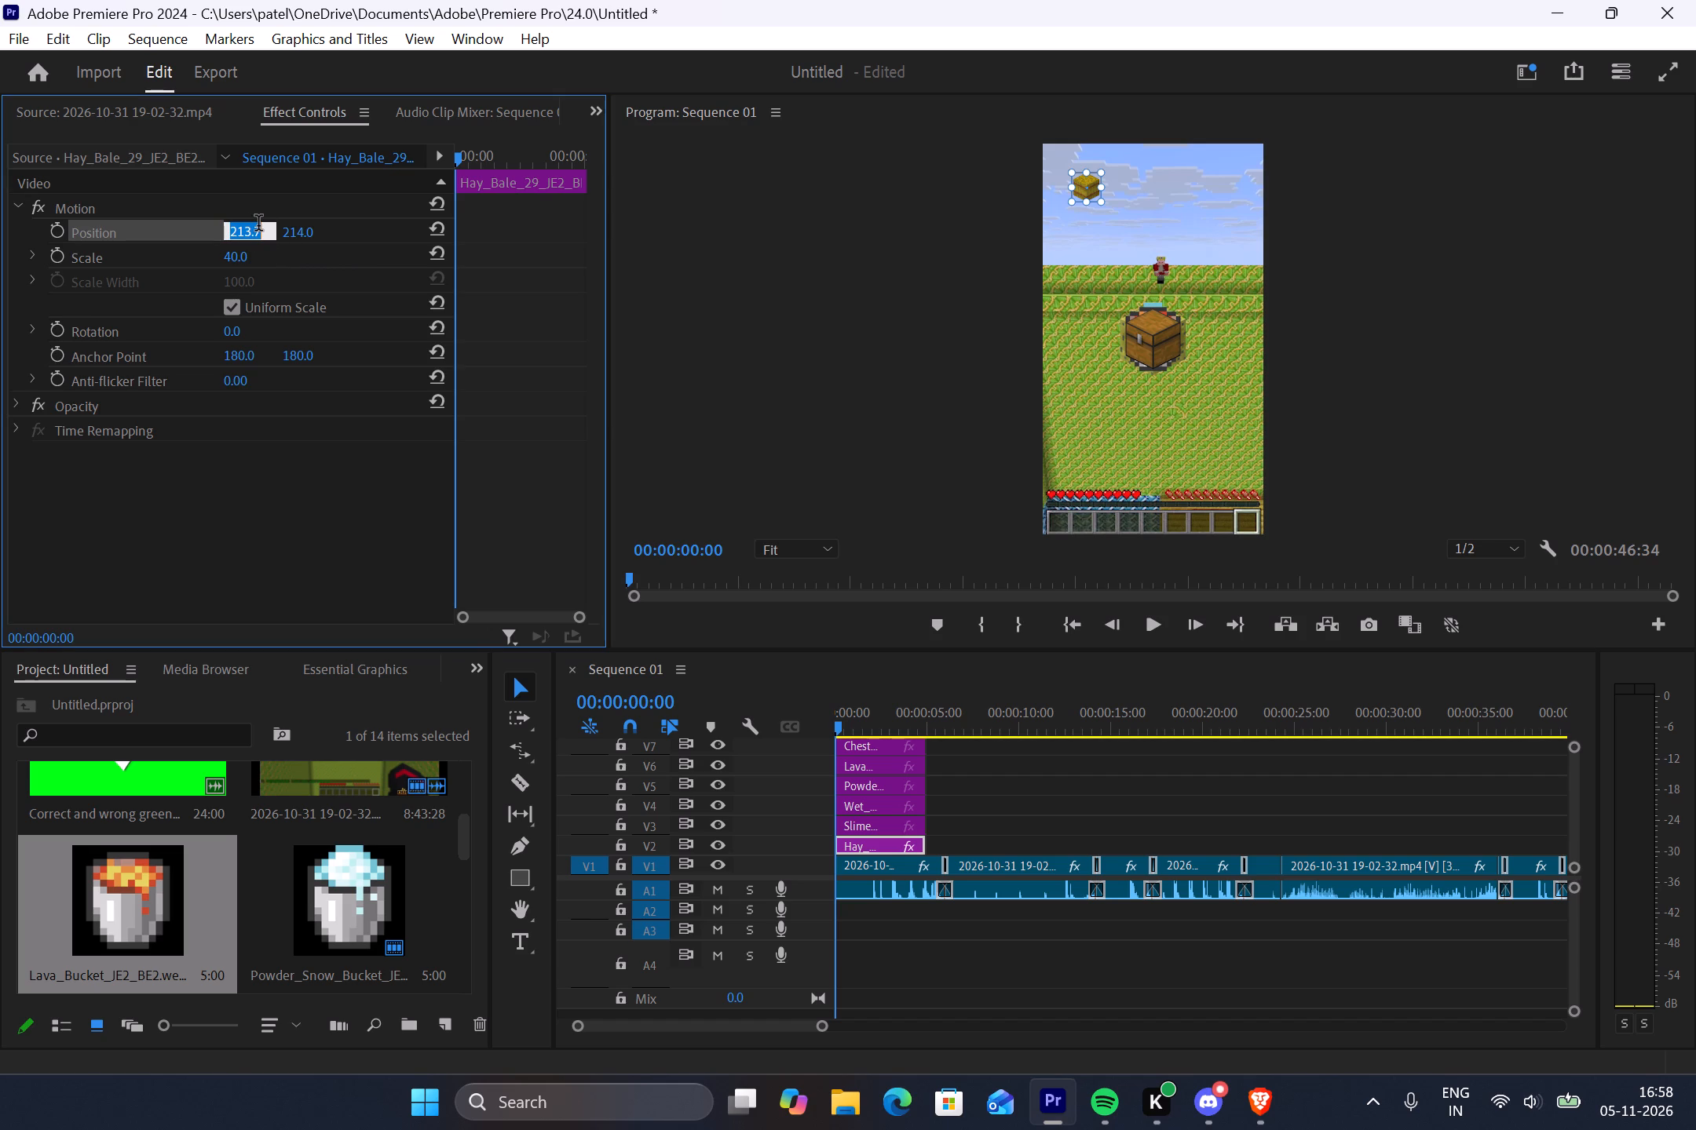
text(250)
key(Return)
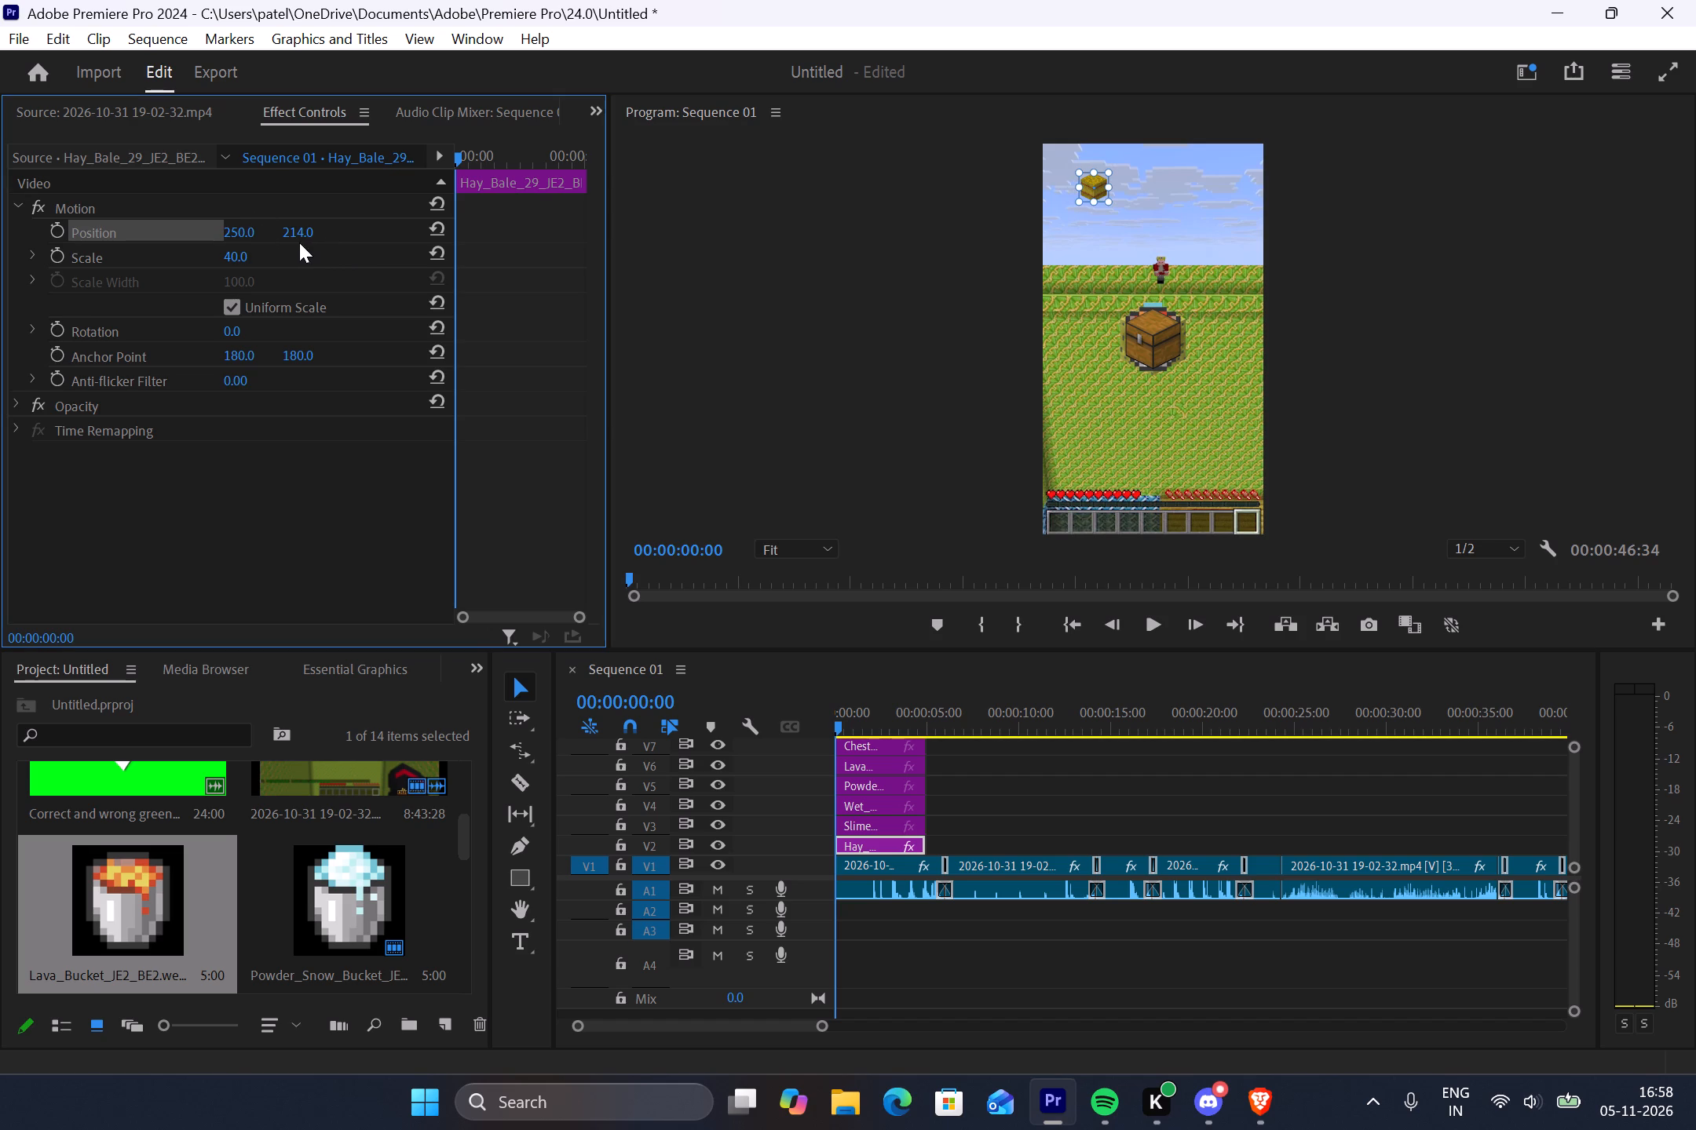
click(298, 239)
text(200)
key(Return)
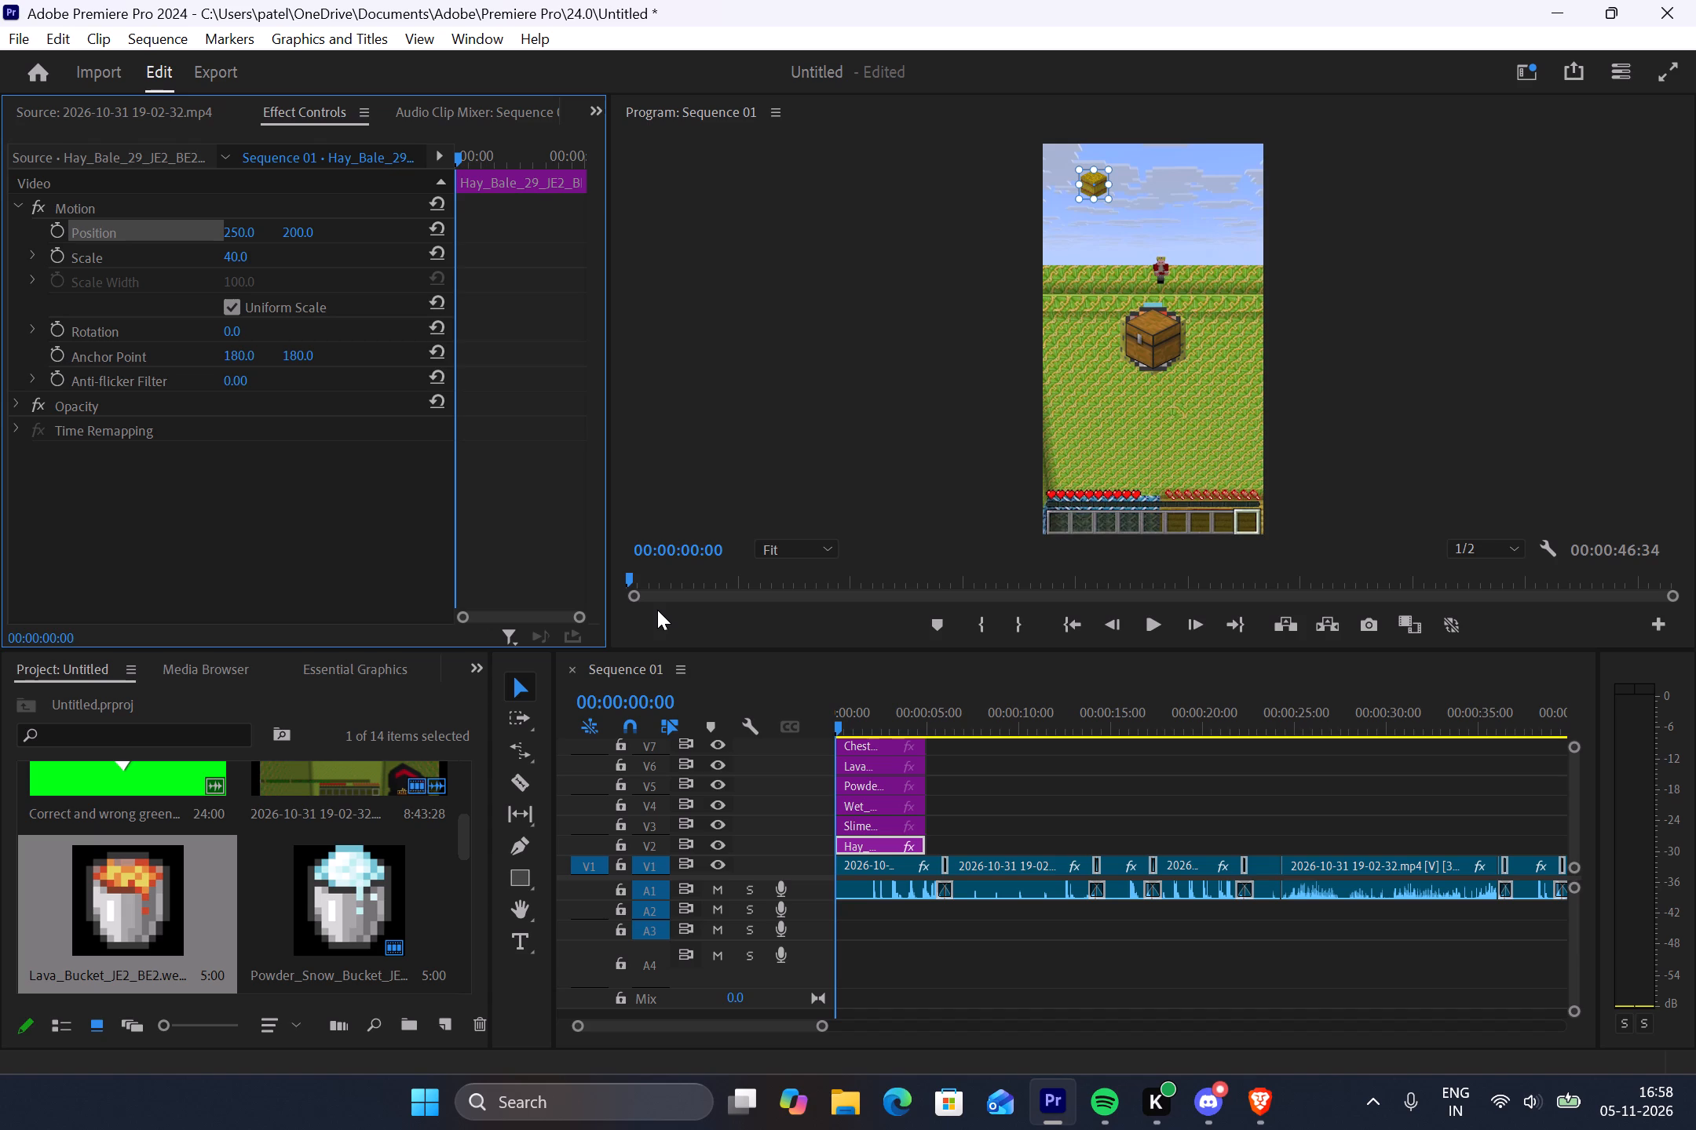
Set the slime block image on V3 to scale 40 and vertical position 200, level with the hay bale.
click(858, 824)
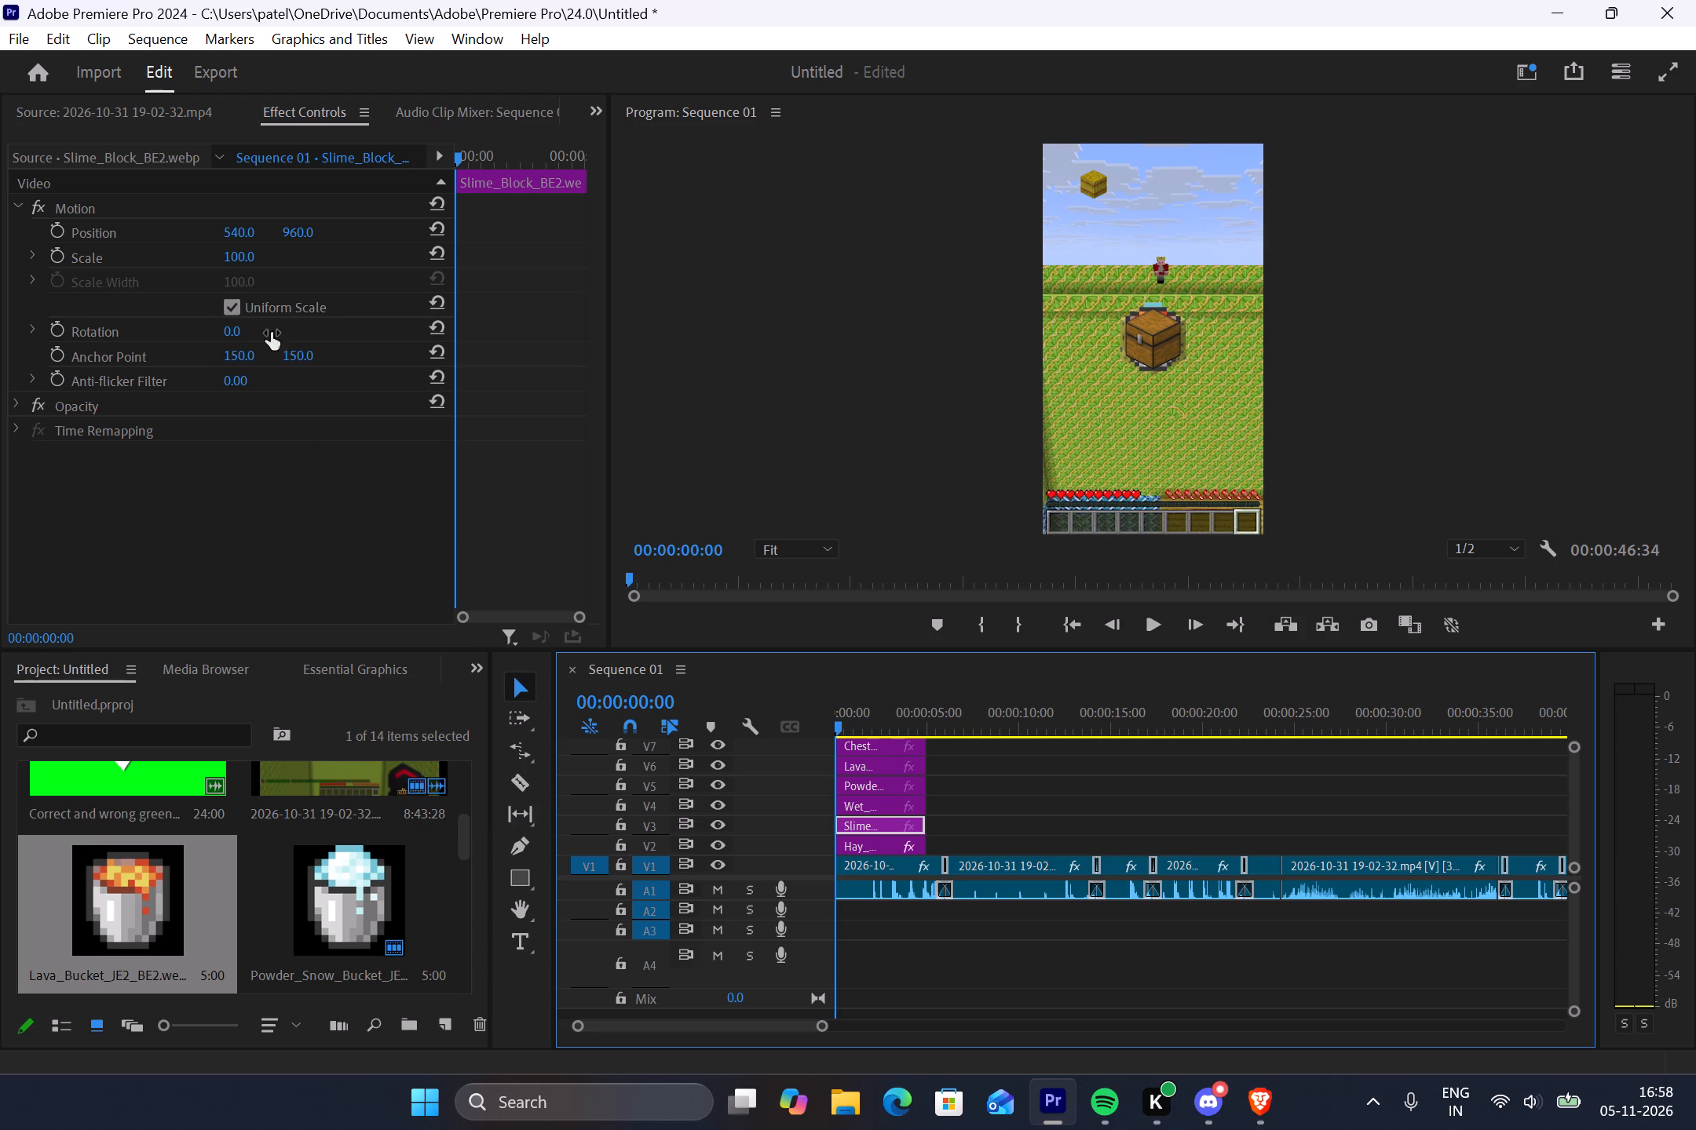
click(238, 259)
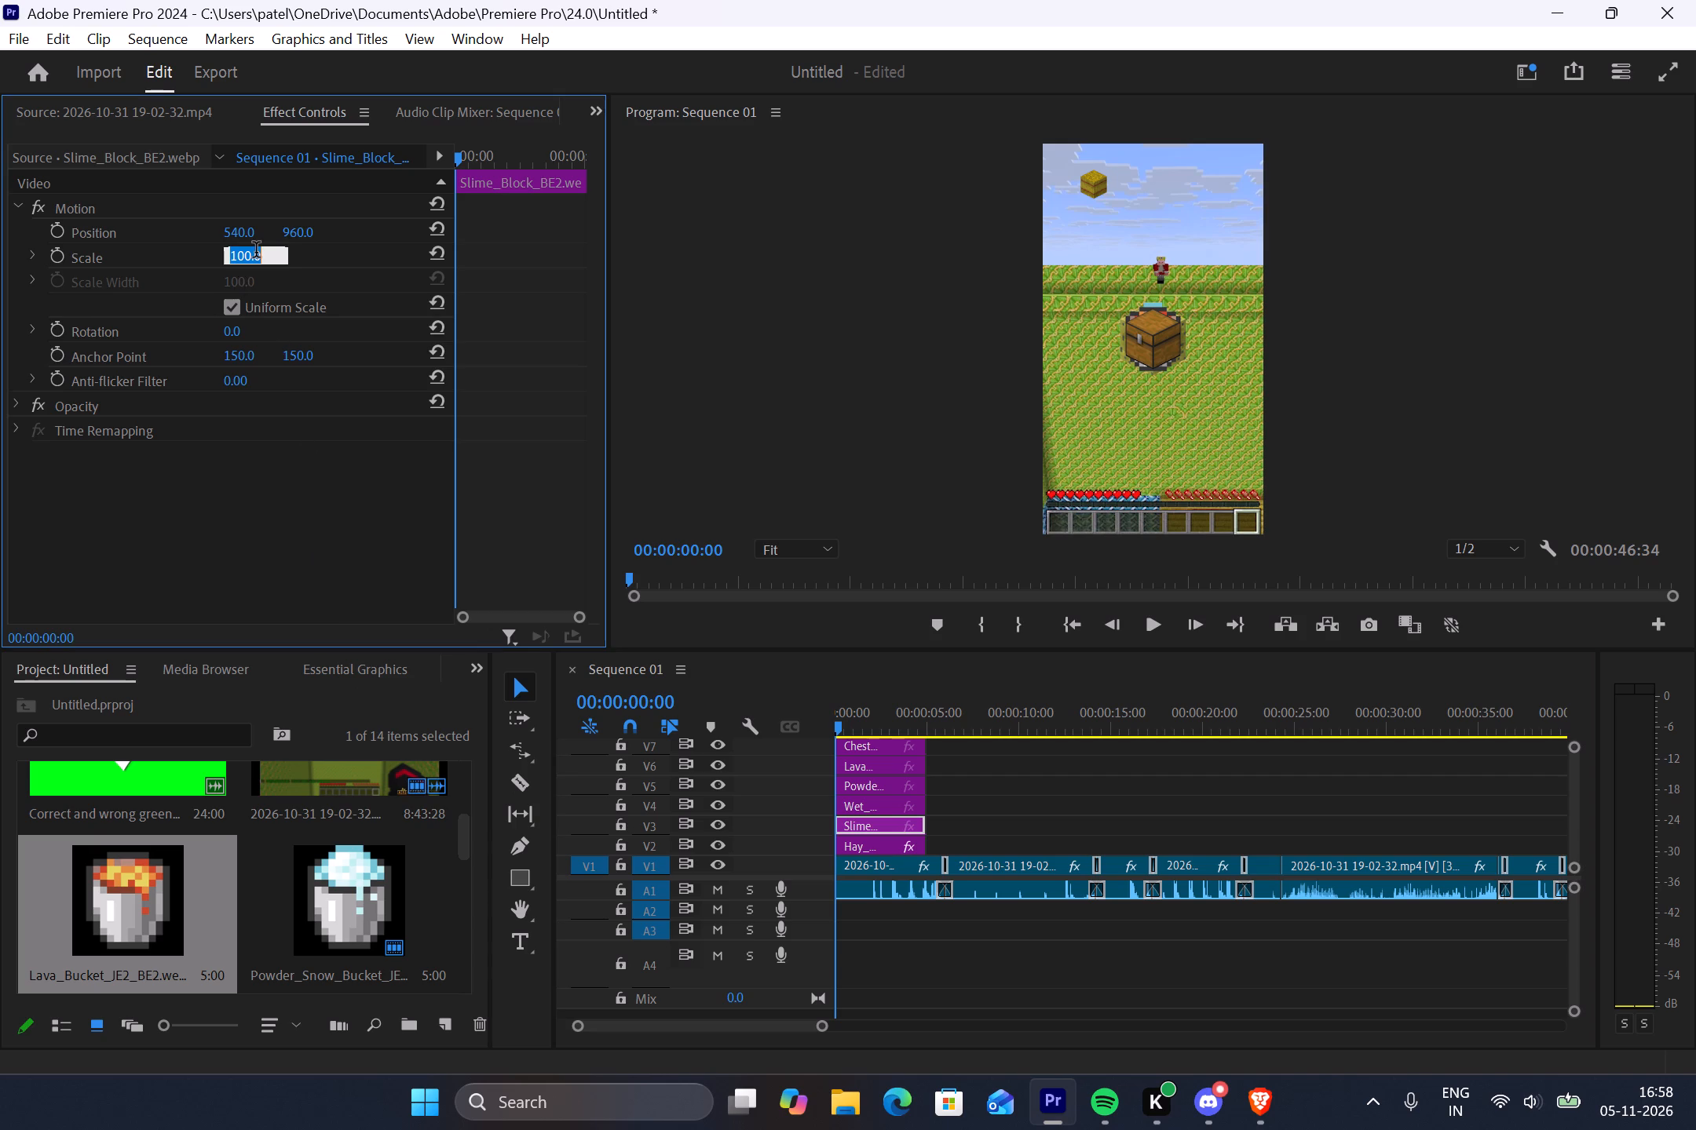
text(40)
key(Return)
click(295, 228)
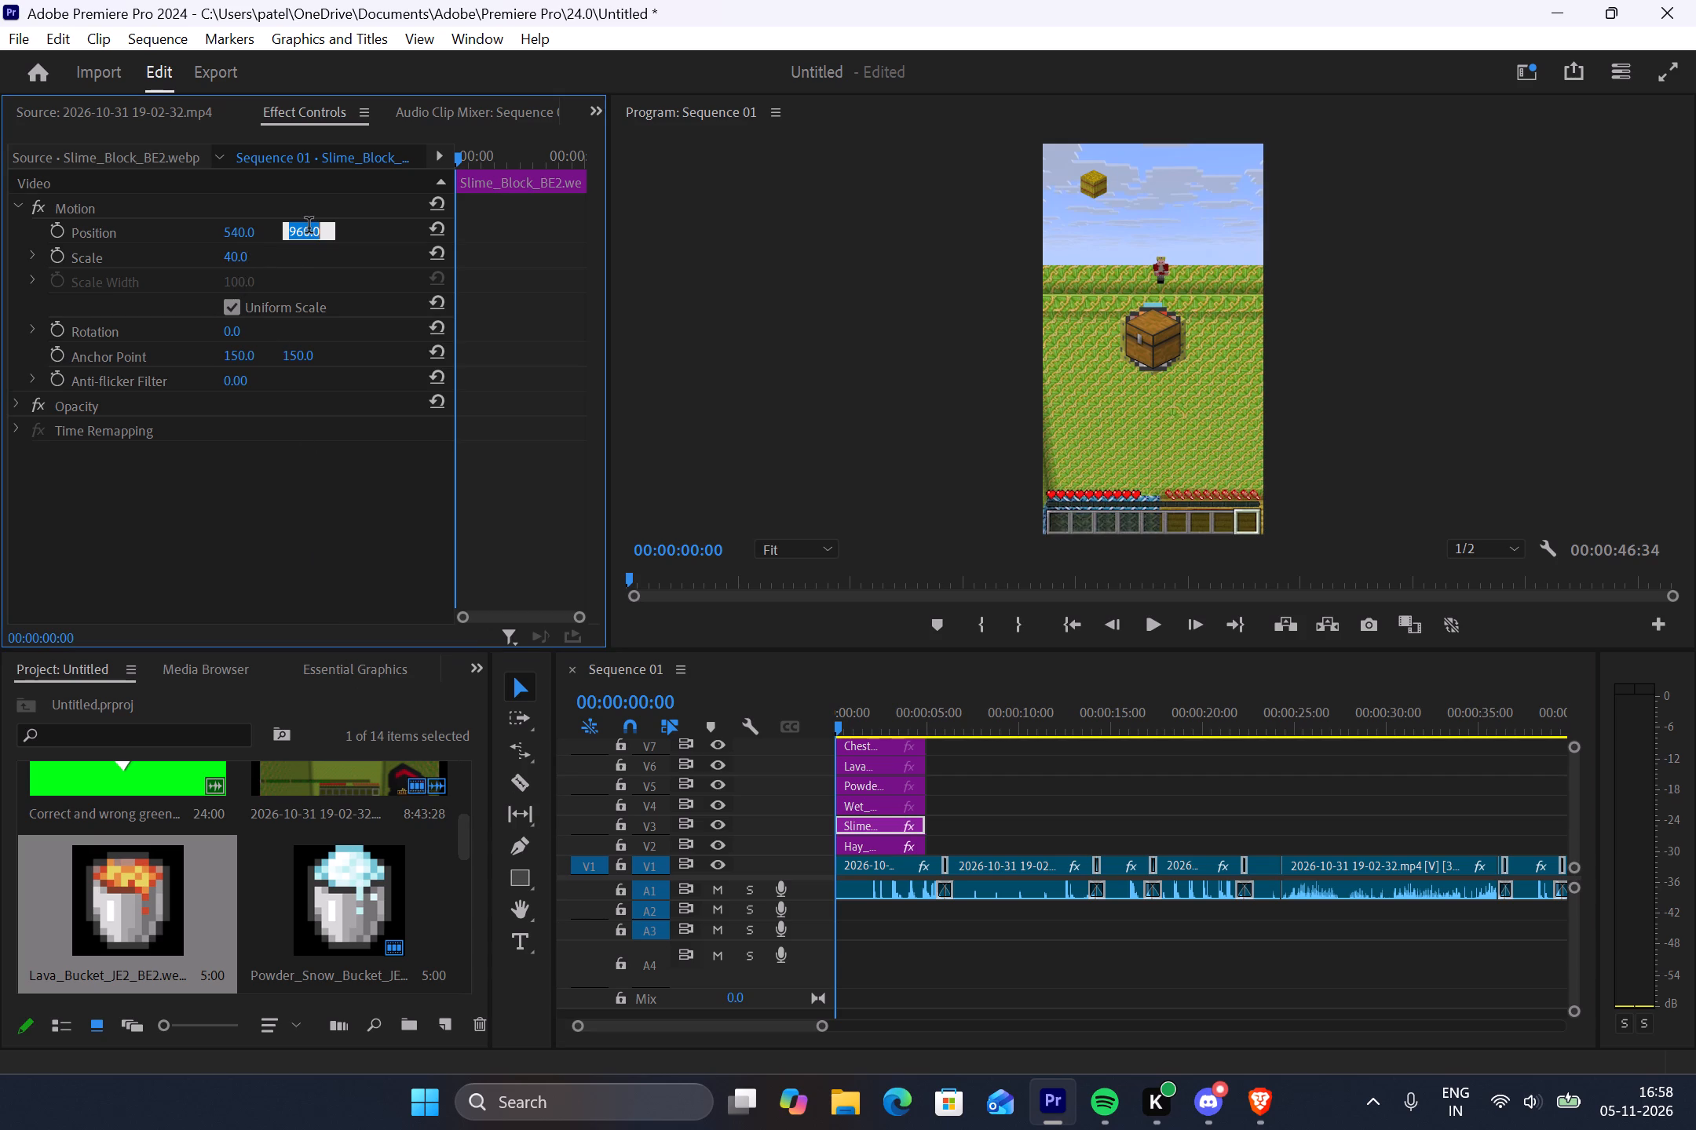
text(200)
key(Return)
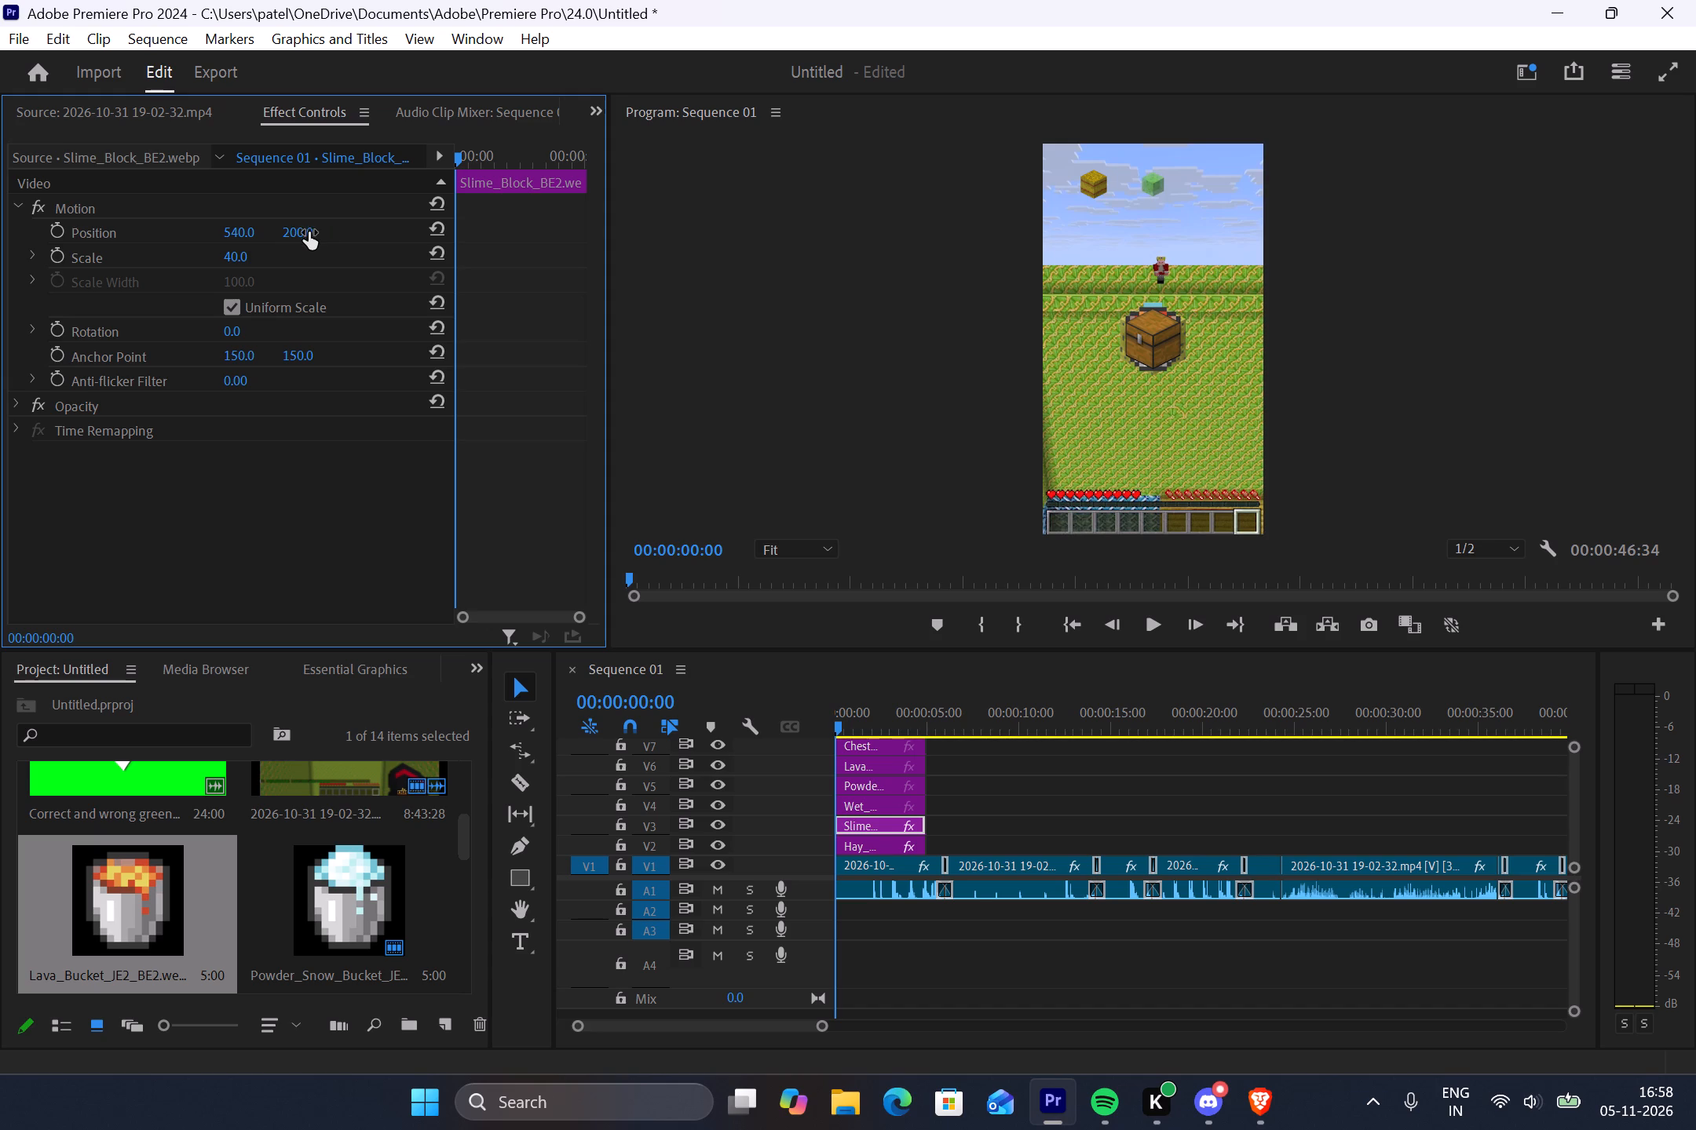
Enlarge the slime block image by setting its scale to 50.
click(254, 258)
text(50)
key(Return)
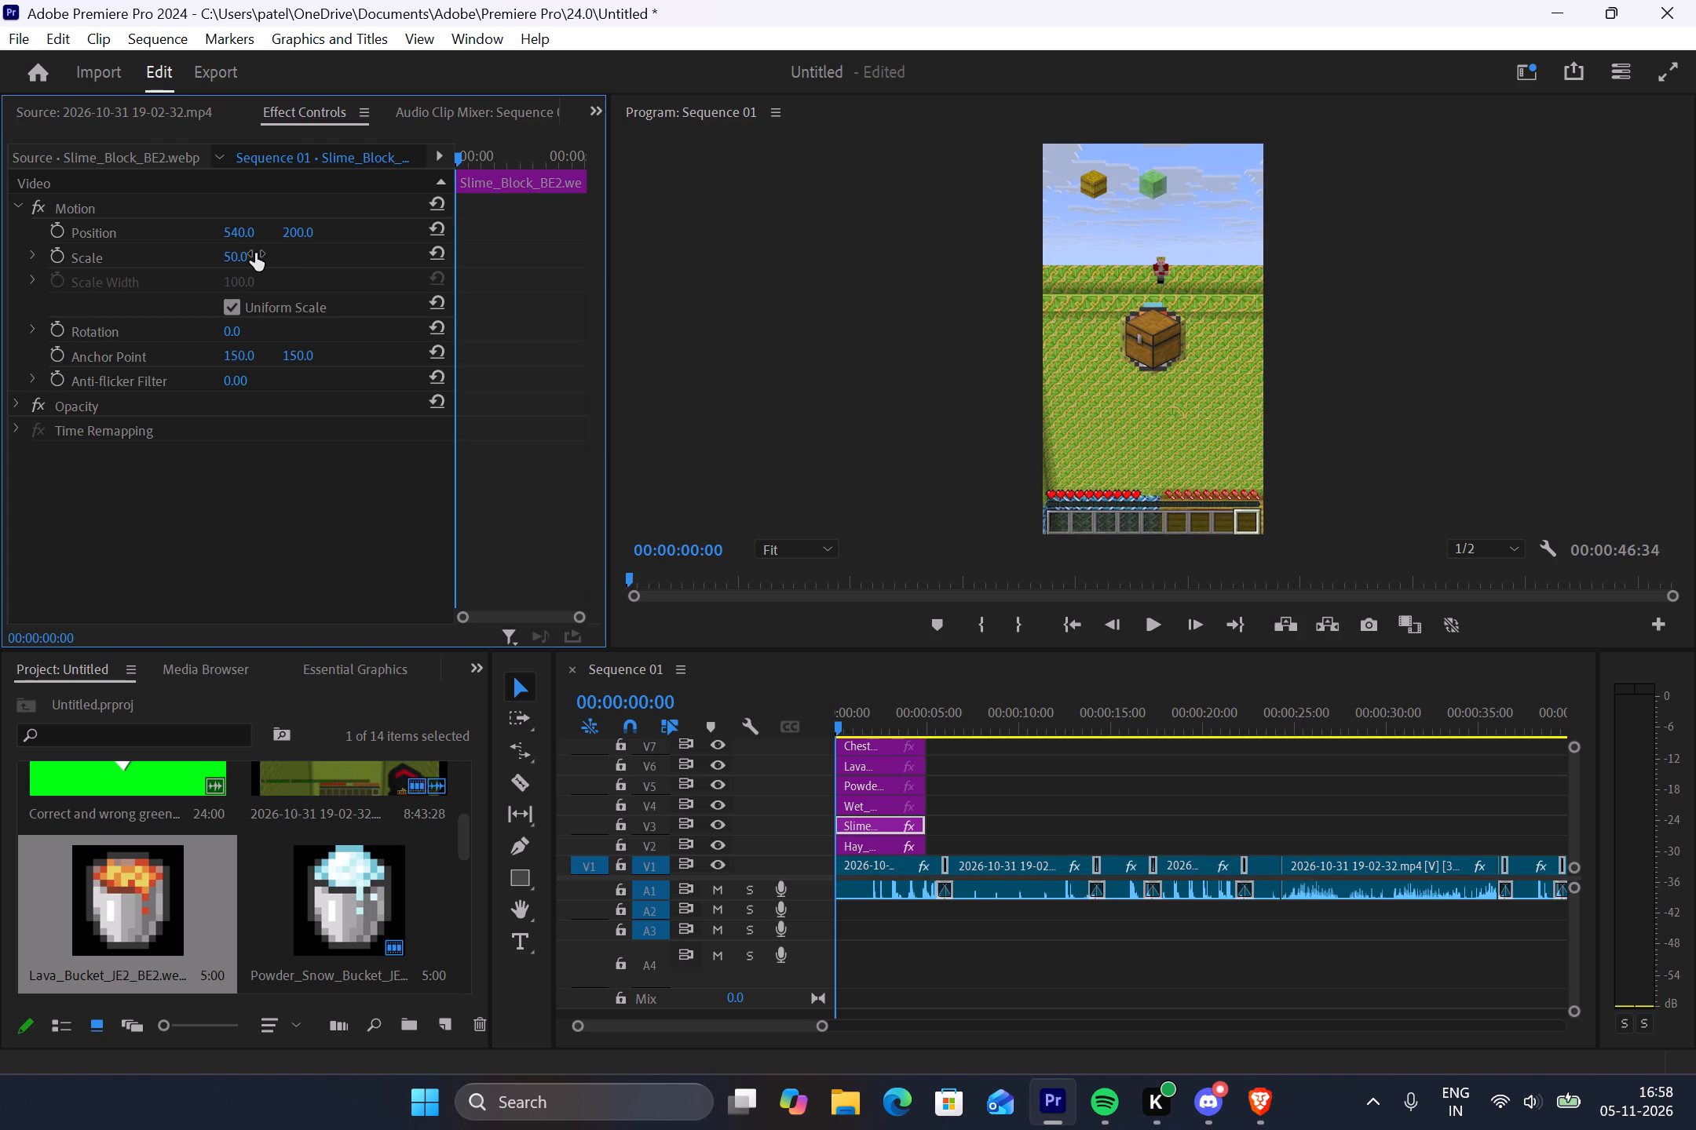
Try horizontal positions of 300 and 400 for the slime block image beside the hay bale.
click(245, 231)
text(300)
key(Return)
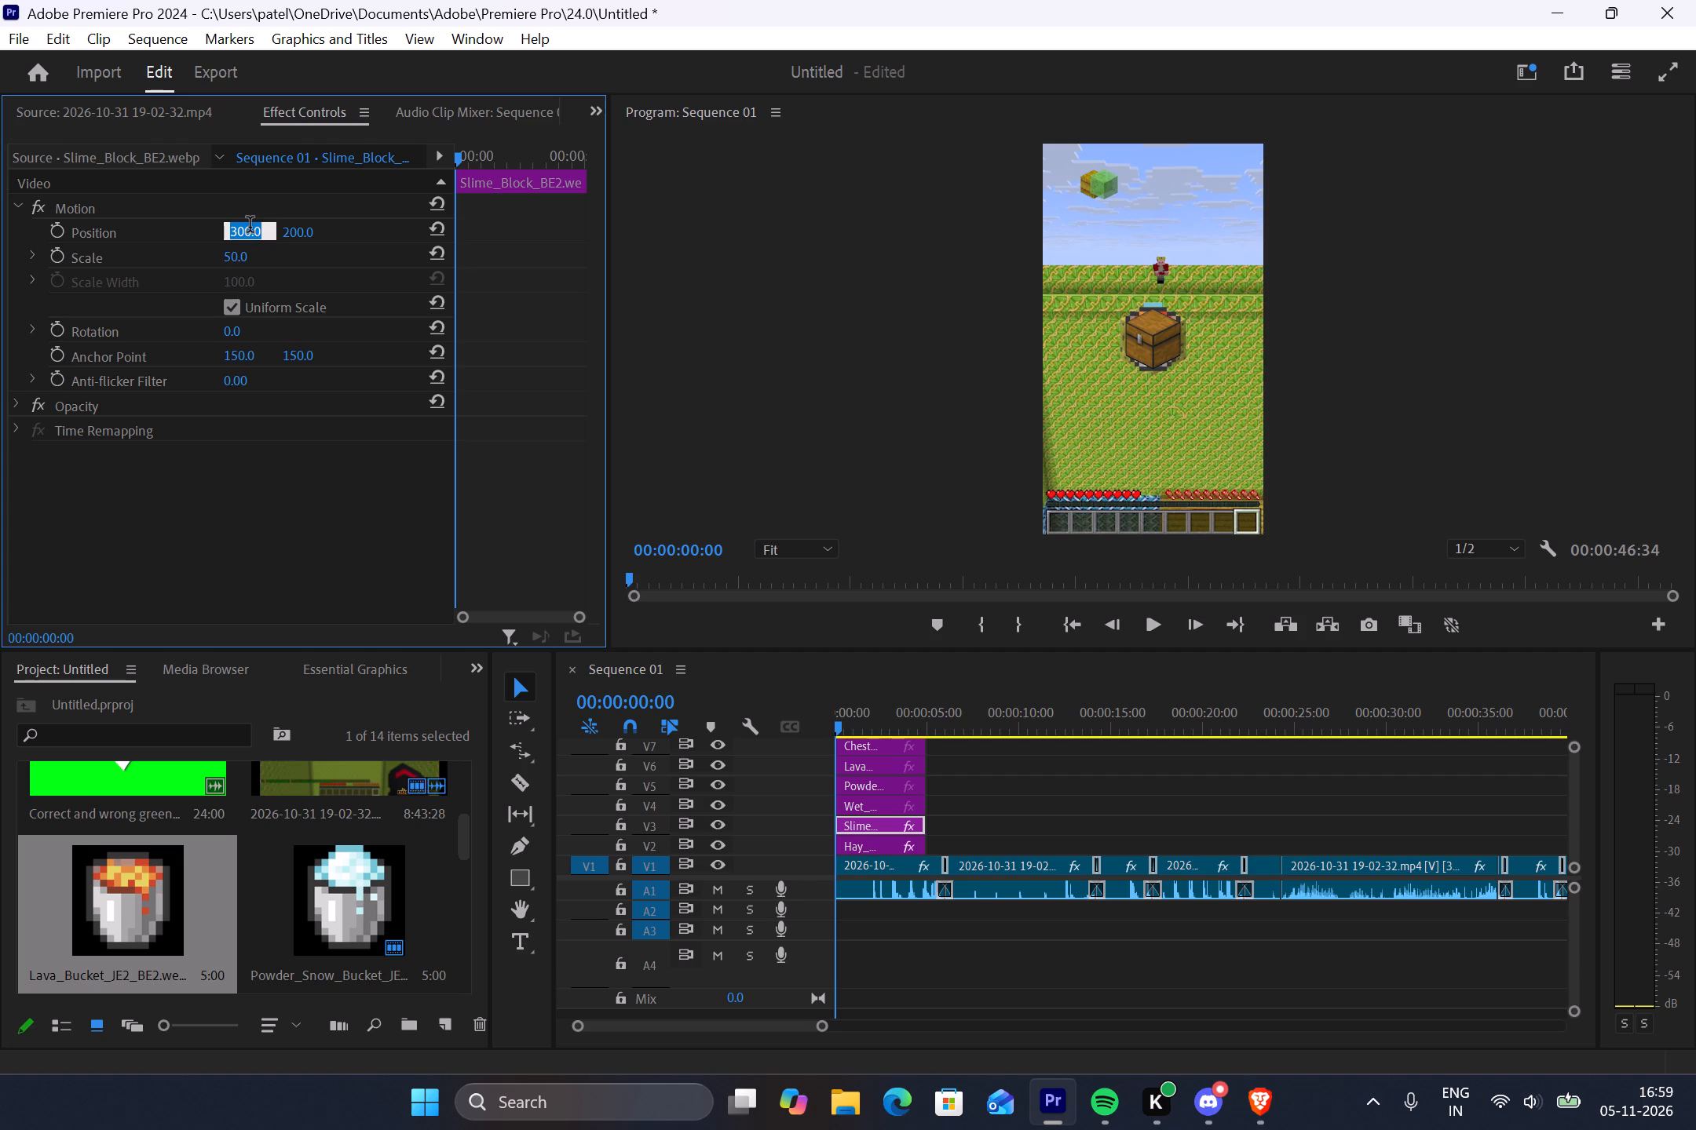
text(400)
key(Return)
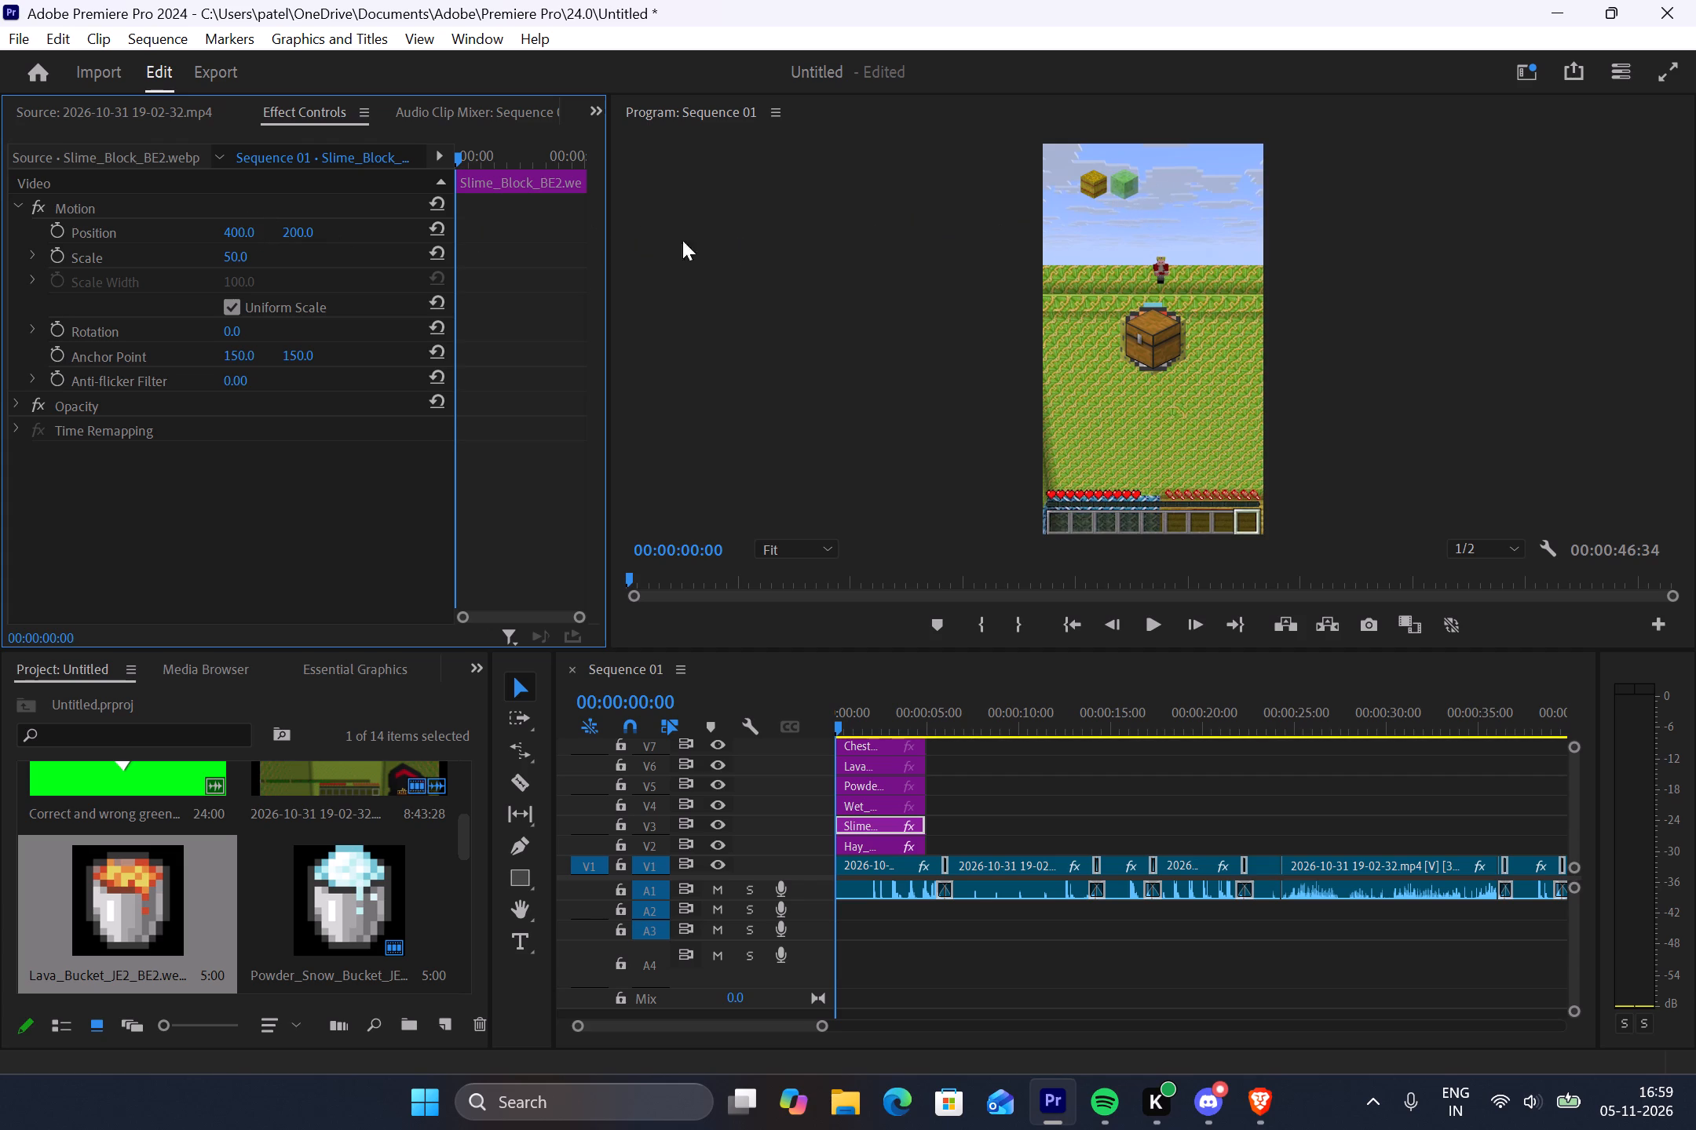
Set the slime block image's horizontal position to 450.
click(228, 231)
text(450)
key(Return)
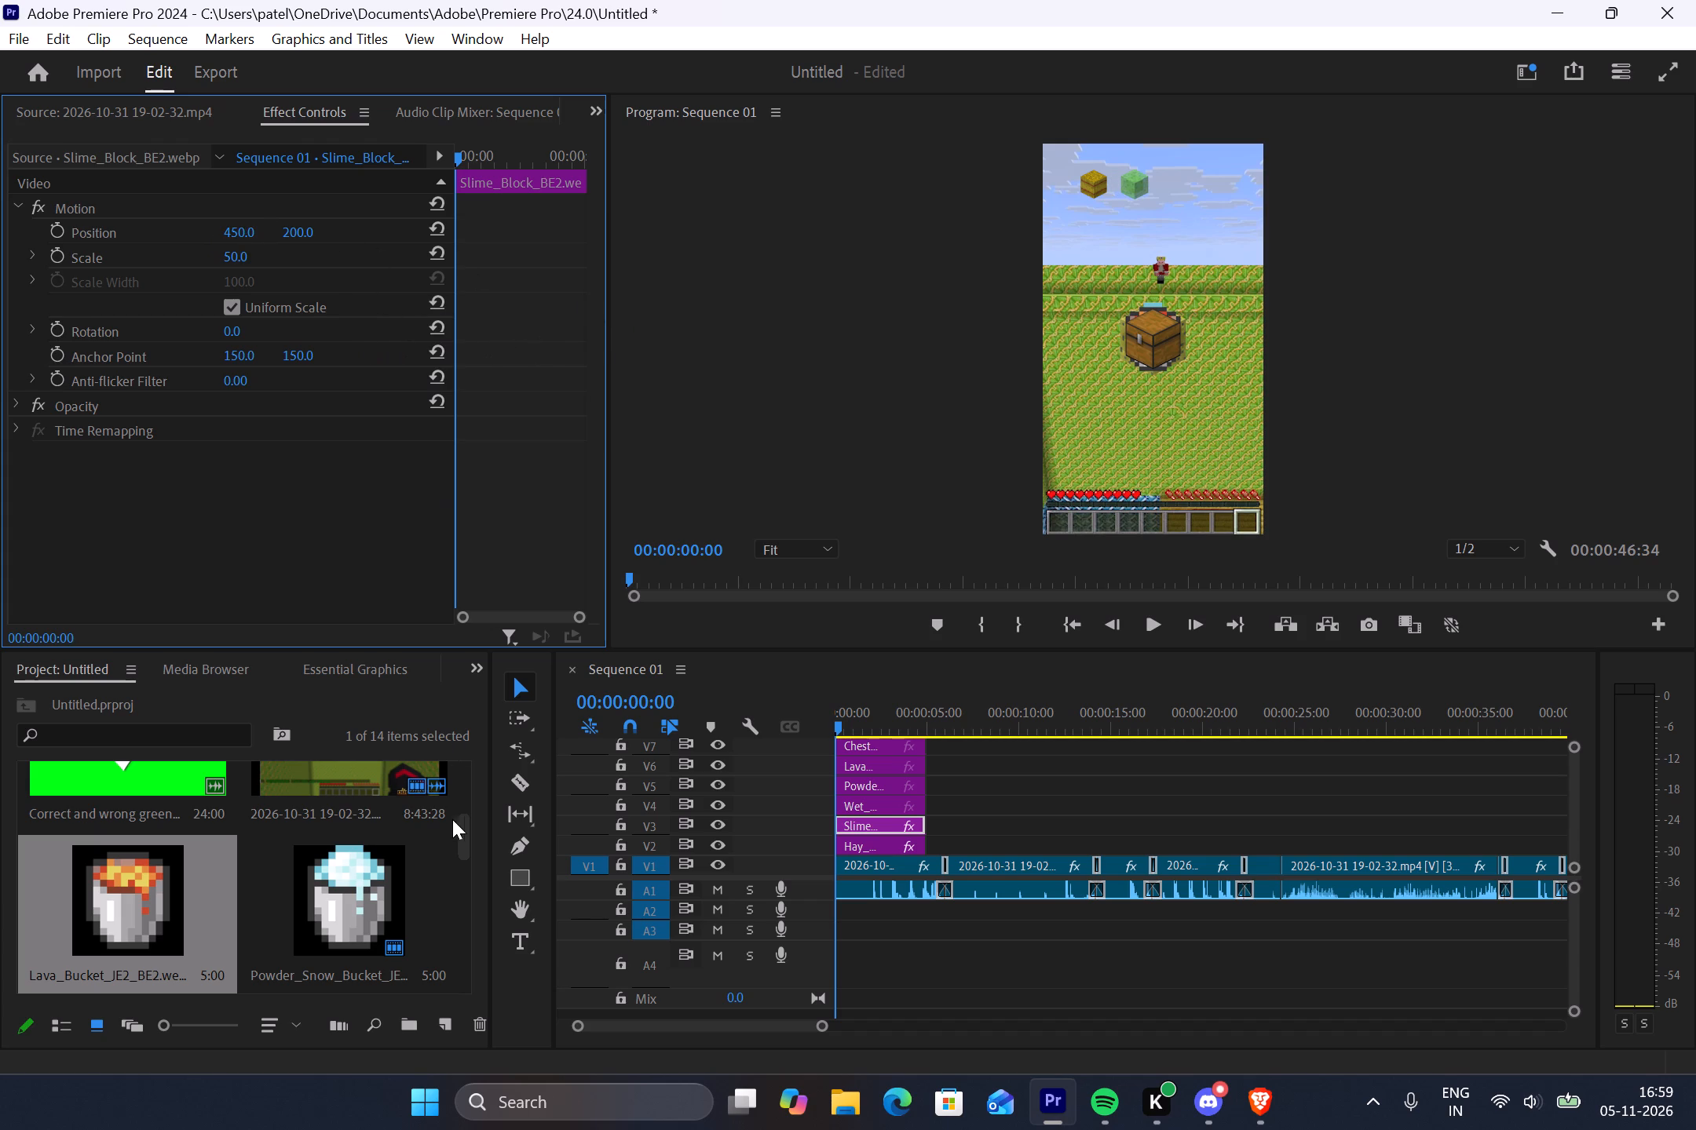
Set the scale of the wet sponge image on V4 at the sequence start to 40.
click(875, 806)
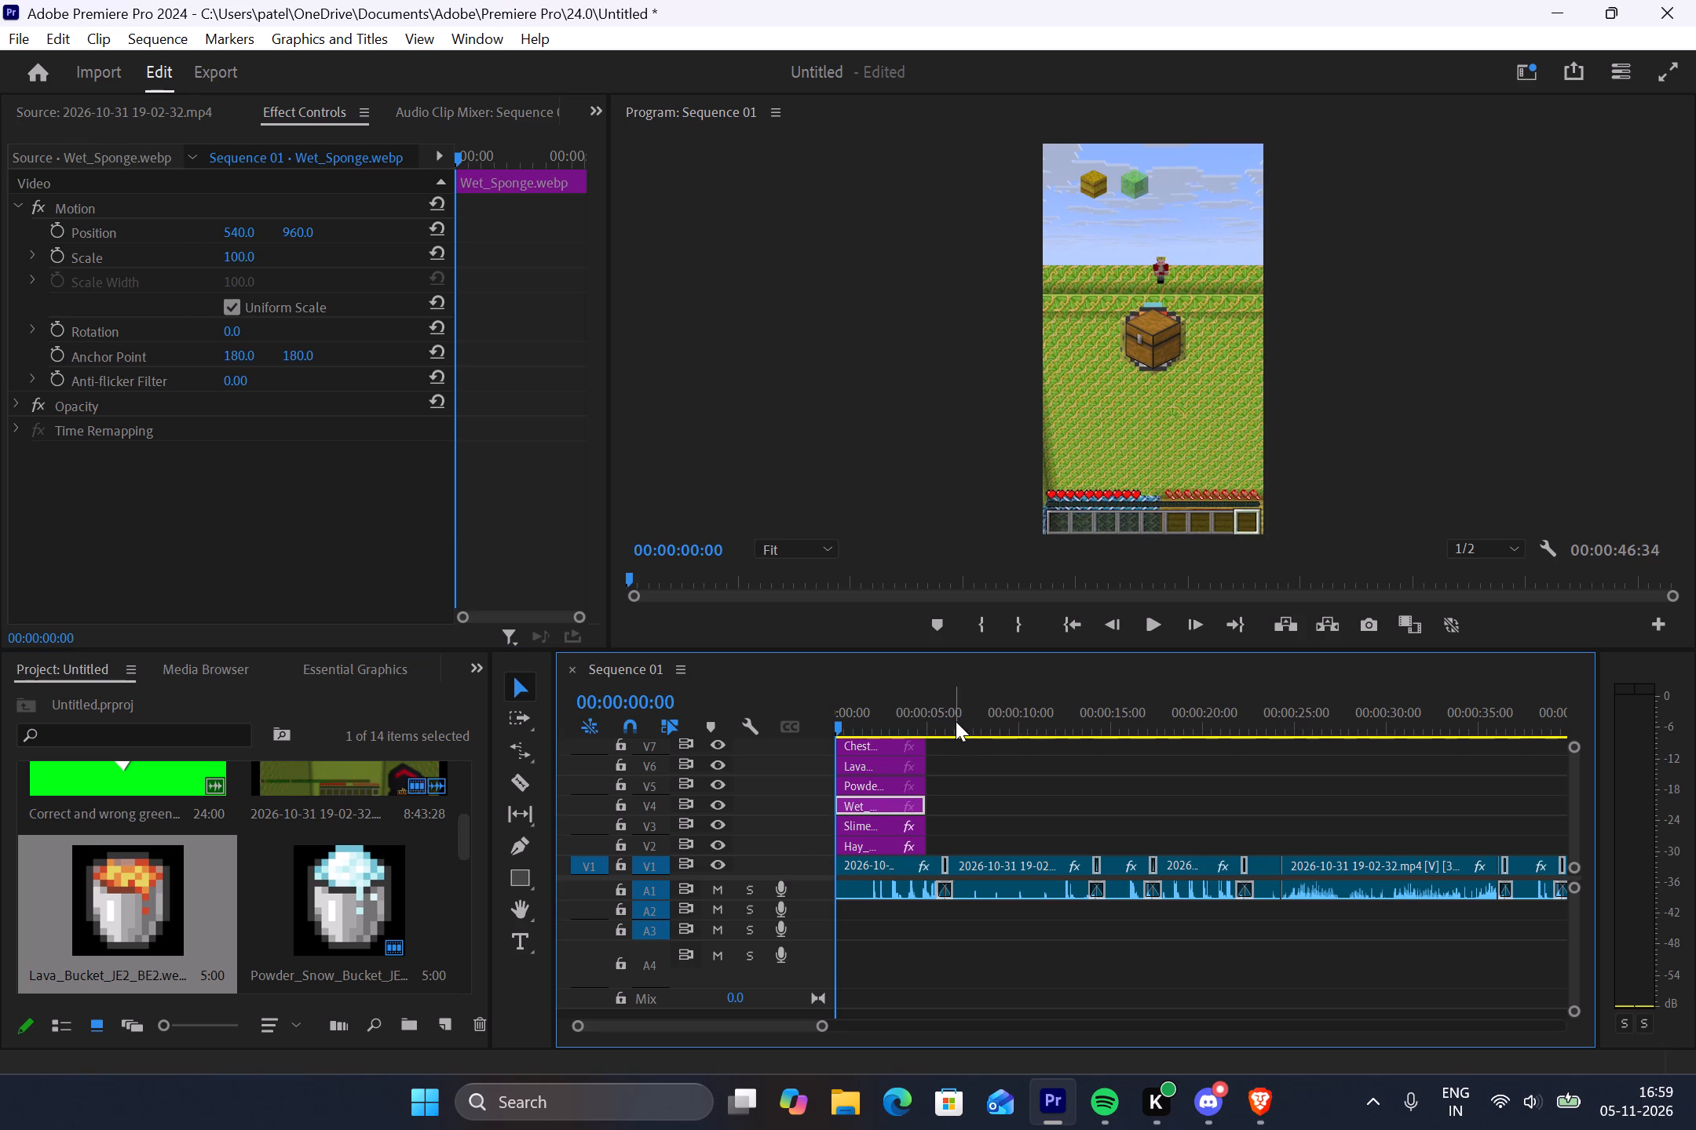
drag(838, 725, 1131, 760)
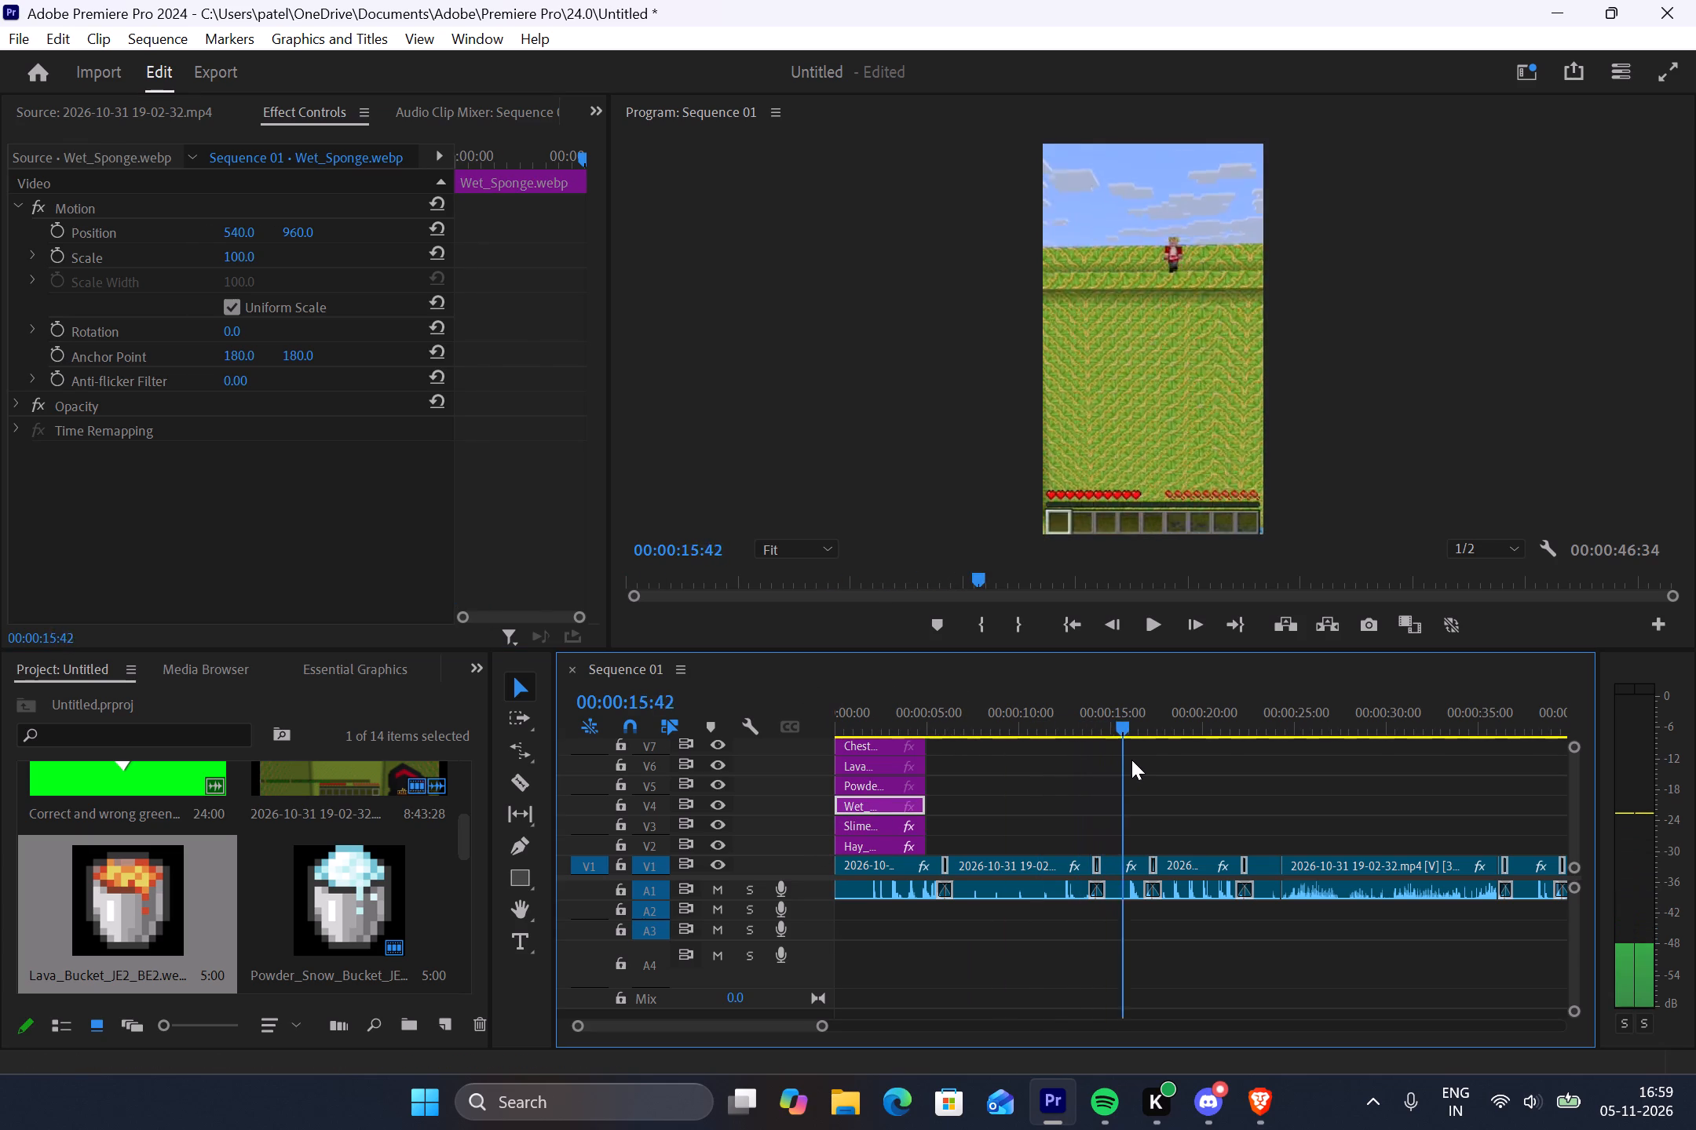
drag(1131, 760, 765, 757)
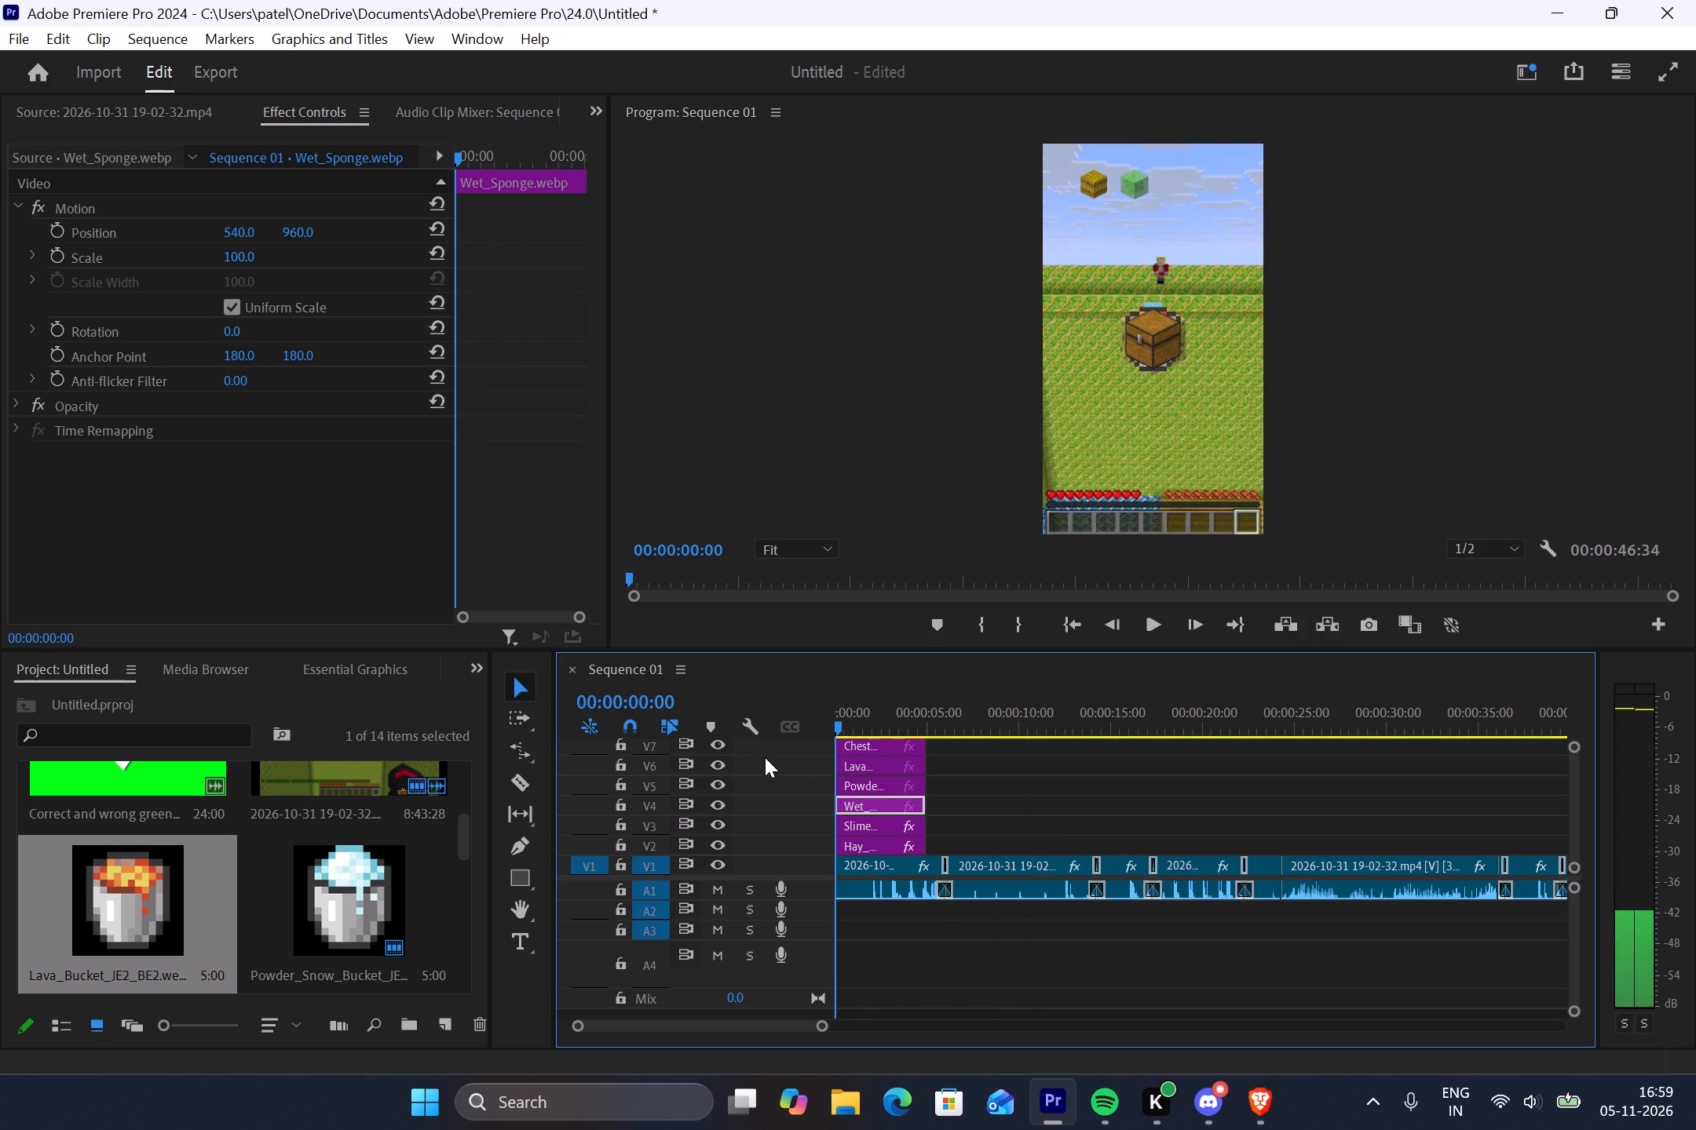
drag(765, 757, 762, 756)
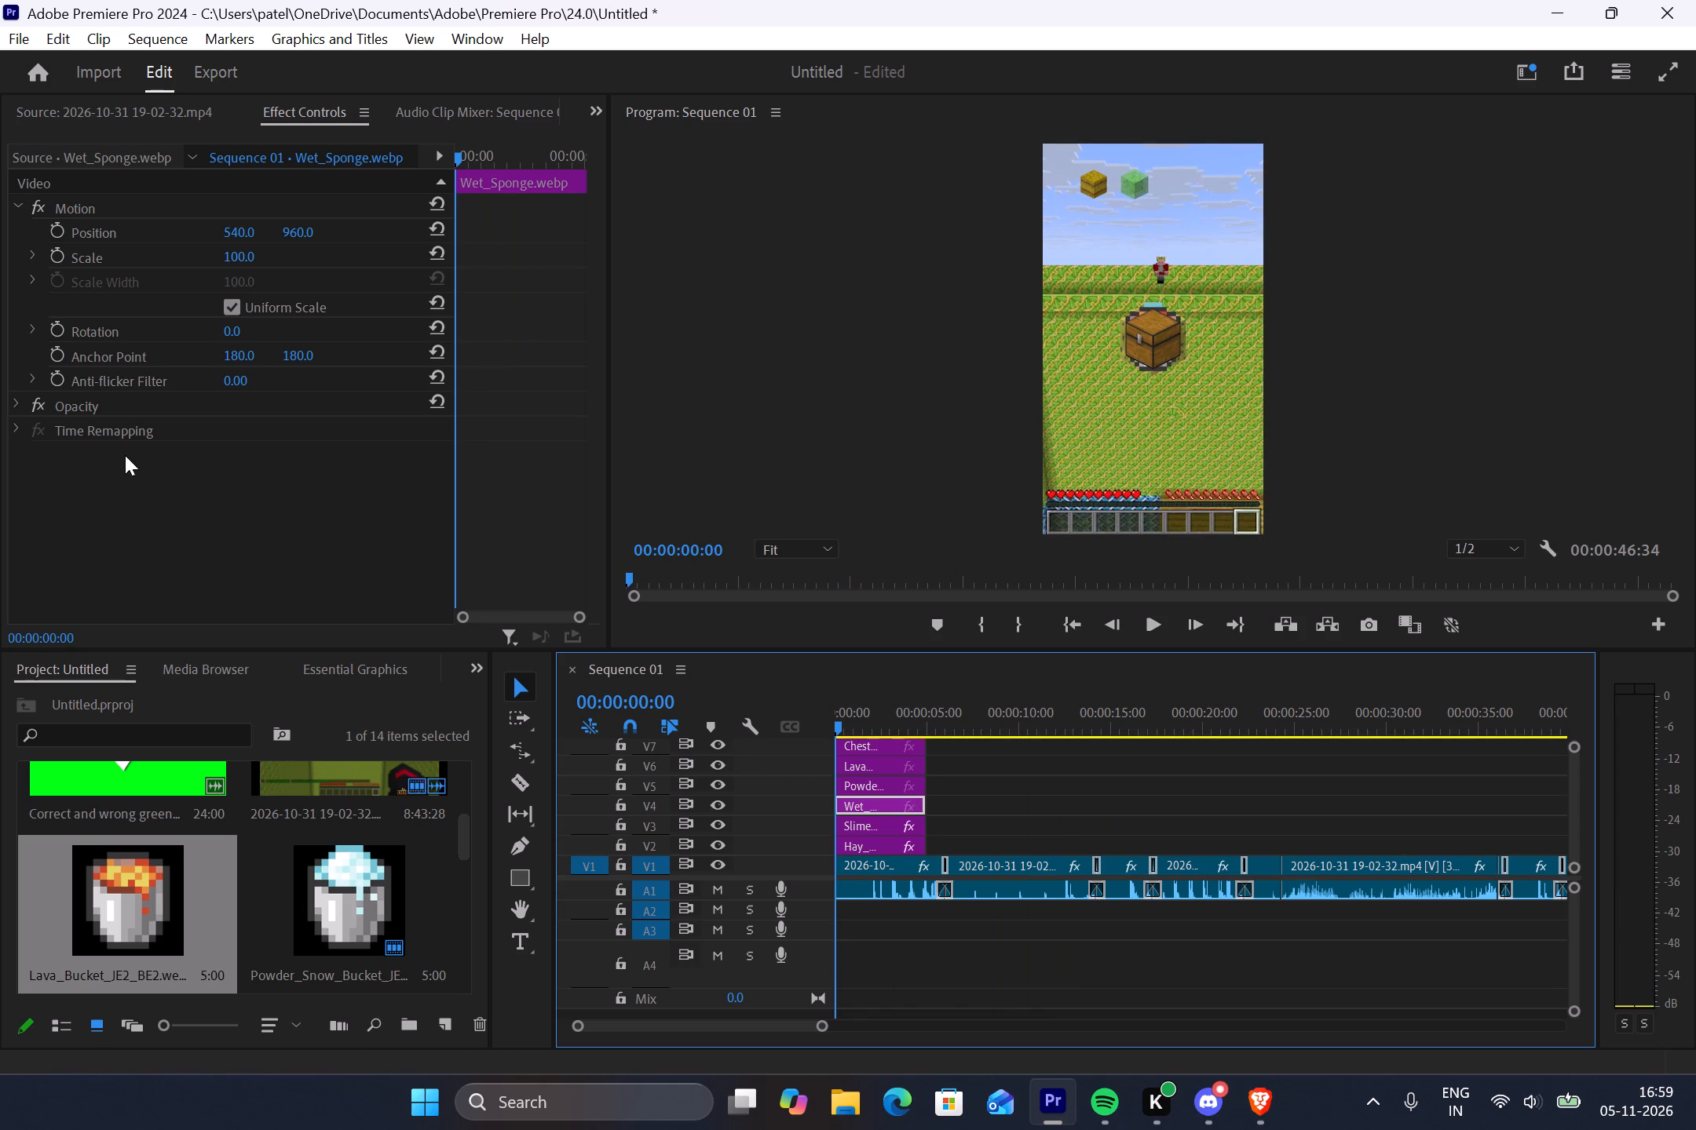
click(238, 256)
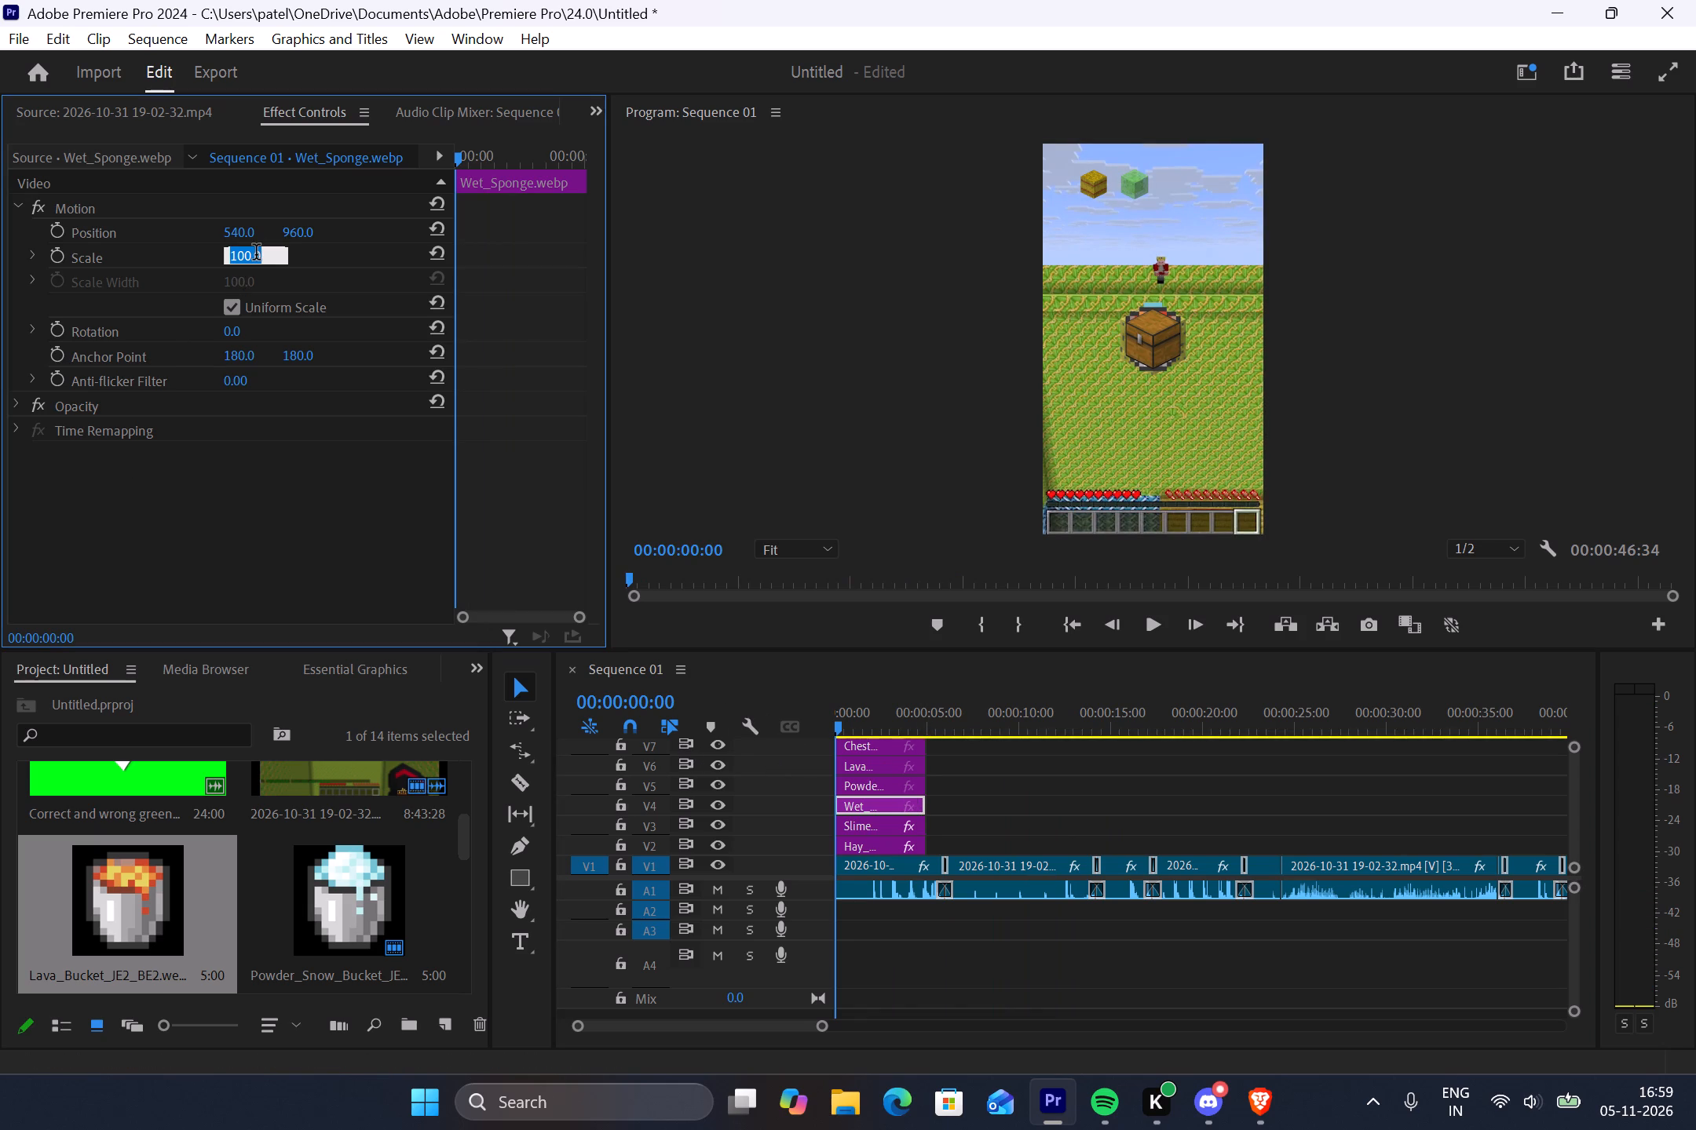
text(40)
key(Return)
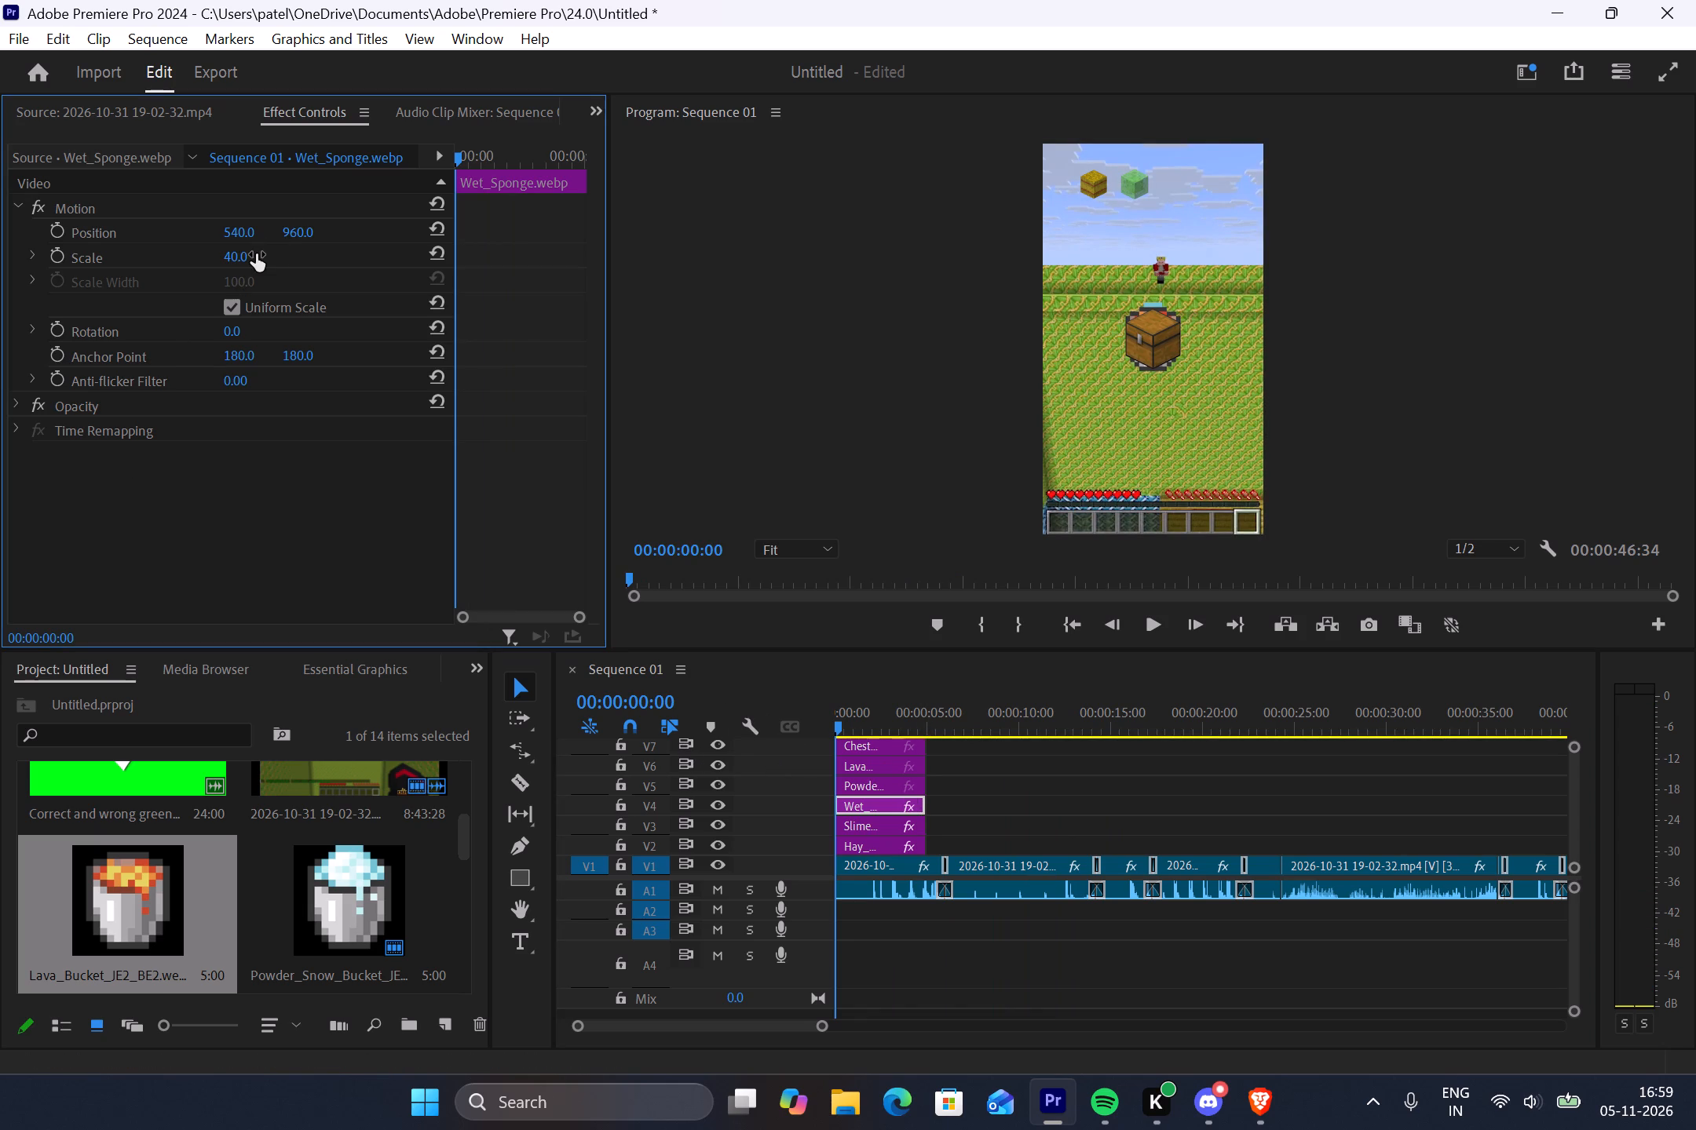
Move the wet sponge image to vertical position 200, trying horizontal position 600 before setting it to 650.
click(287, 235)
text(200)
key(Return)
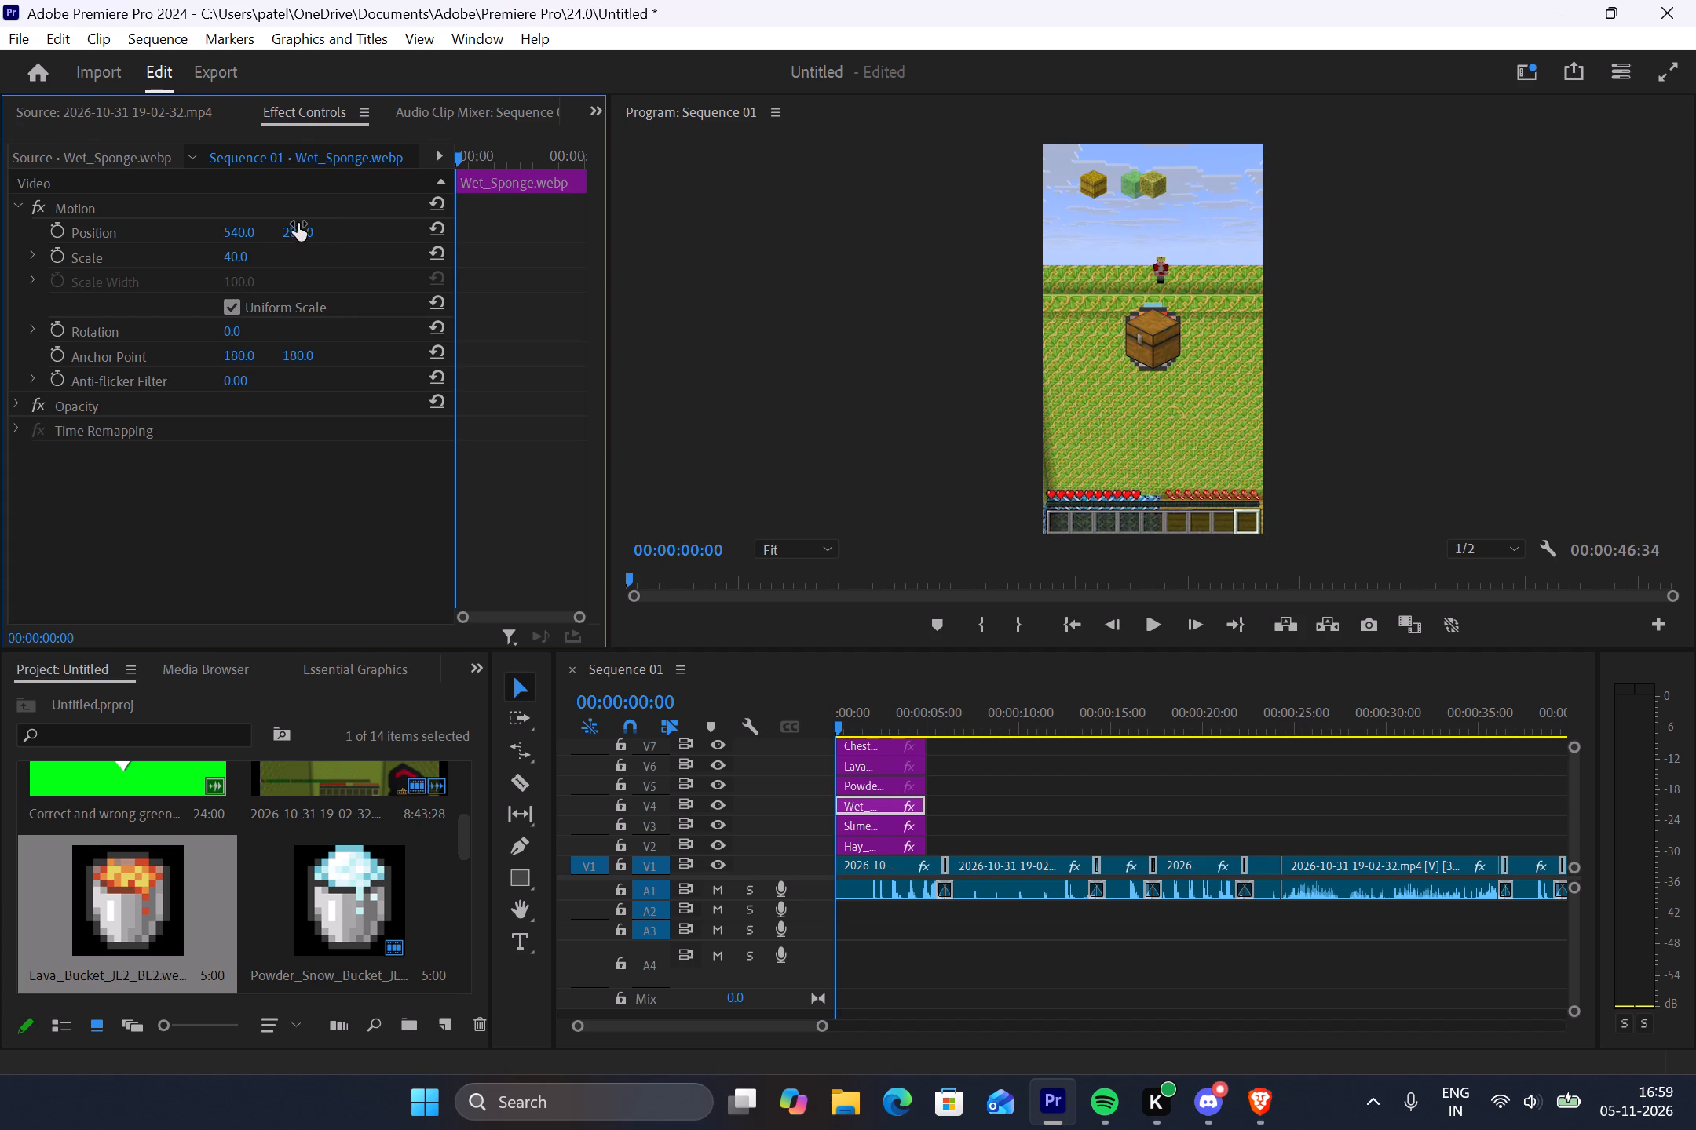
click(239, 232)
text(600)
key(Return)
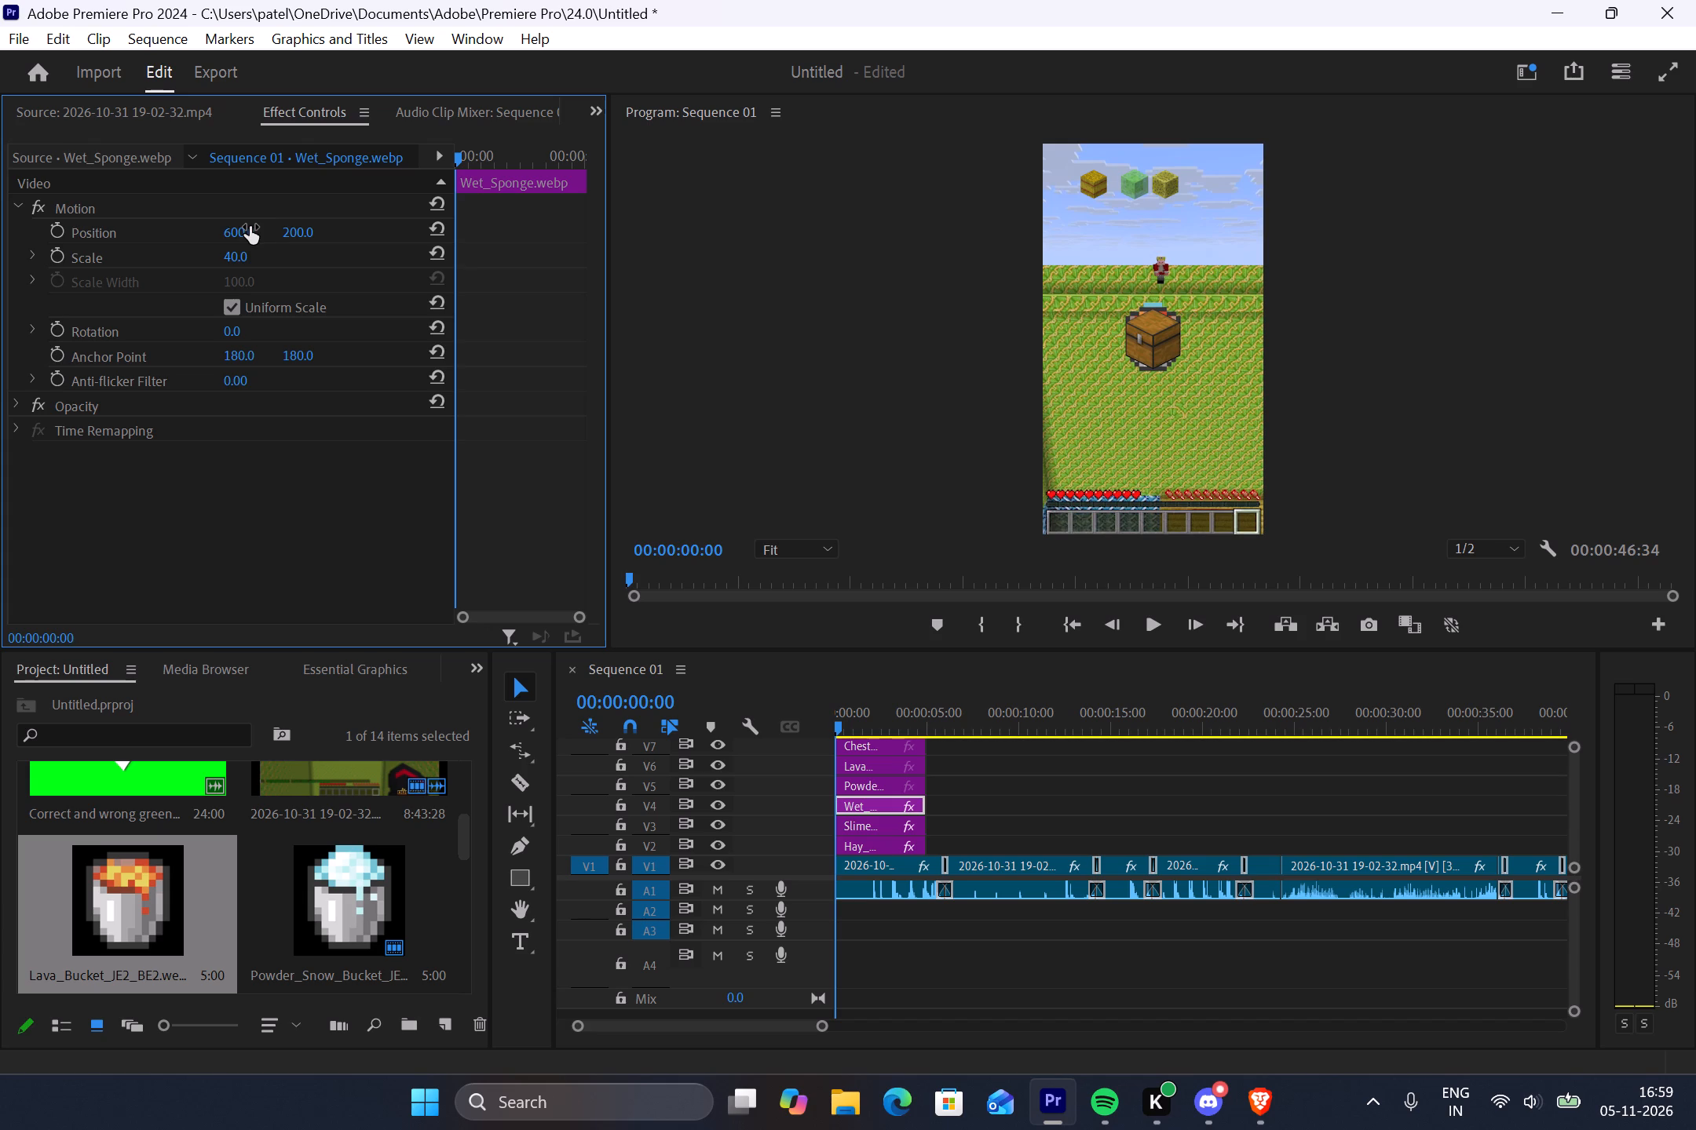
click(250, 227)
text(650)
key(Return)
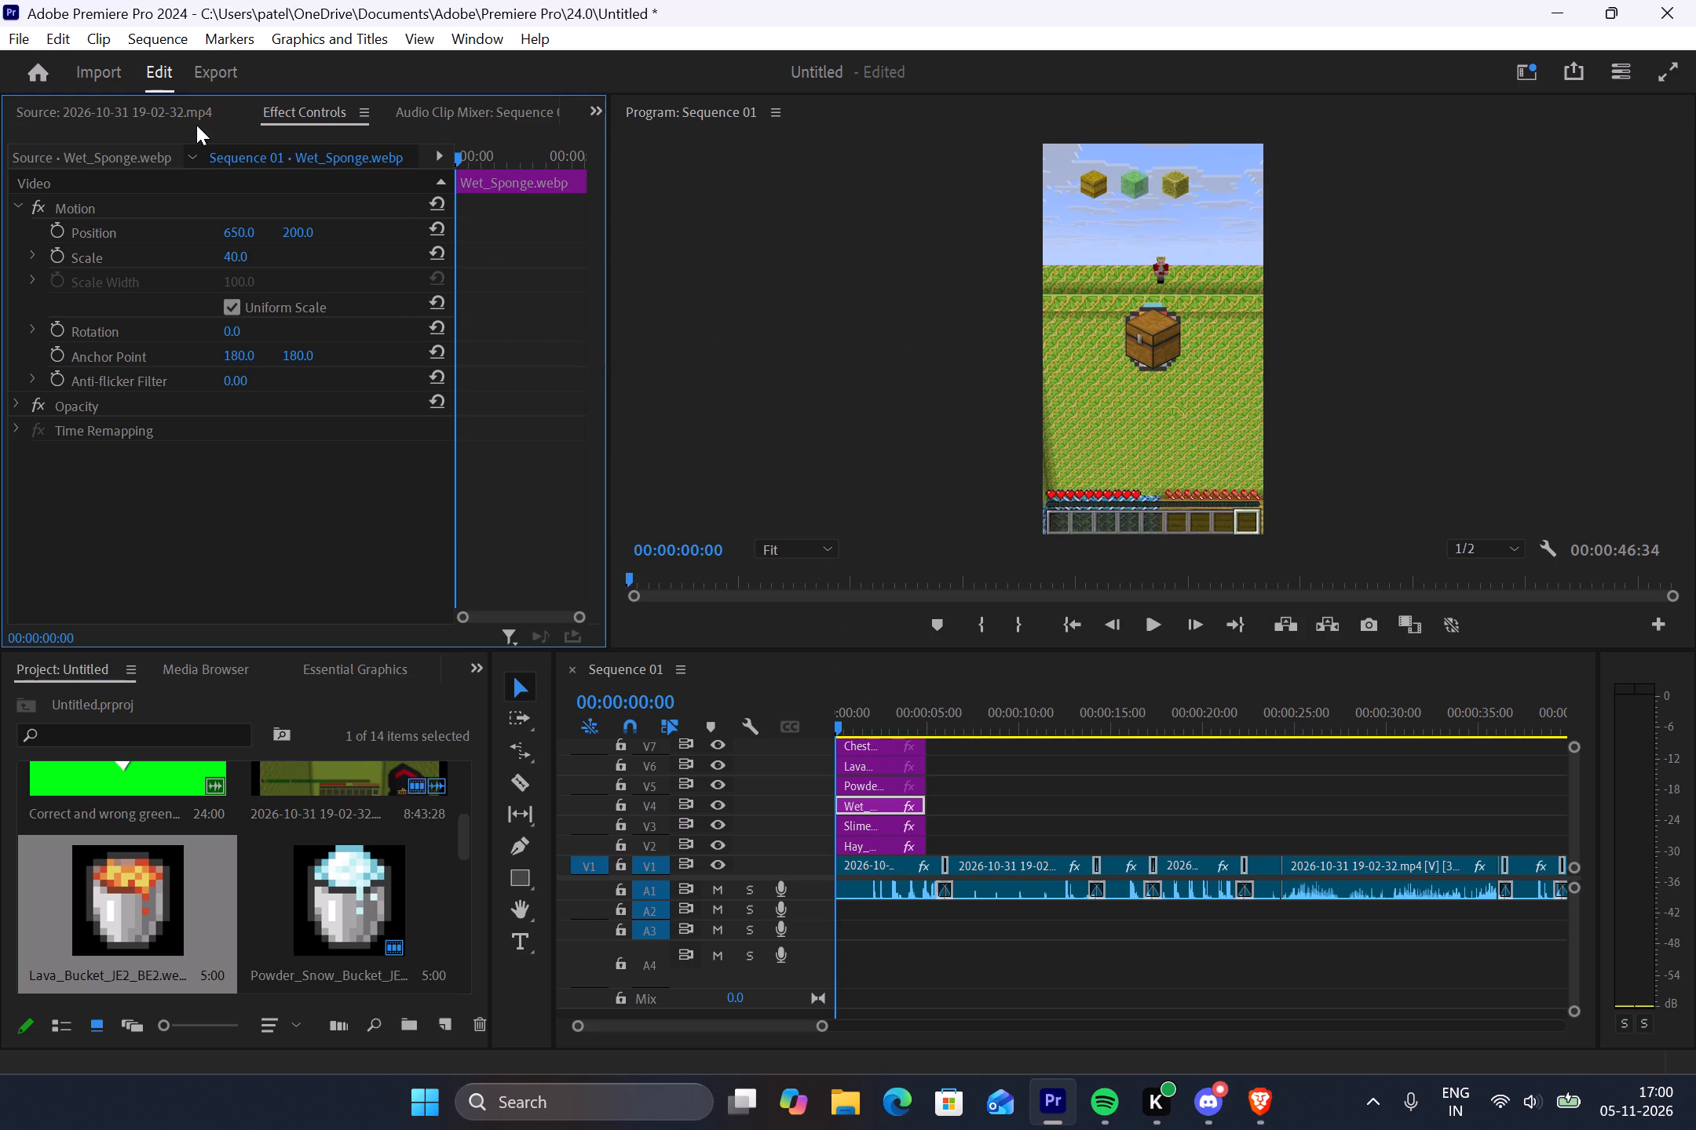
Set the powder snow bucket image on V5 to scale 40 and vertical position 200.
scroll(223, 157, down, 2)
scroll(223, 157, up, 3)
click(865, 780)
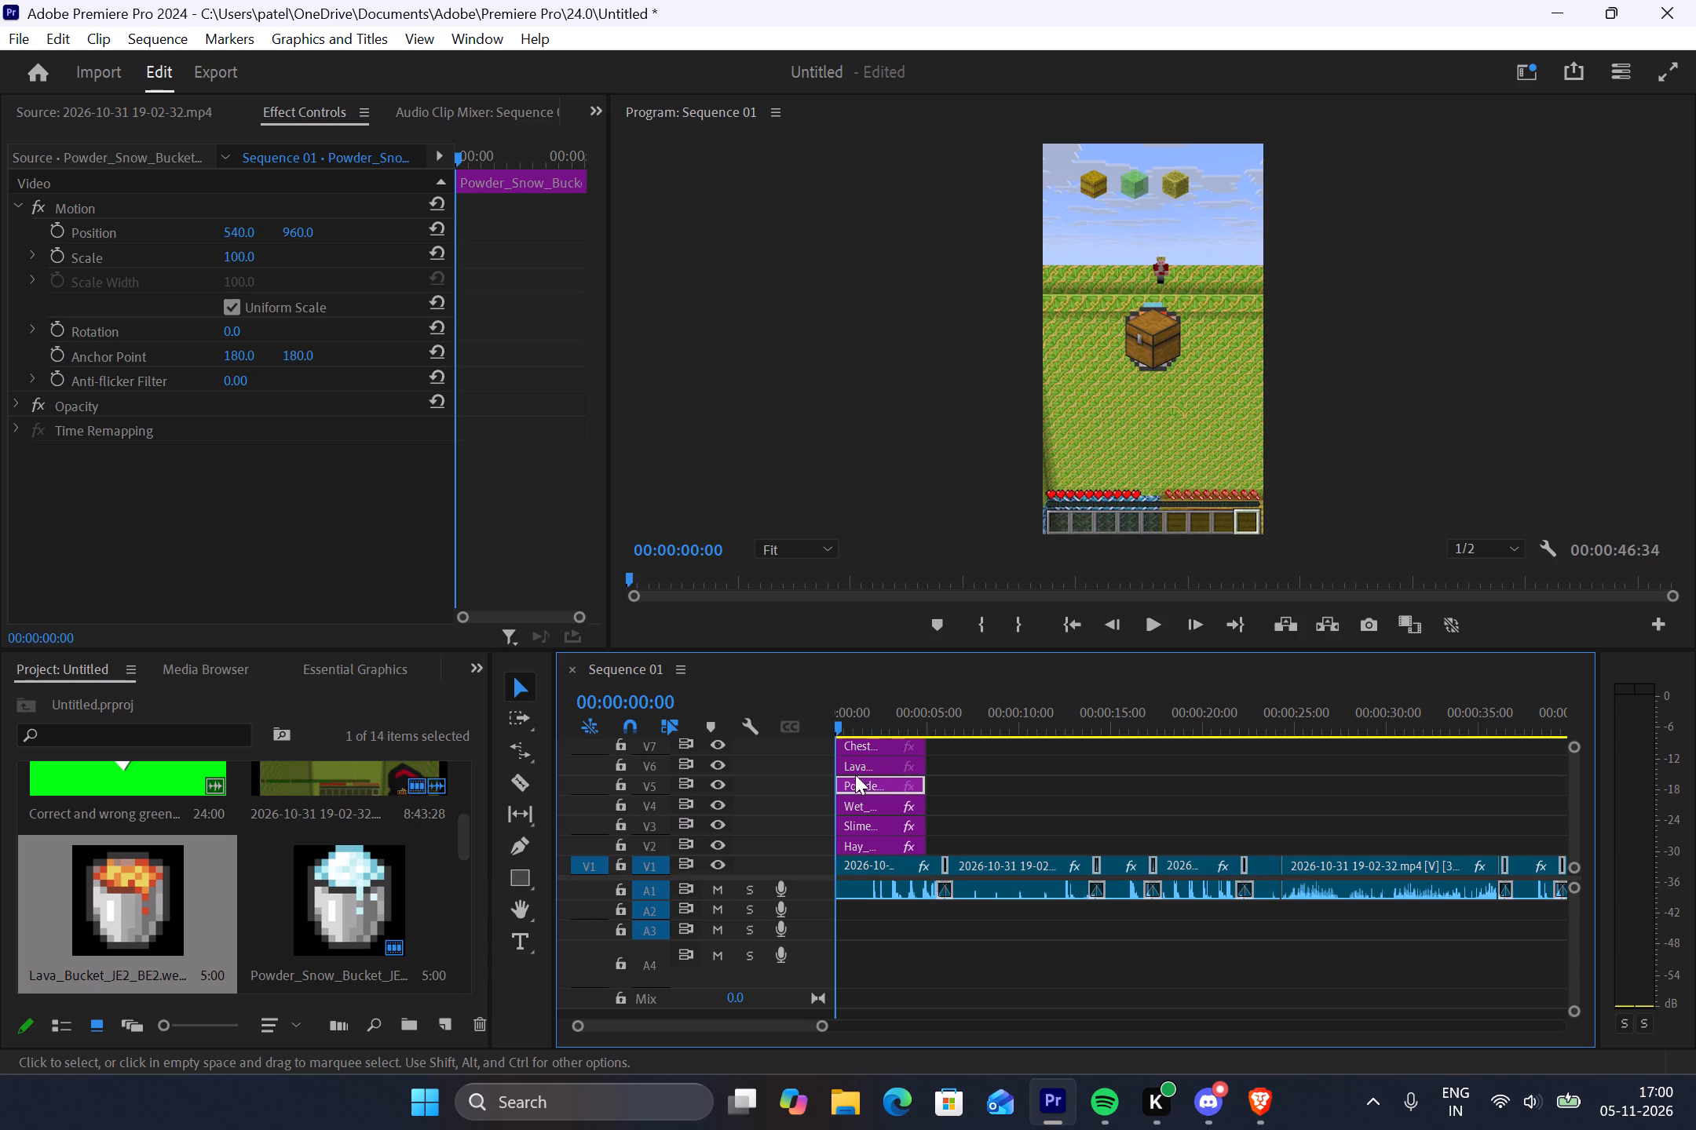
click(239, 259)
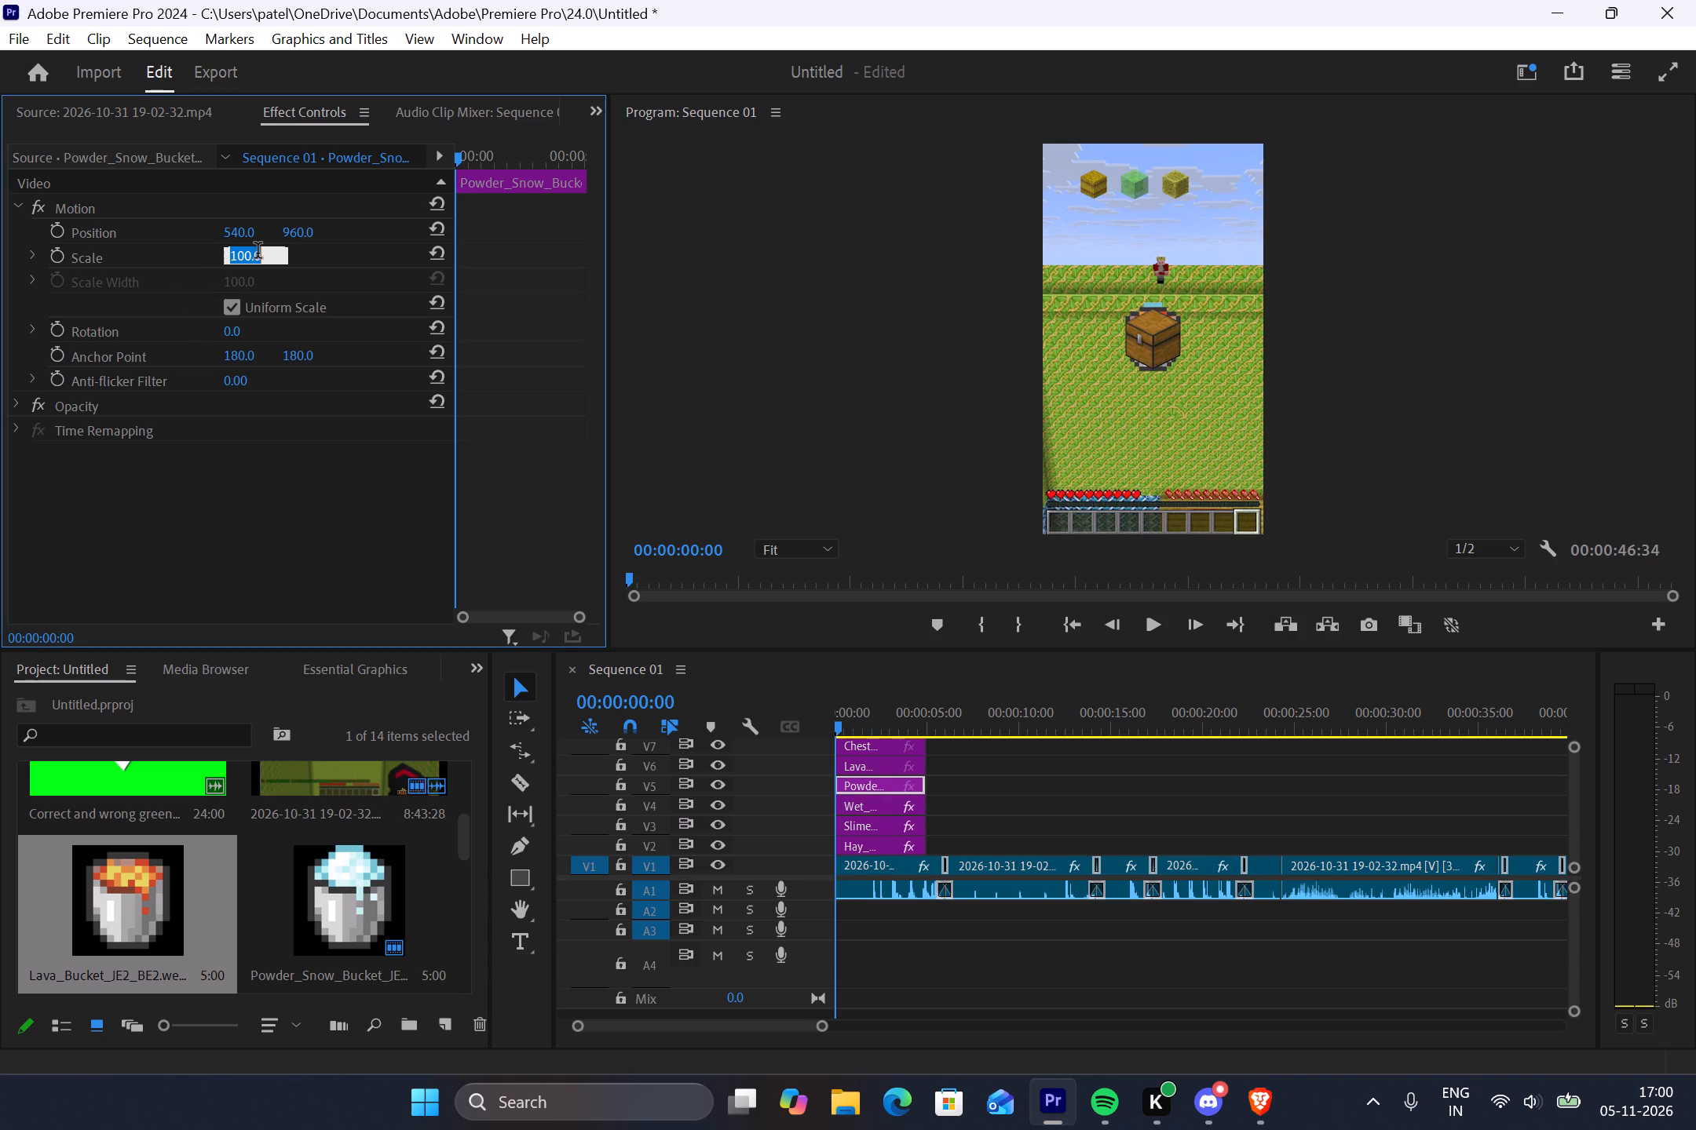
text(40)
key(Return)
click(312, 223)
text(200)
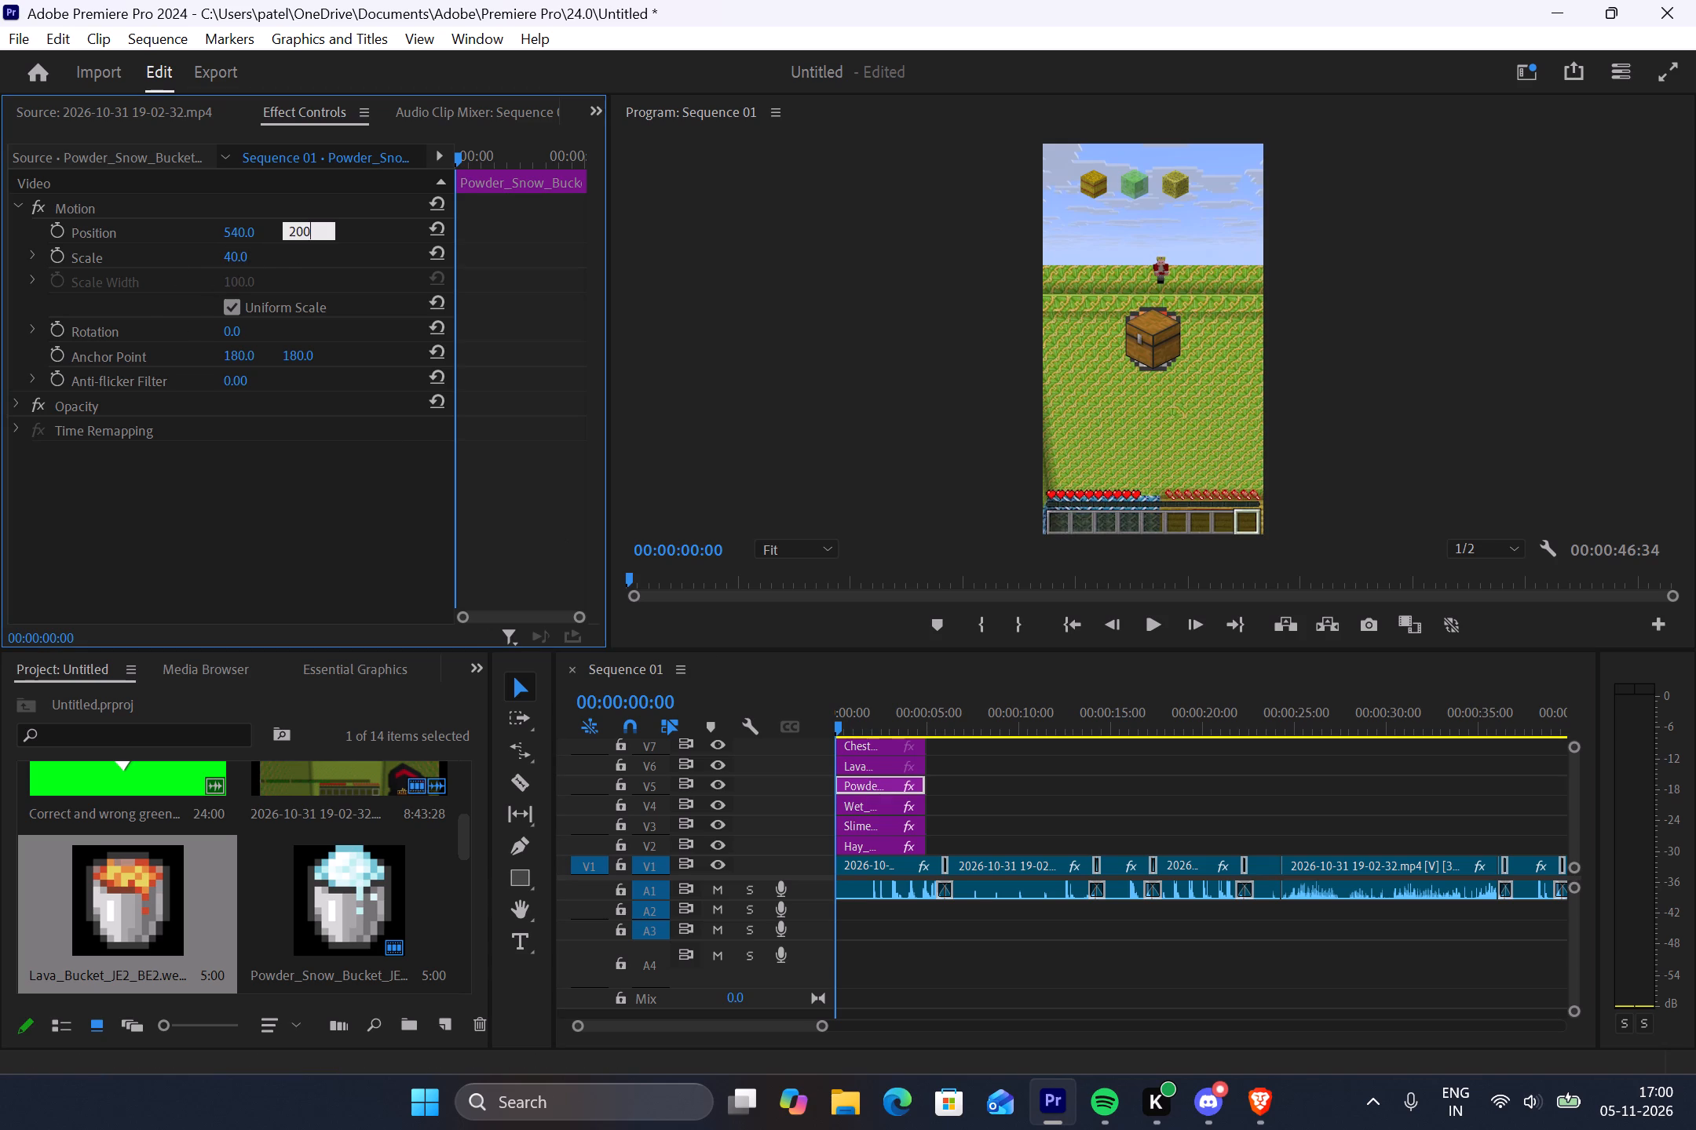
key(Return)
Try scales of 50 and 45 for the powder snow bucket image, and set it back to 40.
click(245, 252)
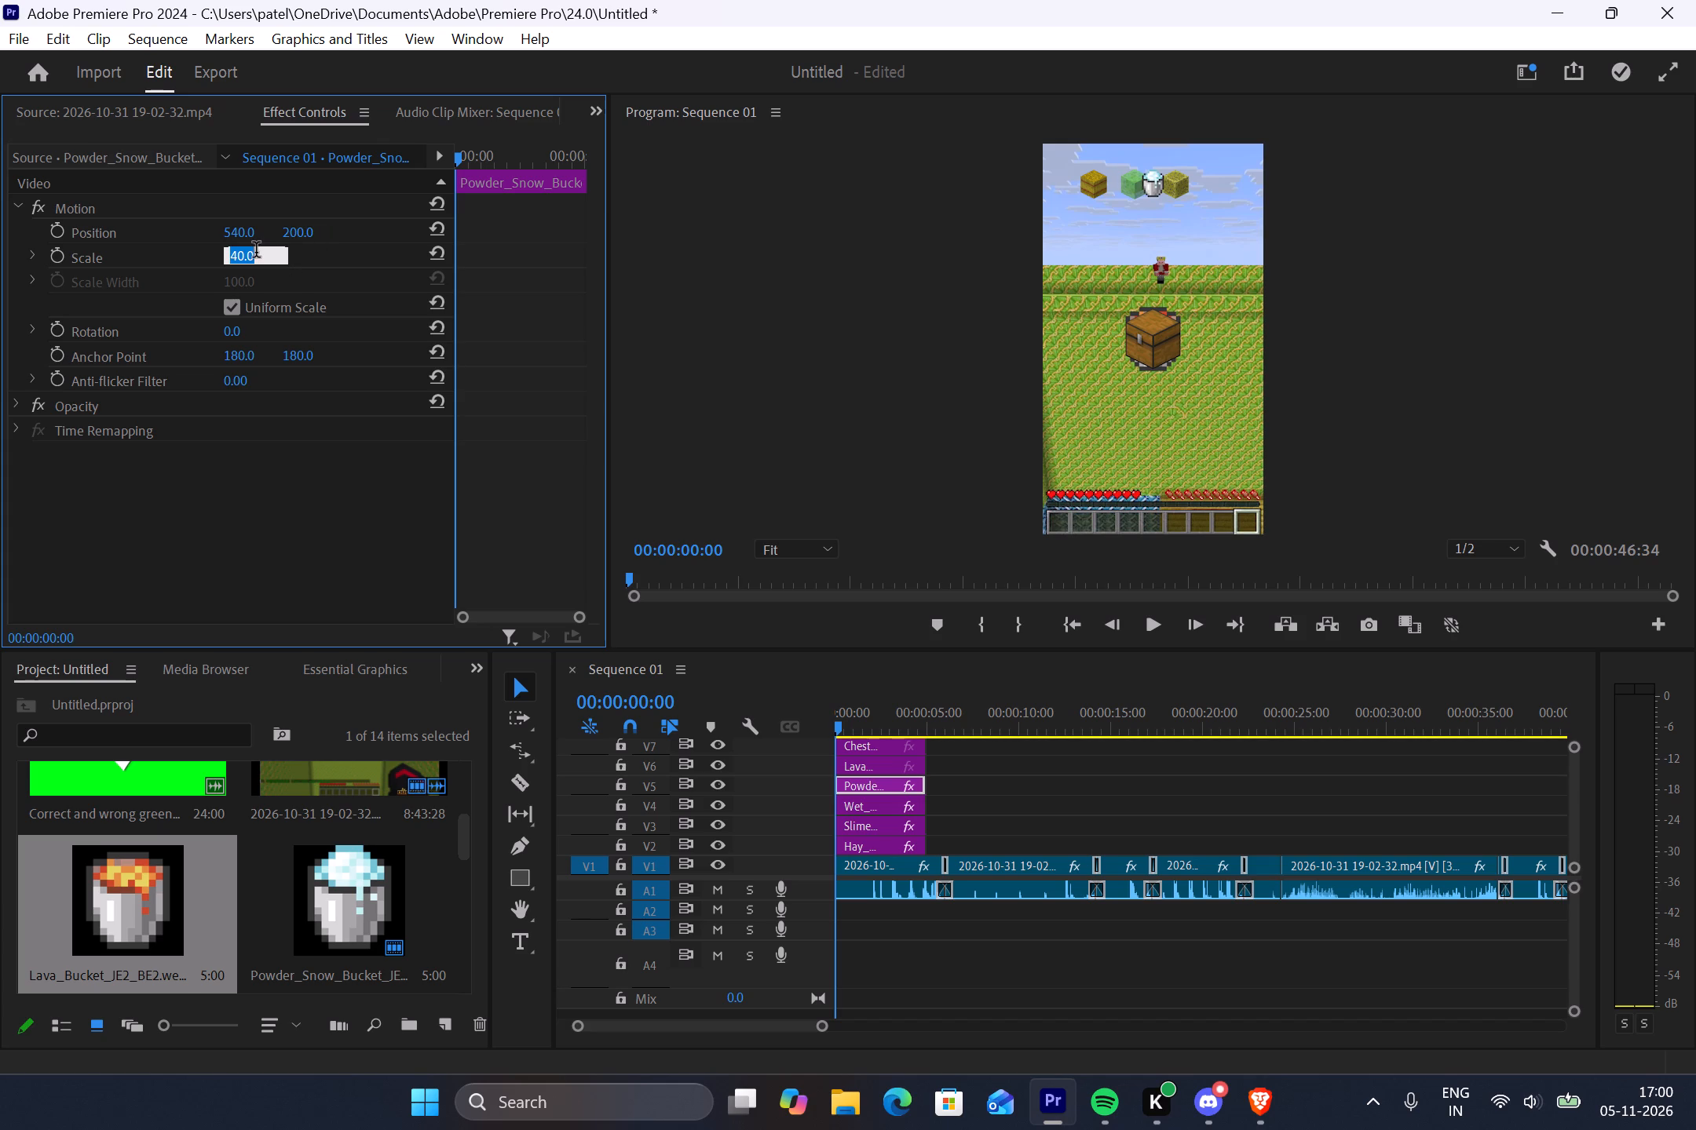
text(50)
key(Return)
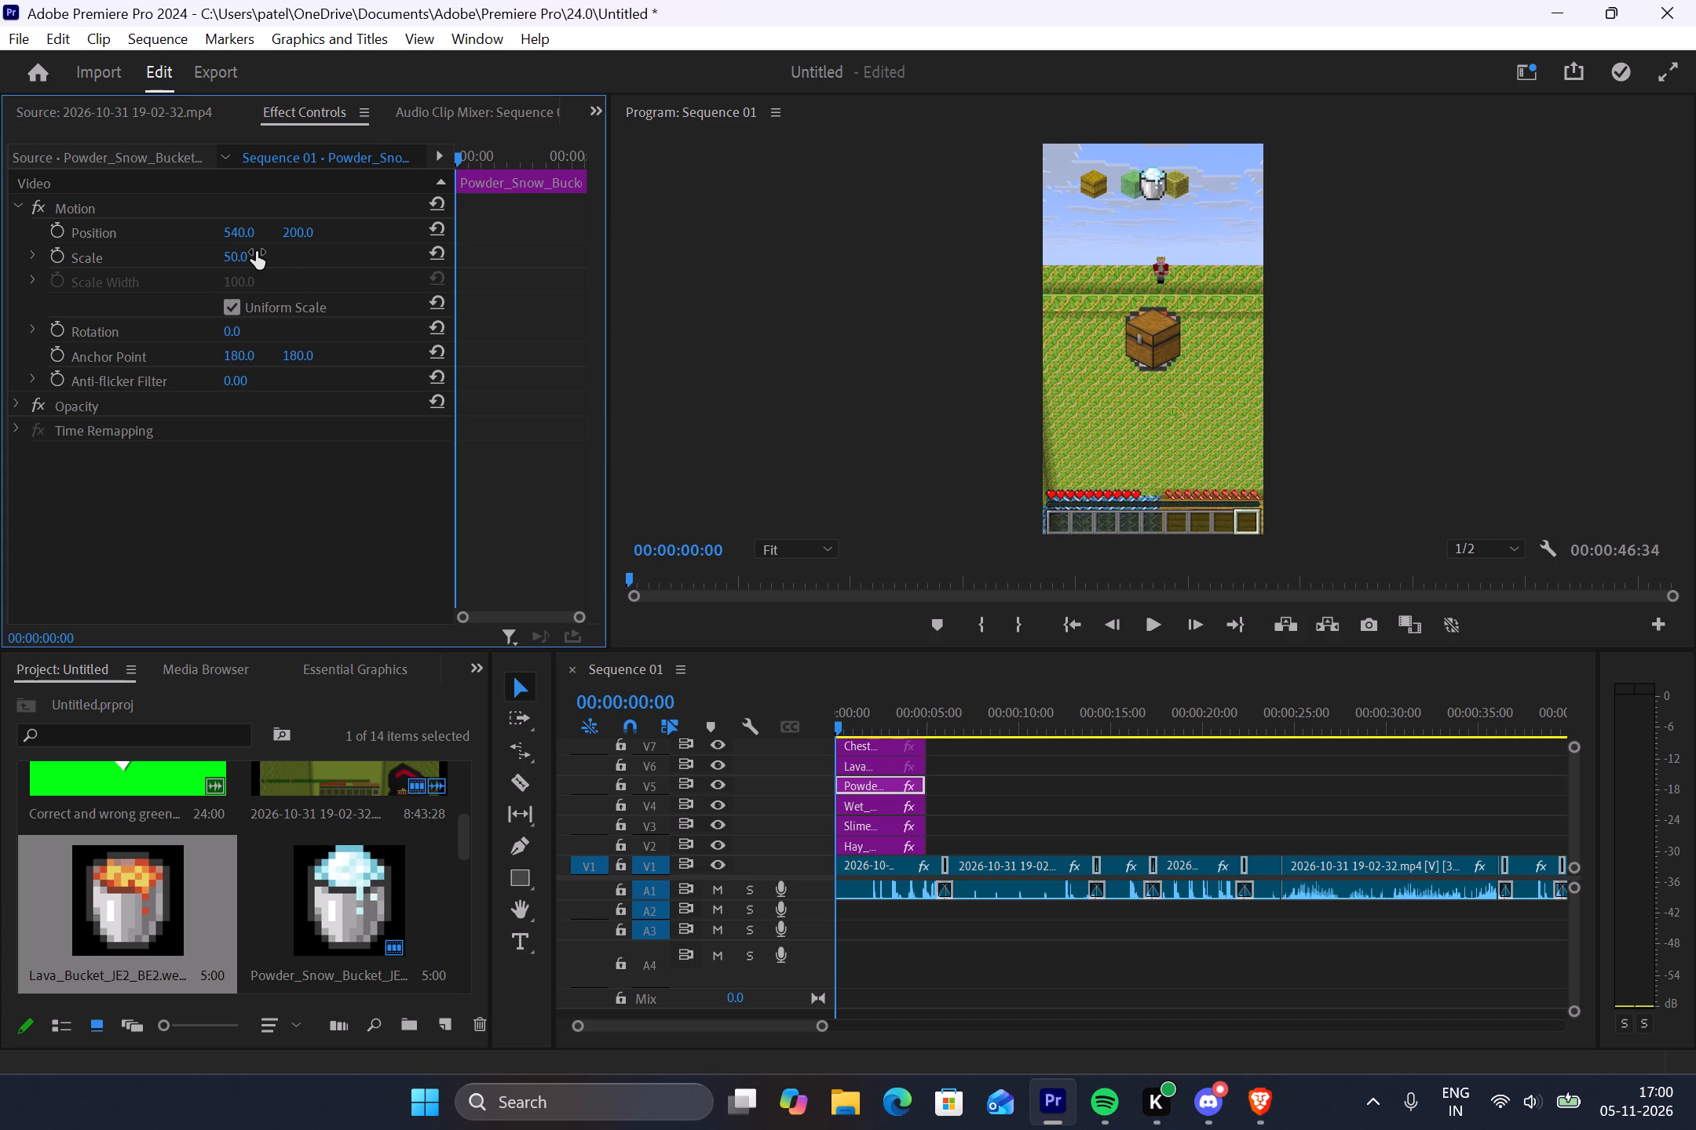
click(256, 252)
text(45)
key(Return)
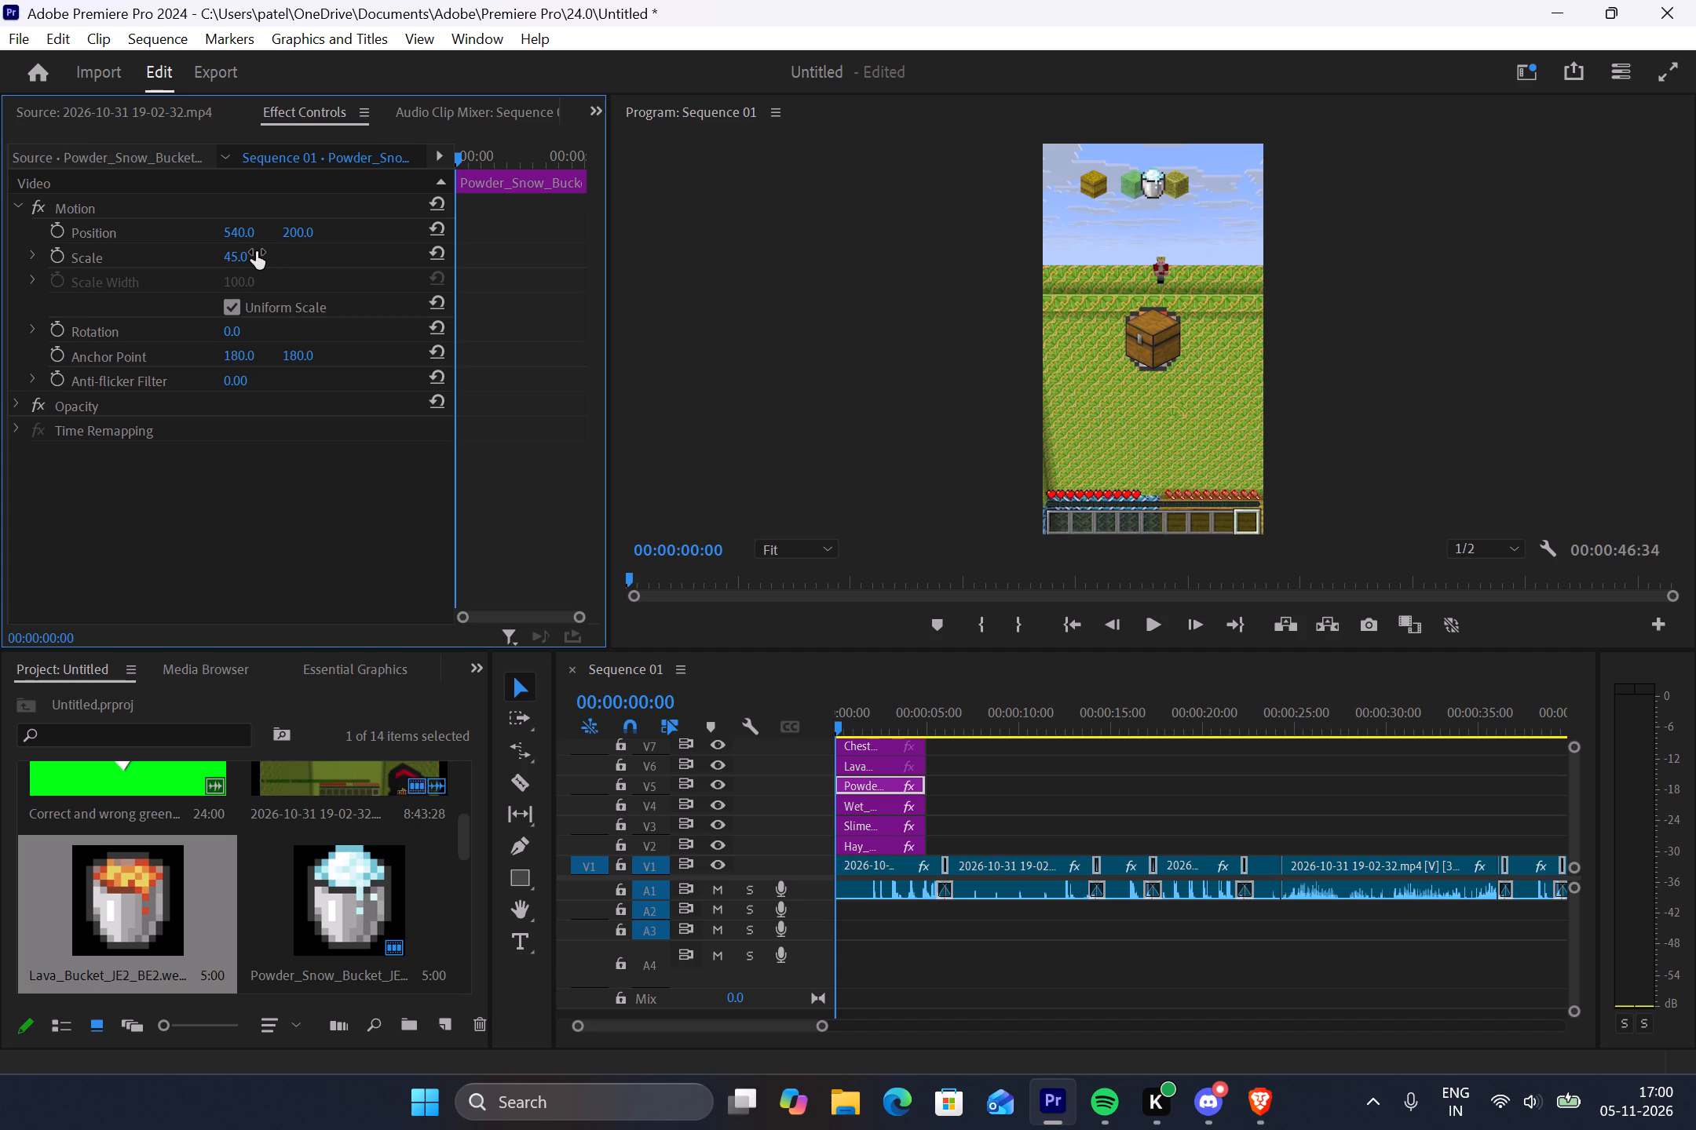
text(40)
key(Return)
Shift the powder snow bucket image along the row past the wet sponge to horizontal position 825.
drag(234, 229, 235, 229)
drag(235, 229, 515, 257)
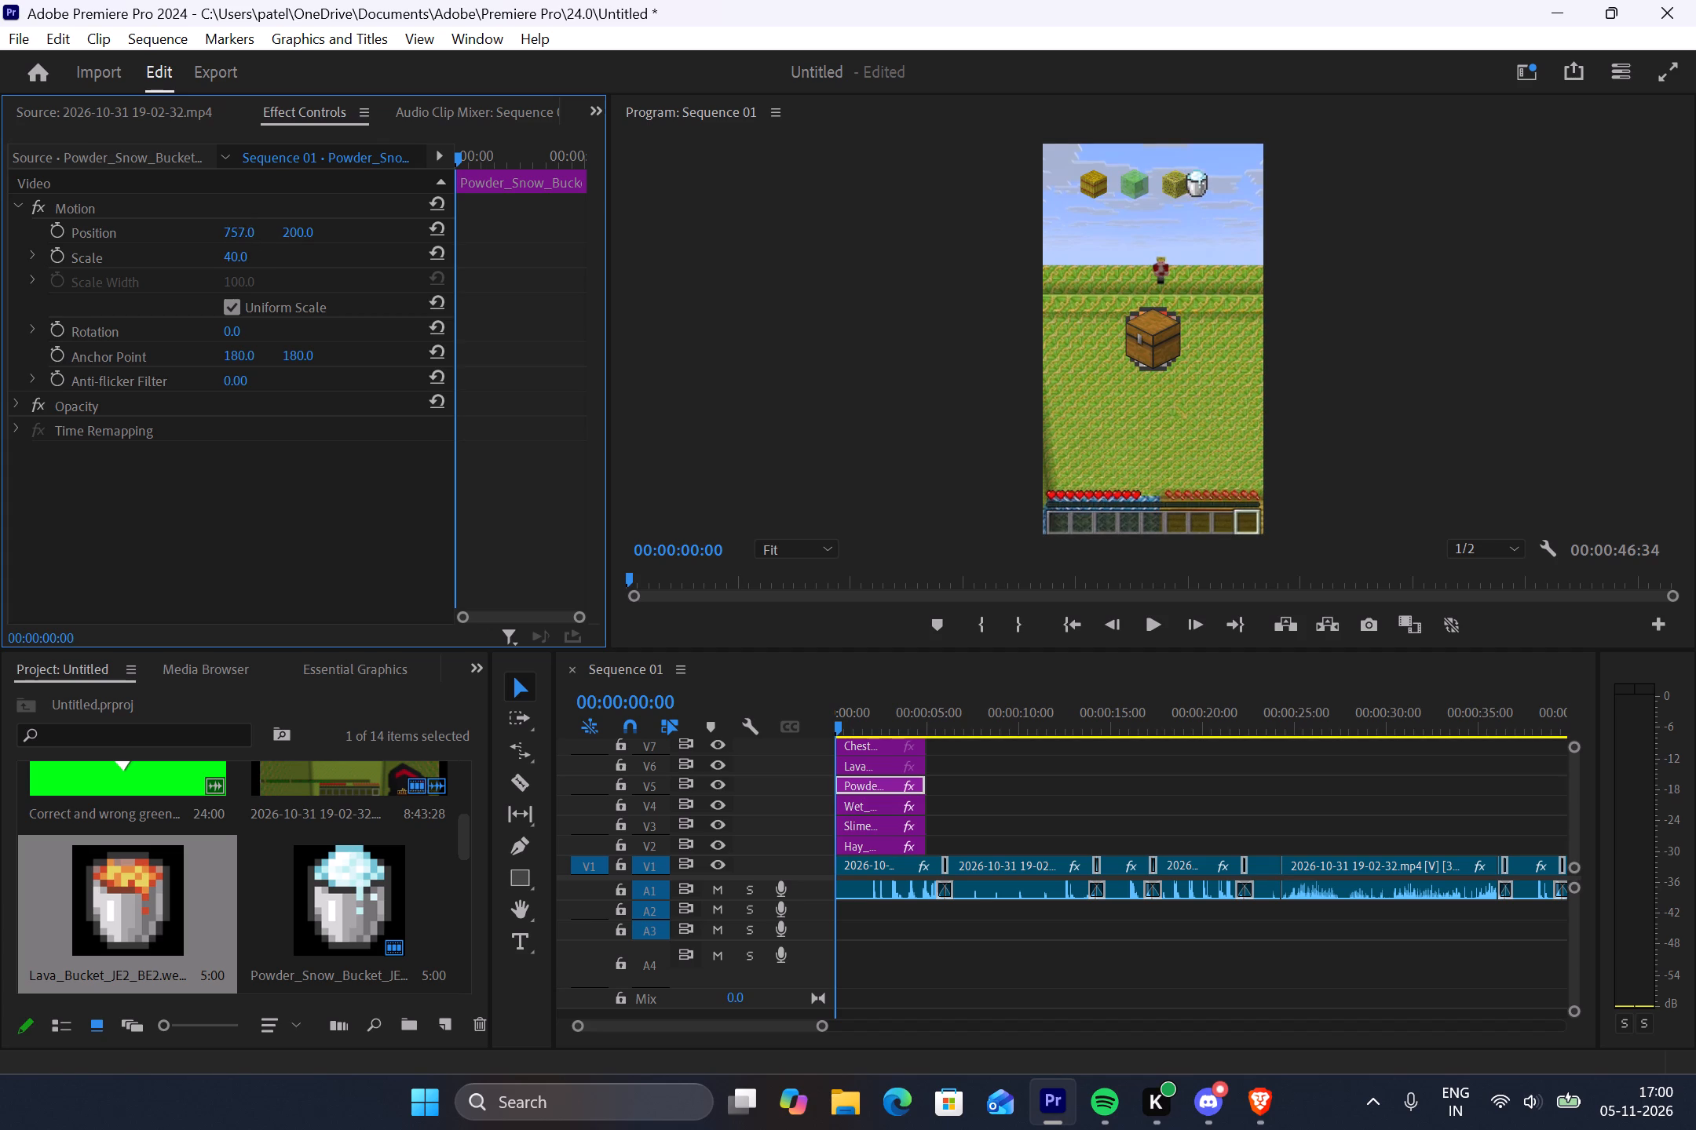
drag(515, 257, 587, 263)
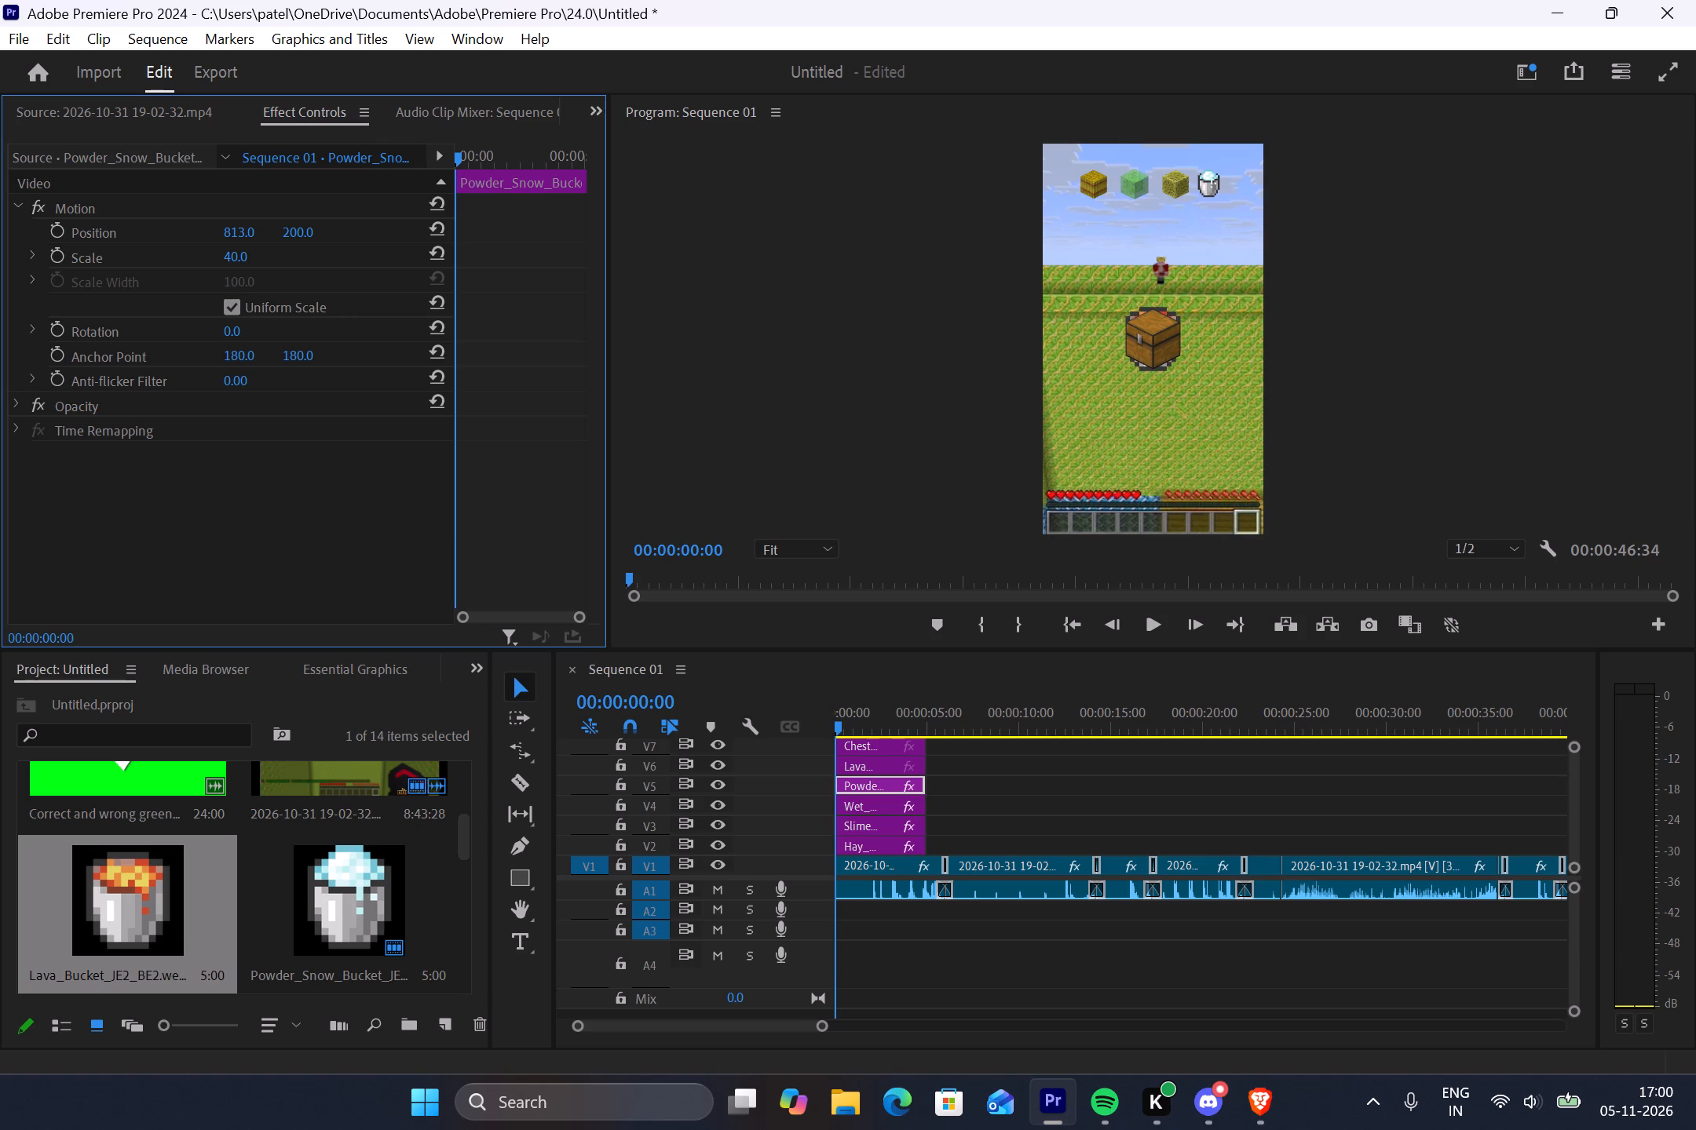
drag(587, 263, 602, 261)
drag(602, 261, 605, 261)
drag(605, 261, 602, 261)
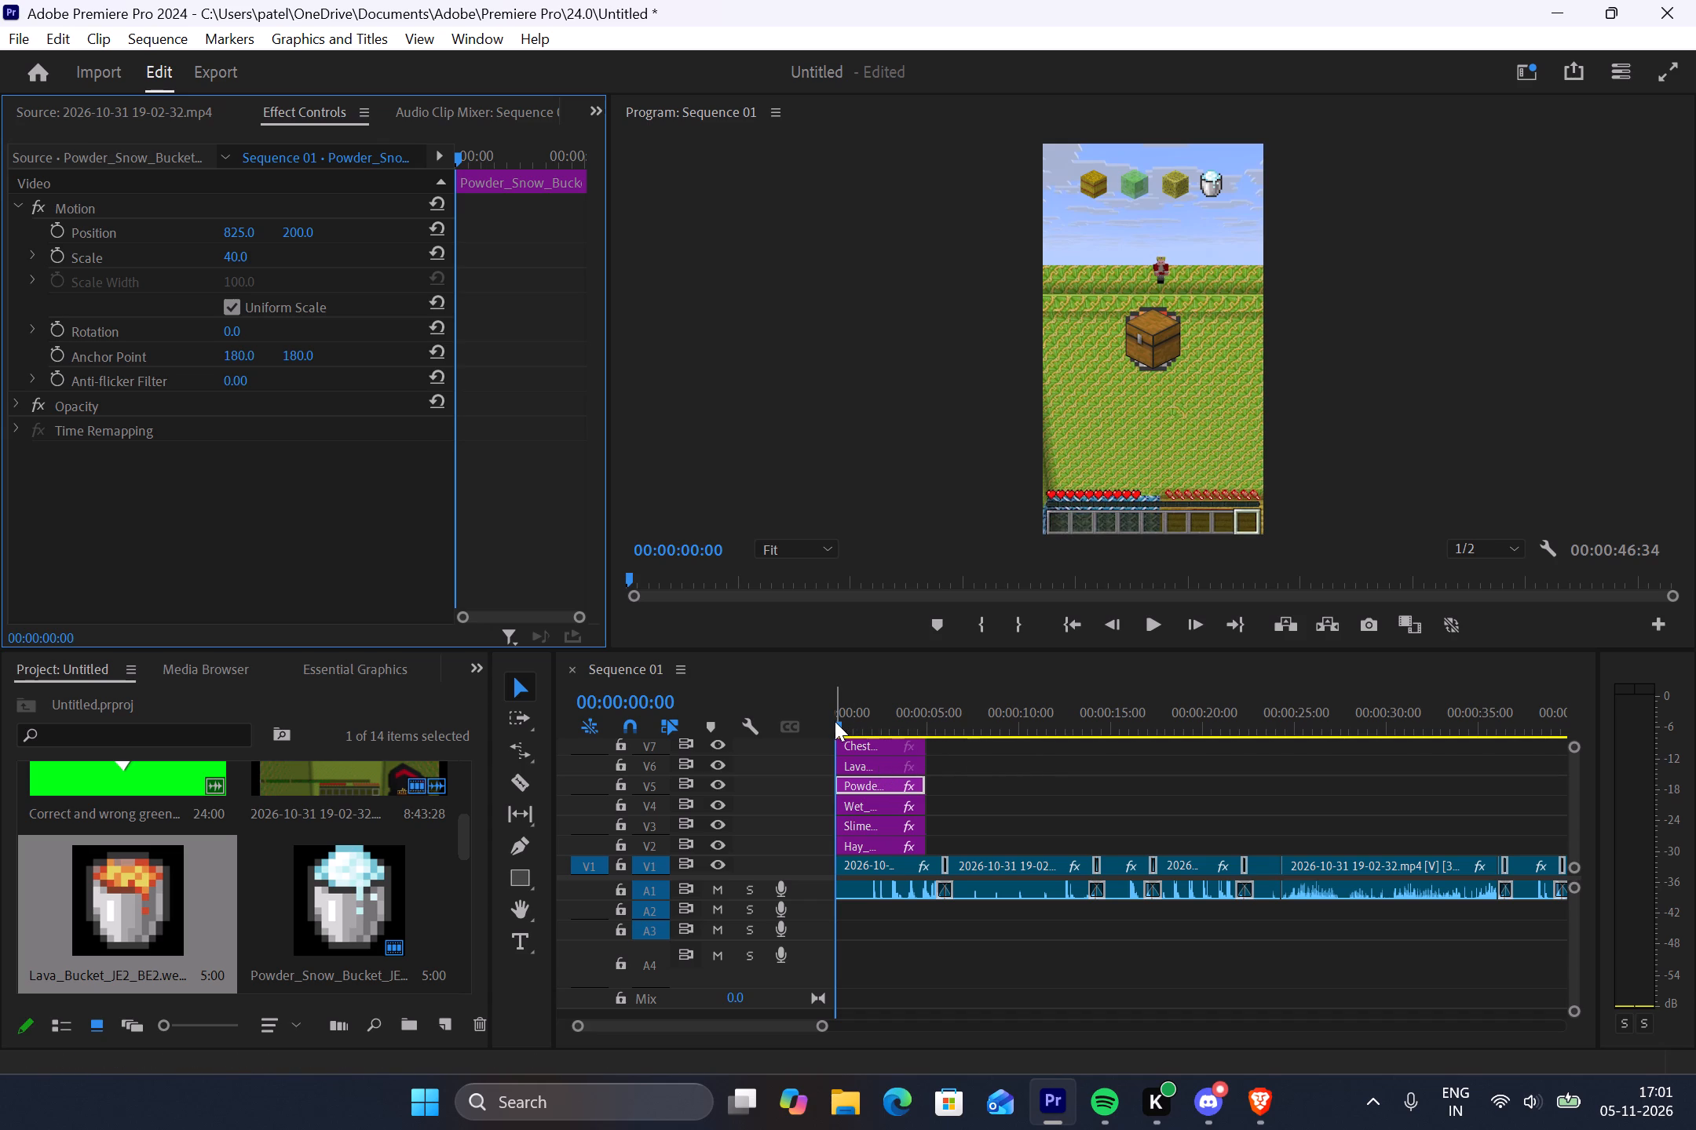
Scrub through roughly the first 20 seconds of the sequence to review it, and return the playhead to the start.
drag(836, 723, 1003, 734)
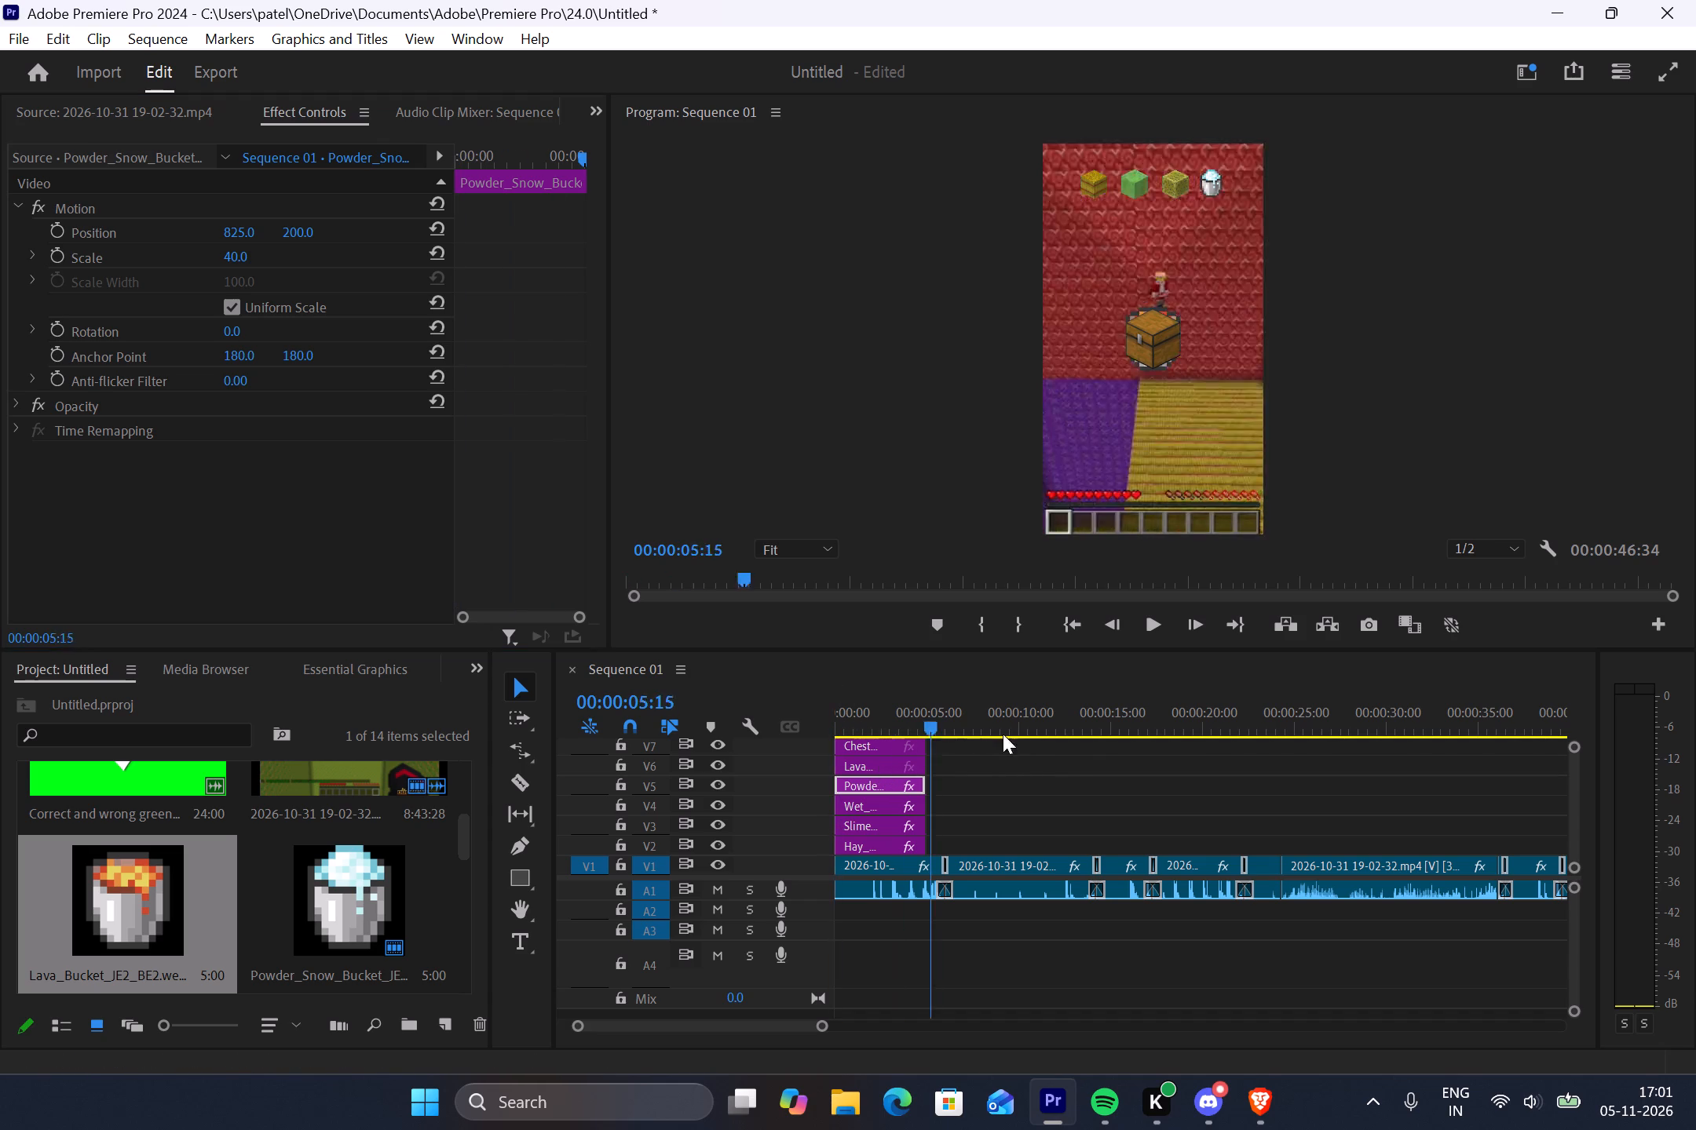
drag(1003, 734, 1168, 742)
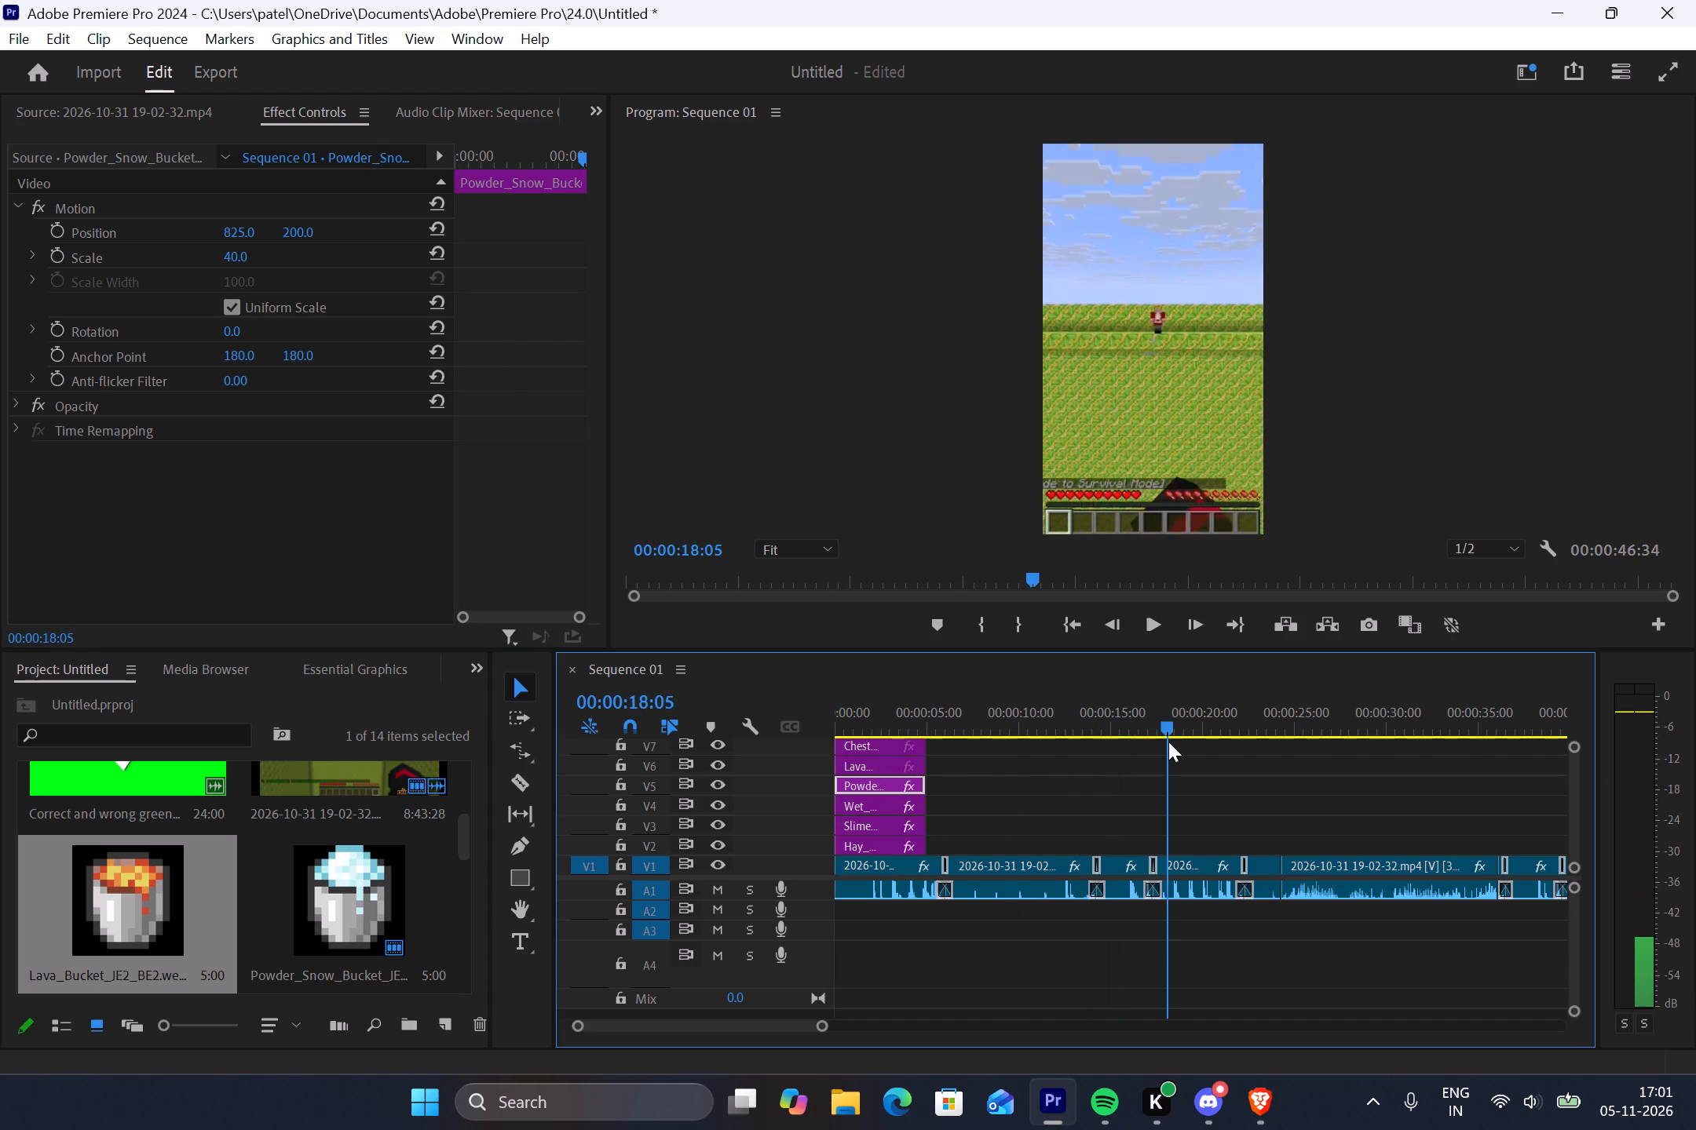
drag(1168, 742, 1219, 749)
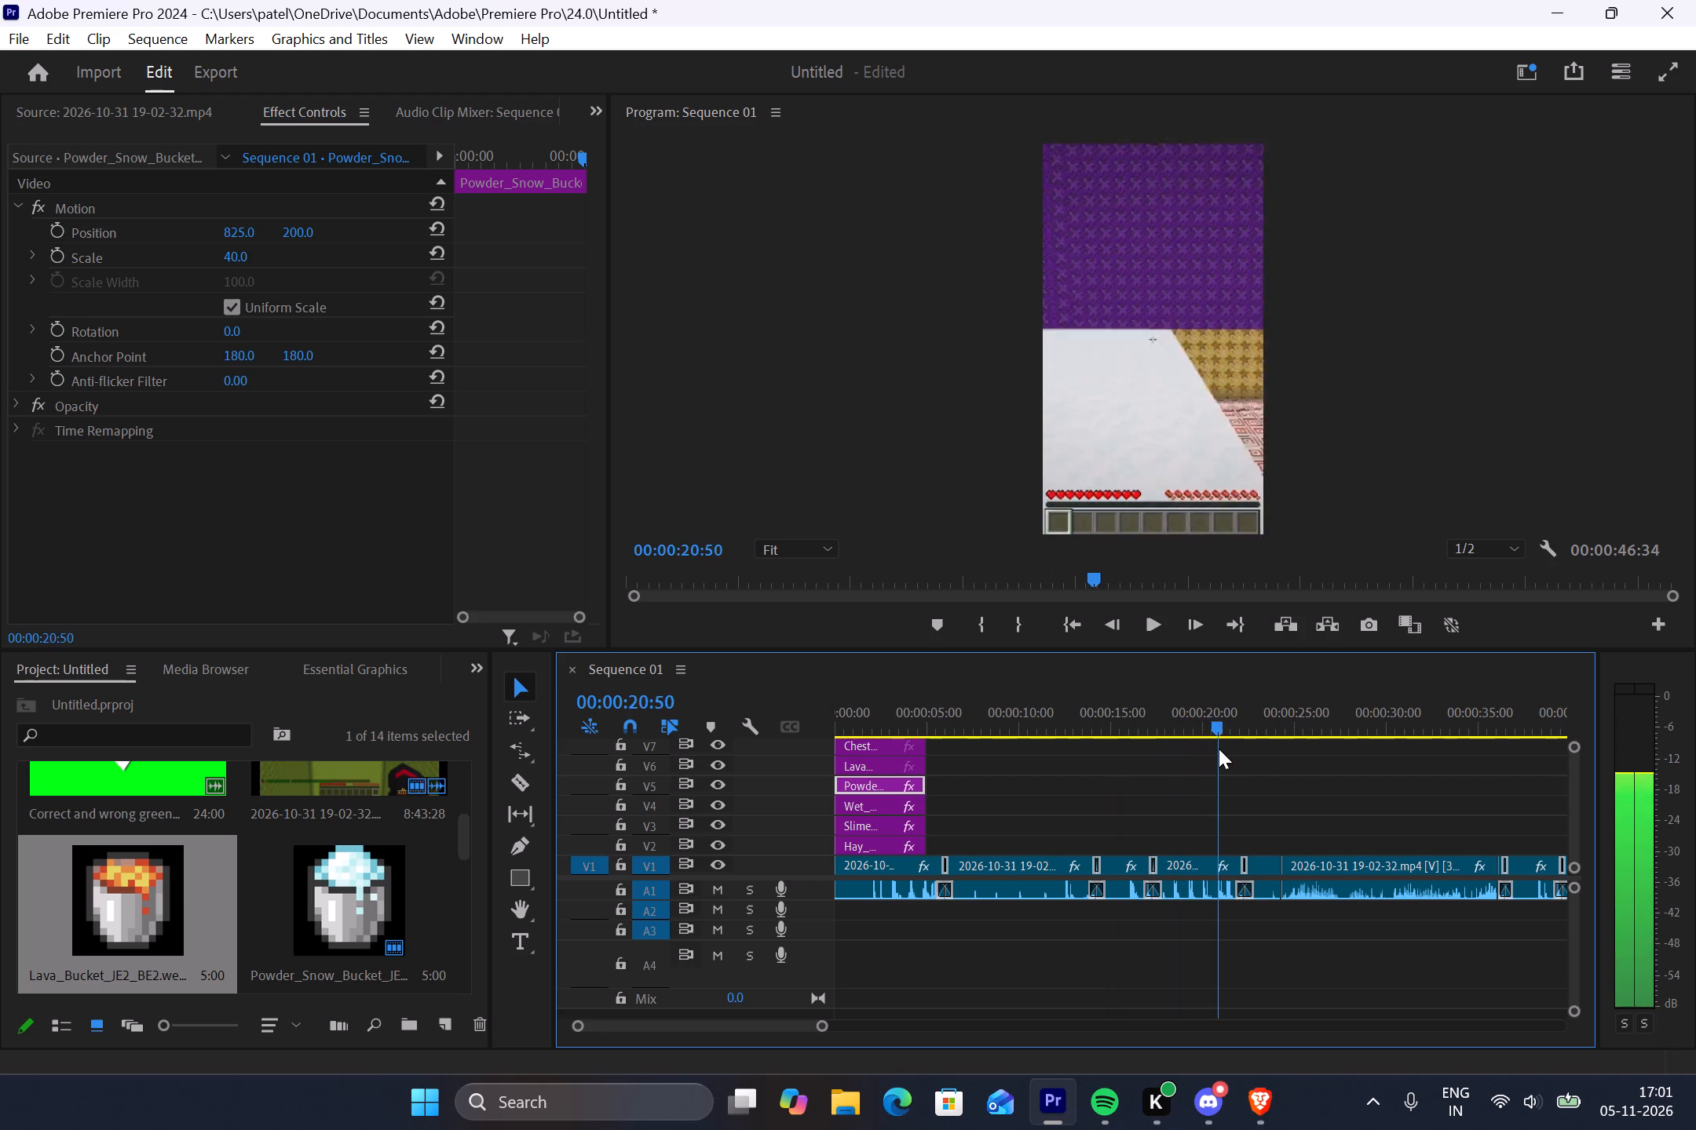
drag(1219, 749, 927, 746)
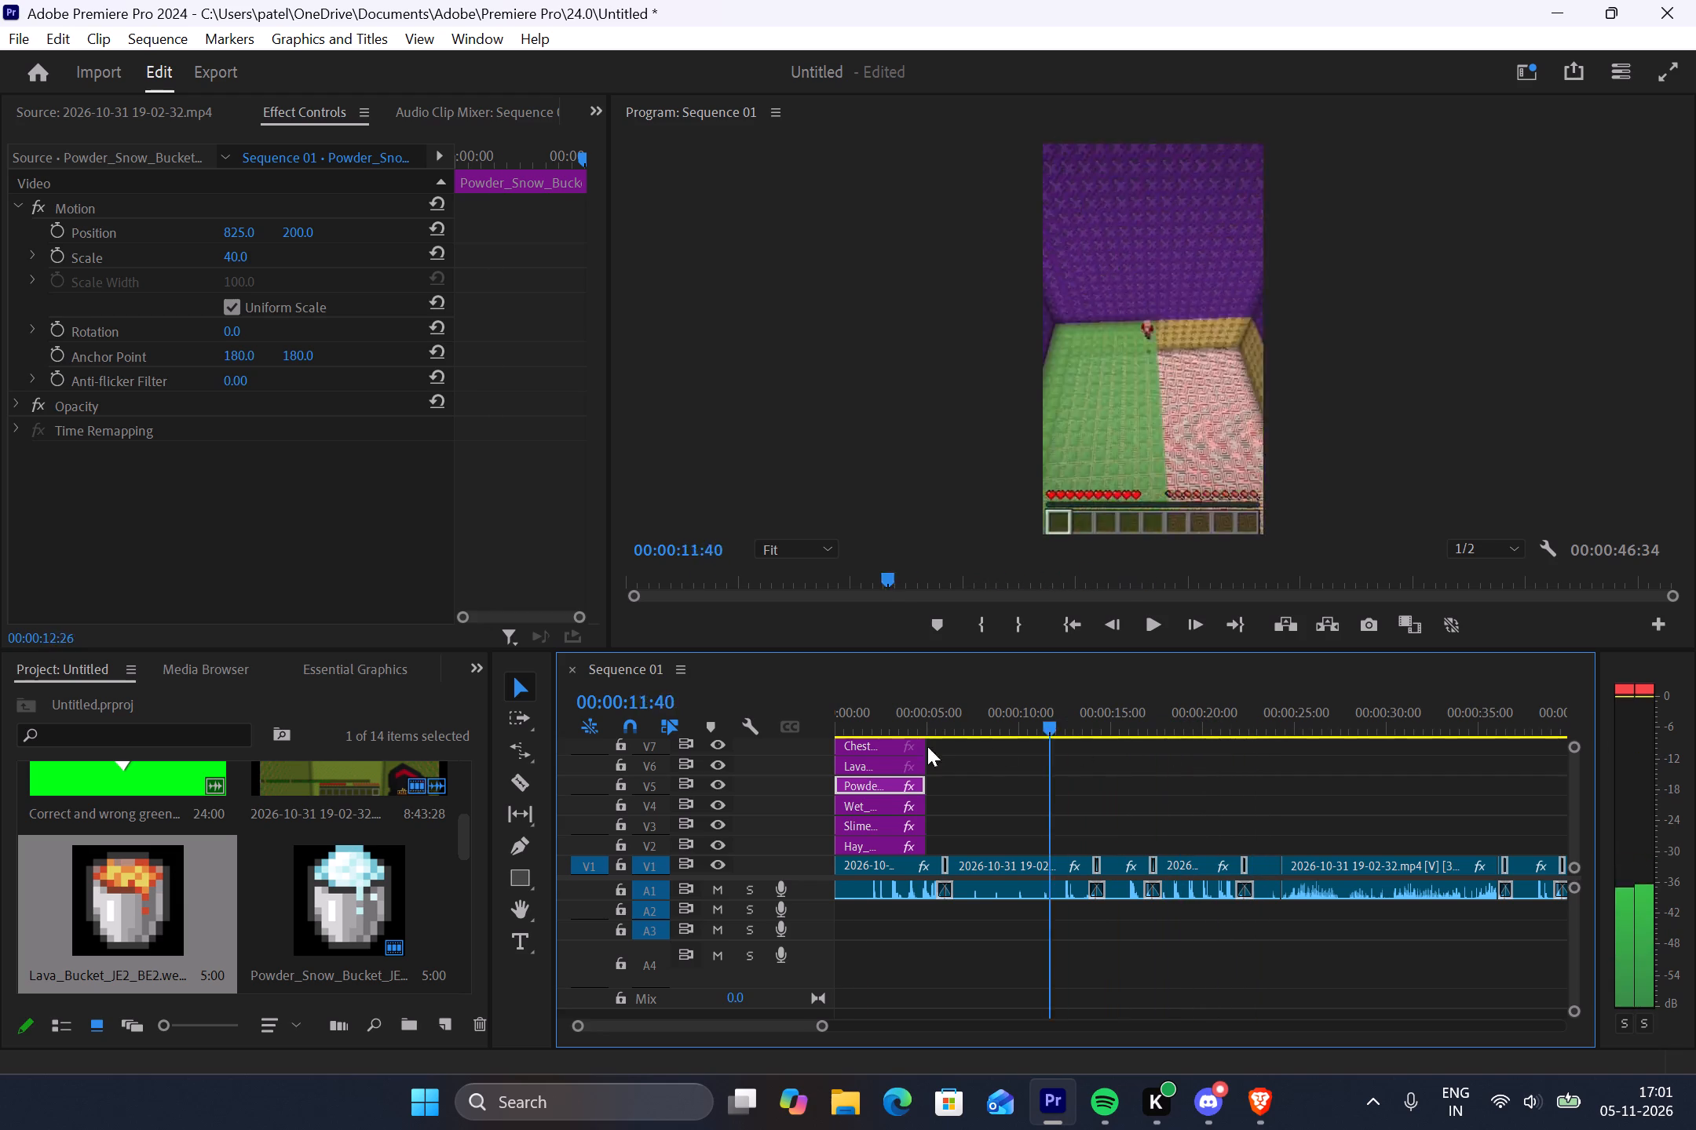
drag(927, 746, 810, 753)
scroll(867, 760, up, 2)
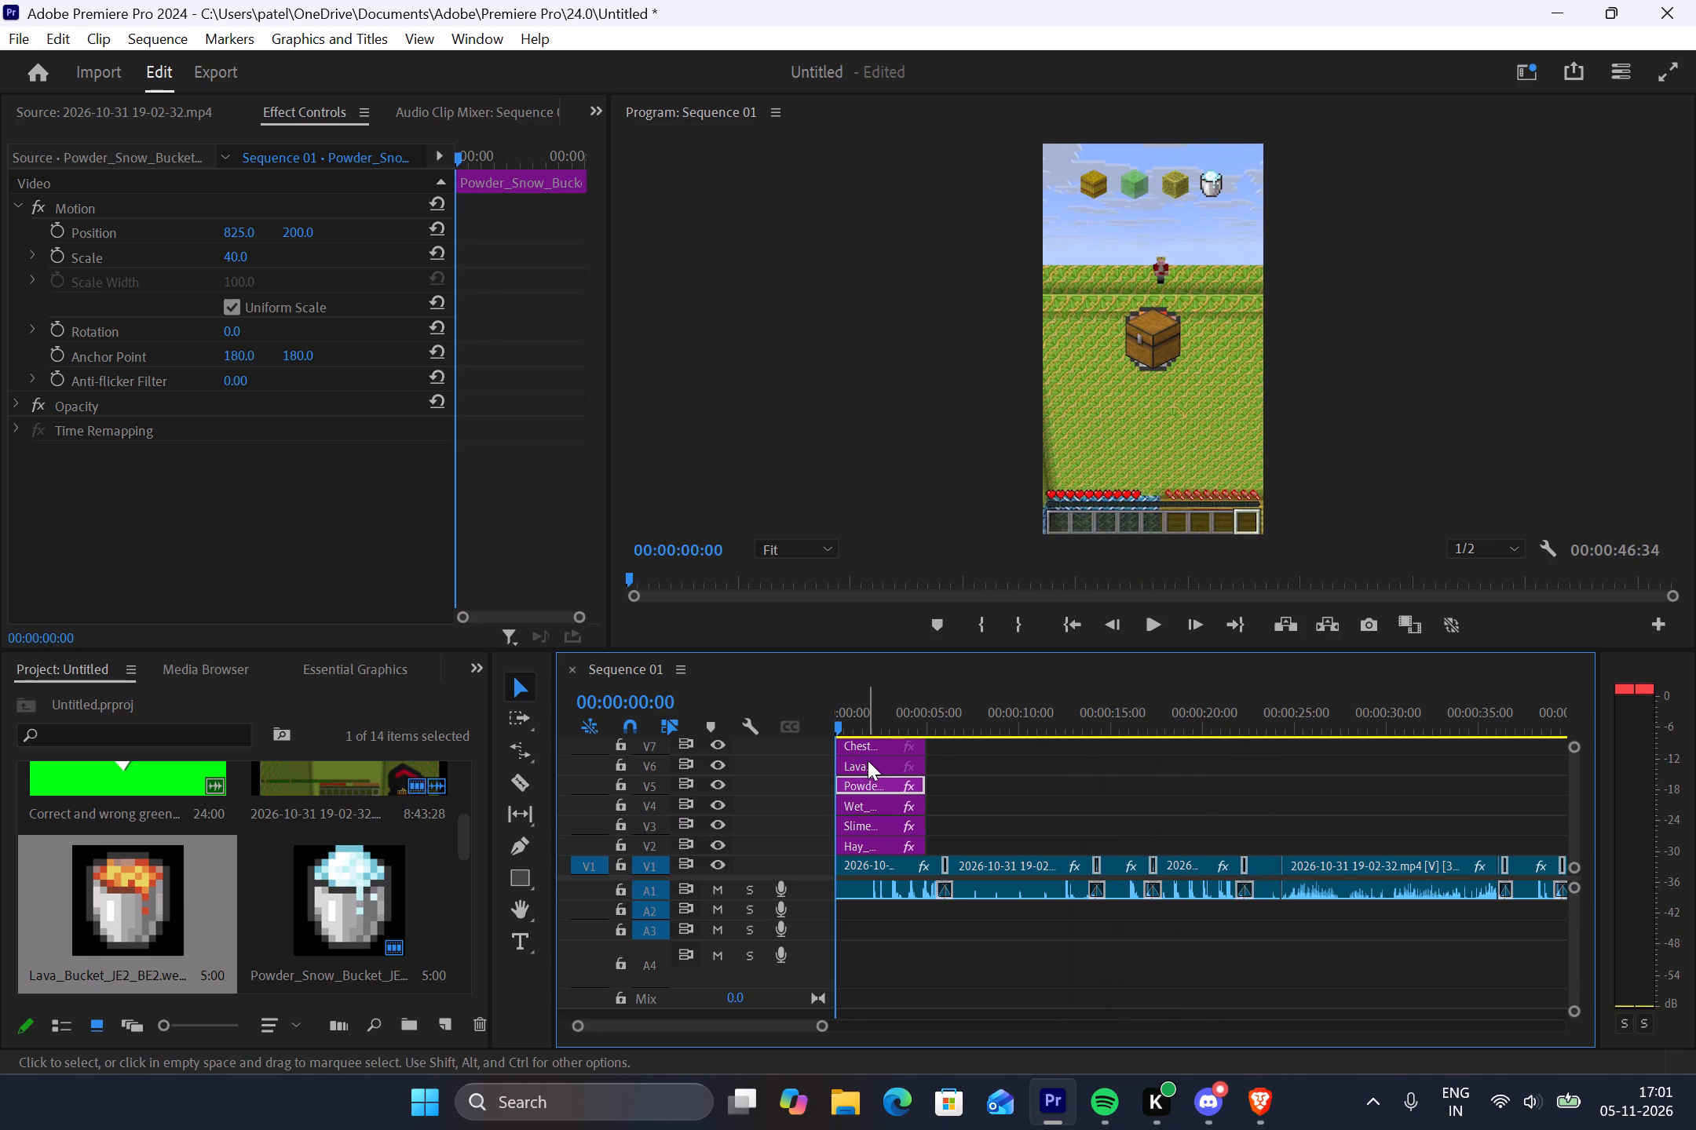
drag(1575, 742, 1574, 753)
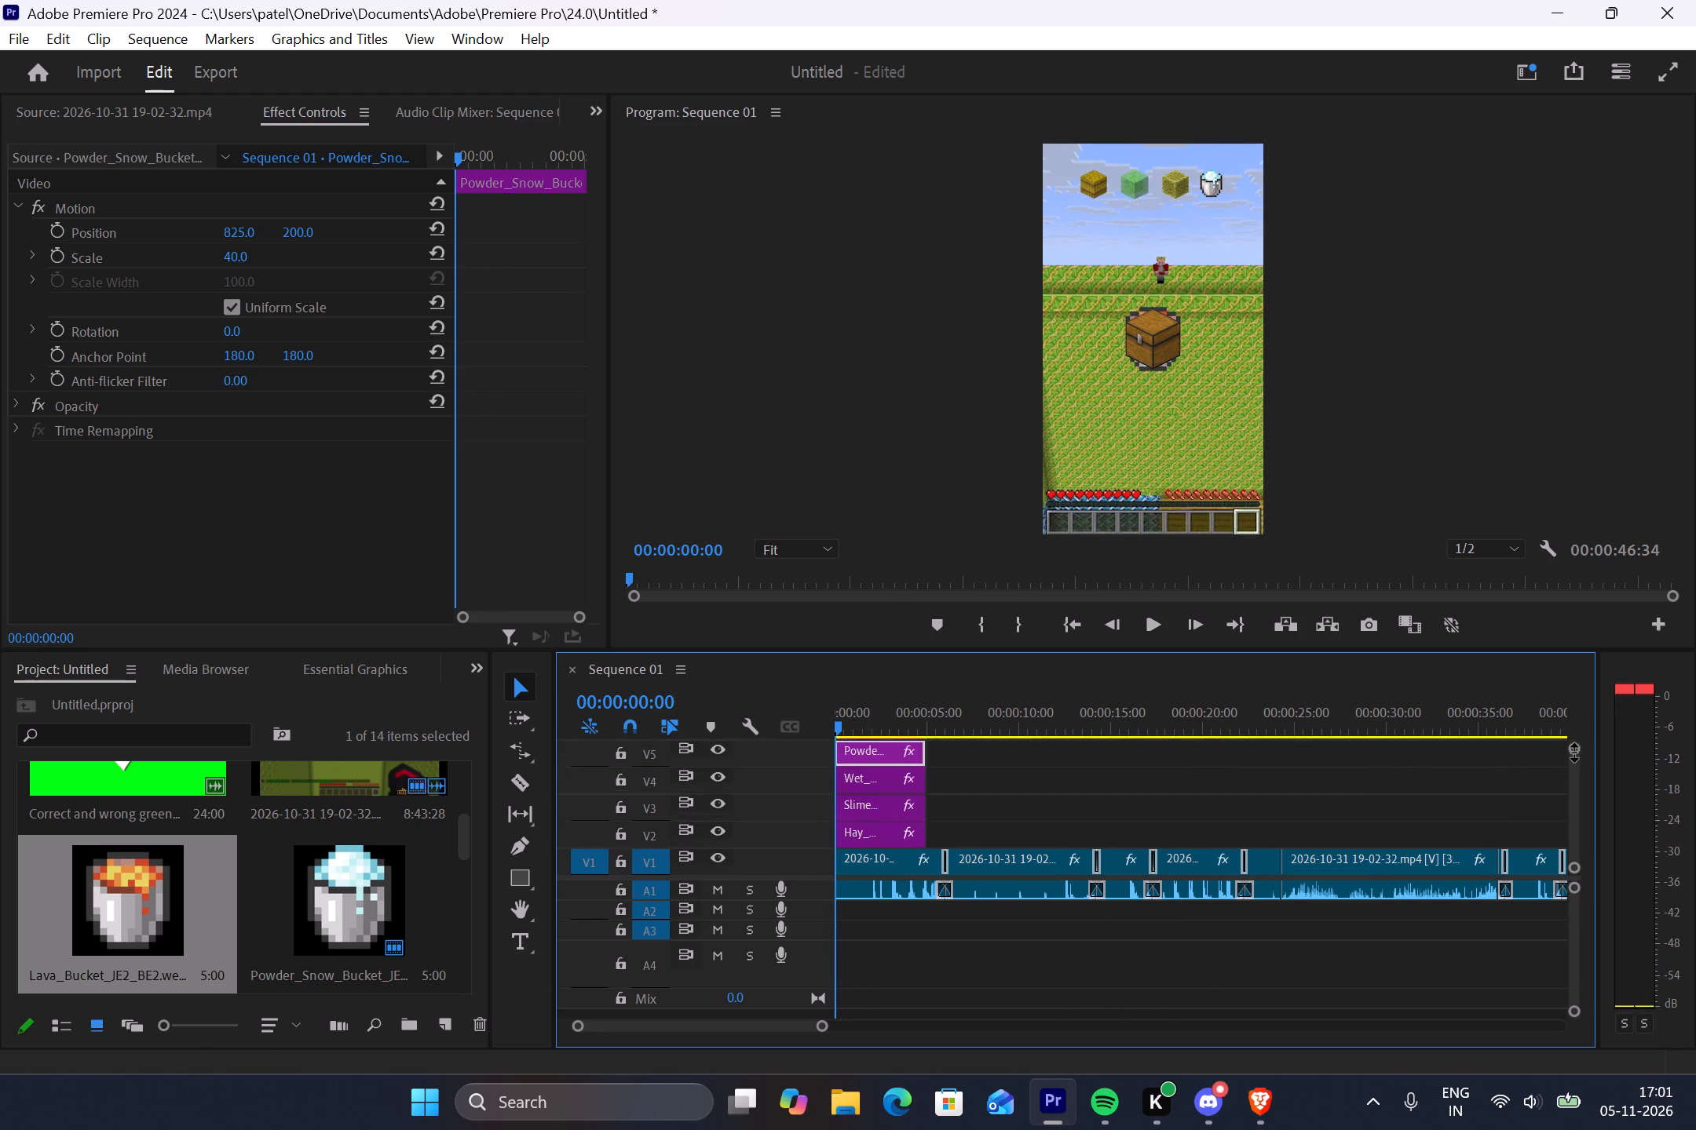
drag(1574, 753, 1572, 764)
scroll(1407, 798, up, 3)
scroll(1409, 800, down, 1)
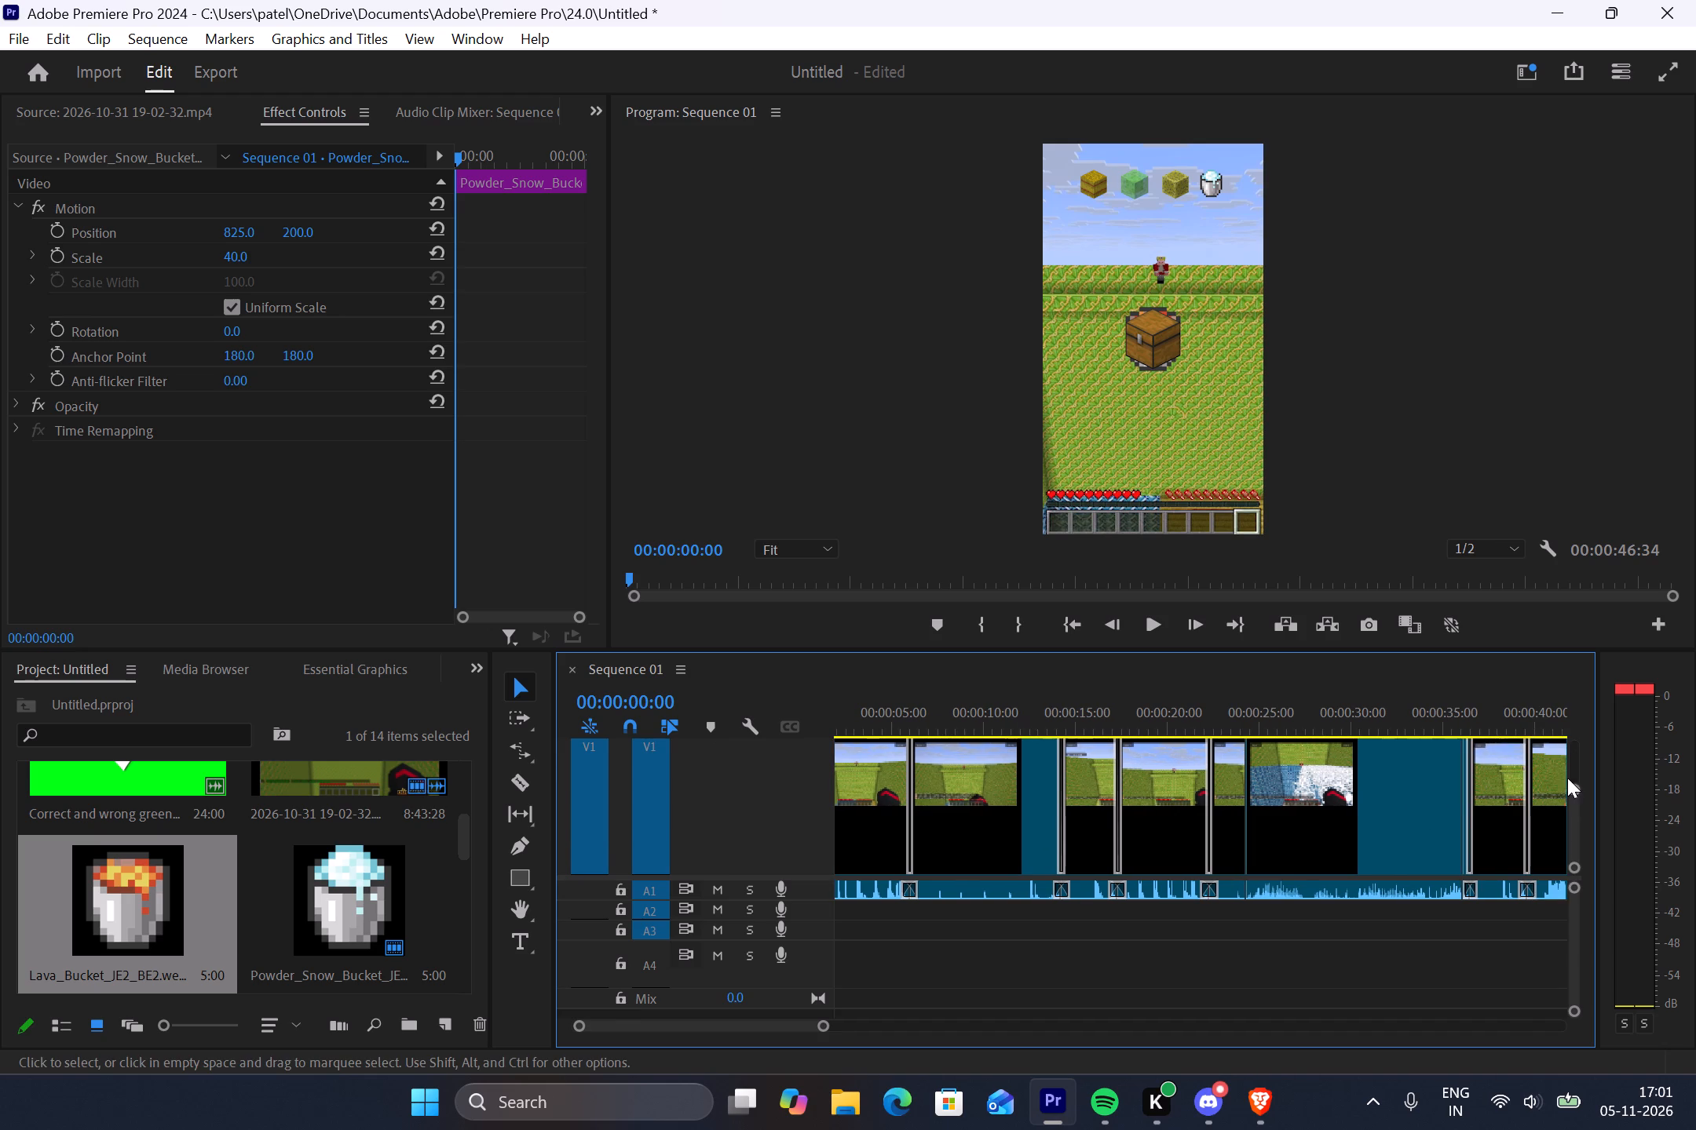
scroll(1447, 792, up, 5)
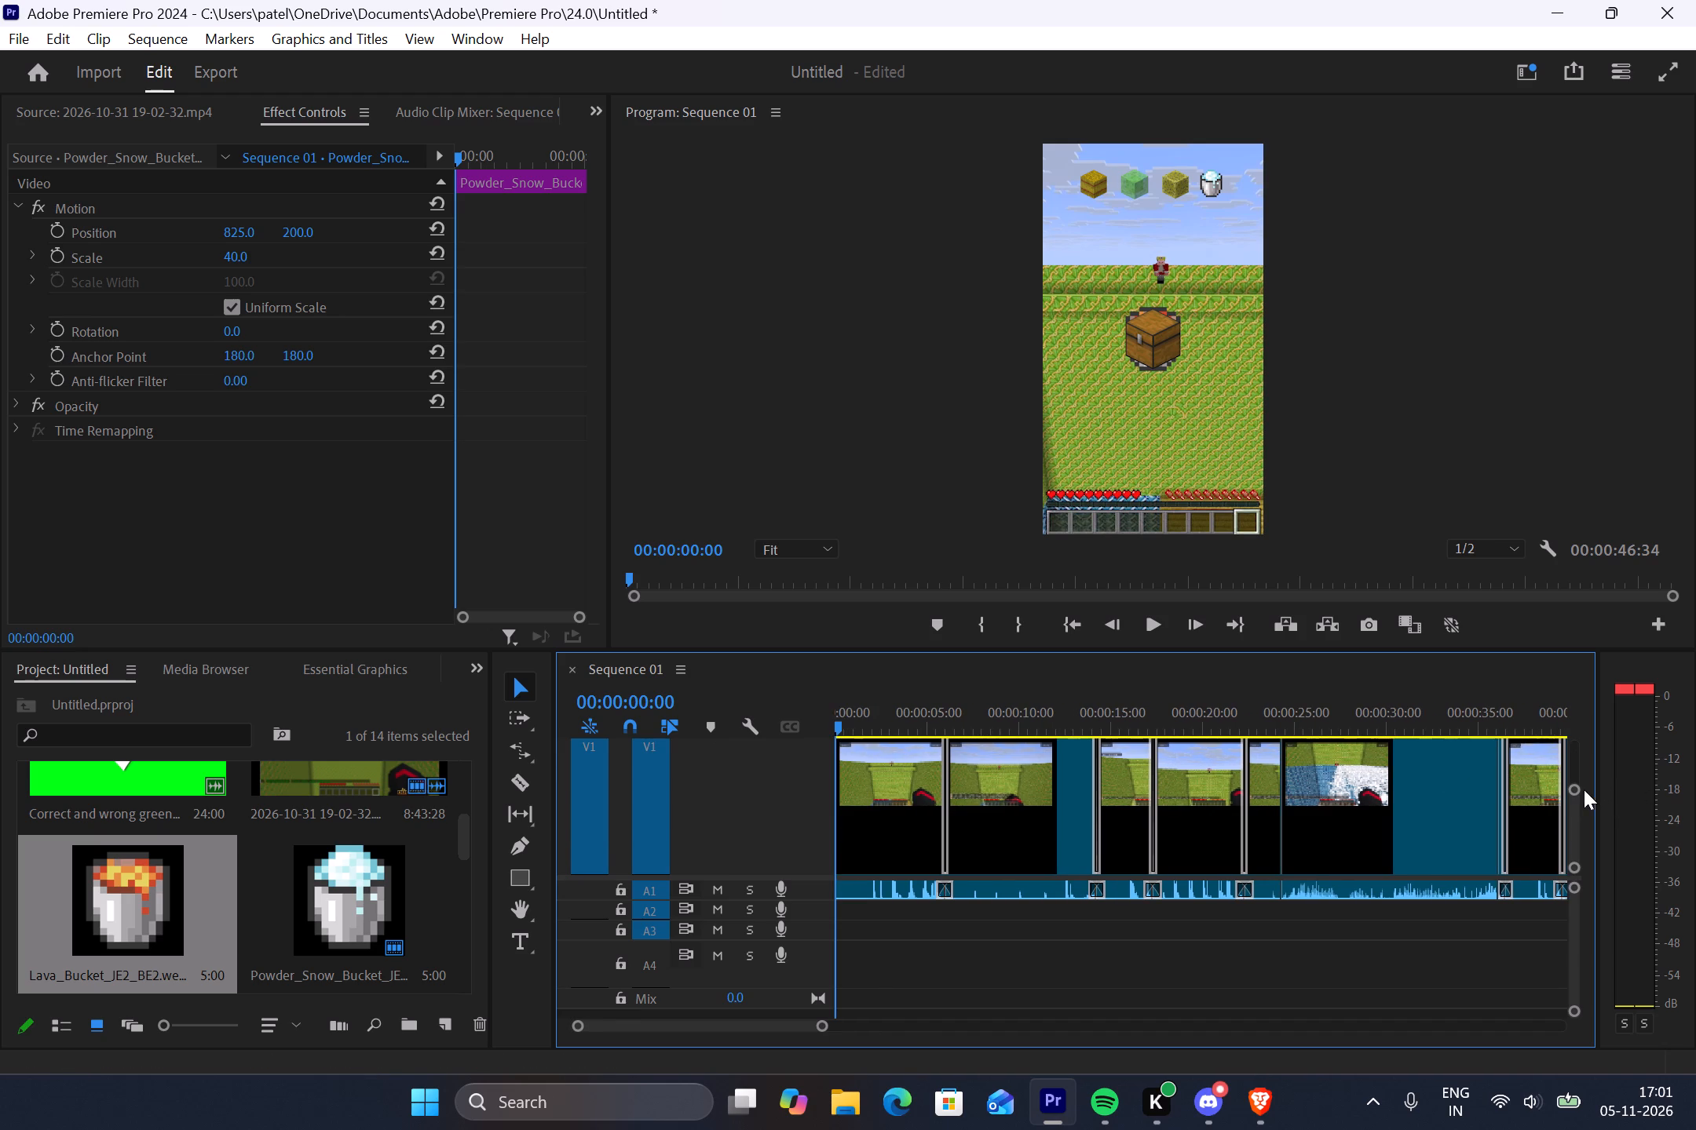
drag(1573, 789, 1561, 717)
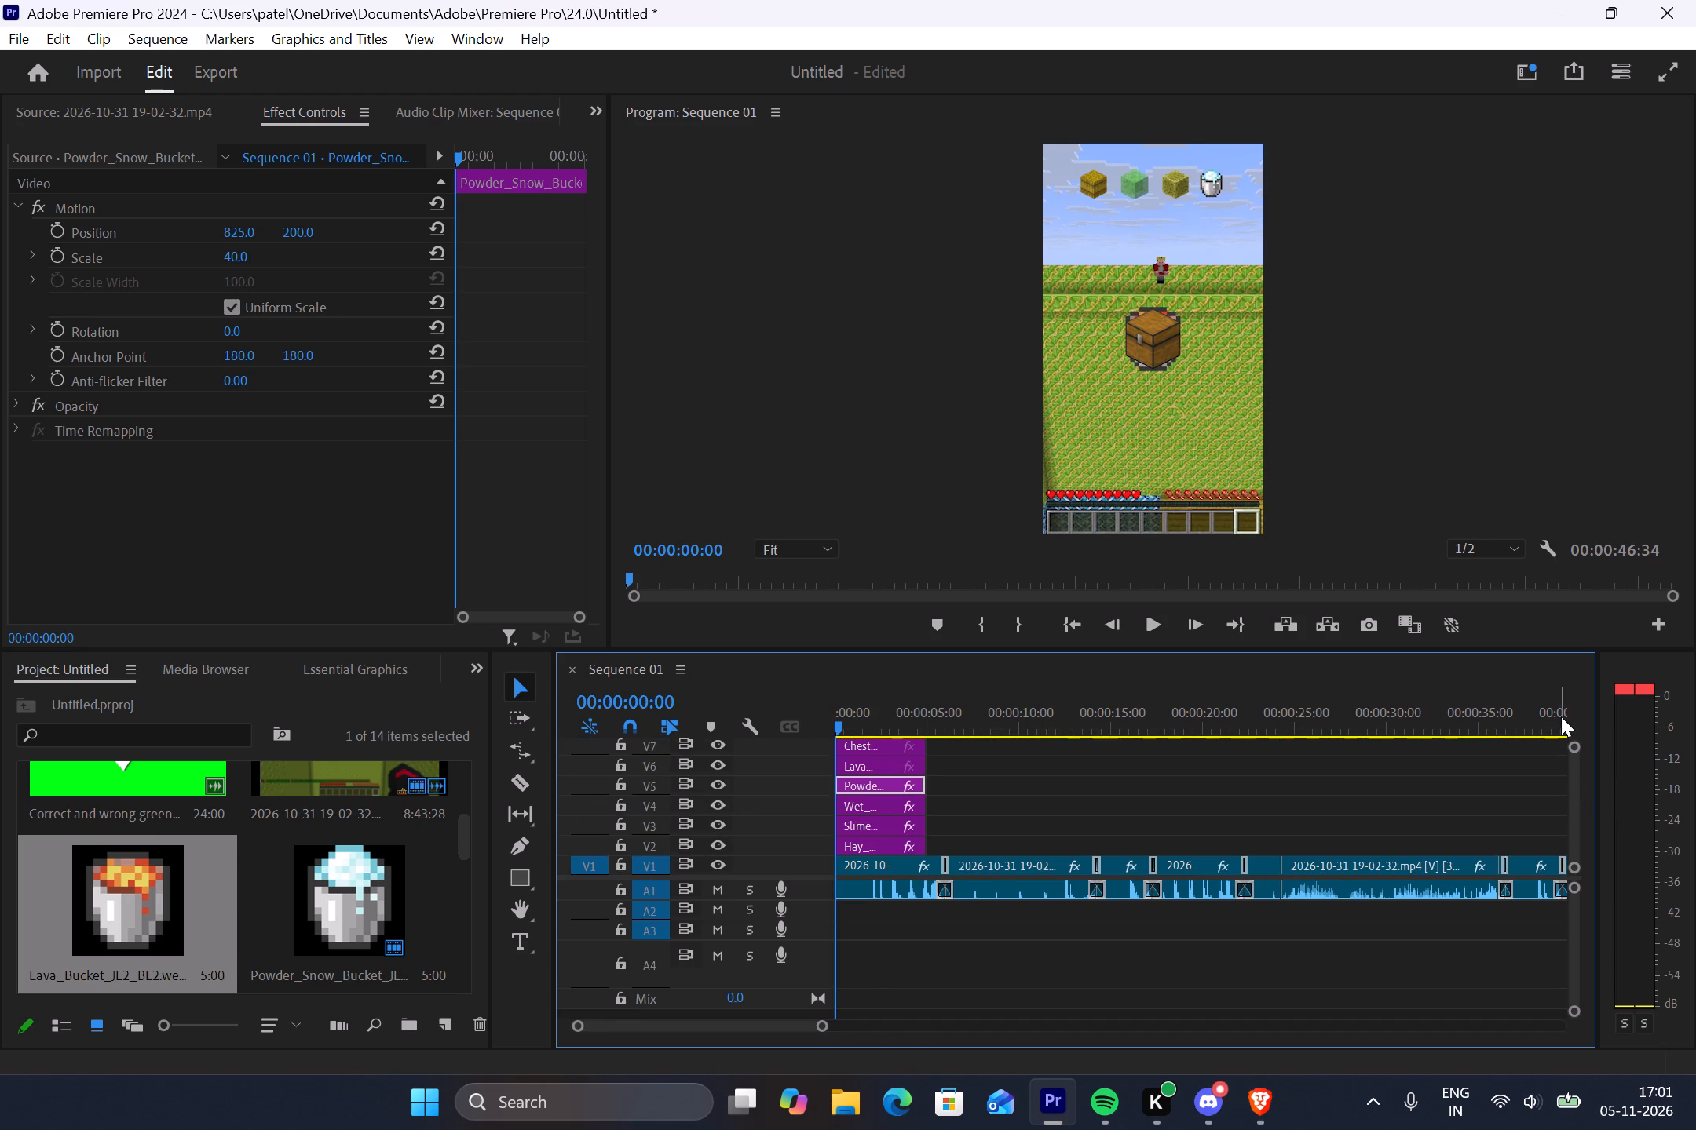
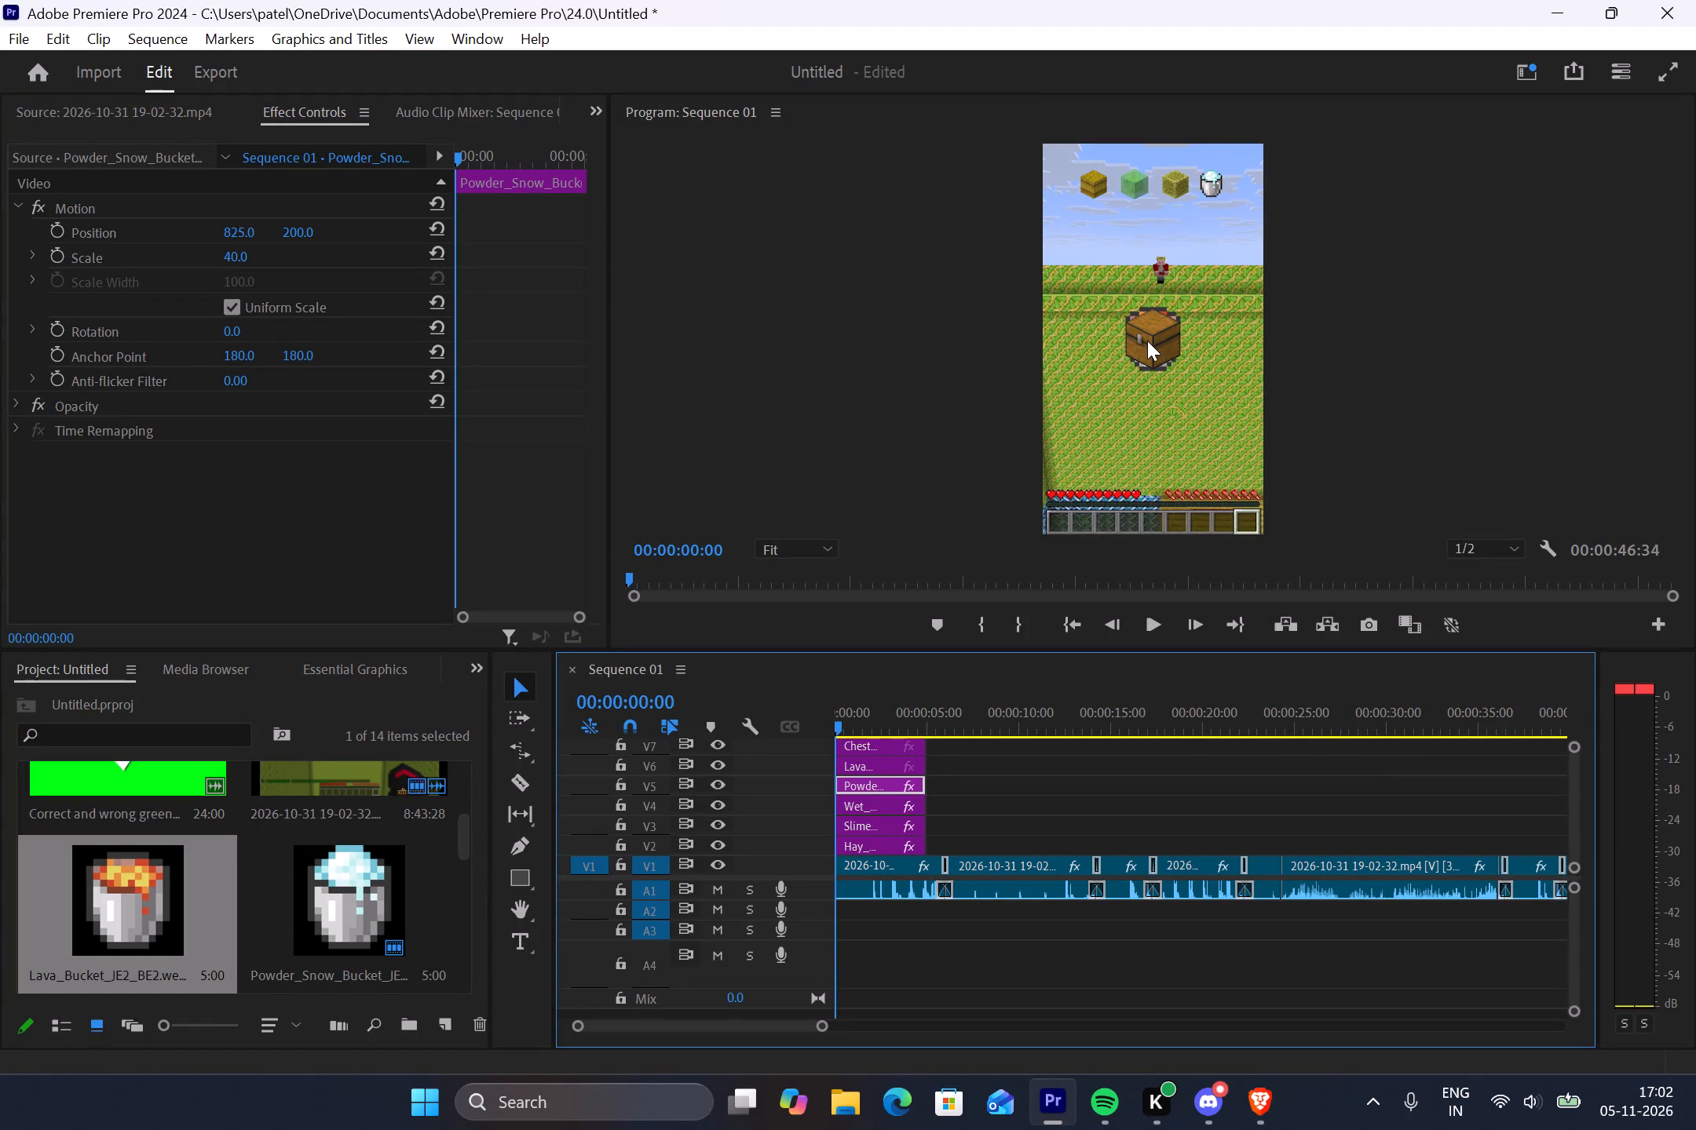
Scale the lava bucket image on V6 to 40.
click(870, 767)
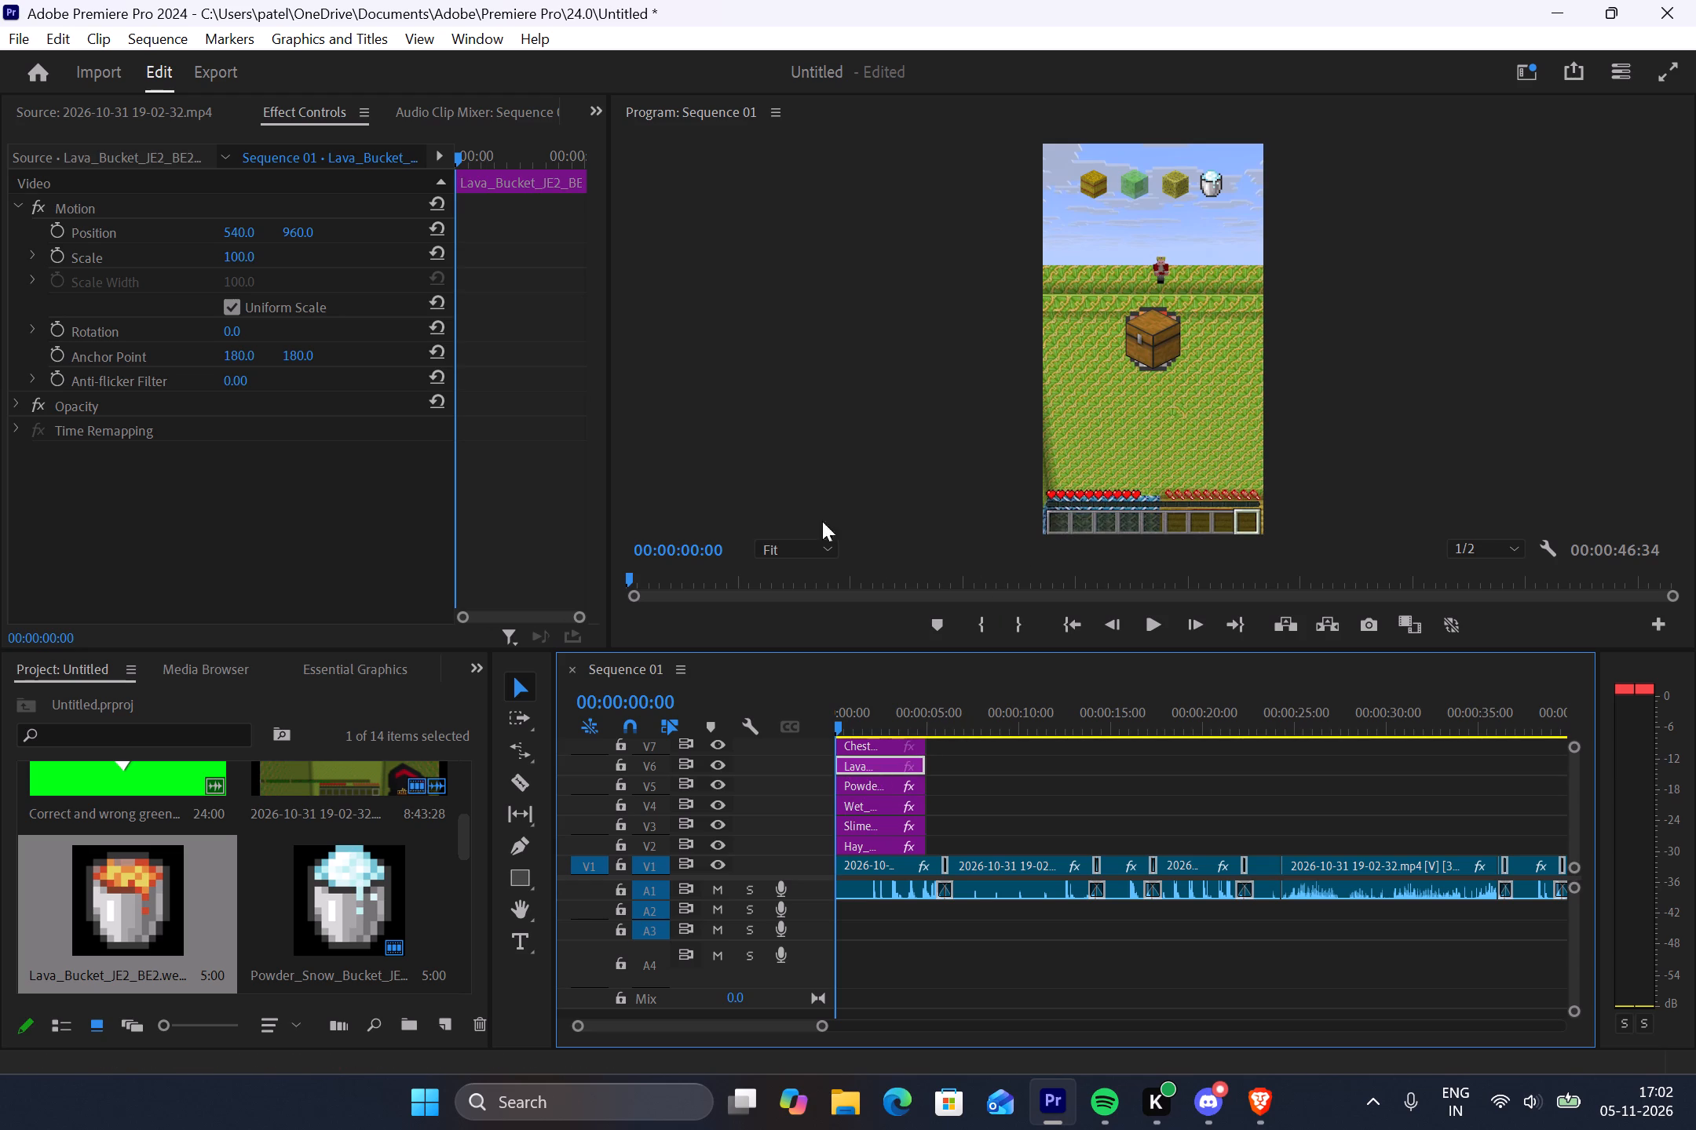
click(251, 258)
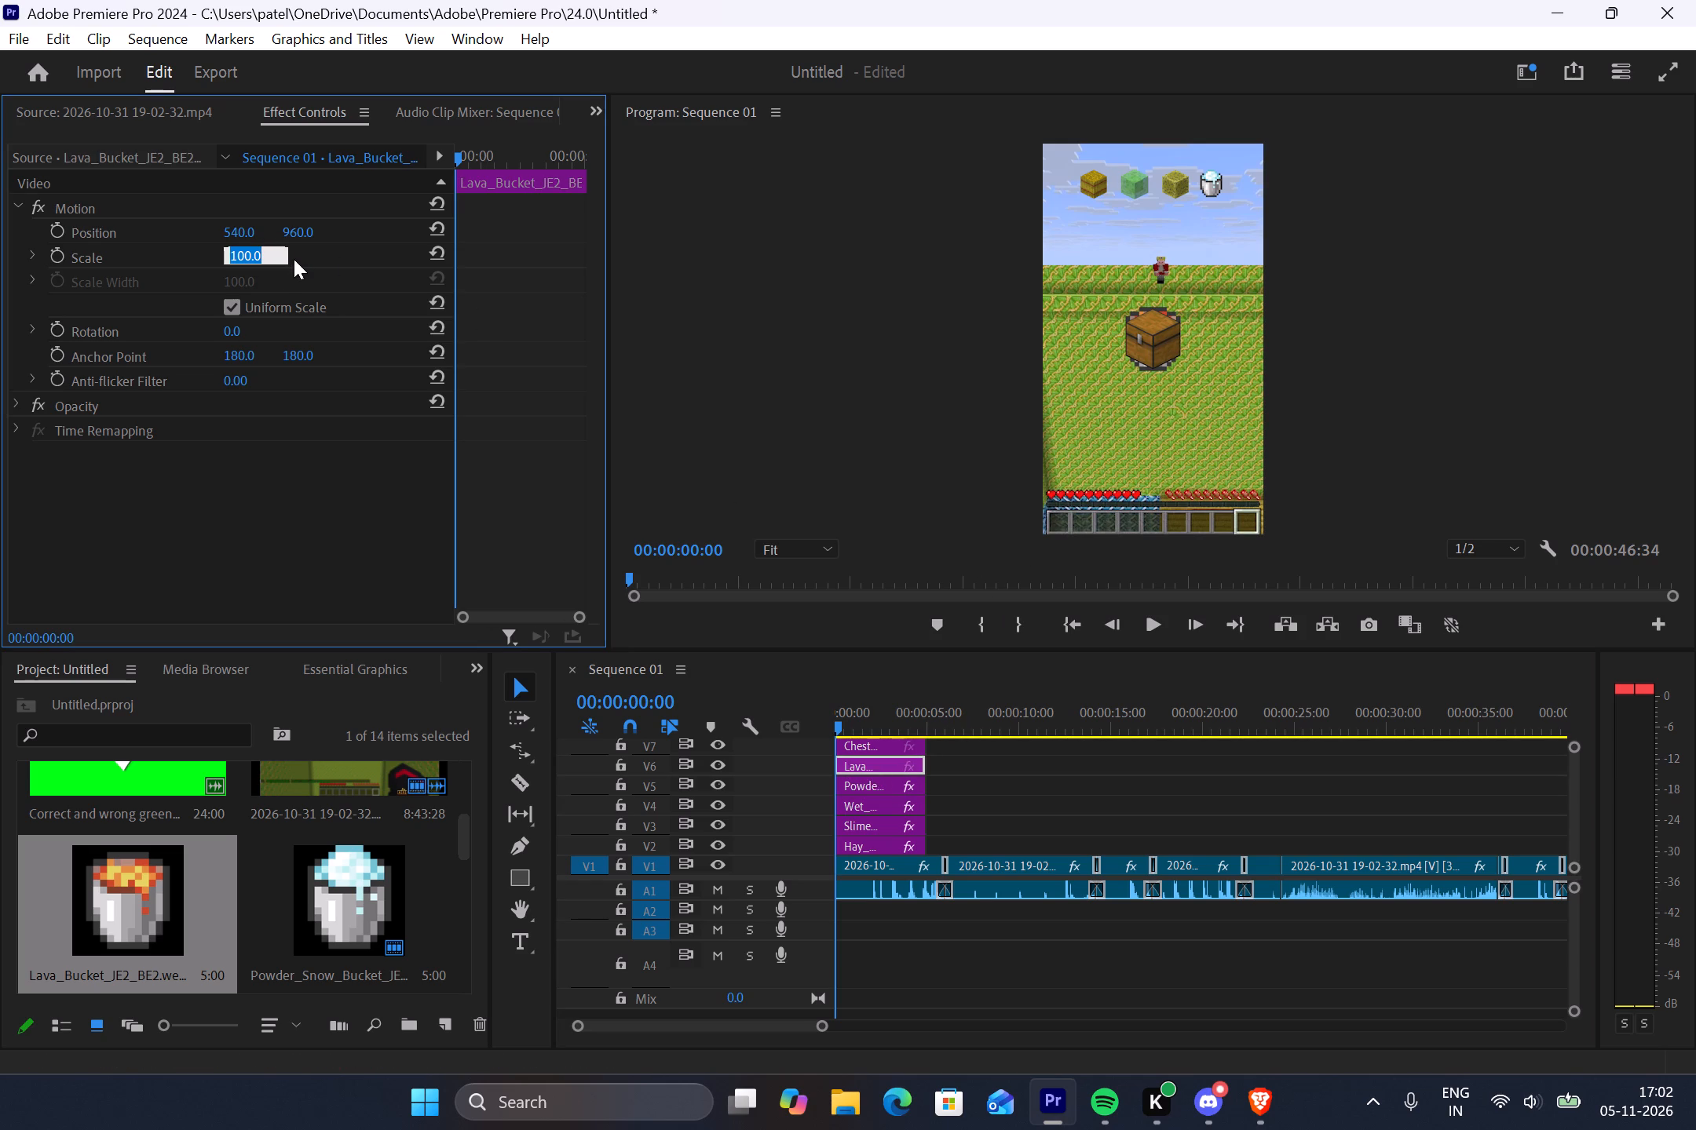
text(40)
key(Return)
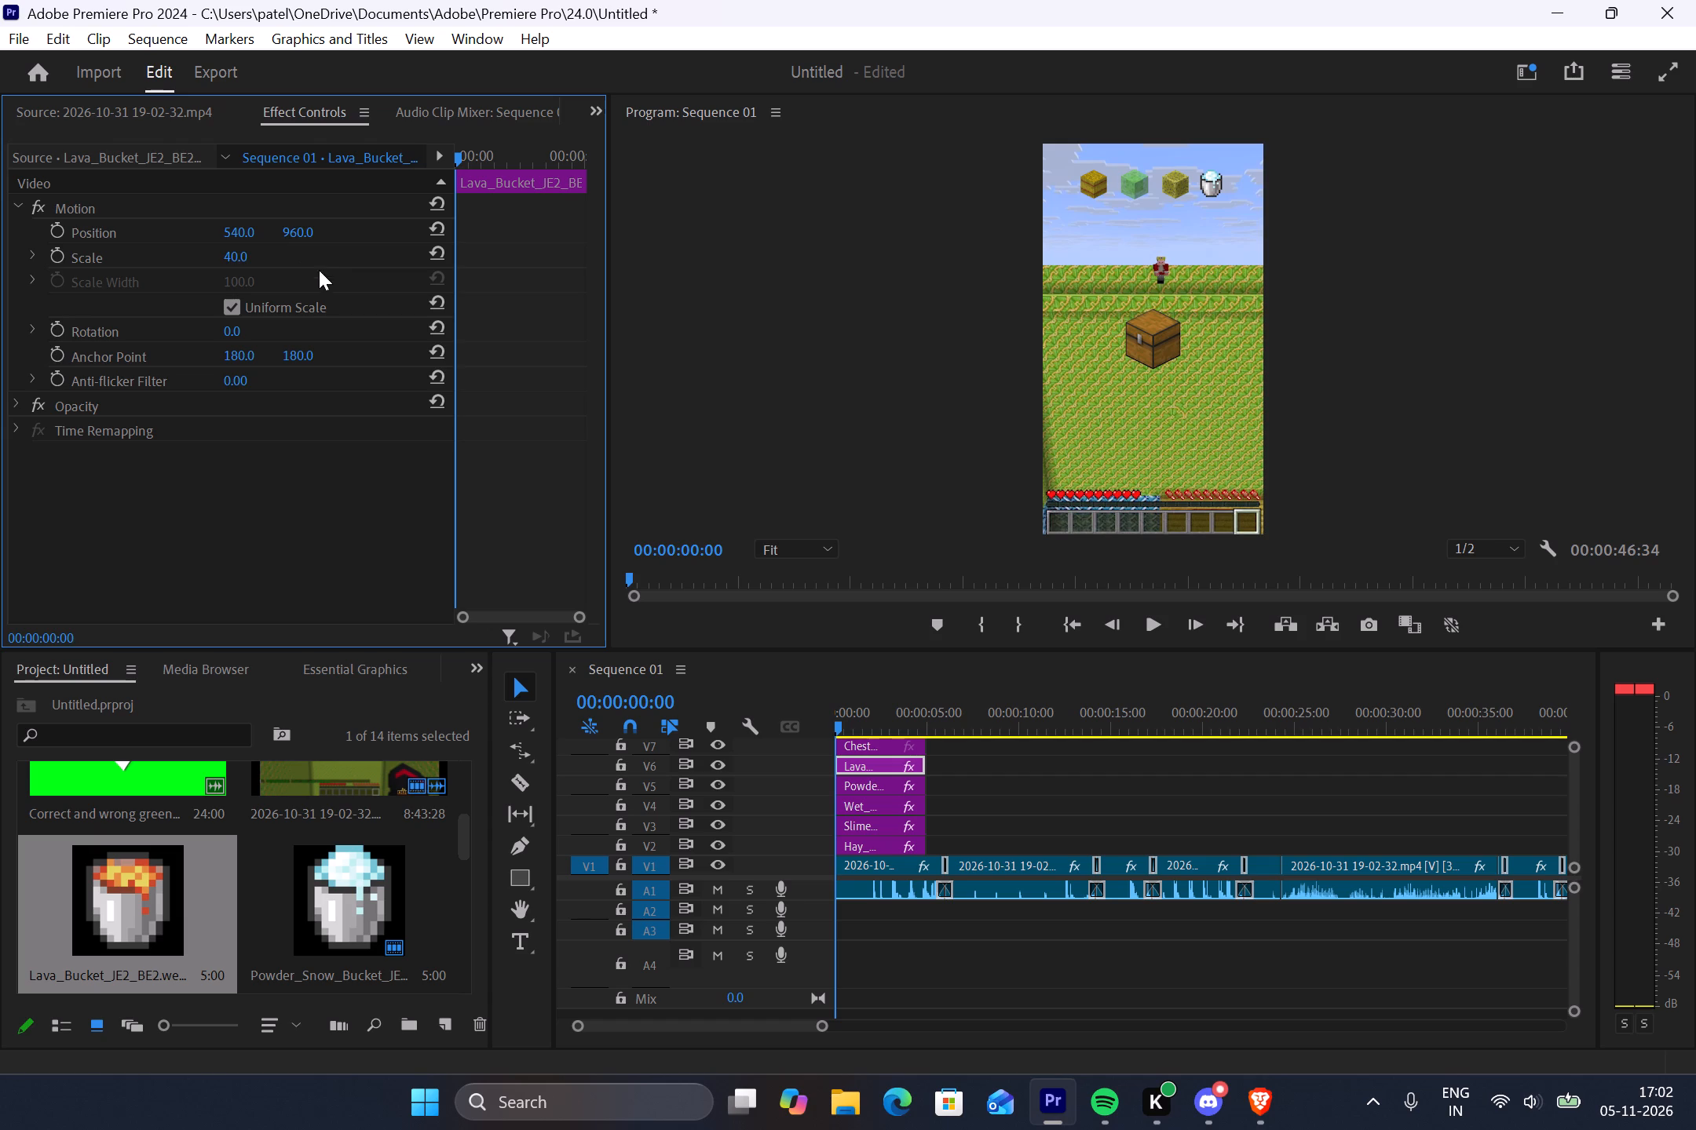
Place the lava bucket image in the sky below the first row, trying vertical positions 200, 300 and 350 before setting 375.
click(294, 231)
key(2)
text(00)
key(Return)
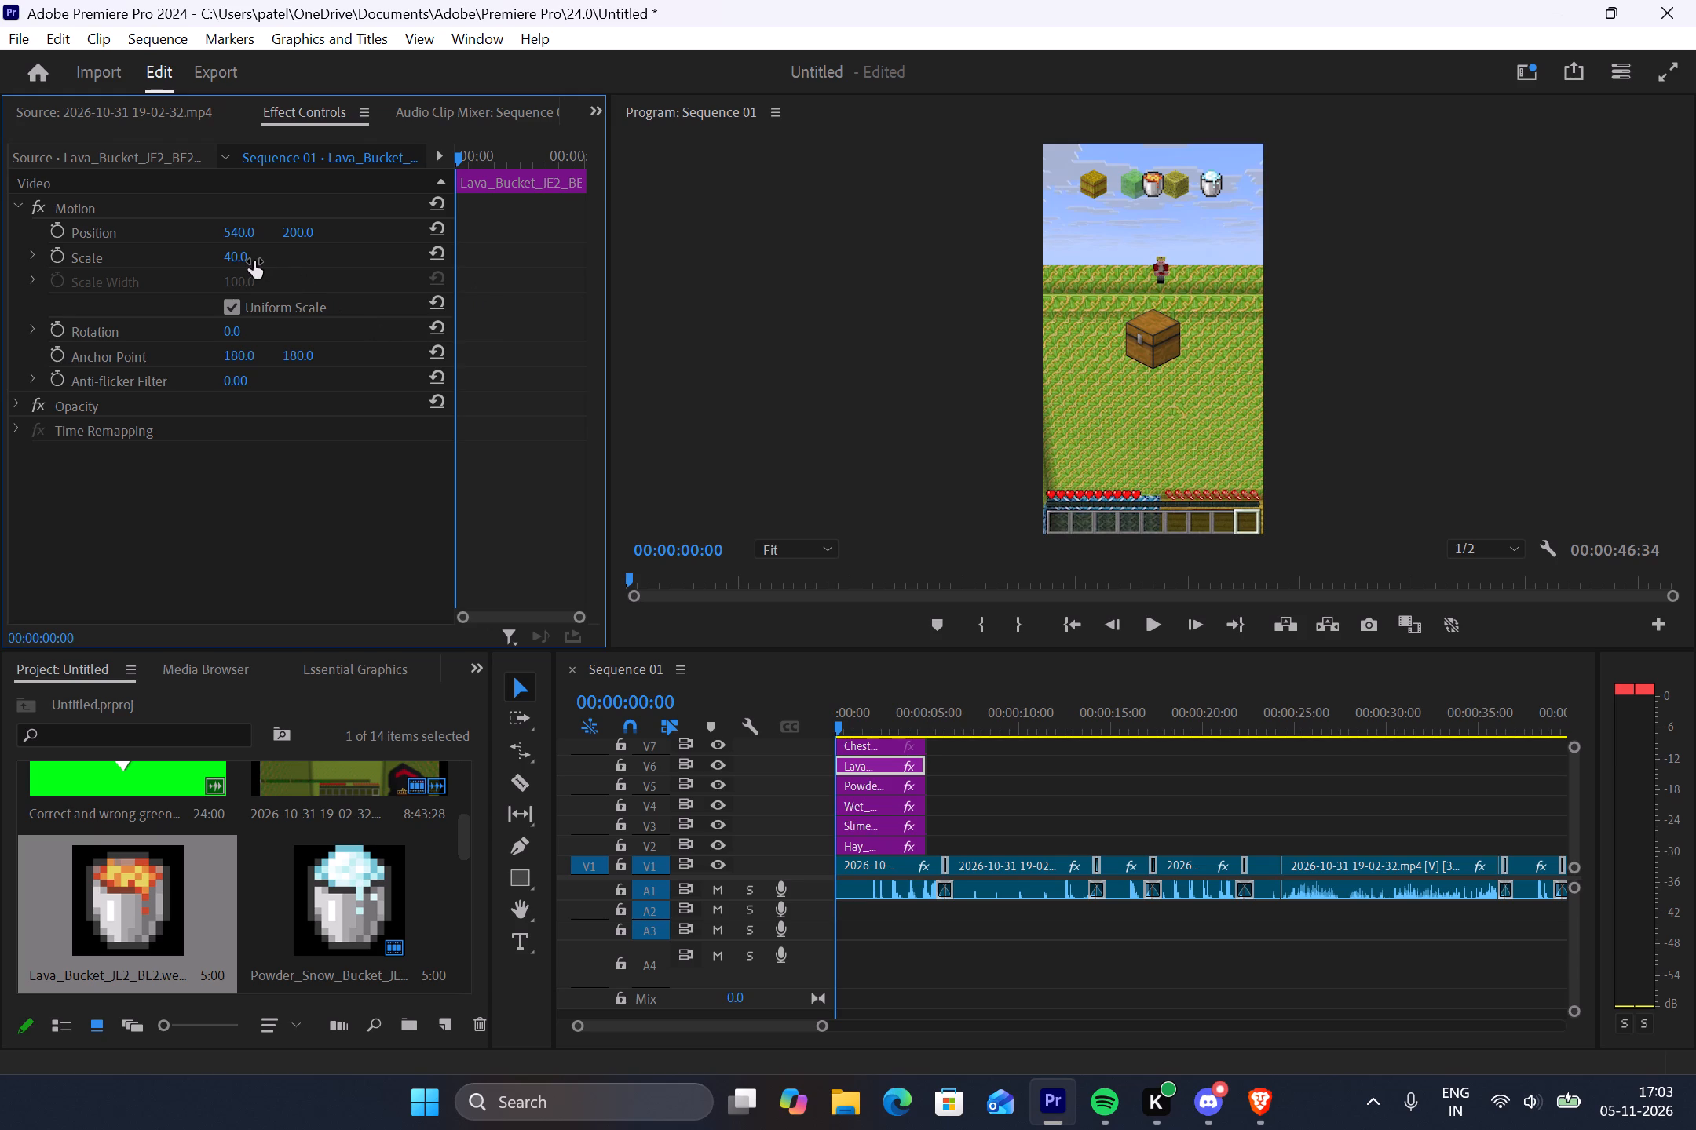
click(301, 232)
key(3)
text(00)
key(Return)
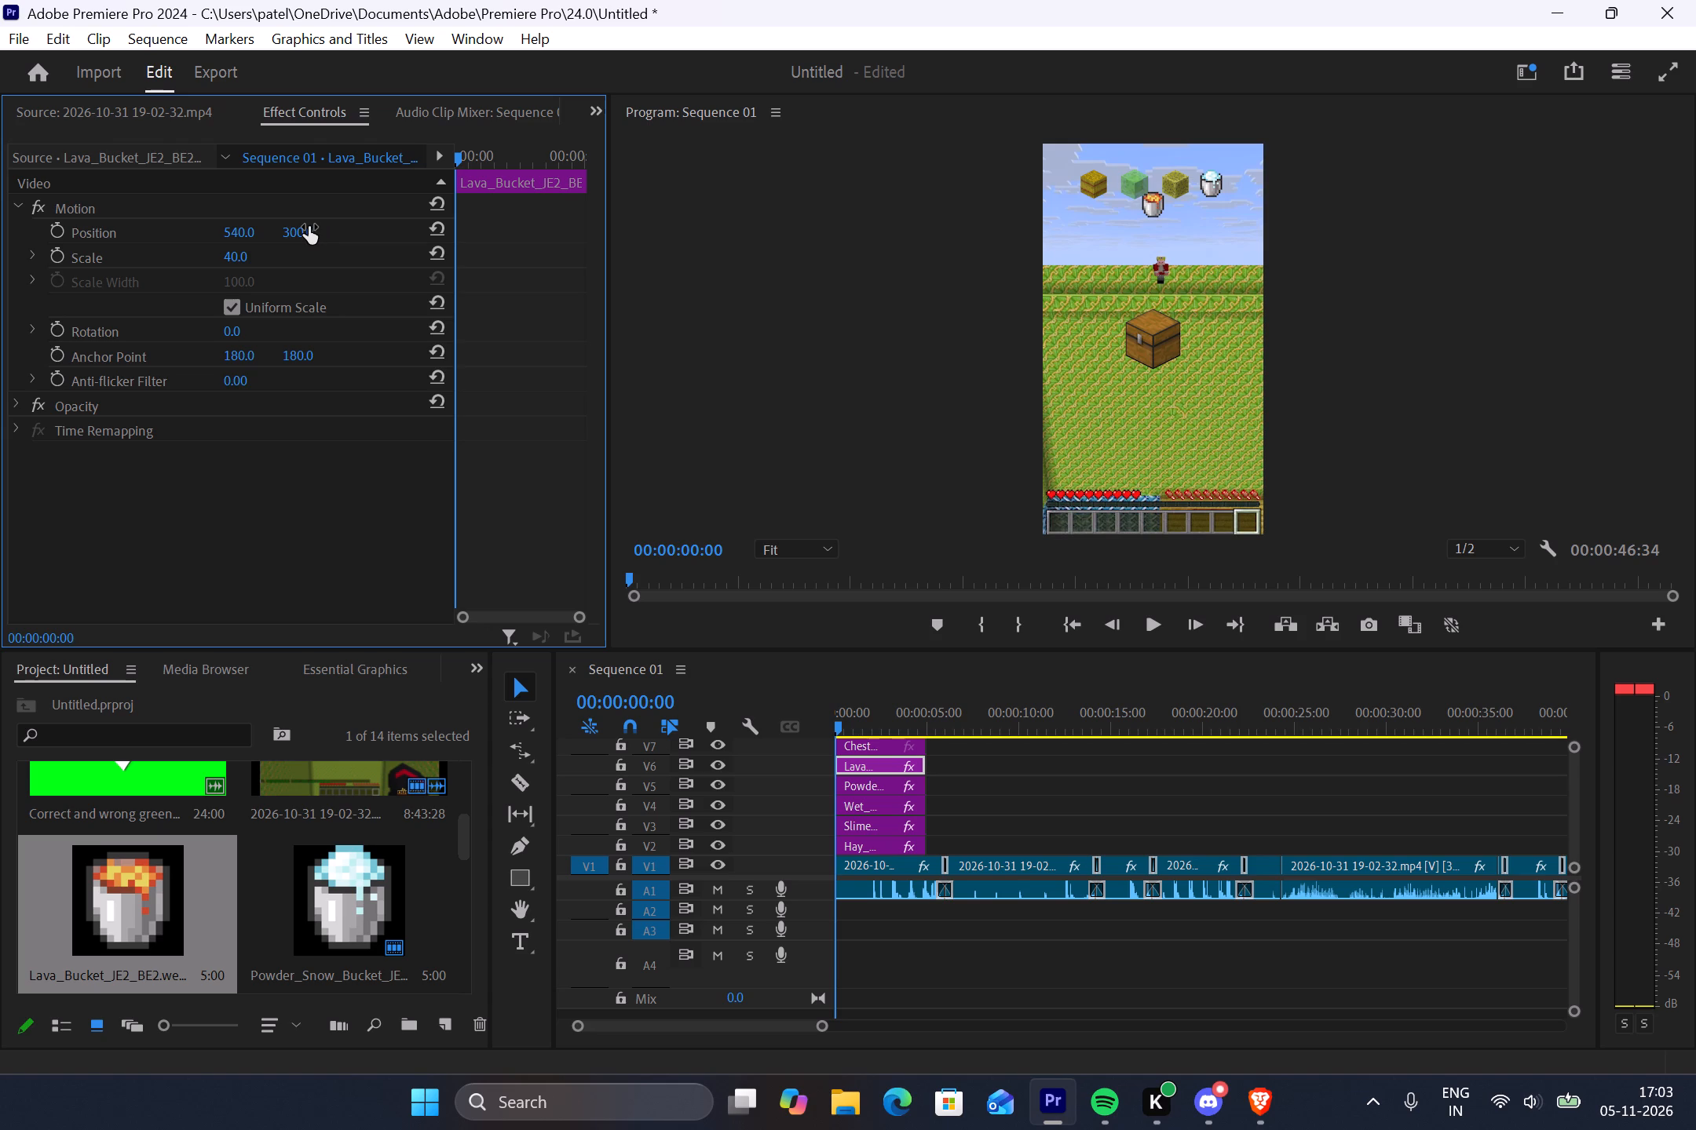
text(350)
key(Return)
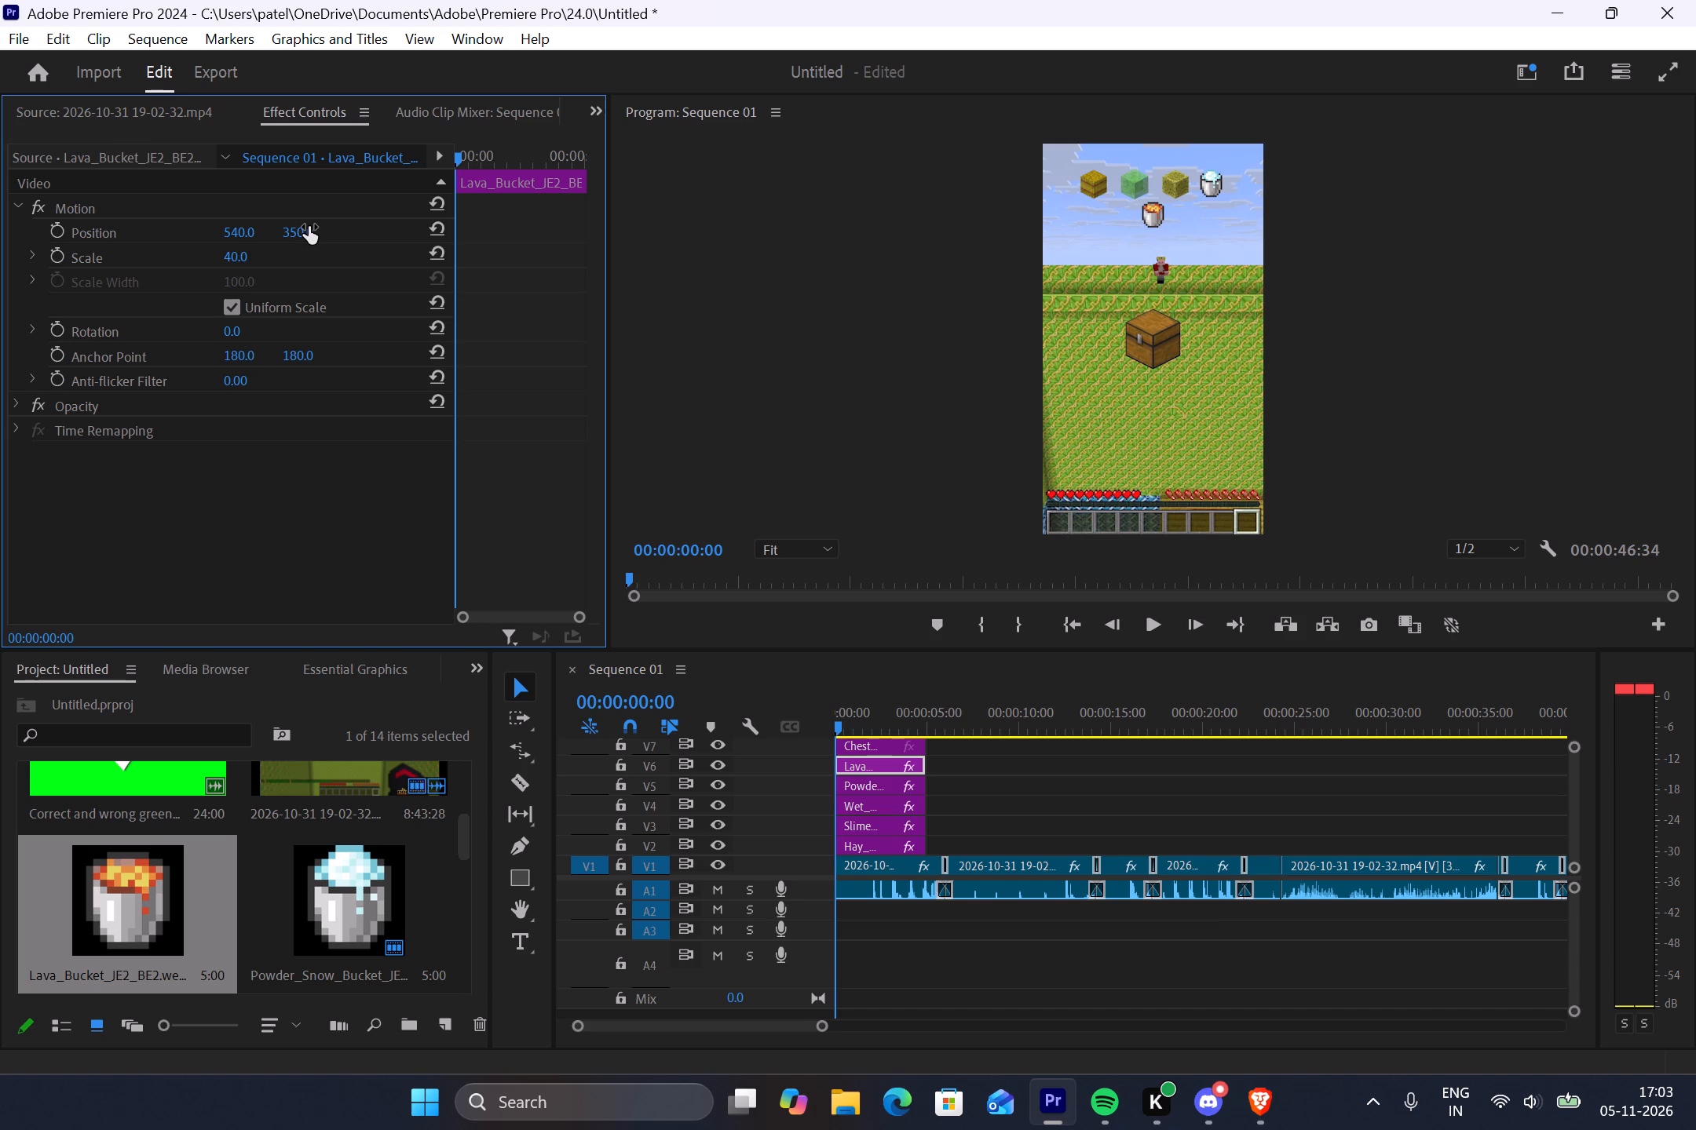
click(309, 227)
text(375)
key(Return)
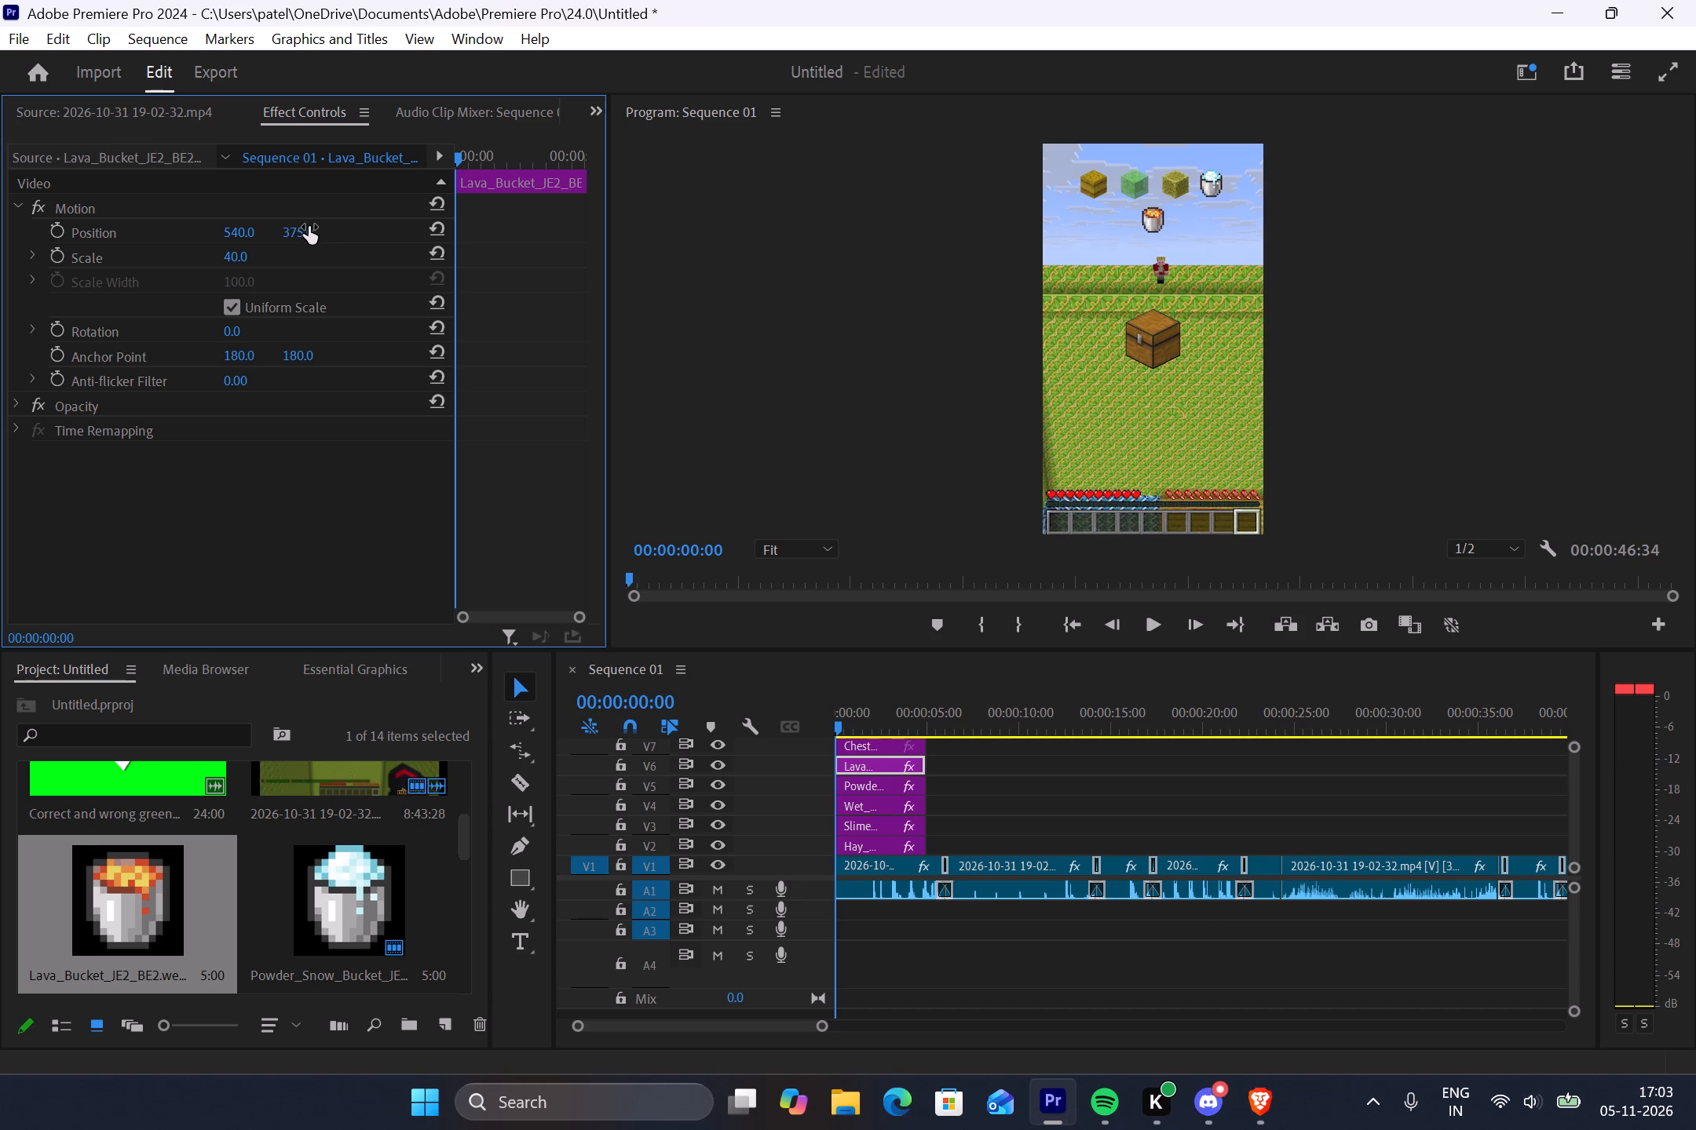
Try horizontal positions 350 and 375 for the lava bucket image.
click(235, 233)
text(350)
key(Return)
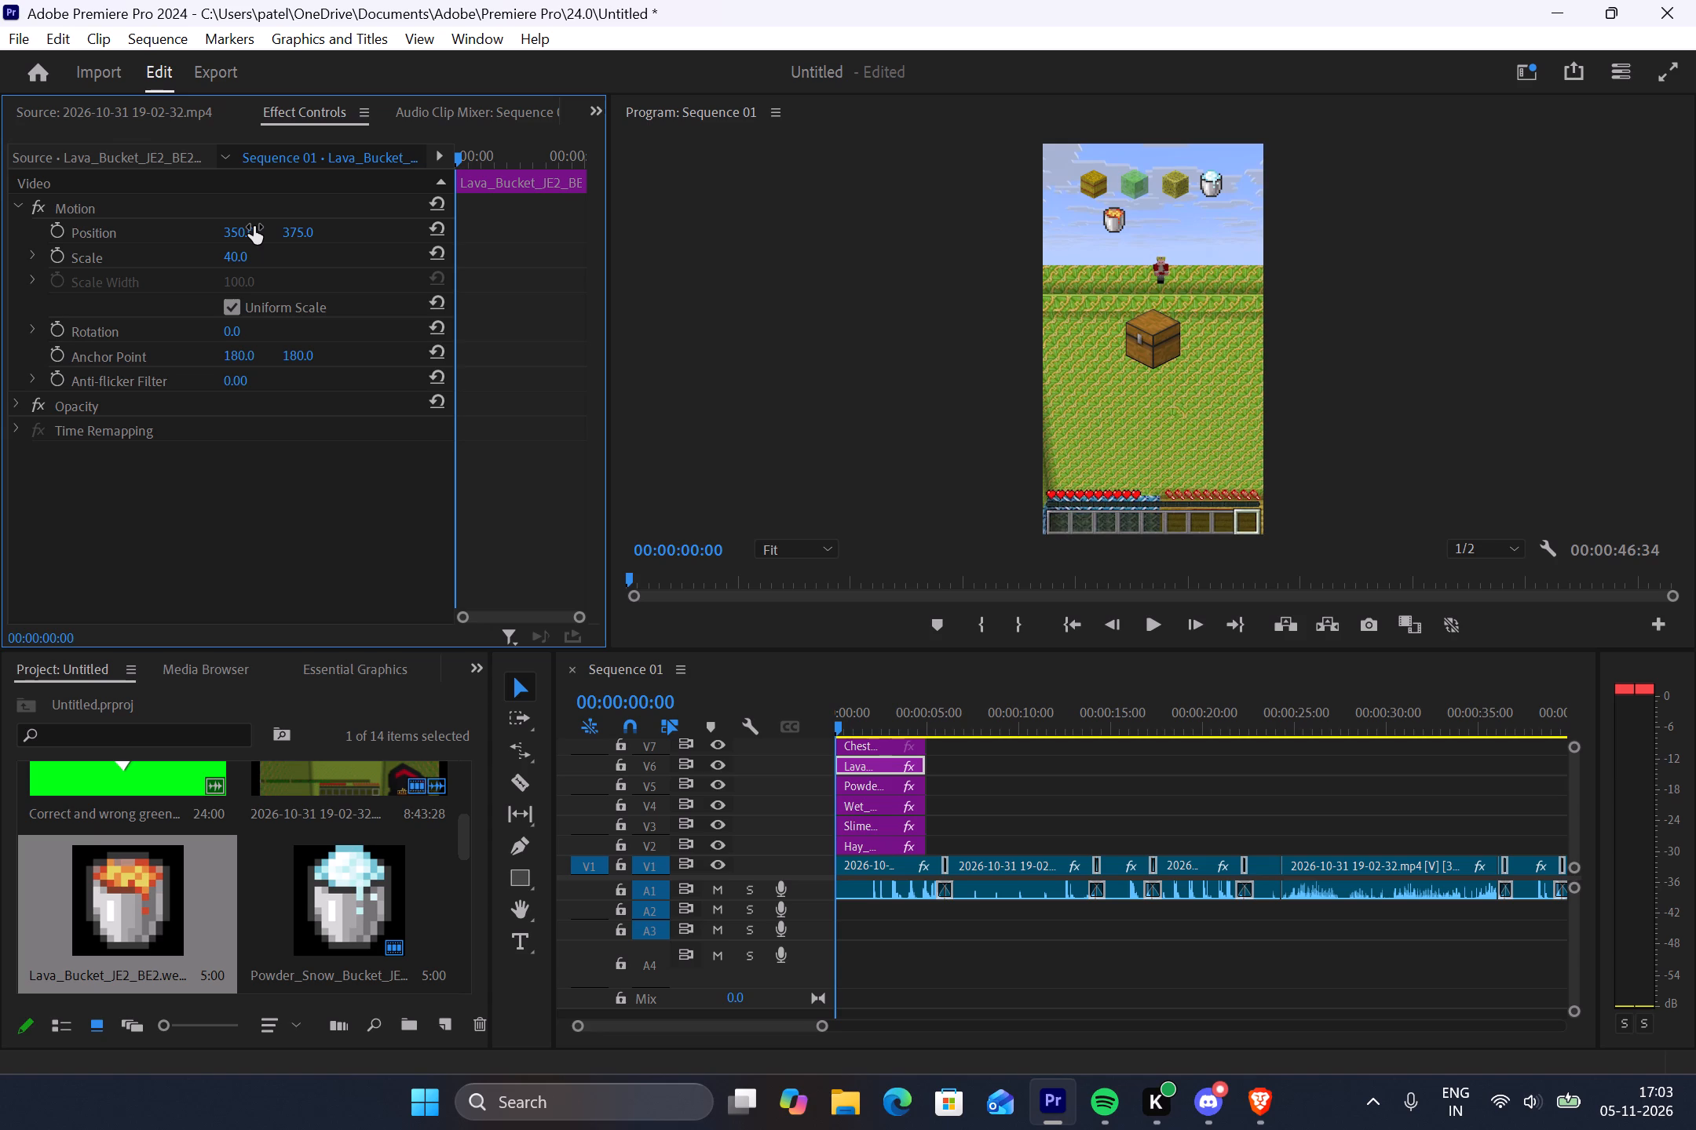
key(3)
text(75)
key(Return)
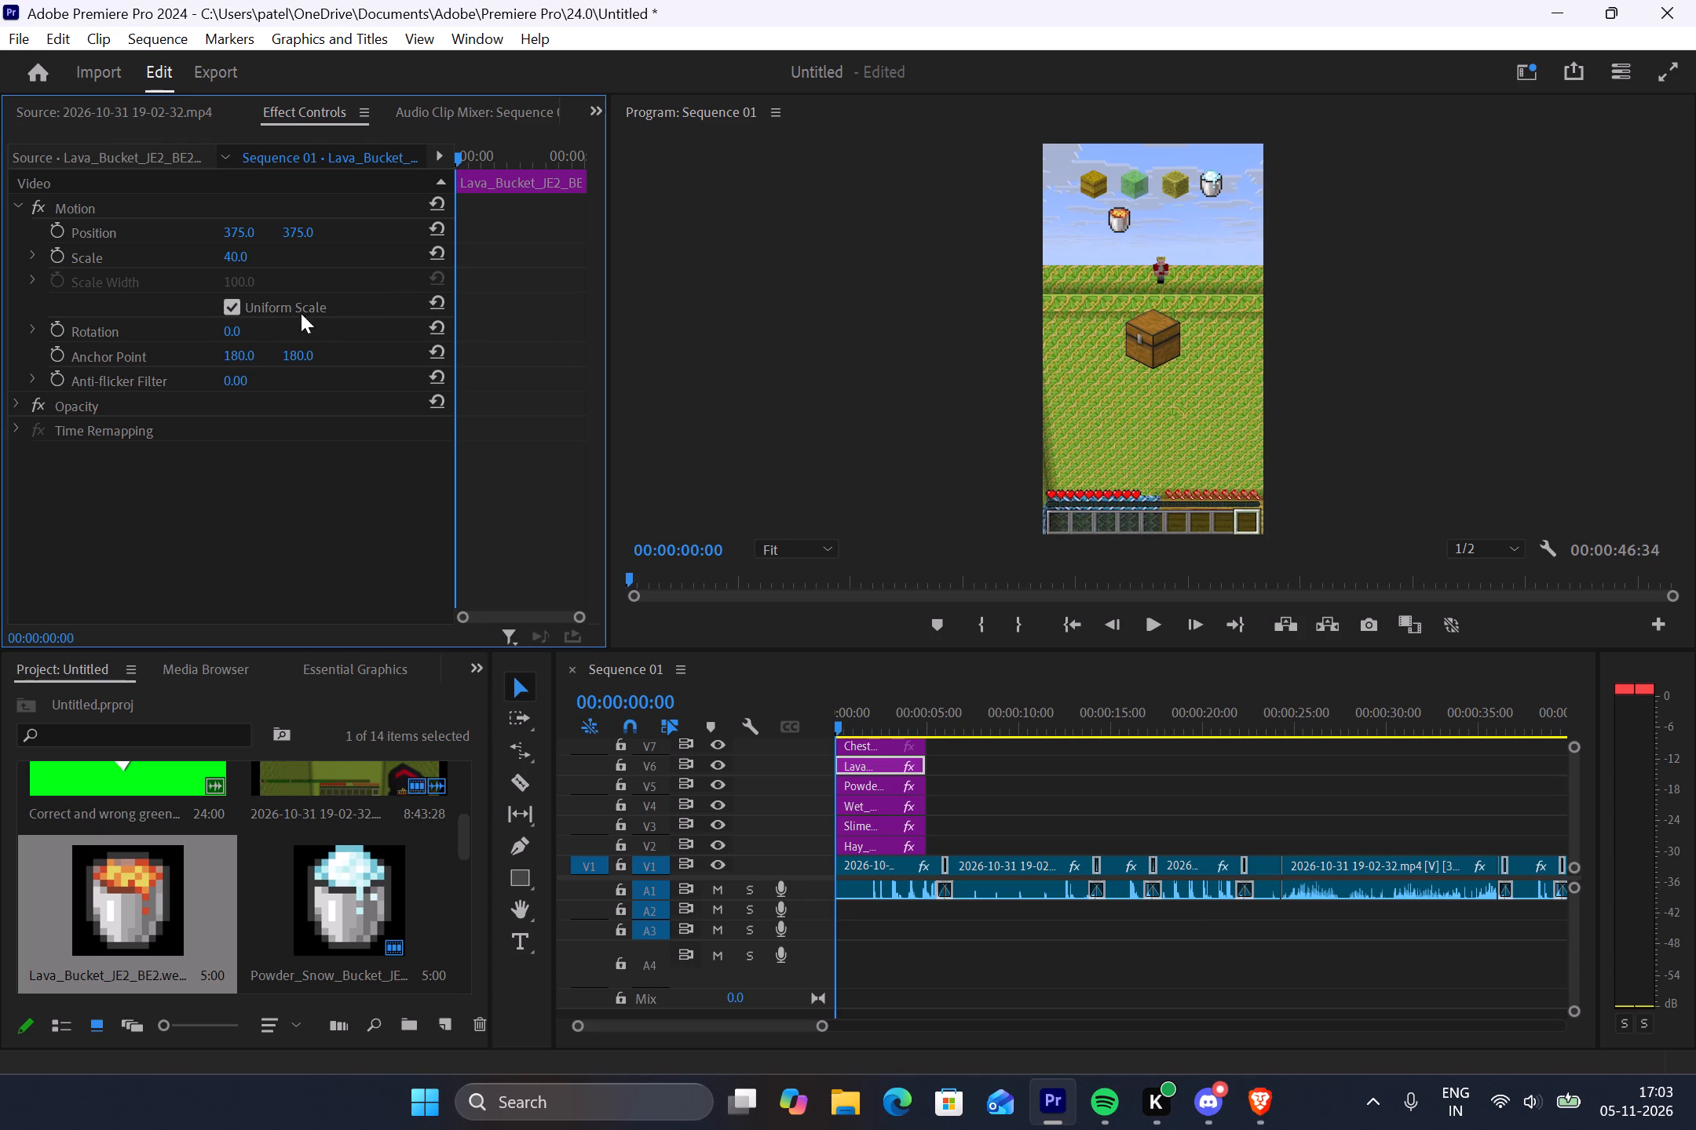
Move the lava bucket image on V6 across to horizontal position 750, beneath the wet sponge and powder snow bucket.
scroll(993, 769, up, 1)
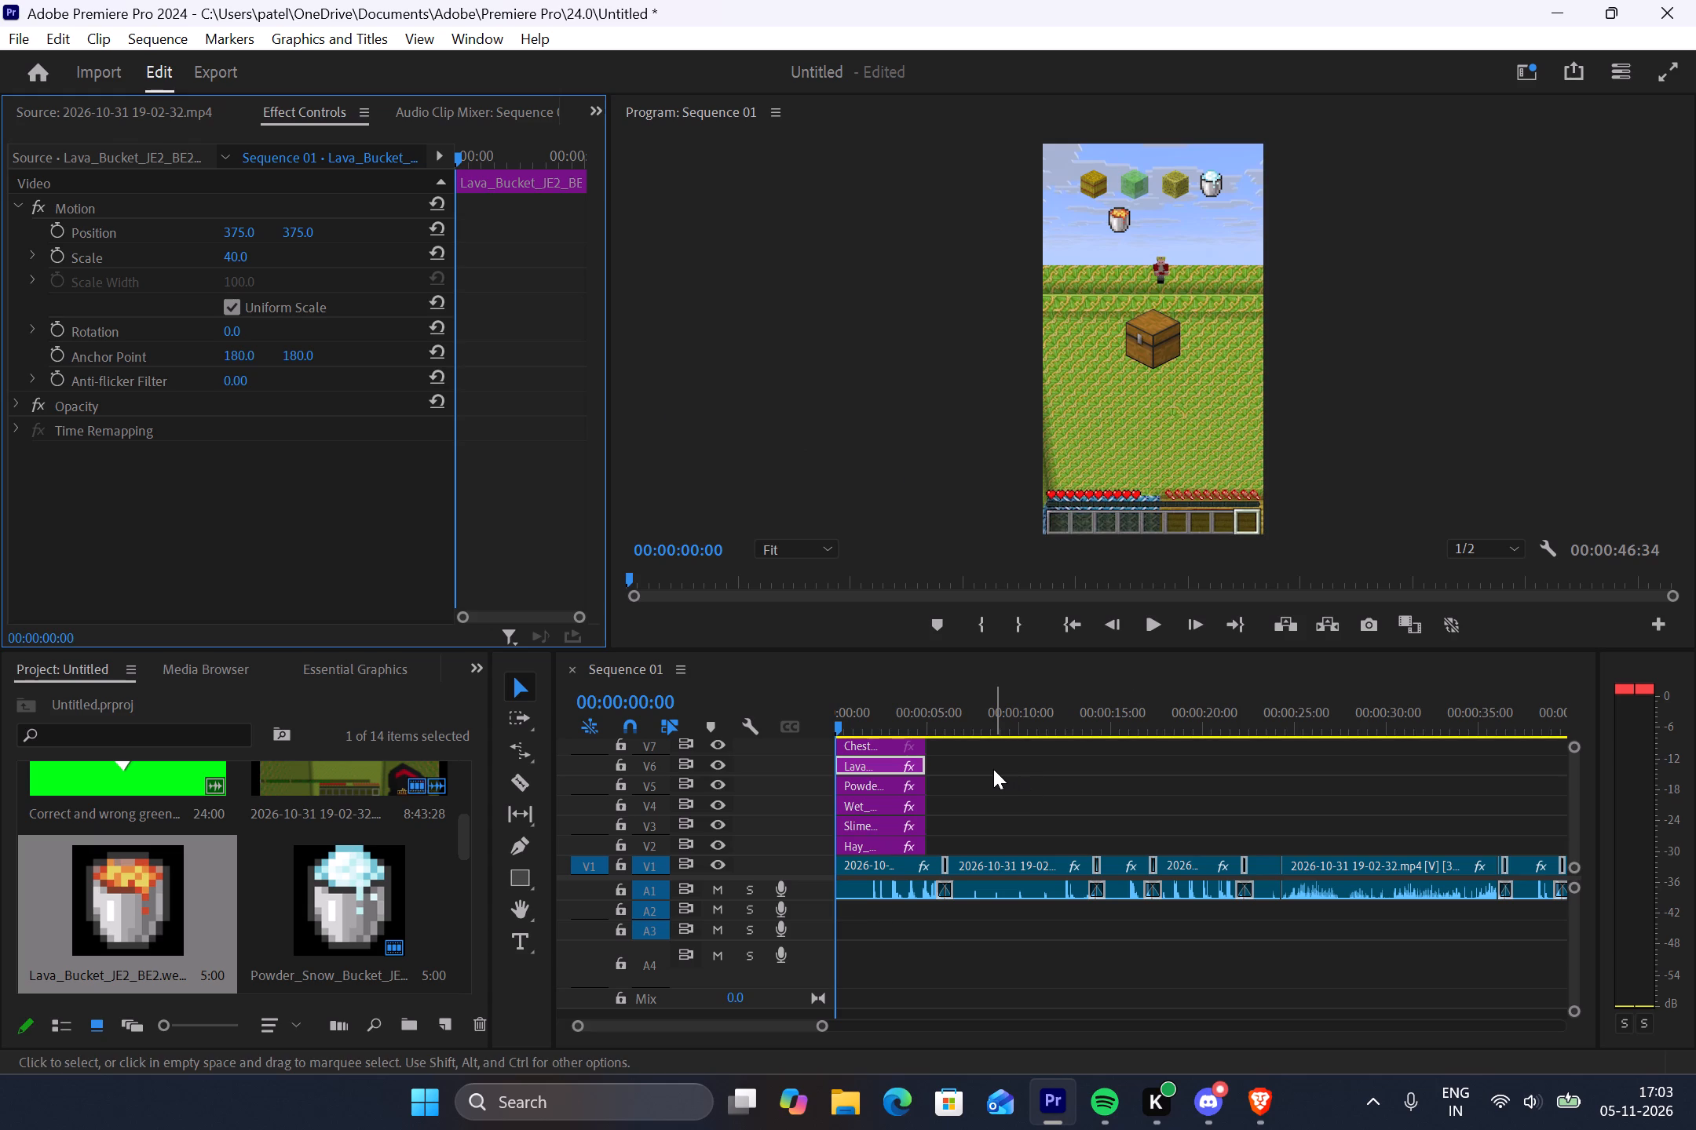
scroll(993, 769, down, 1)
scroll(992, 769, up, 2)
click(873, 742)
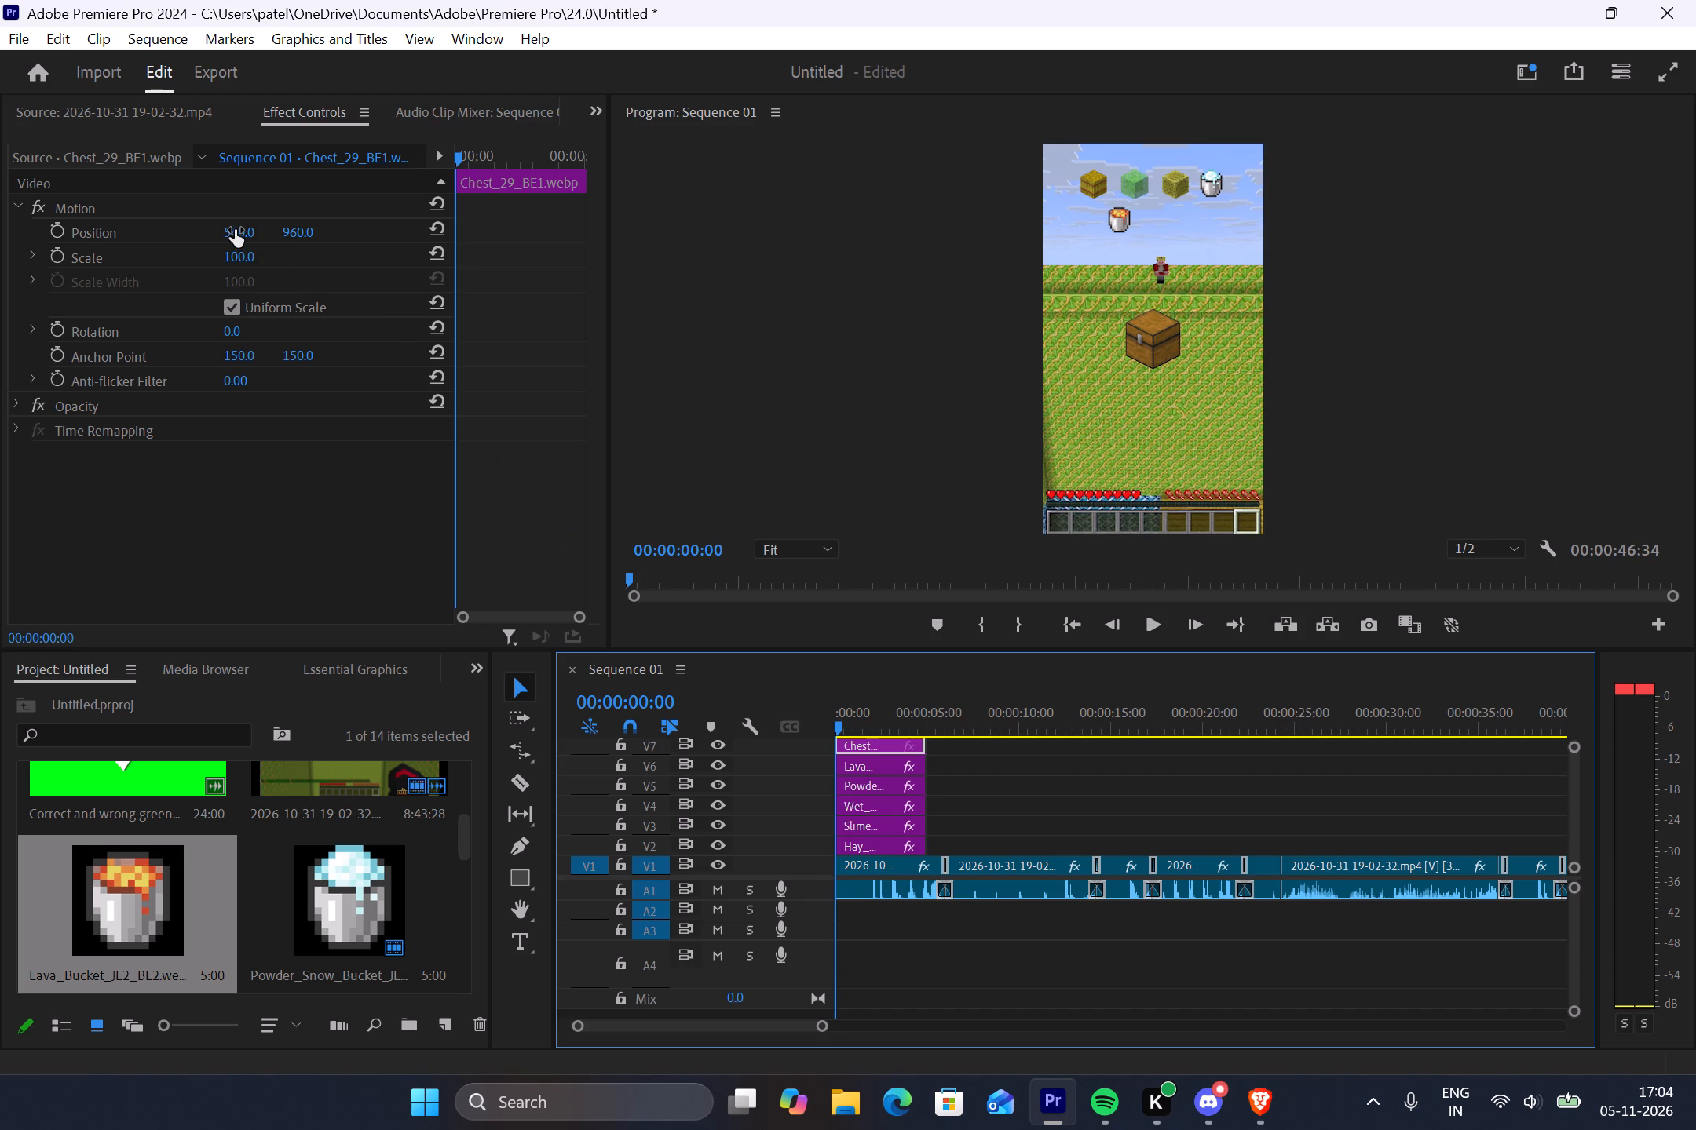
click(861, 769)
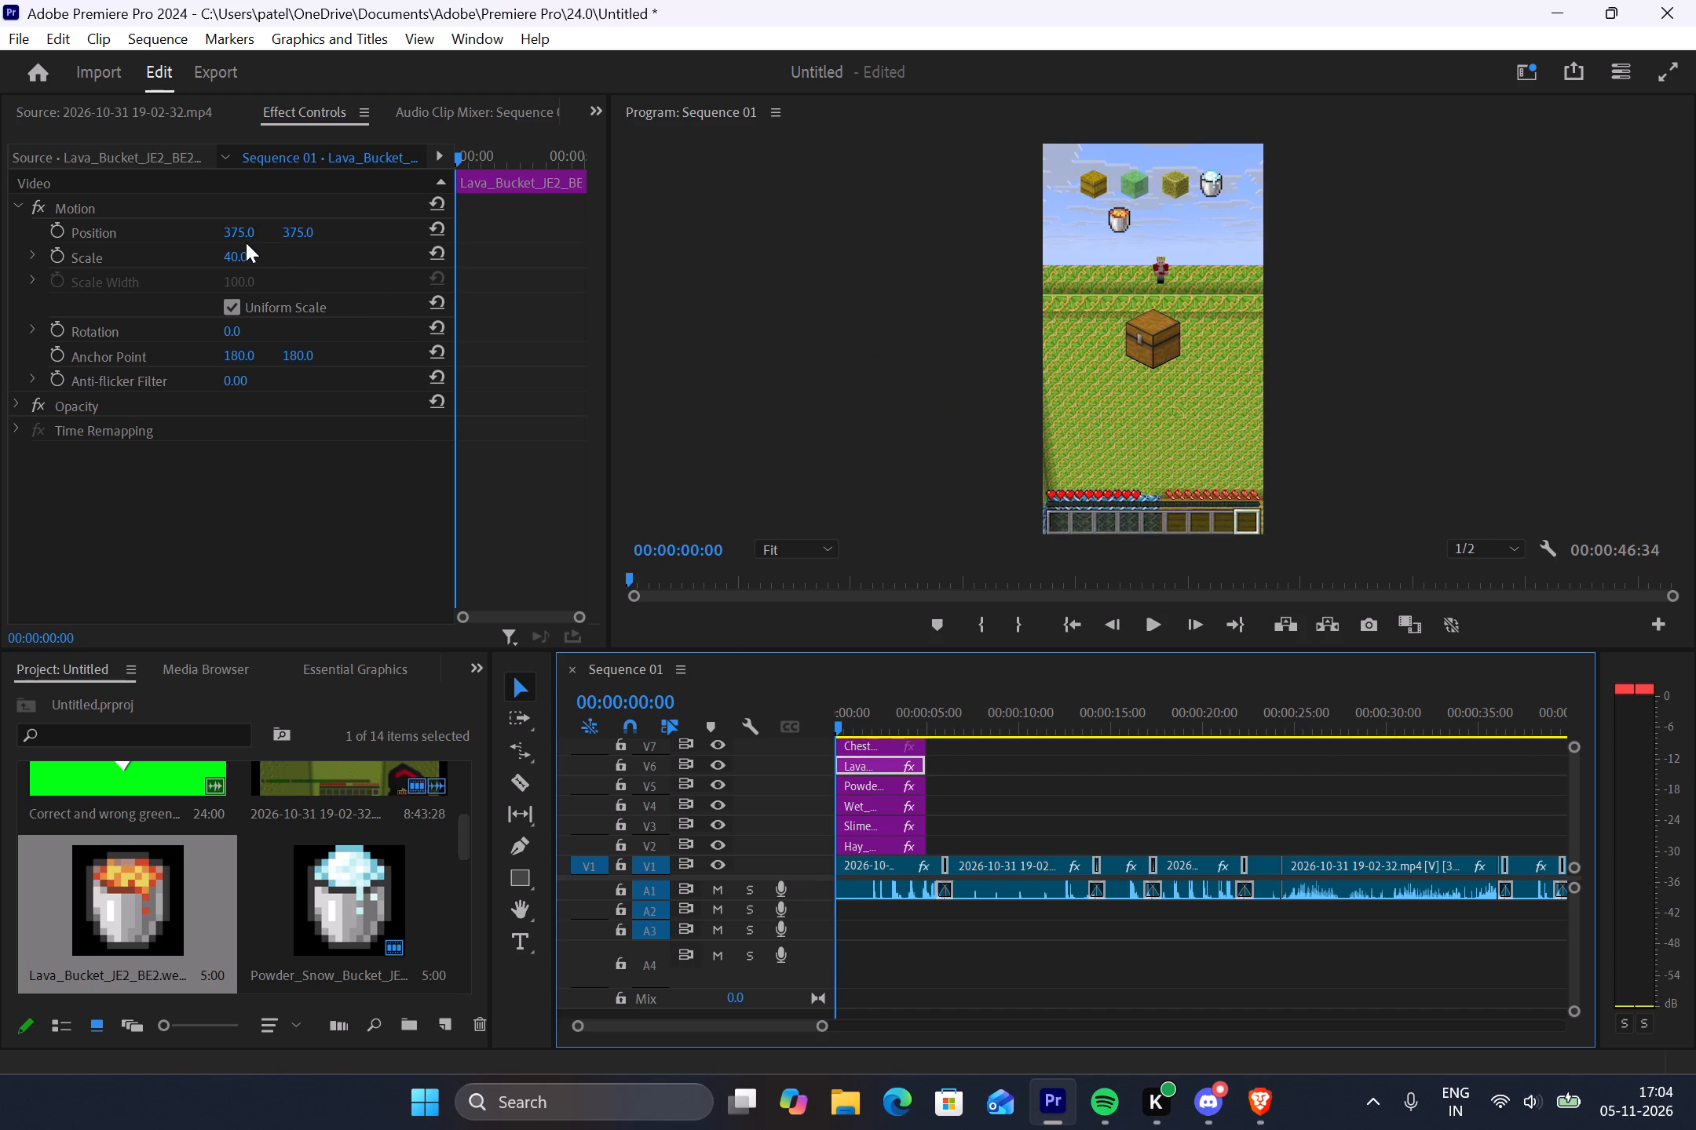
click(235, 234)
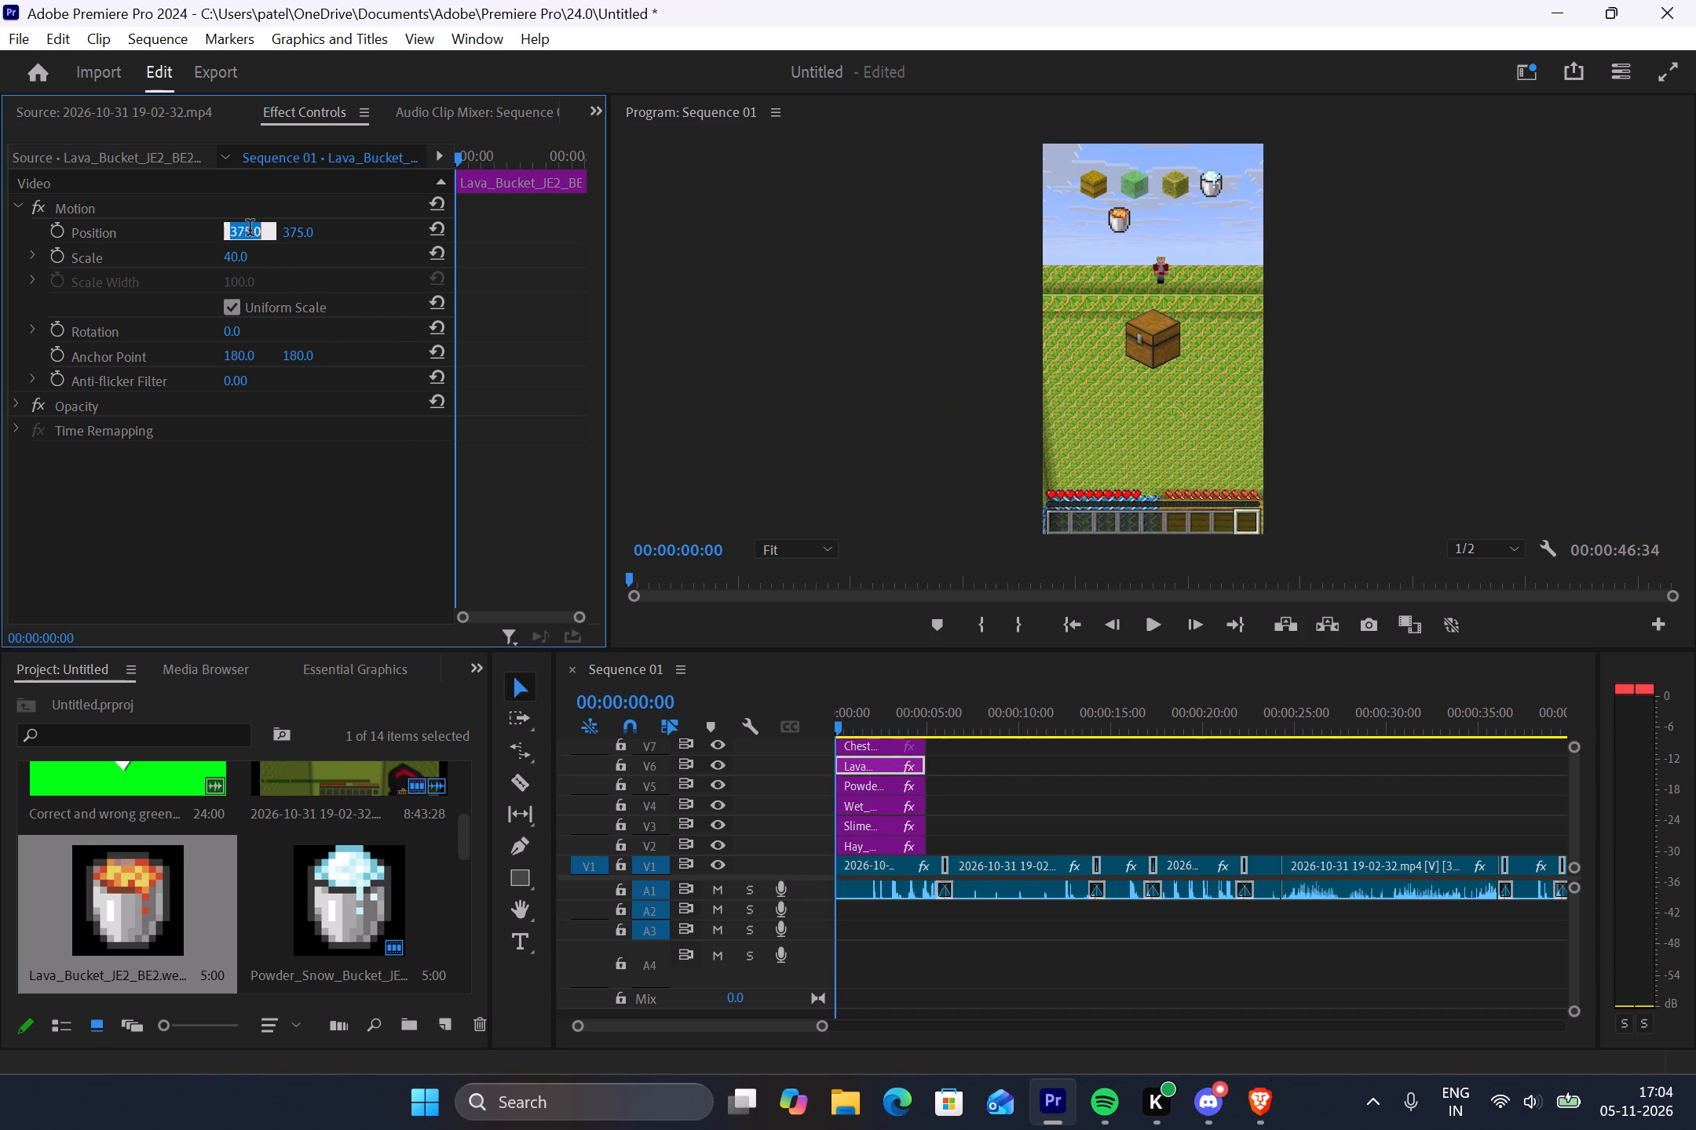
text(75)
key(0)
key(Return)
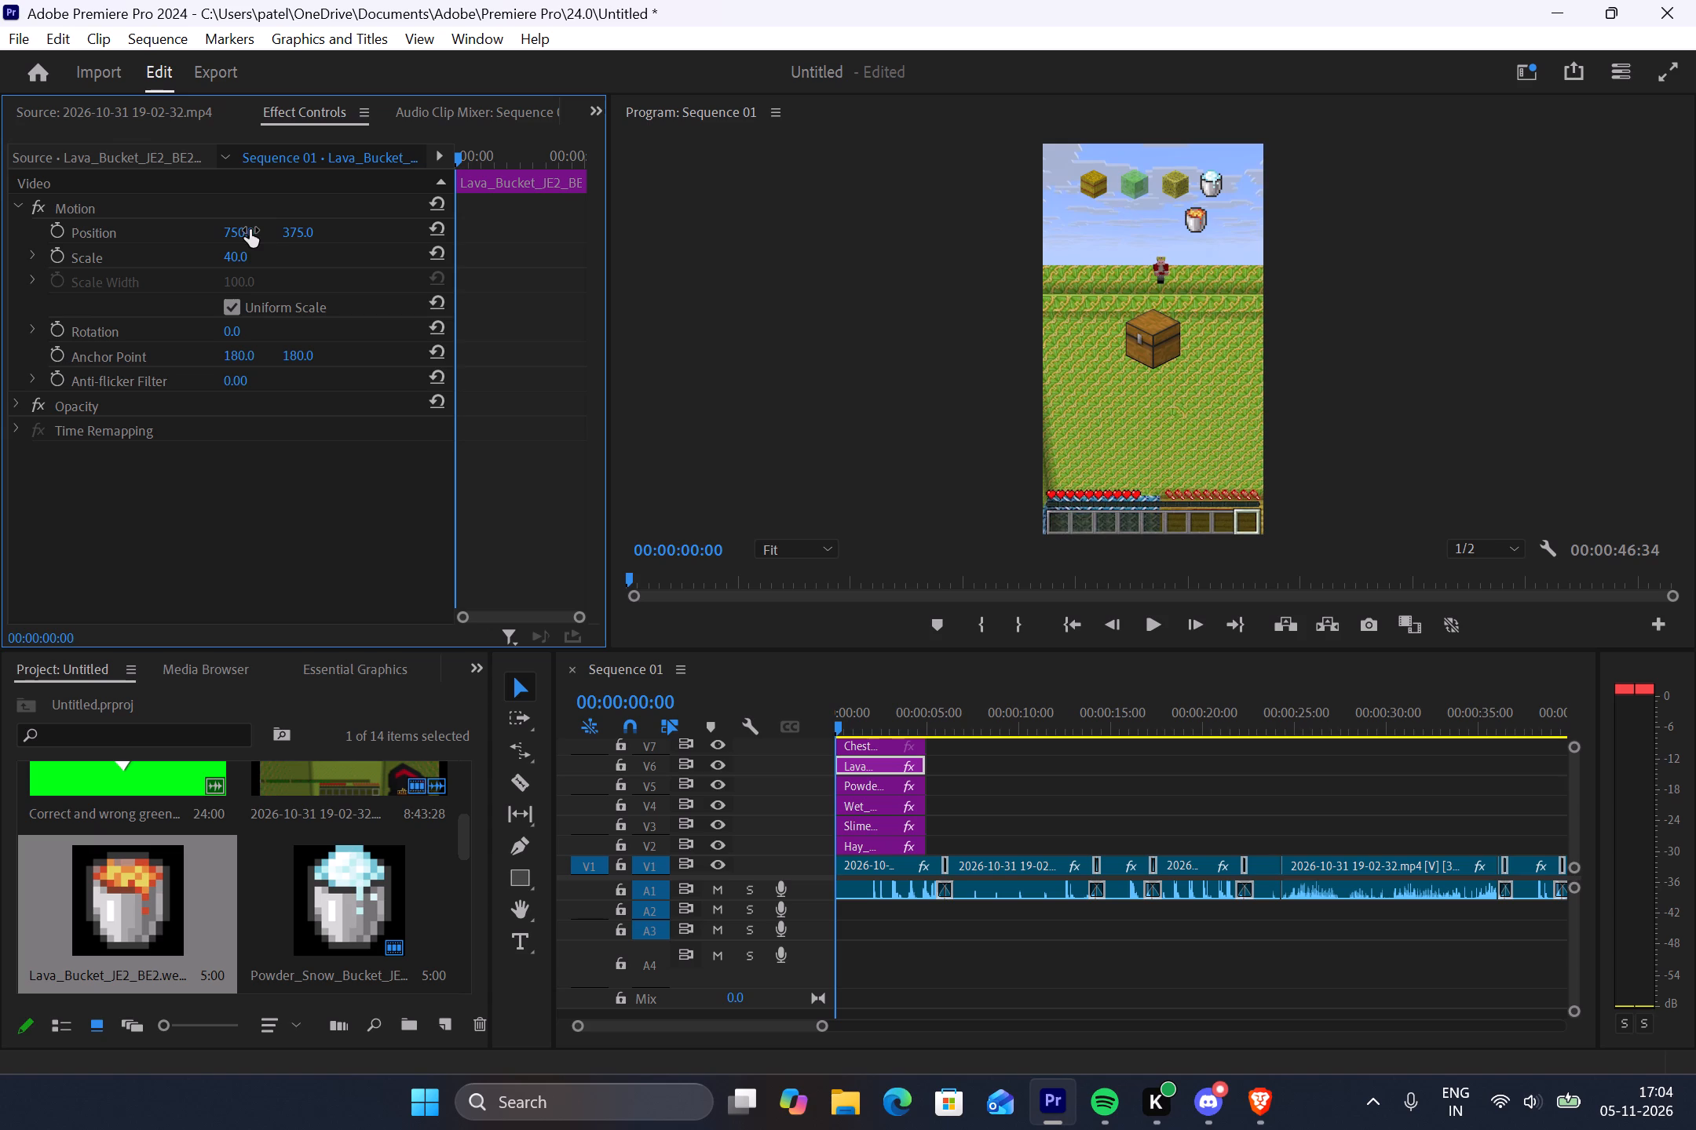
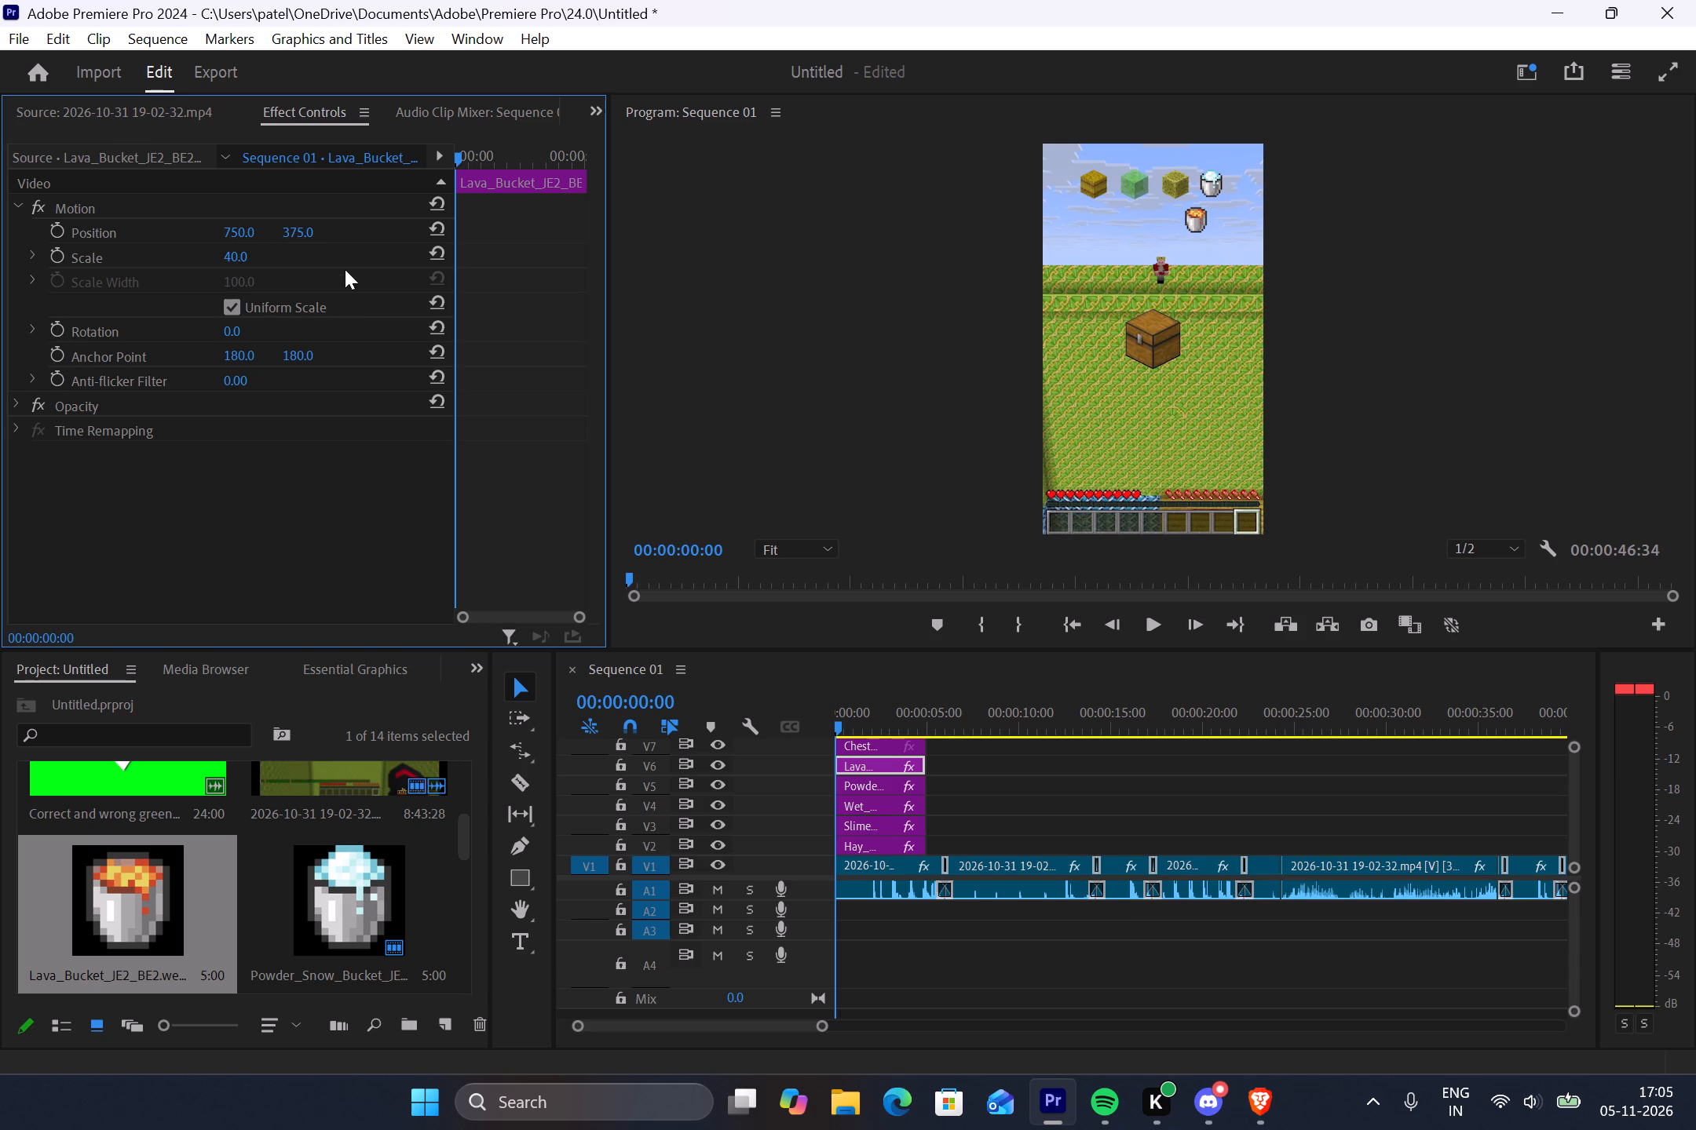
Set the vertical position of the chest image on V7 to 375, level with the lava bucket.
click(866, 745)
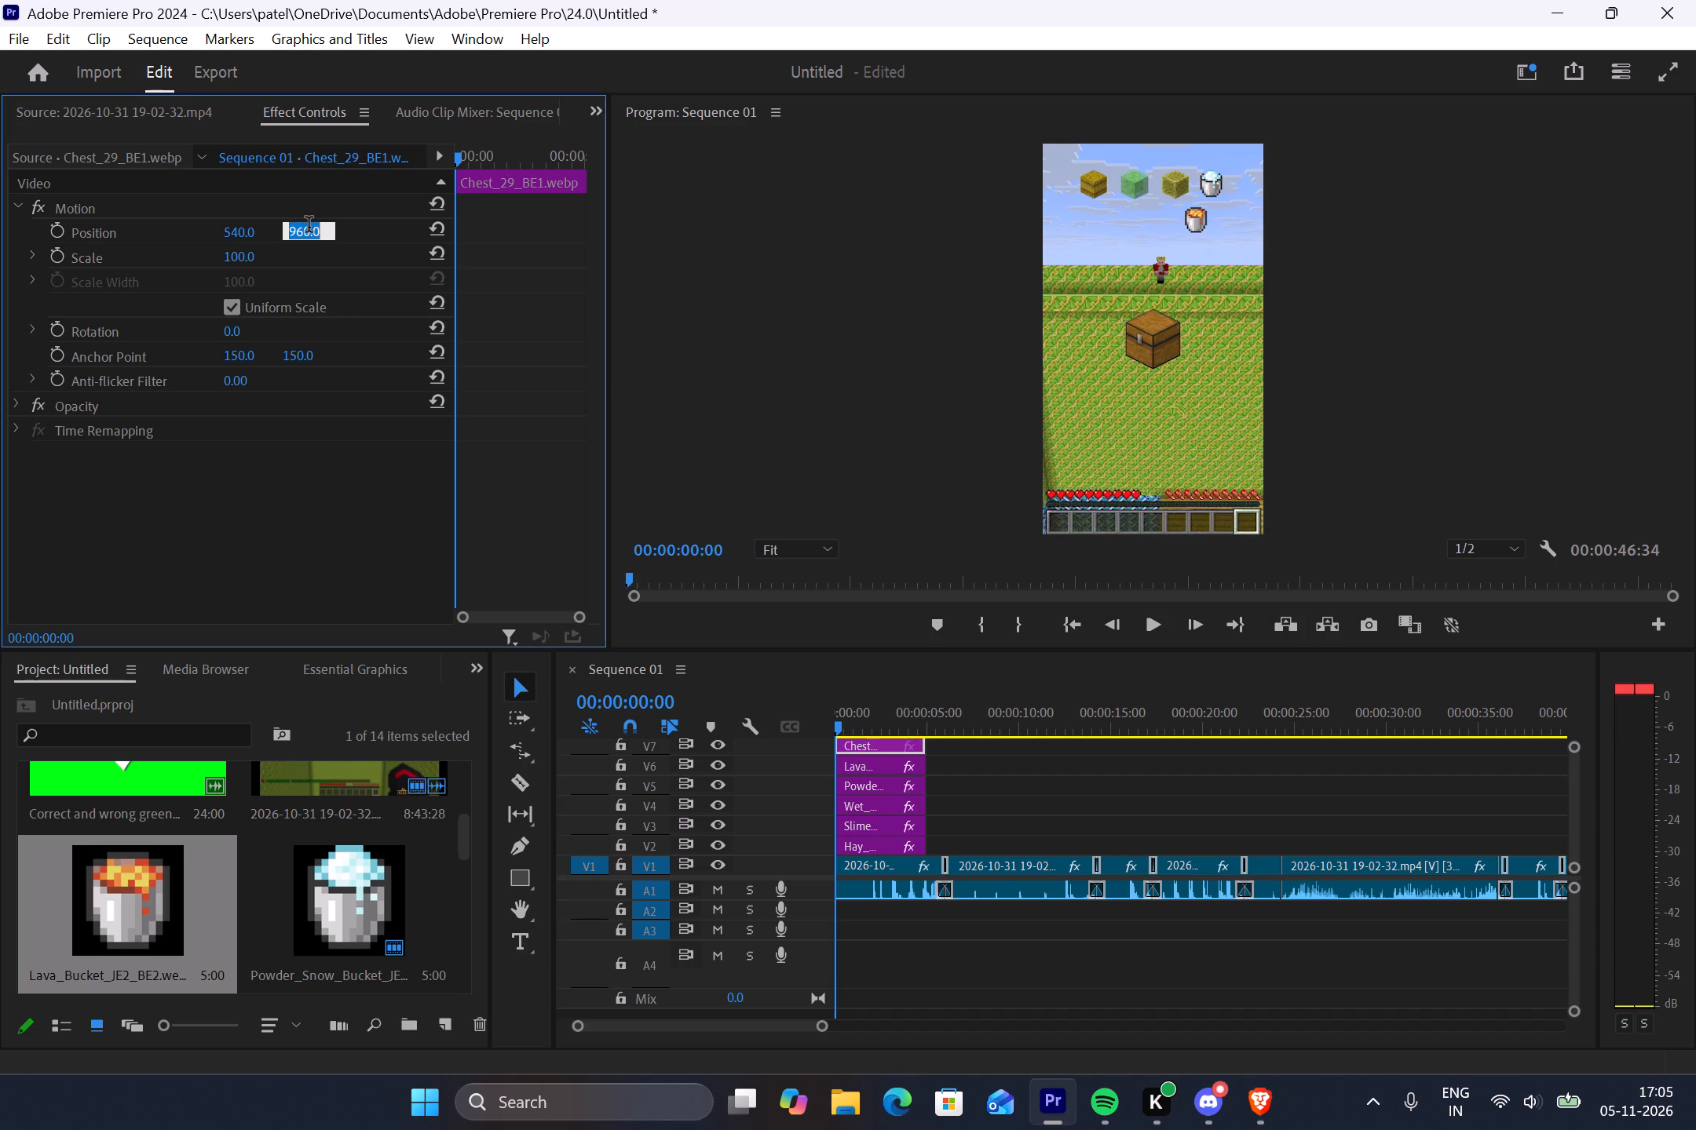
key(3)
text(75)
key(Return)
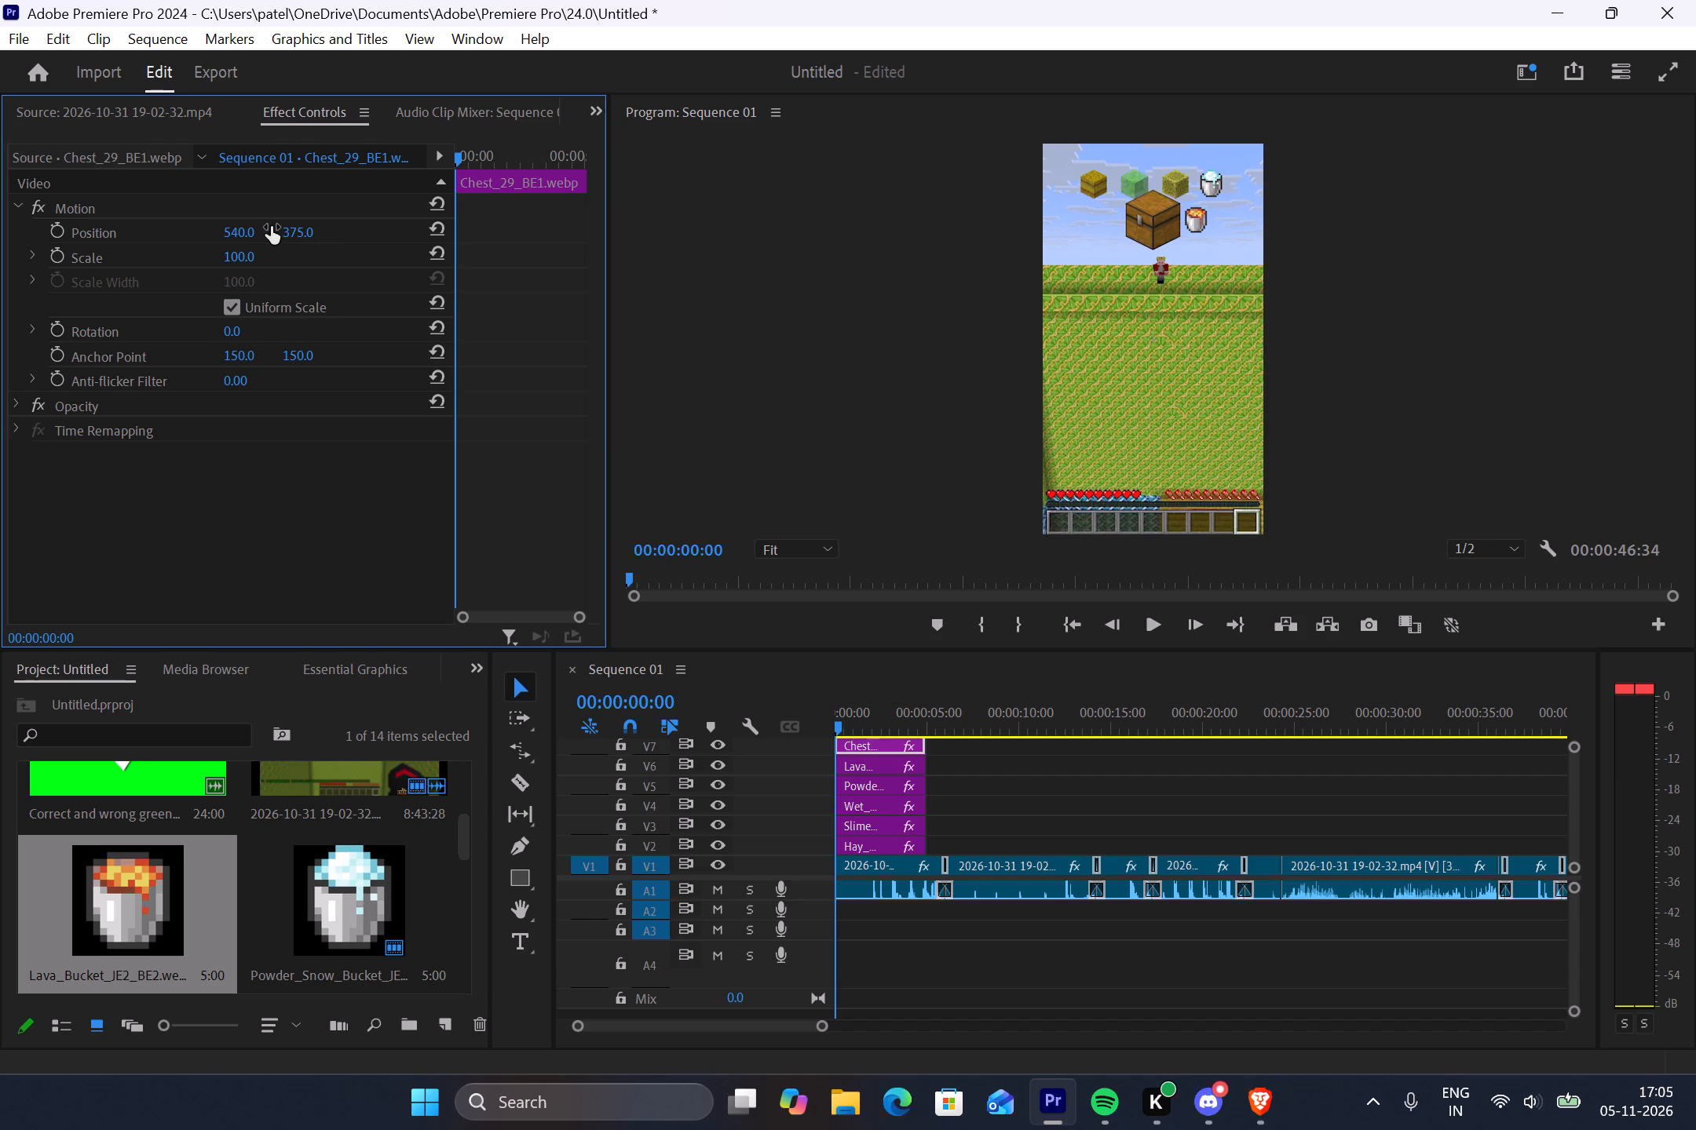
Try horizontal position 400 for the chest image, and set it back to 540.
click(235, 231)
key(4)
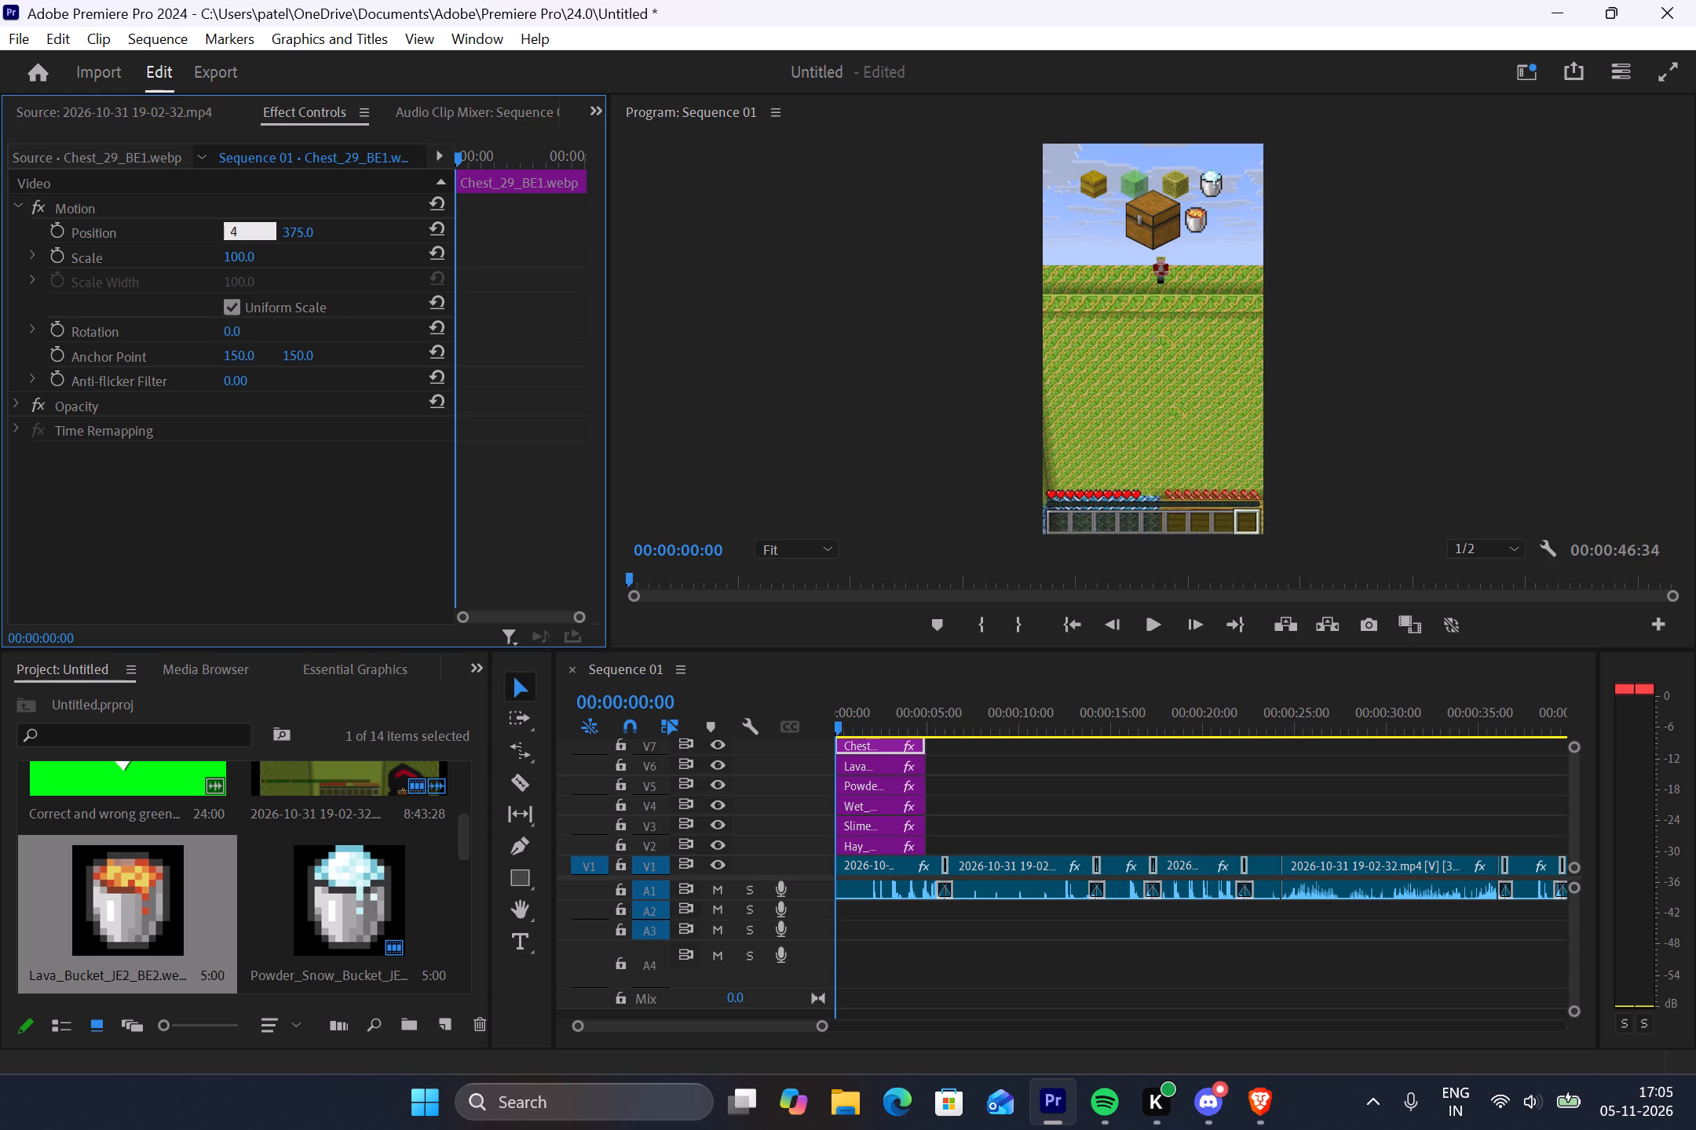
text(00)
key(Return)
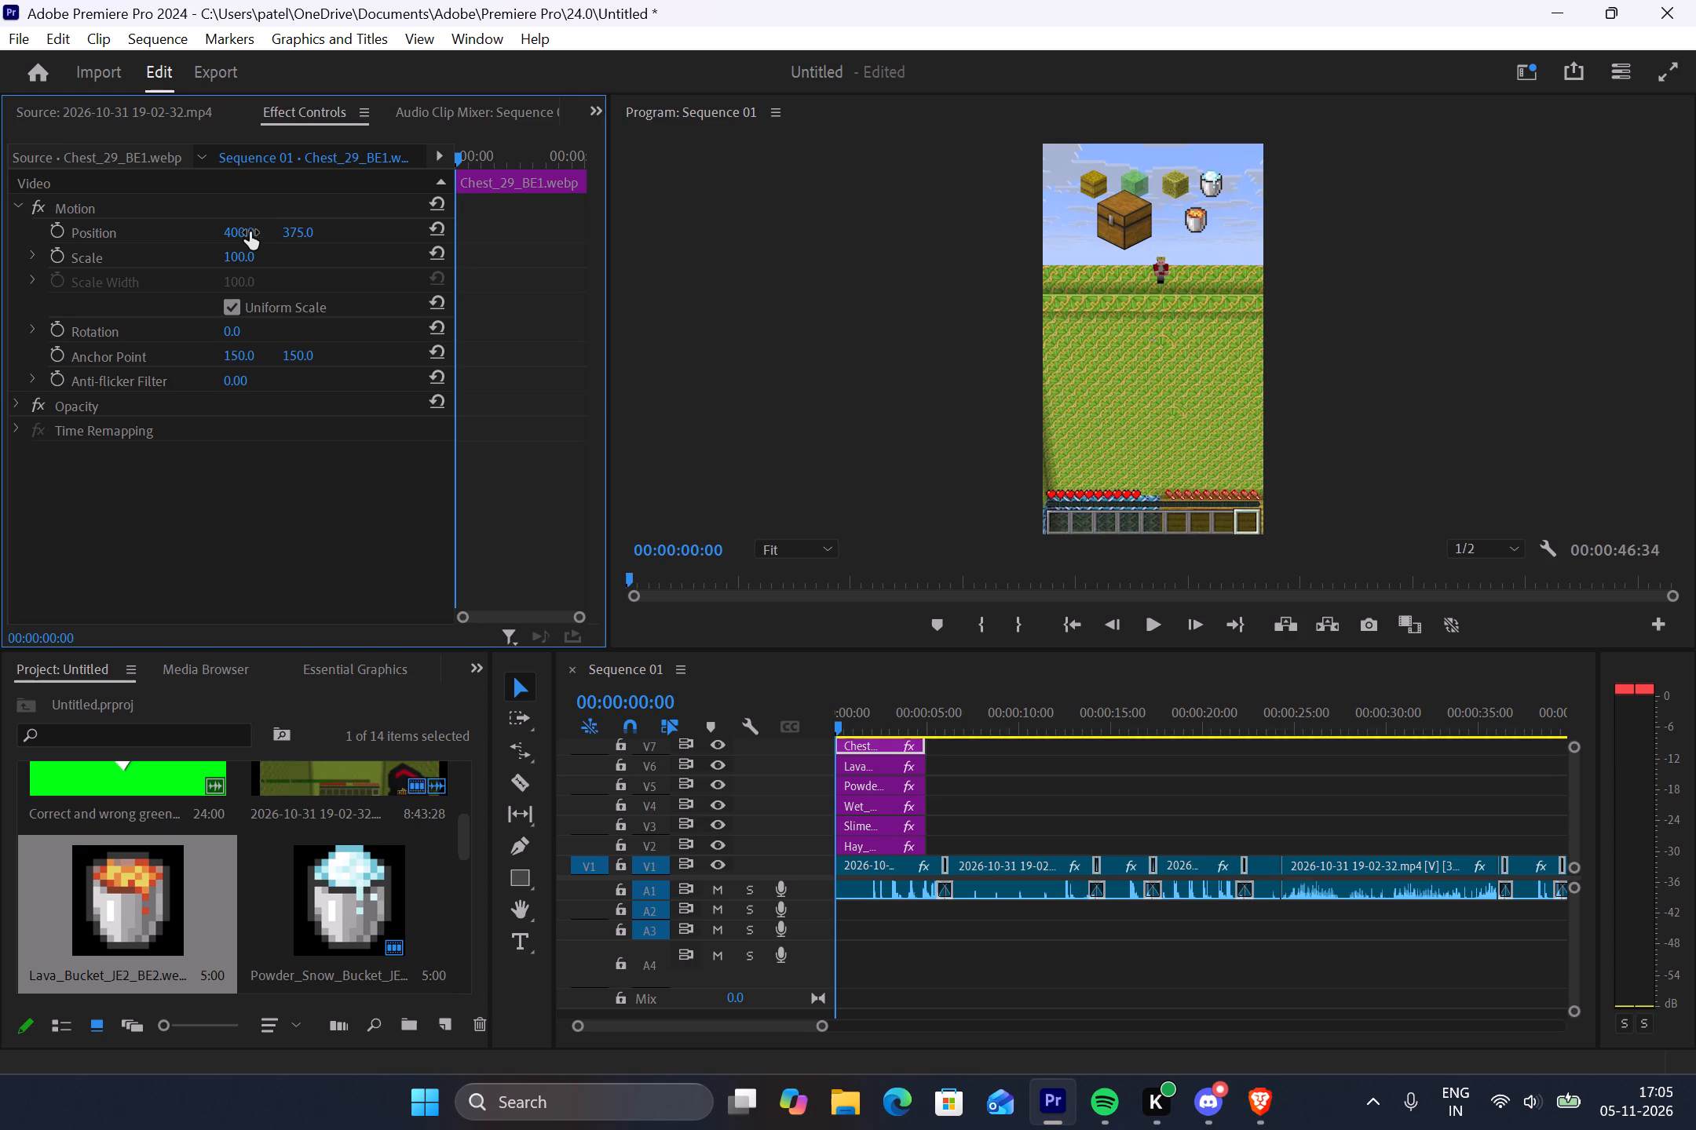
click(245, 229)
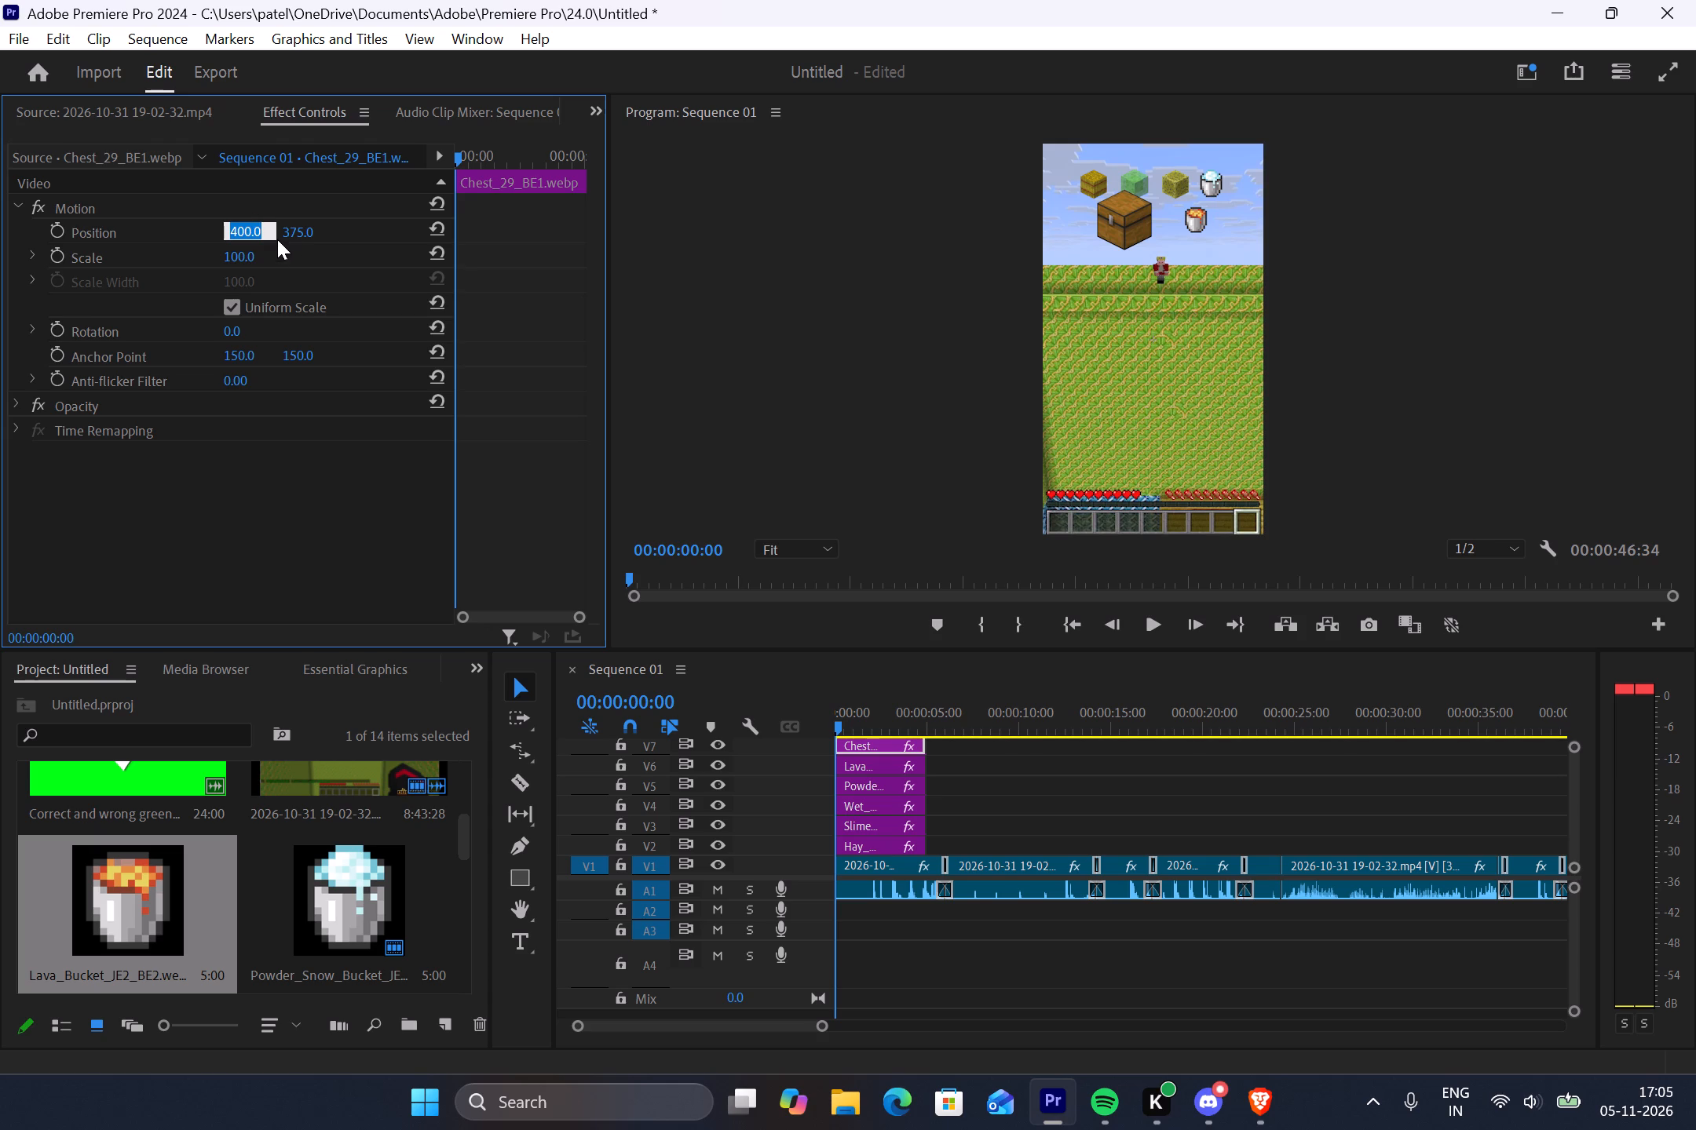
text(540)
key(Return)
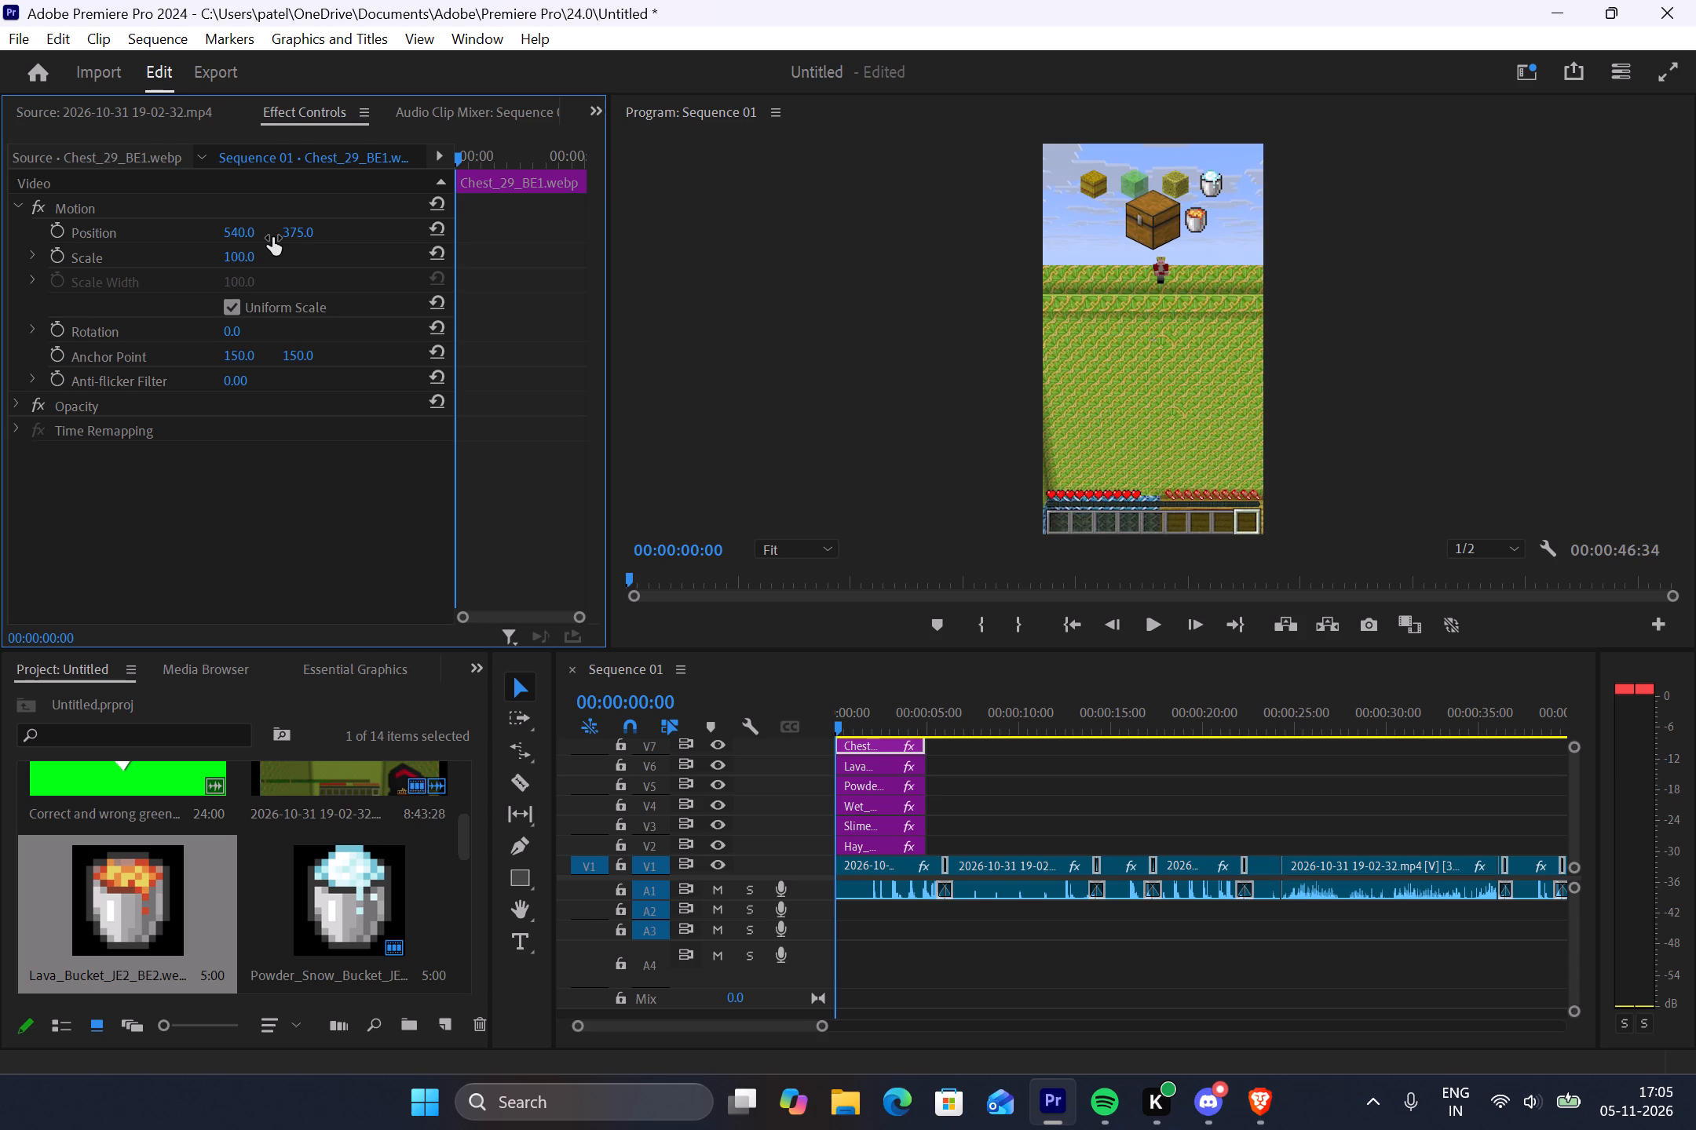
Scale down the chest image on V7, trying 40 before setting 50.
click(247, 256)
text(40)
key(Return)
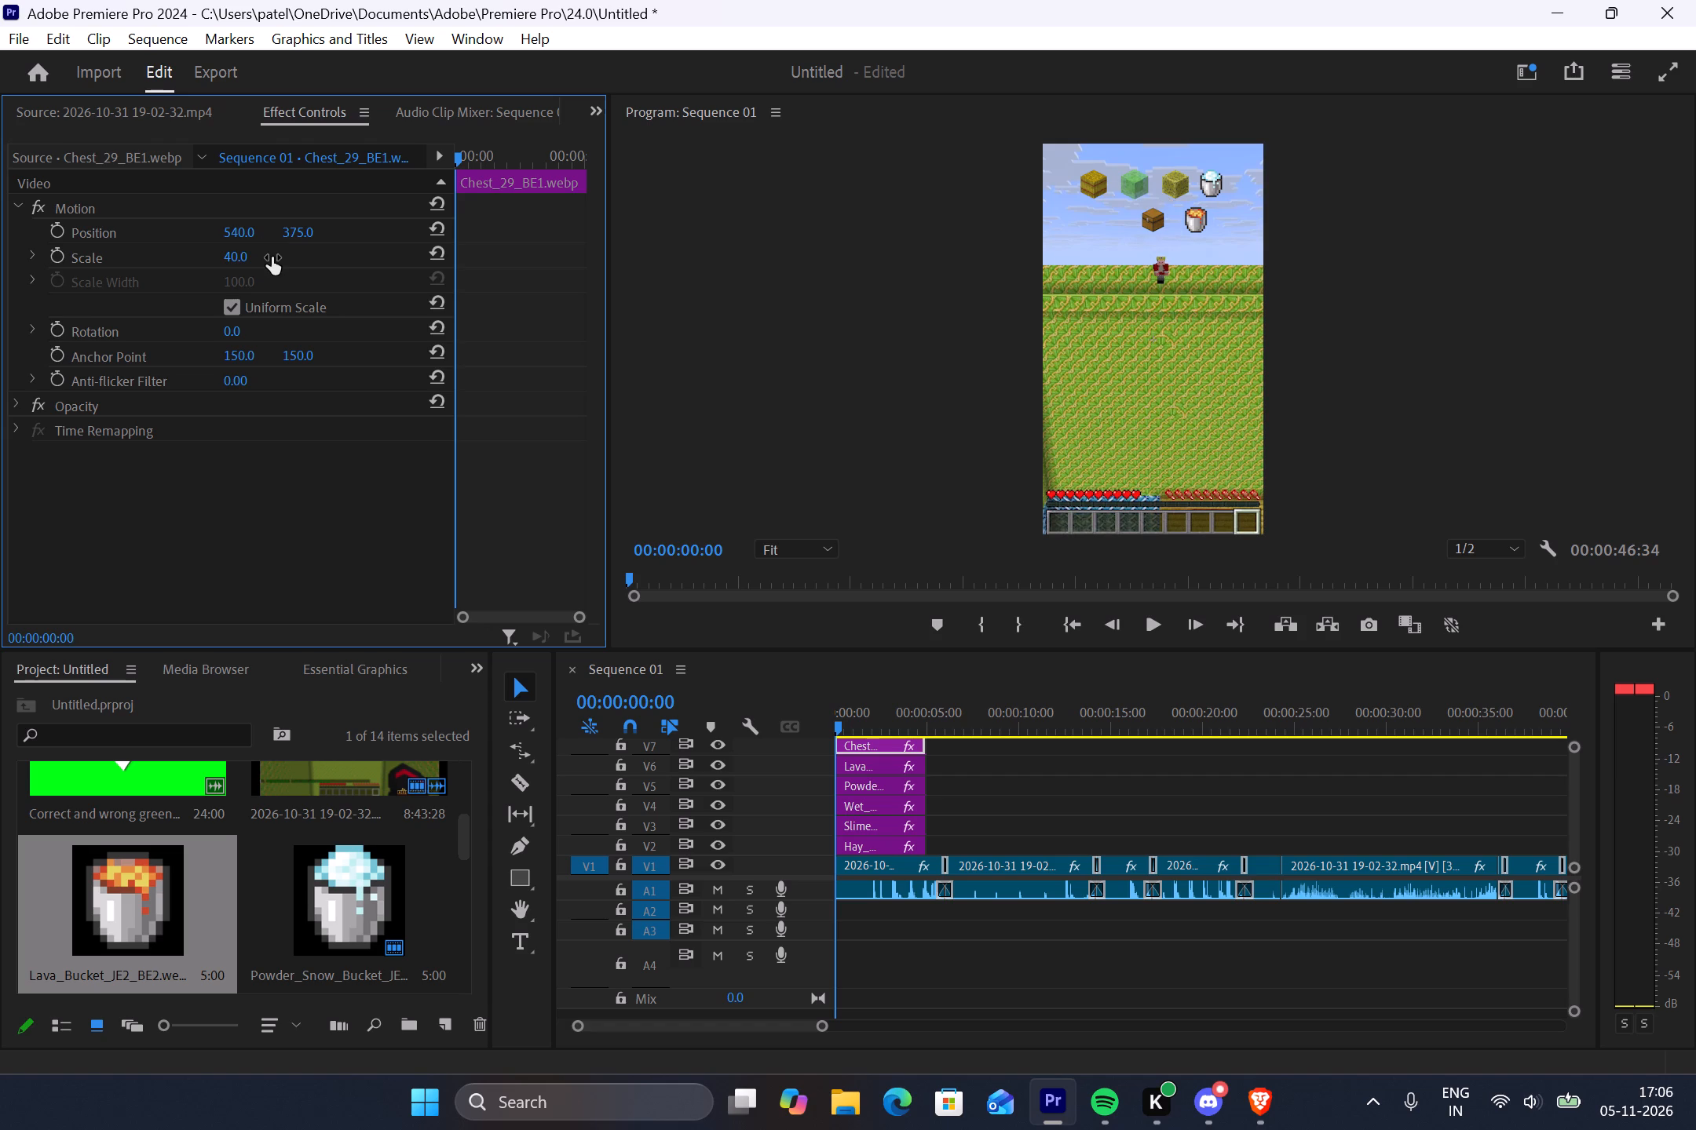
click(245, 252)
key(5)
key(0)
key(Return)
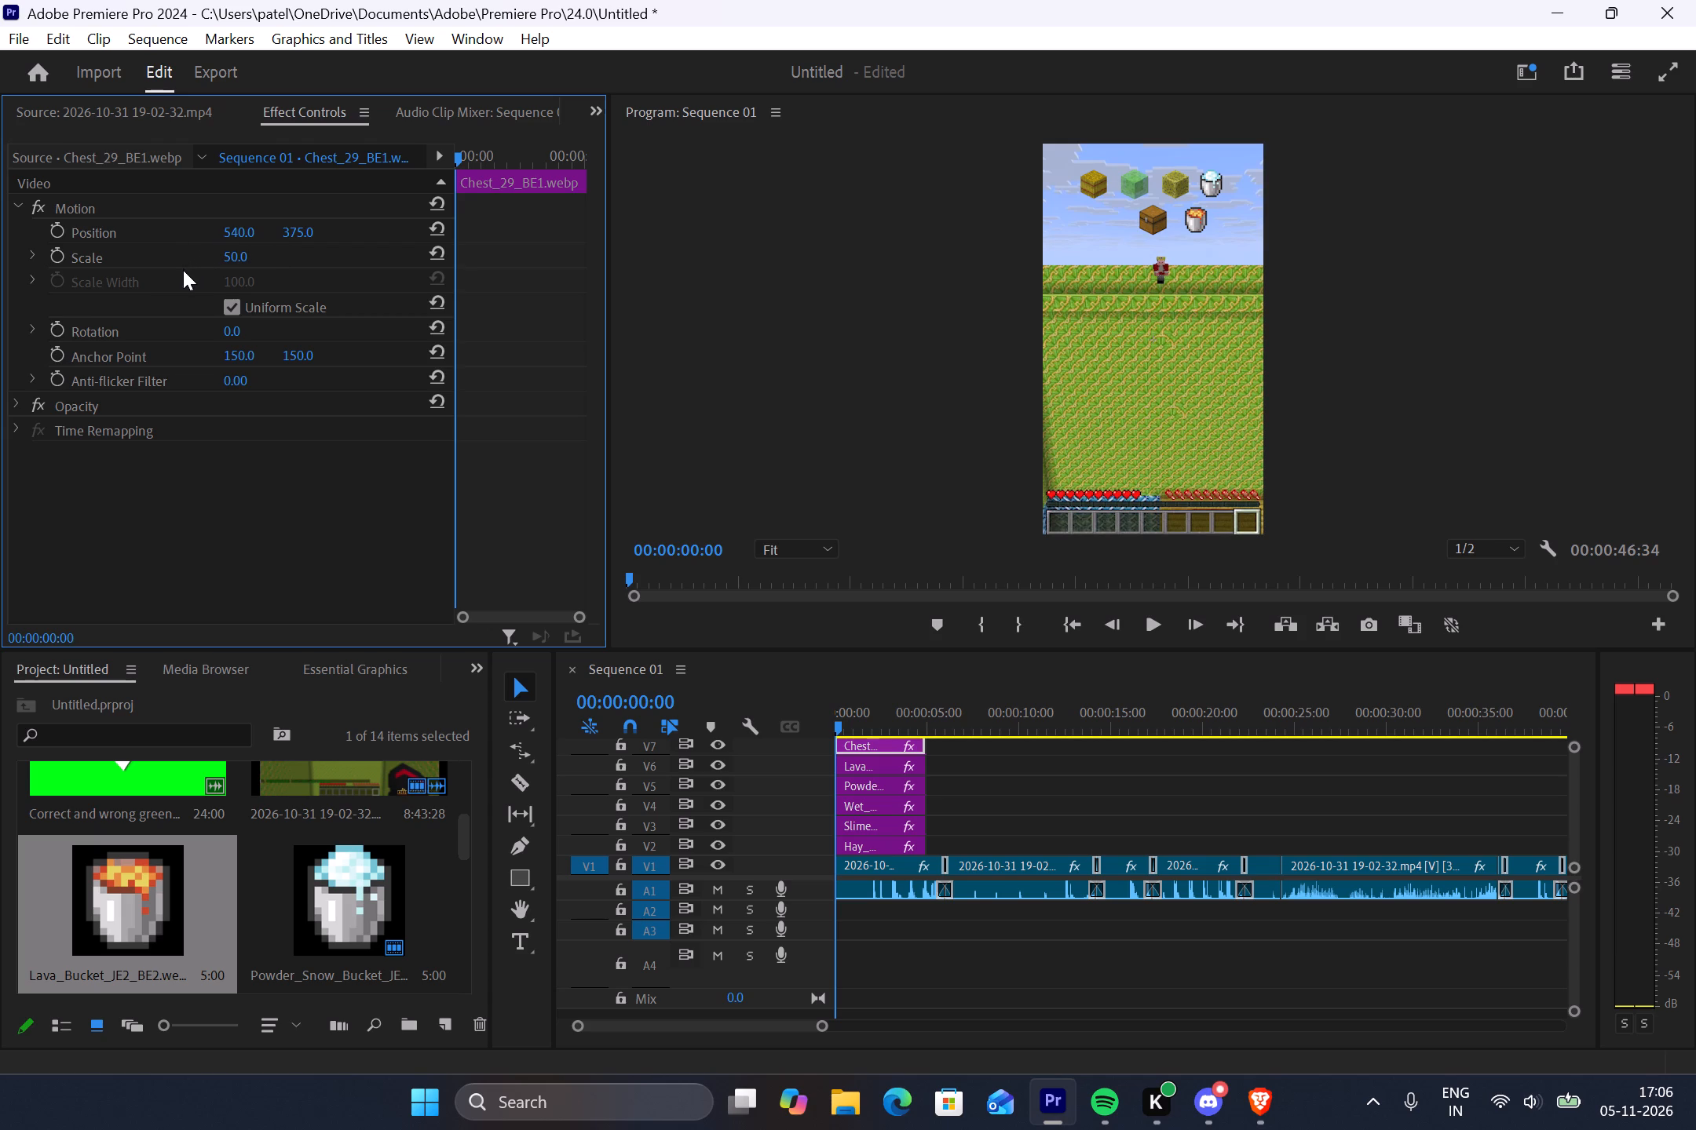
Move the chest image on V7 to horizontal position 560, beside the lava bucket in the second row.
click(233, 236)
text(560)
key(Return)
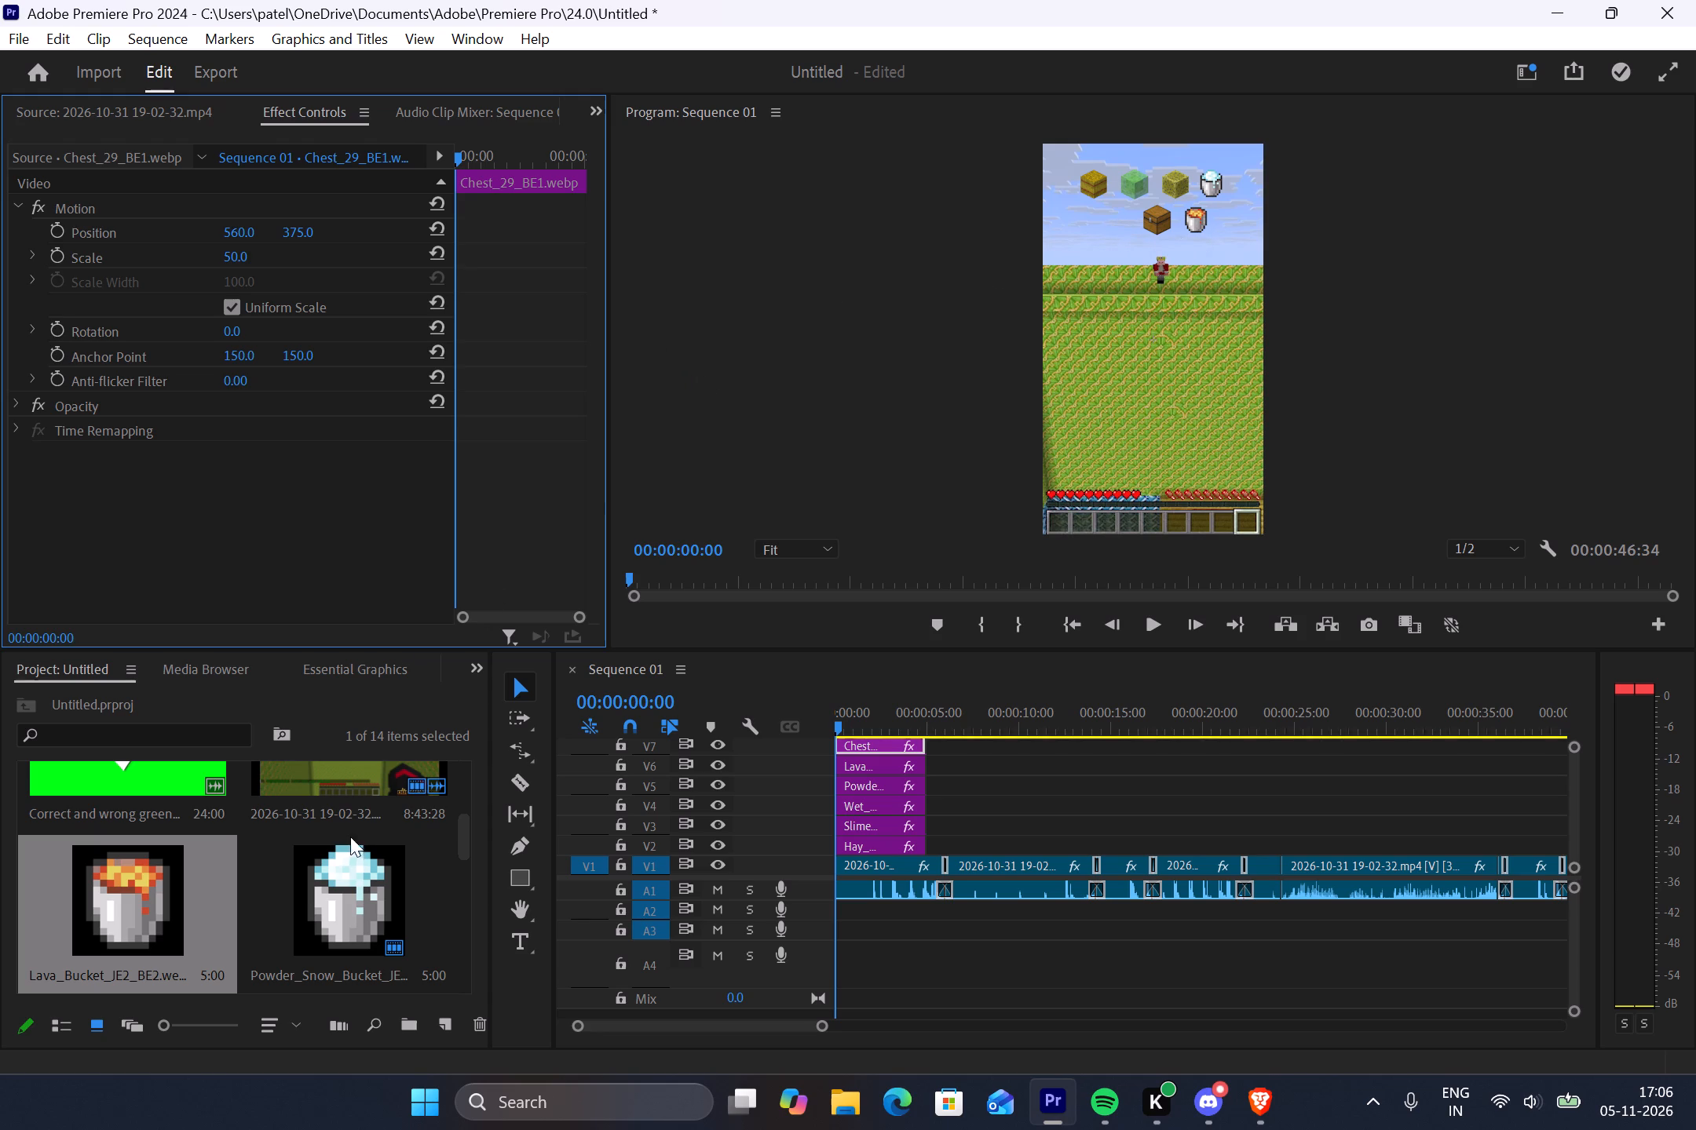
Look through the imported project images for the remaining blocks, such as the cobweb and honey block.
scroll(346, 817, up, 2)
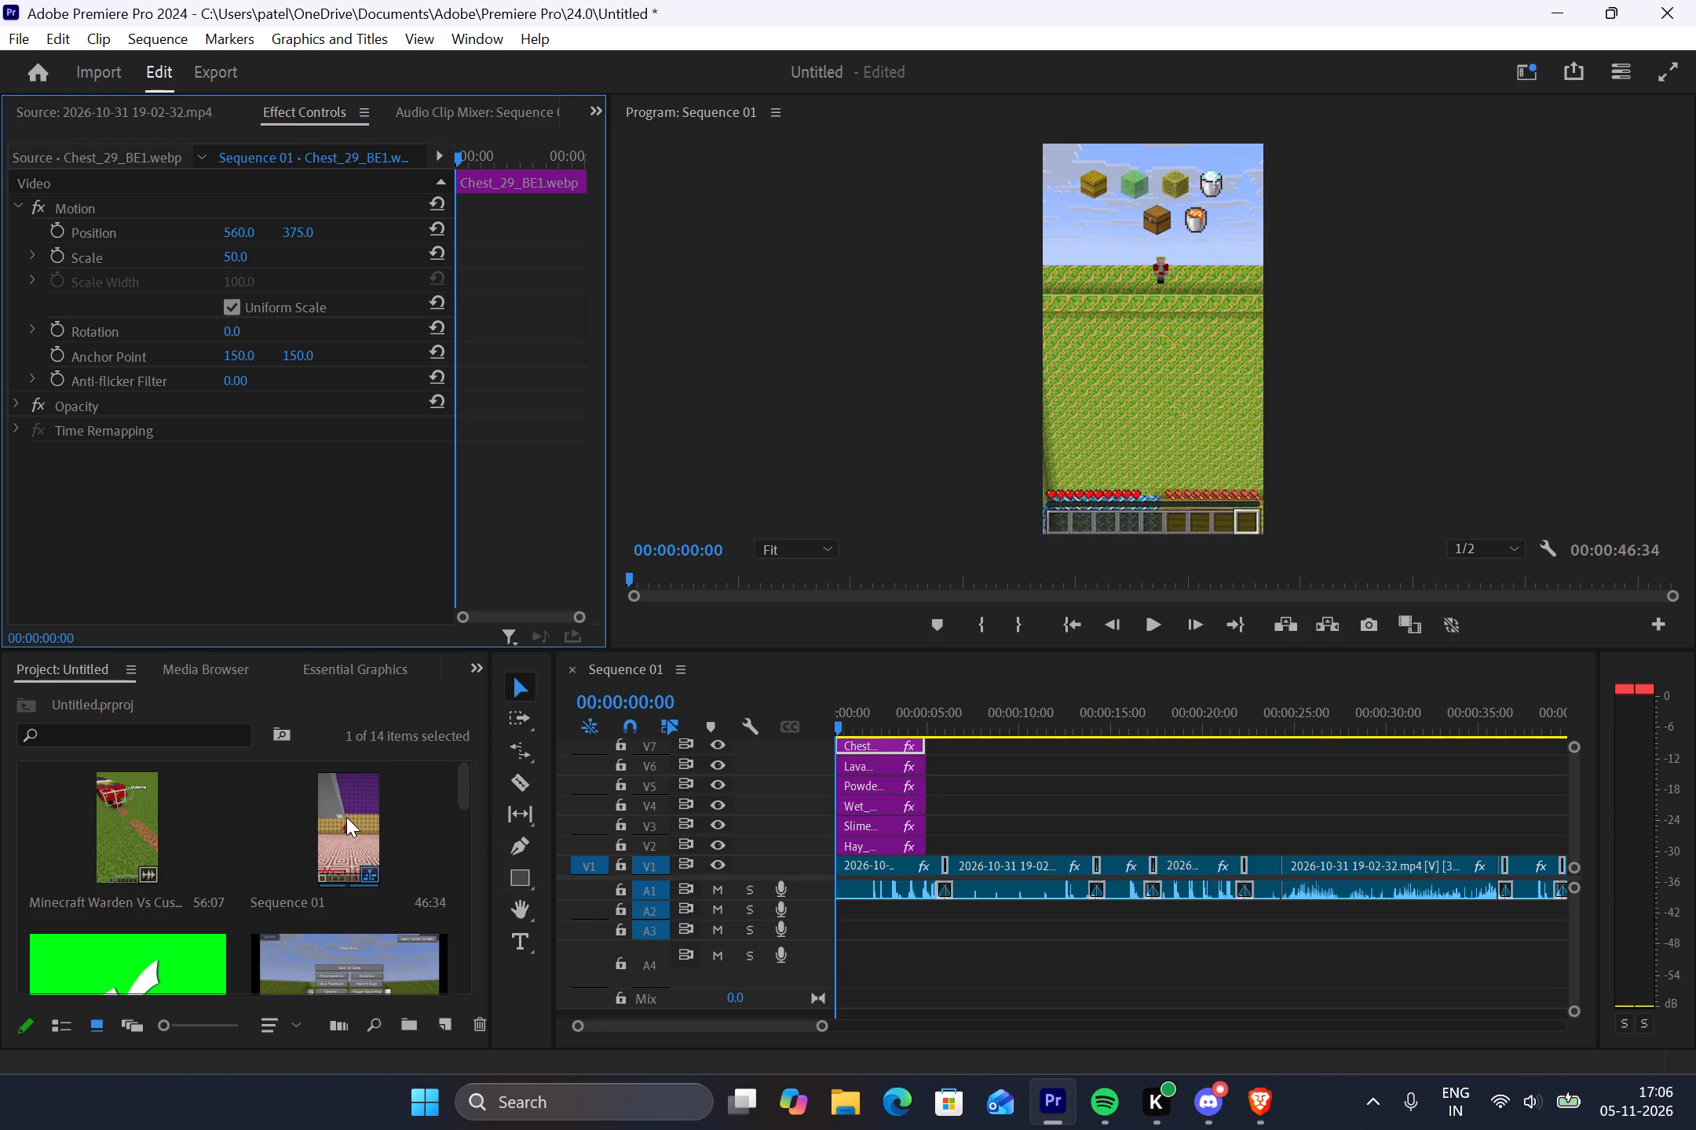
scroll(346, 817, down, 5)
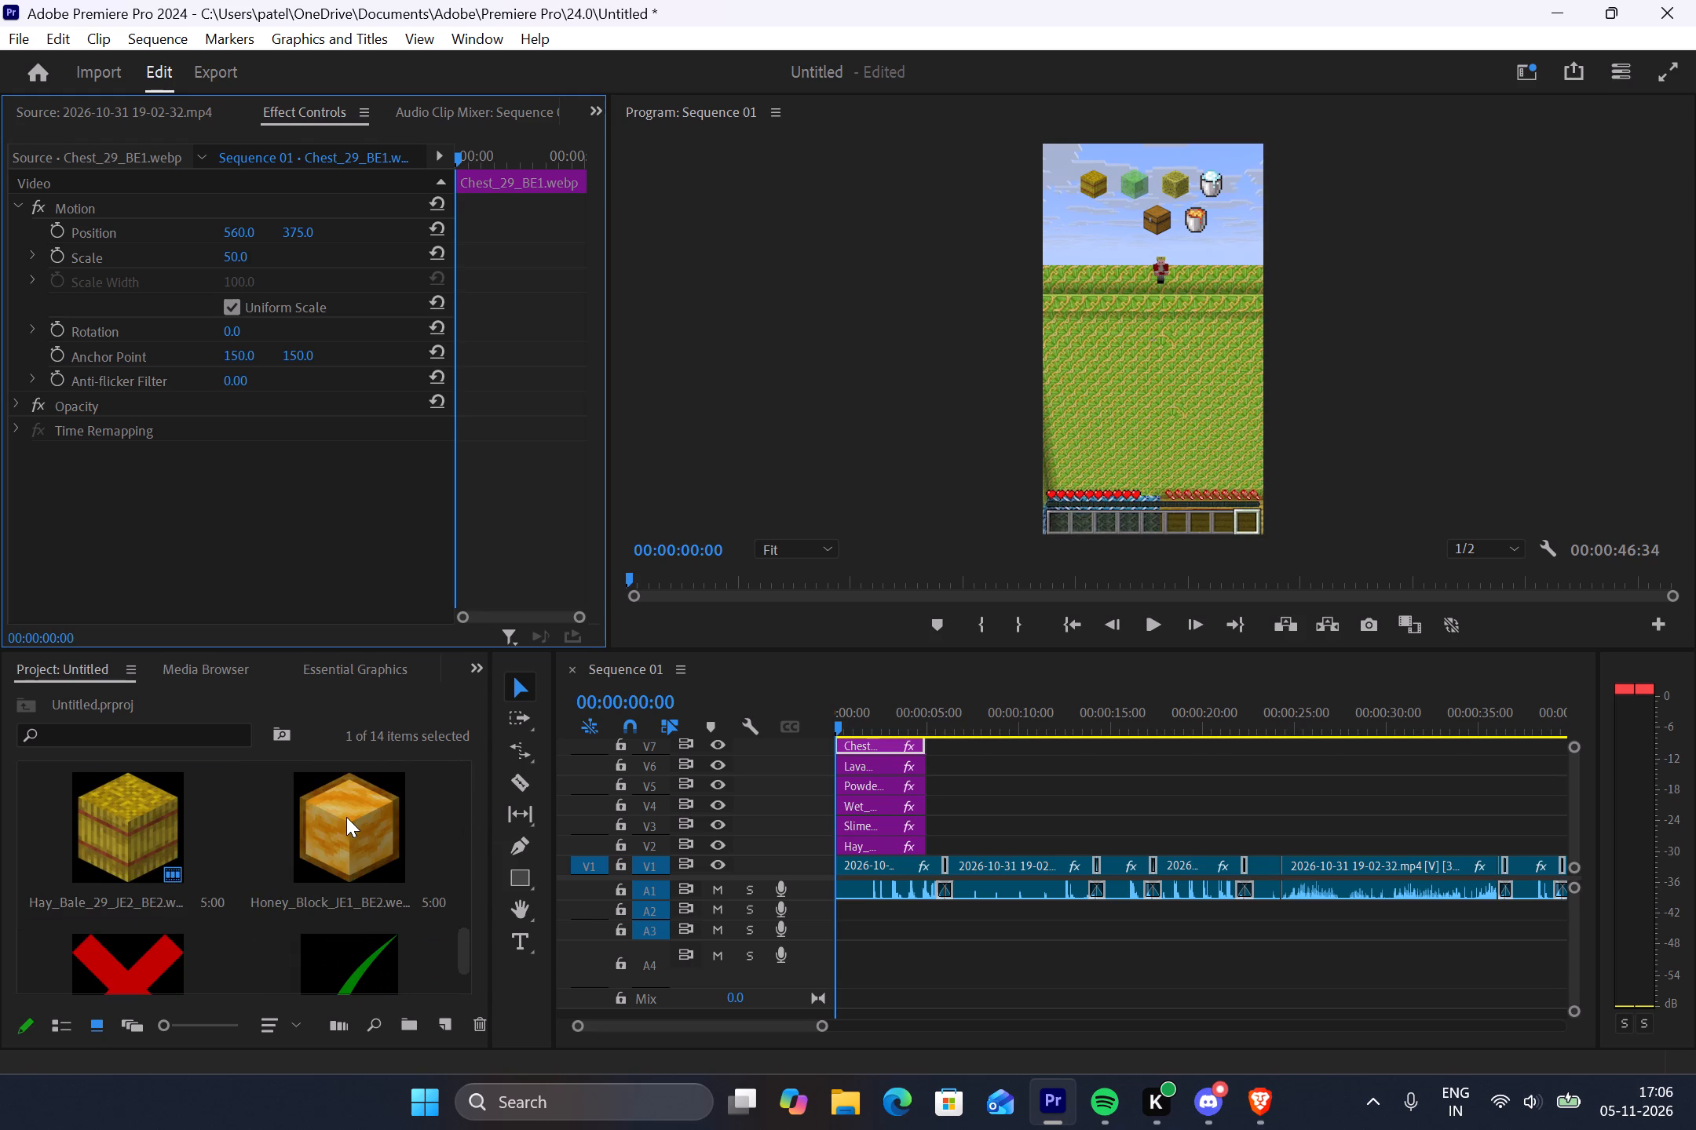
scroll(346, 817, up, 1)
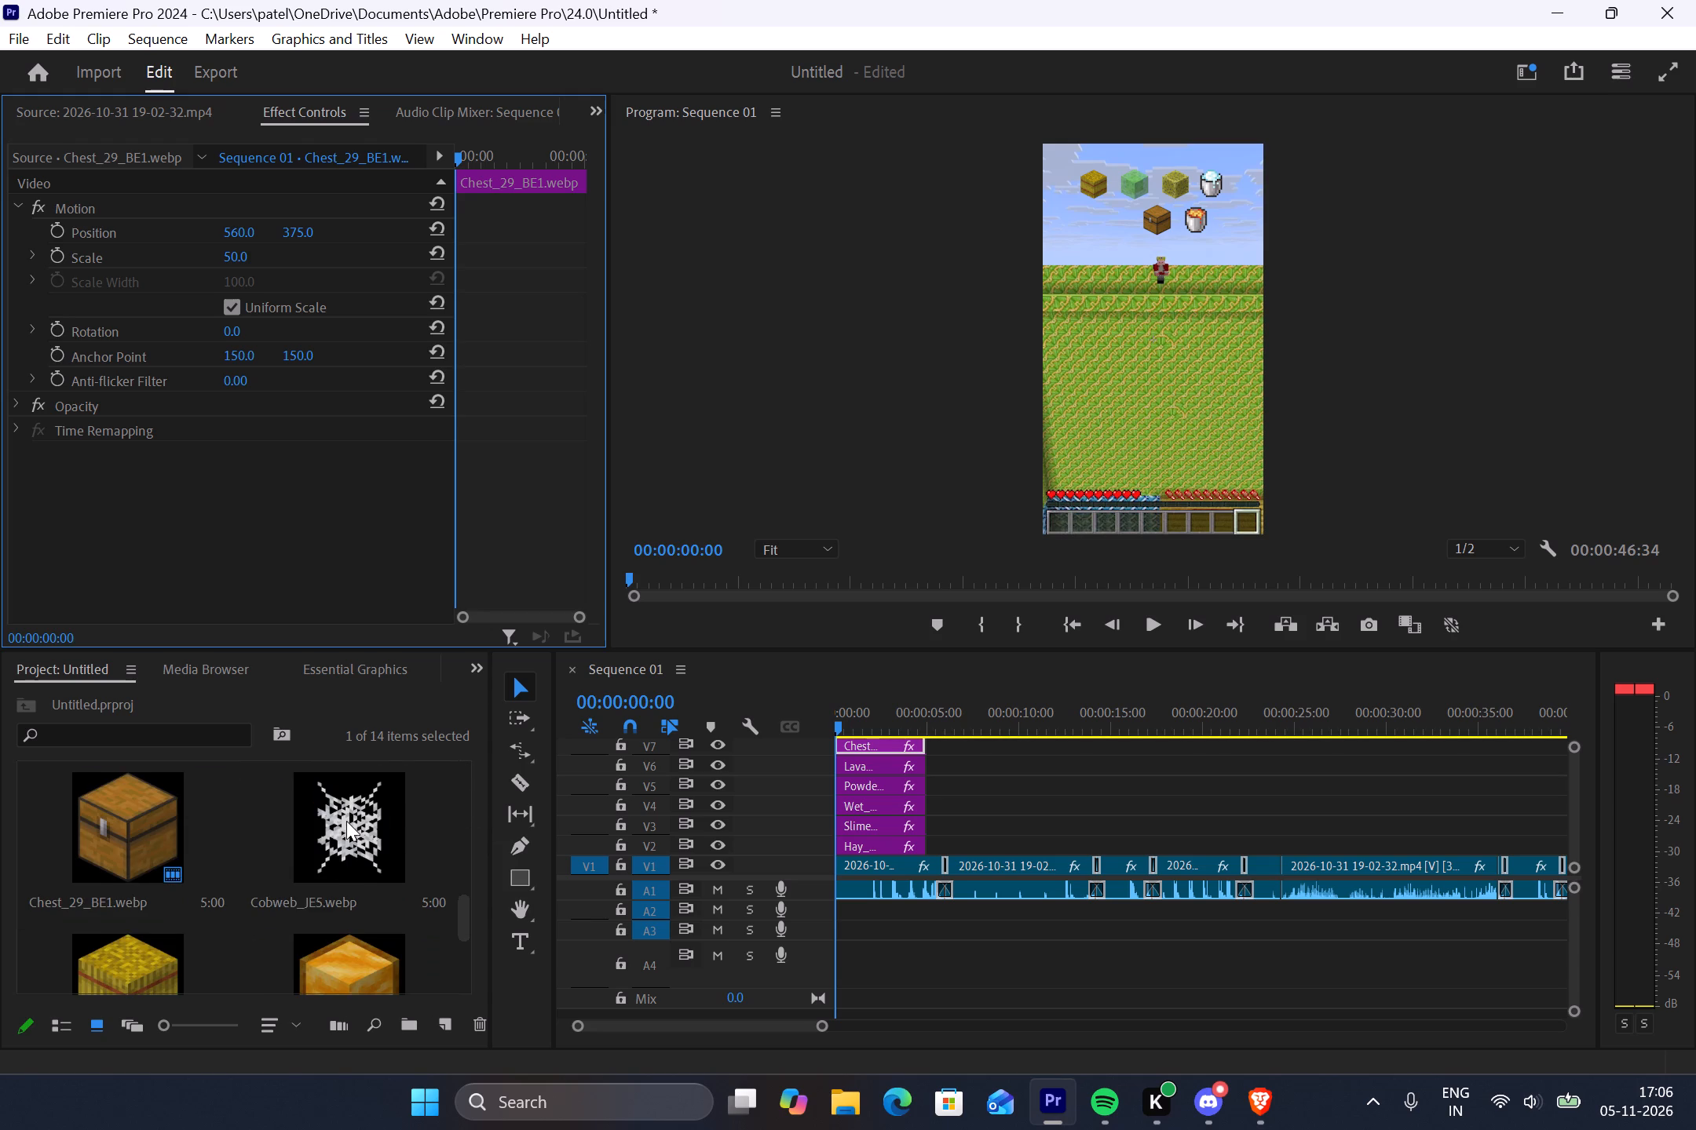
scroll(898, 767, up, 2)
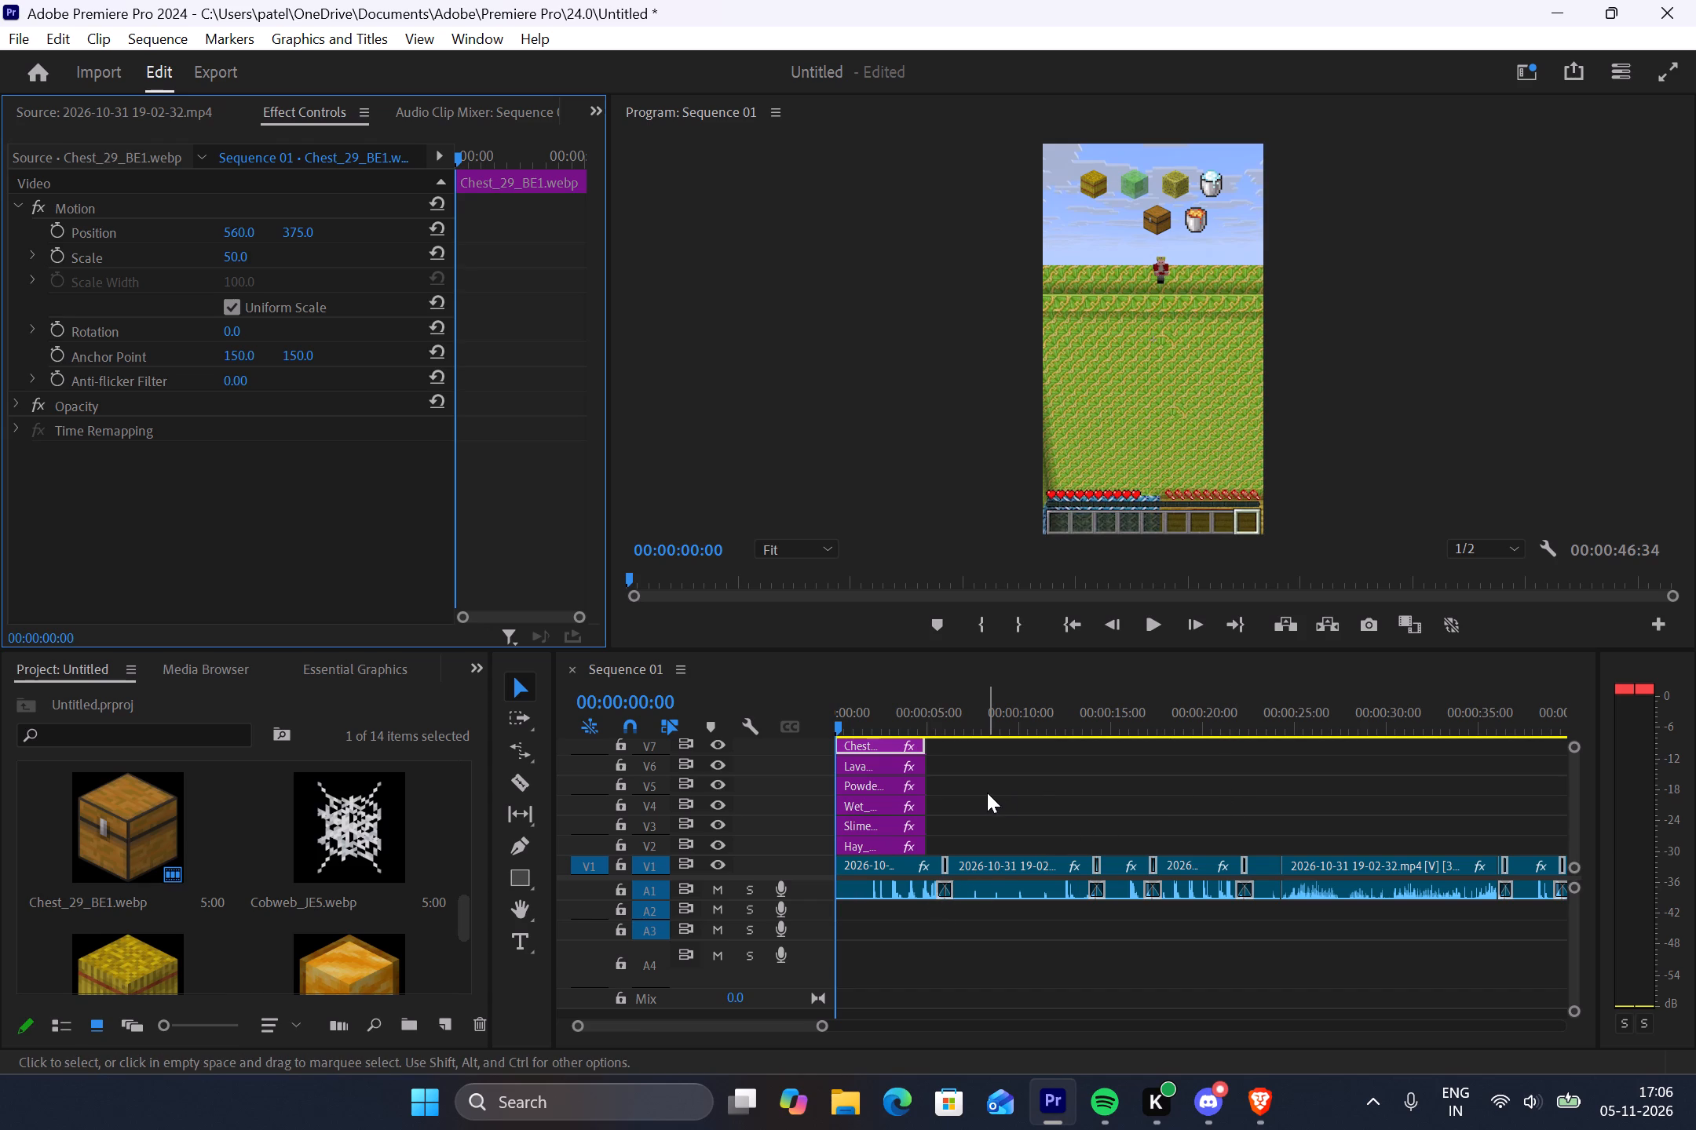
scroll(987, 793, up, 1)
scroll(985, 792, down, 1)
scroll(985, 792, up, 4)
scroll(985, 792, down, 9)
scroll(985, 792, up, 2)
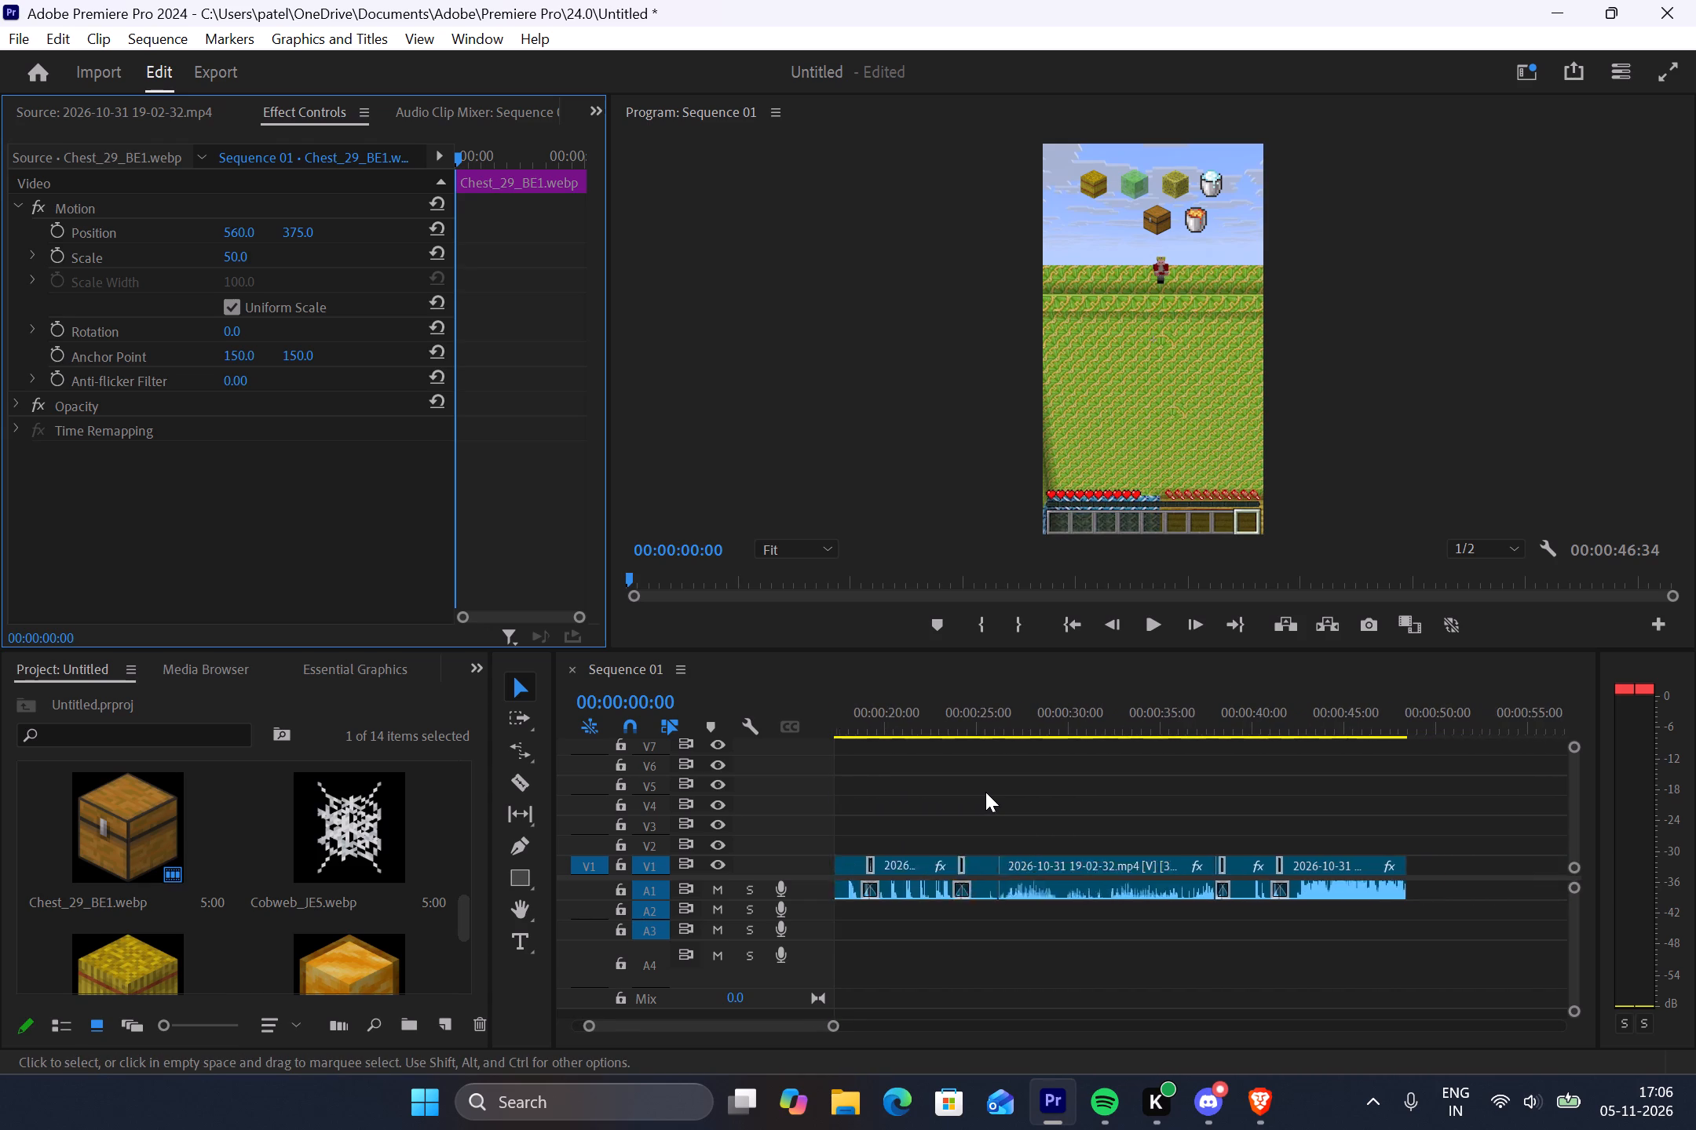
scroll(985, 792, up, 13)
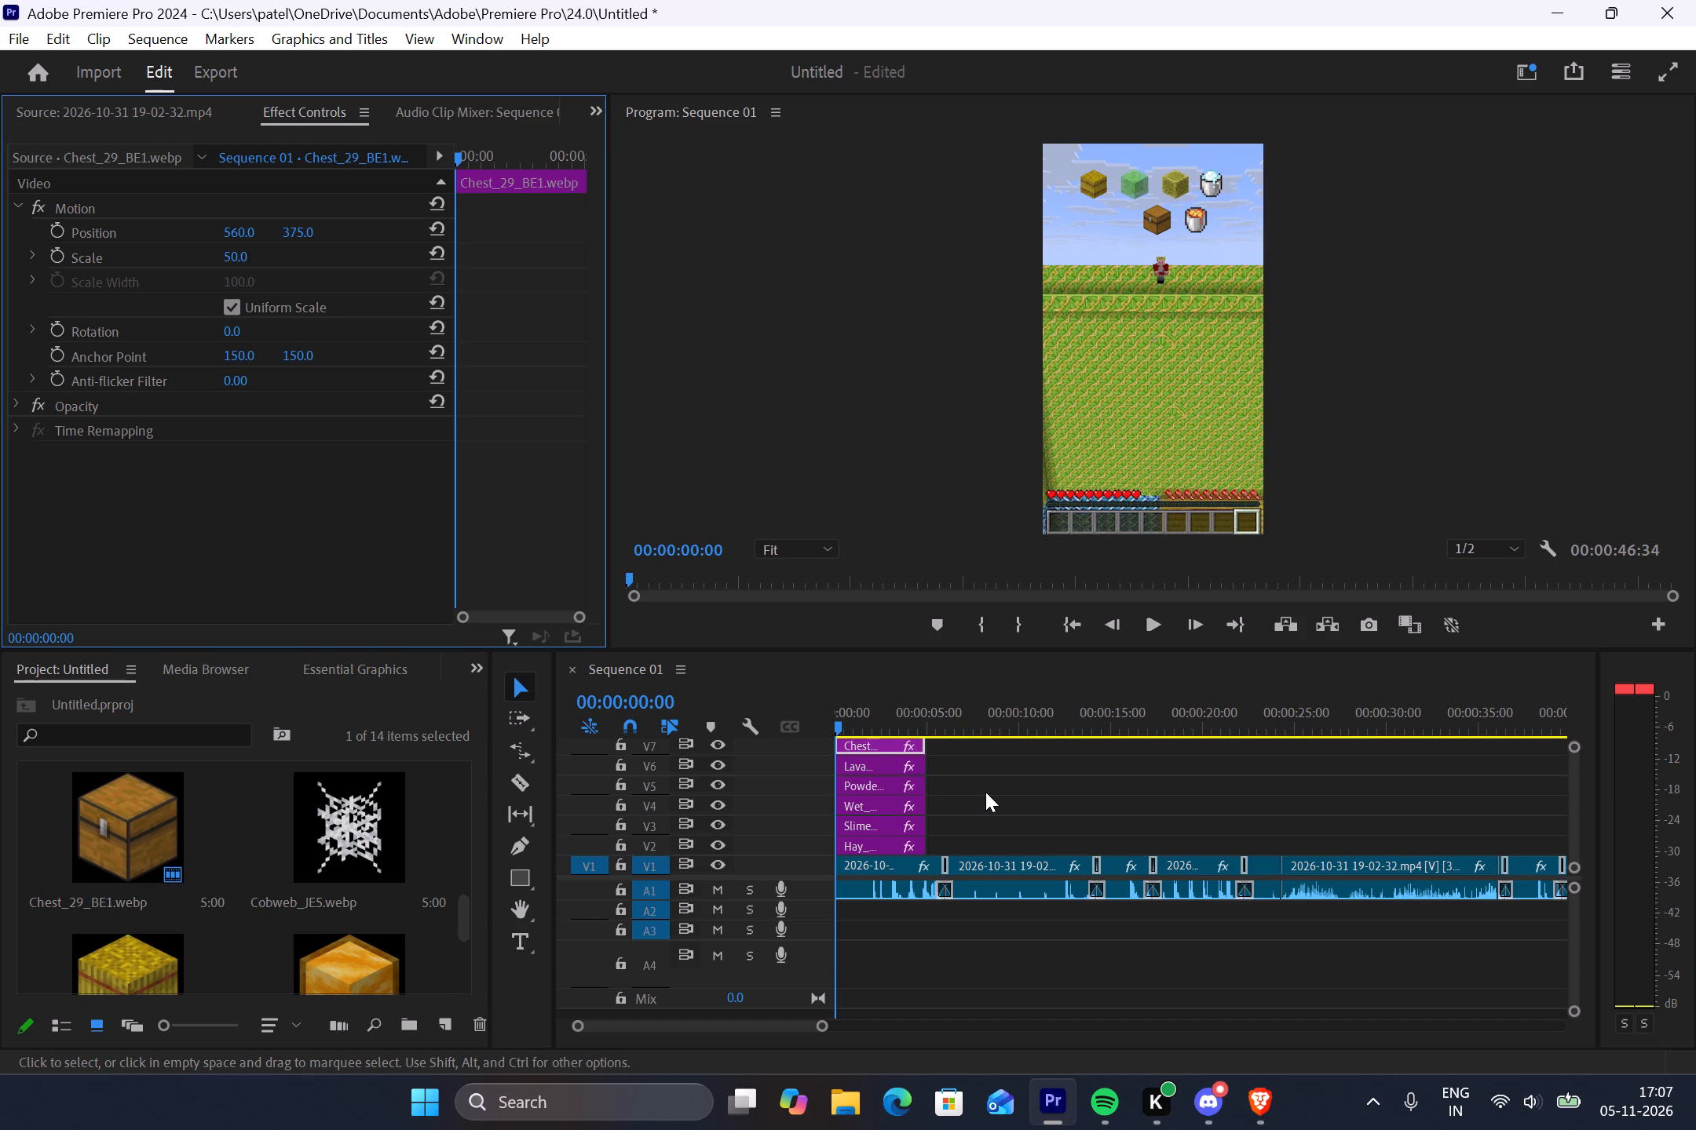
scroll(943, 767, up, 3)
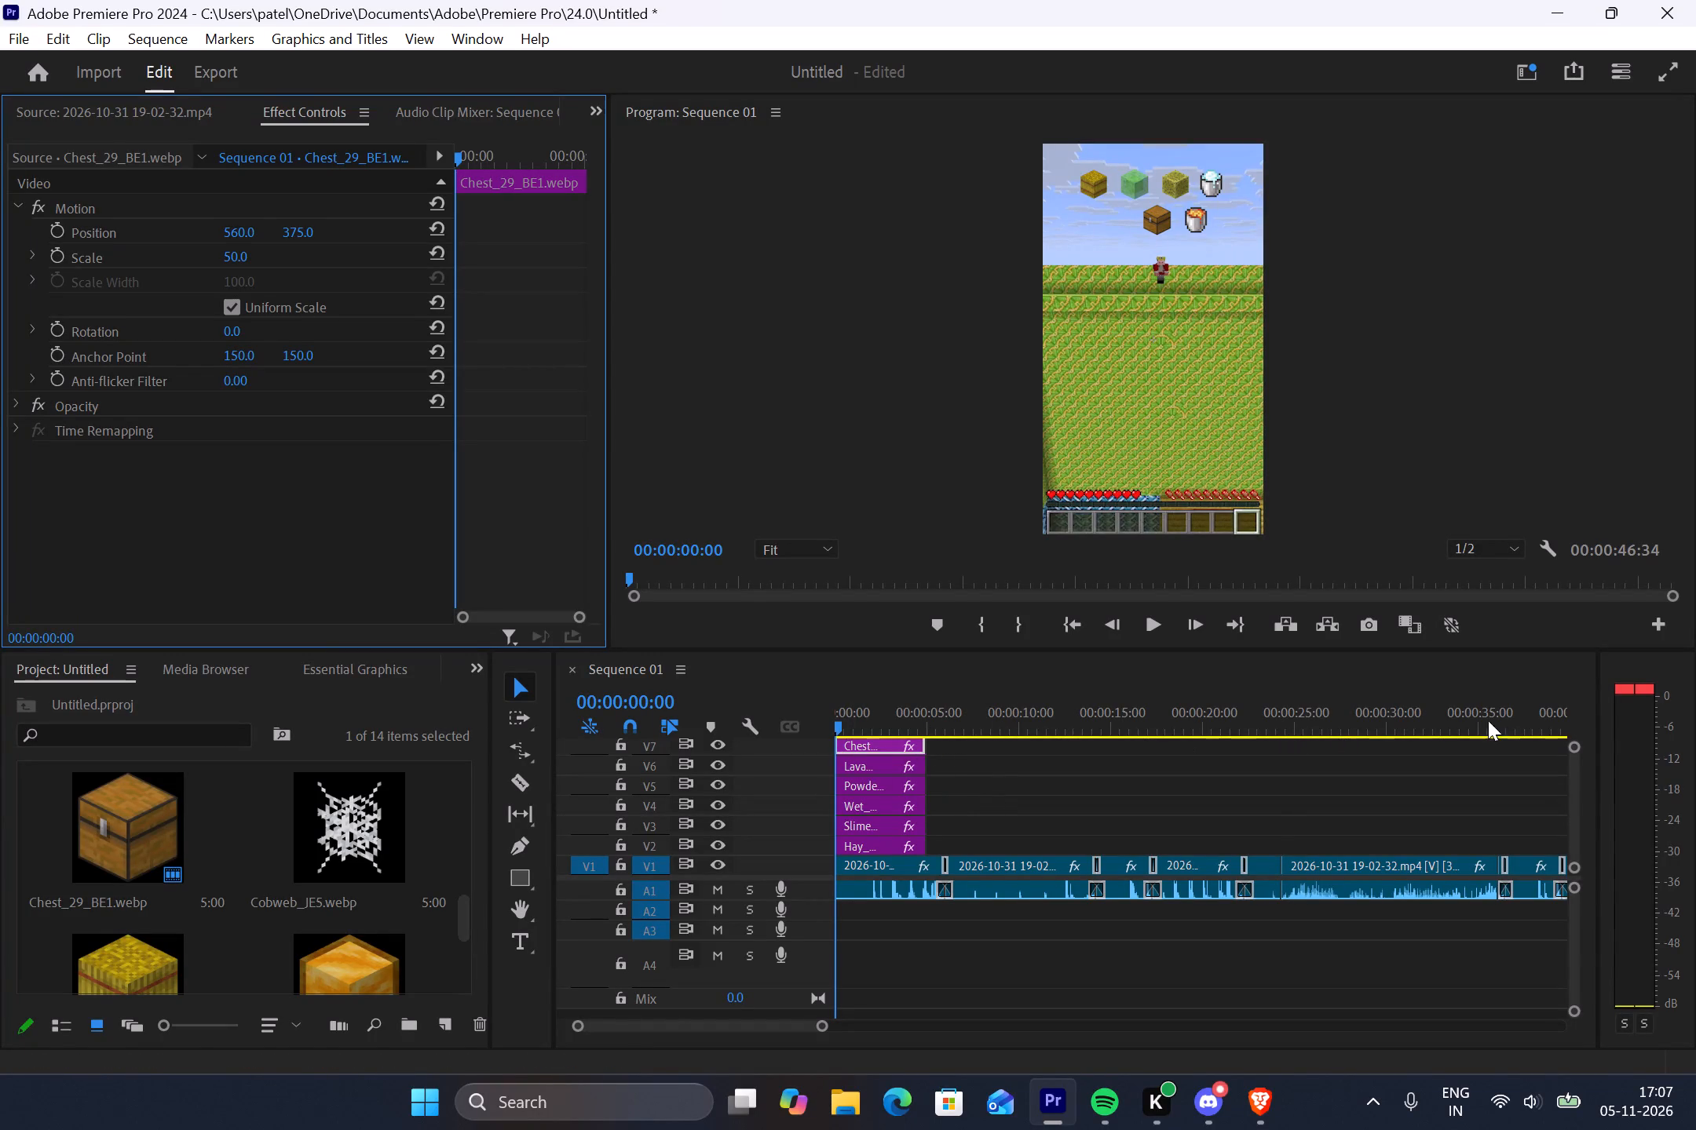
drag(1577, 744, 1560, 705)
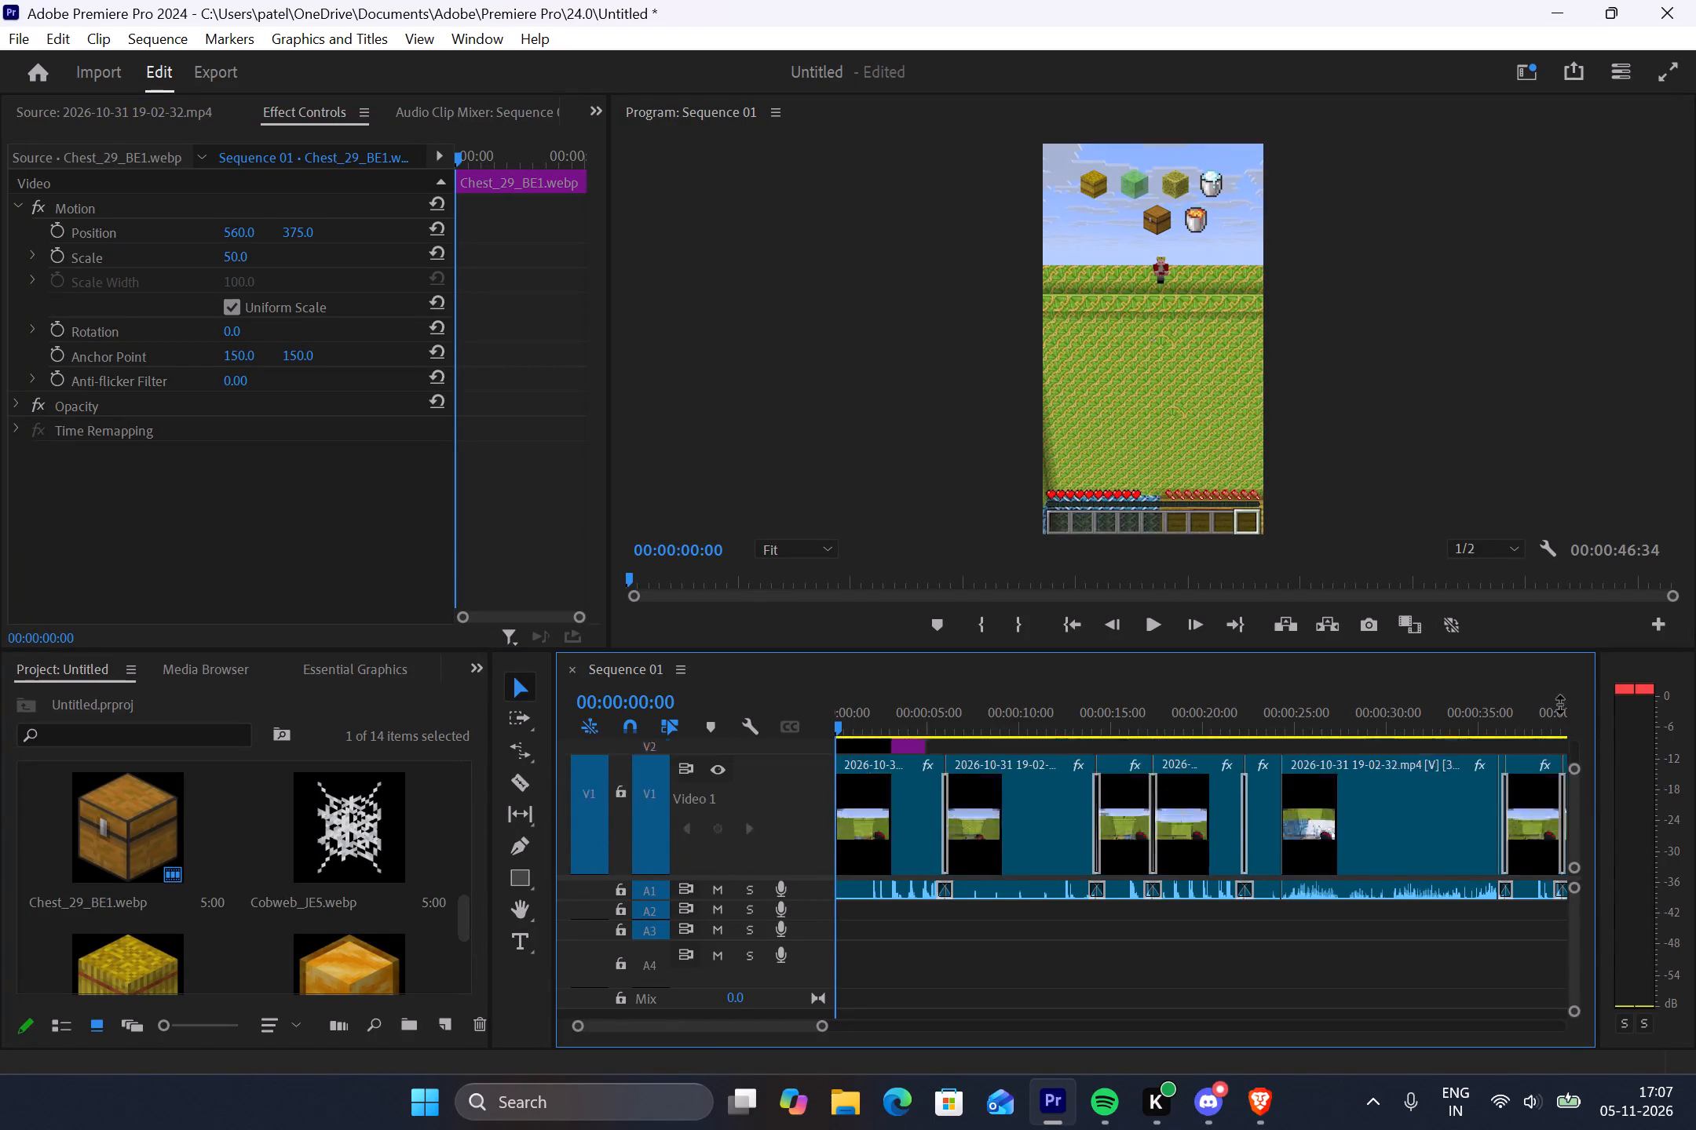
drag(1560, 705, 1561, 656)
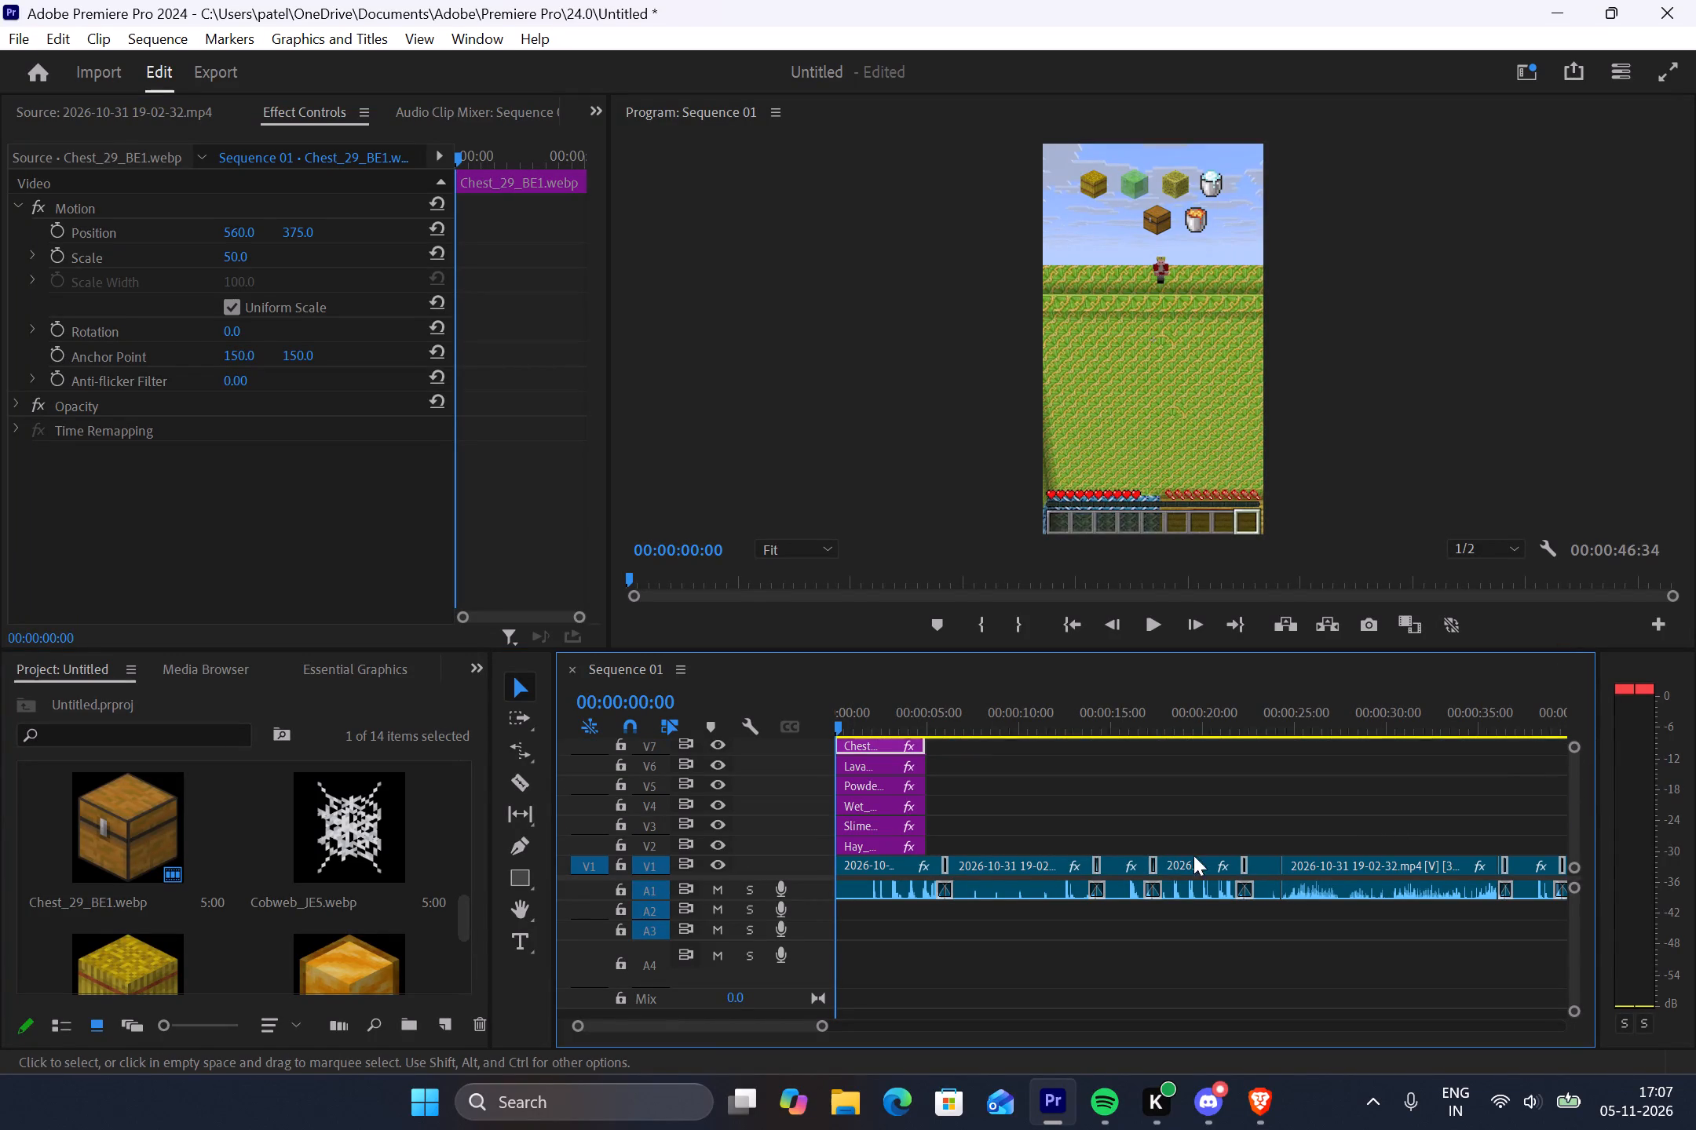
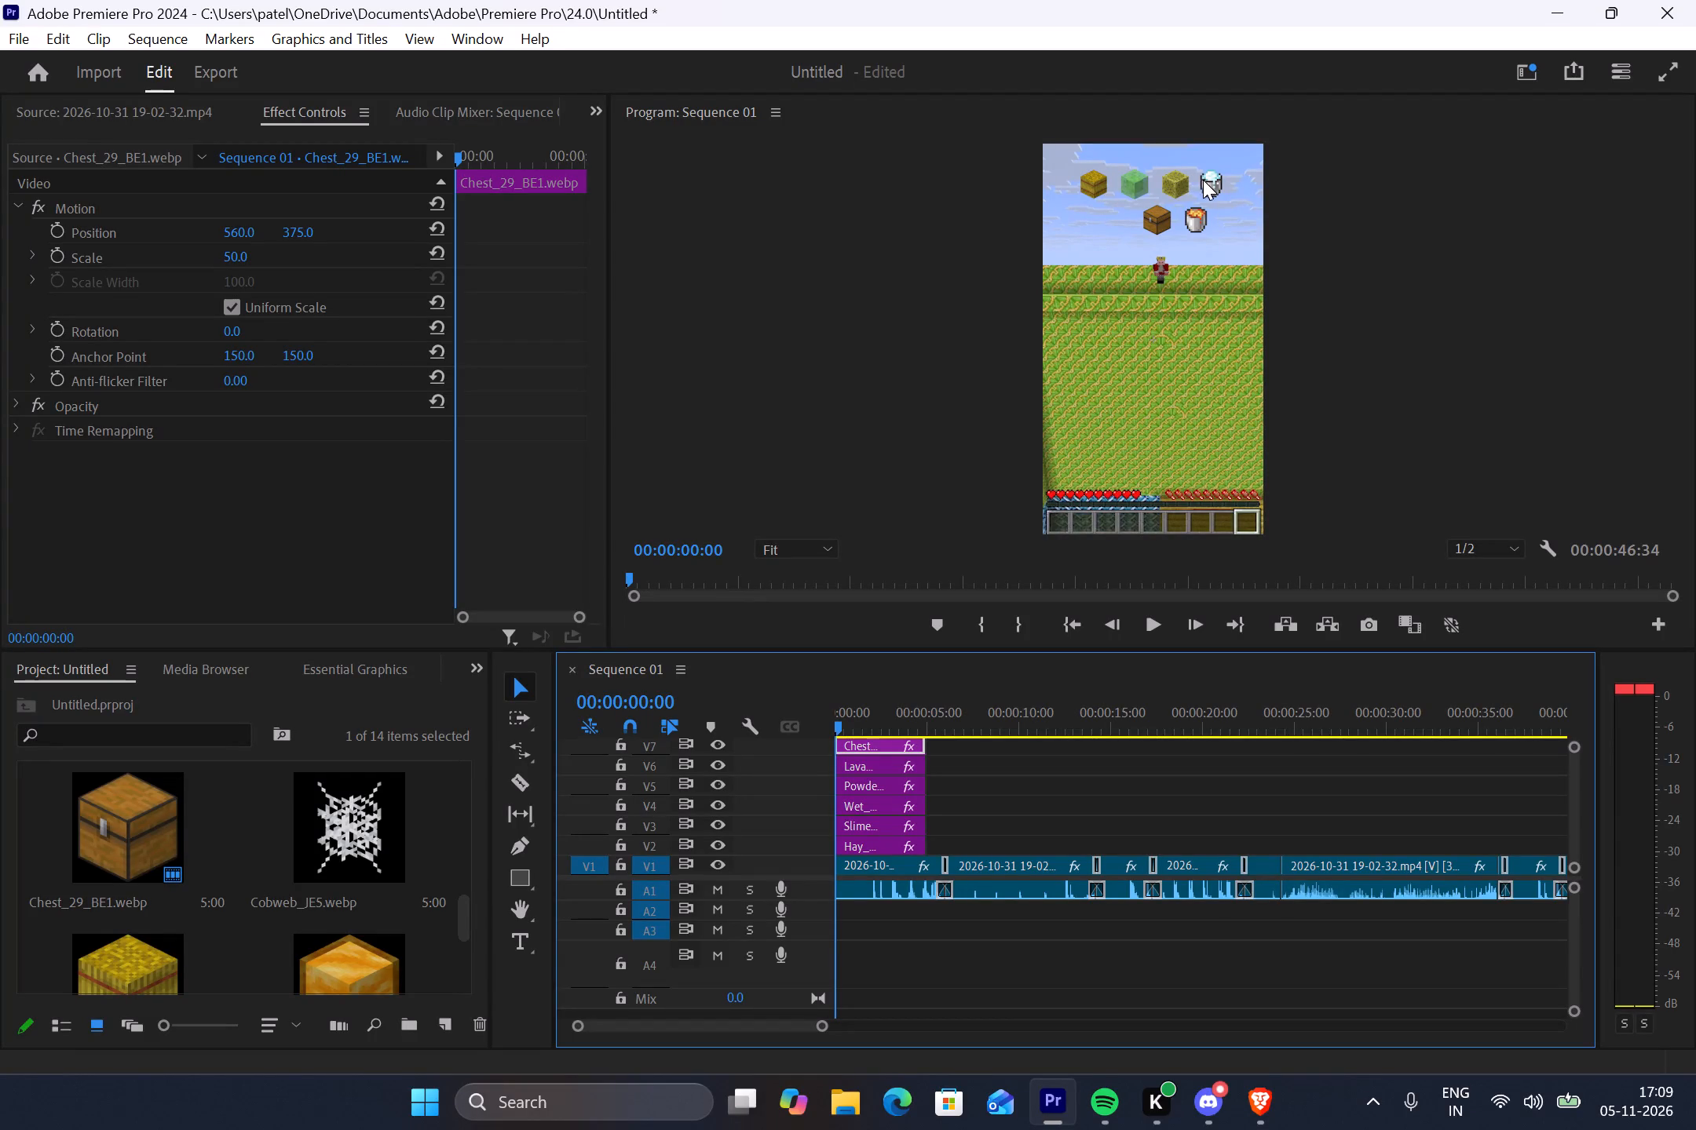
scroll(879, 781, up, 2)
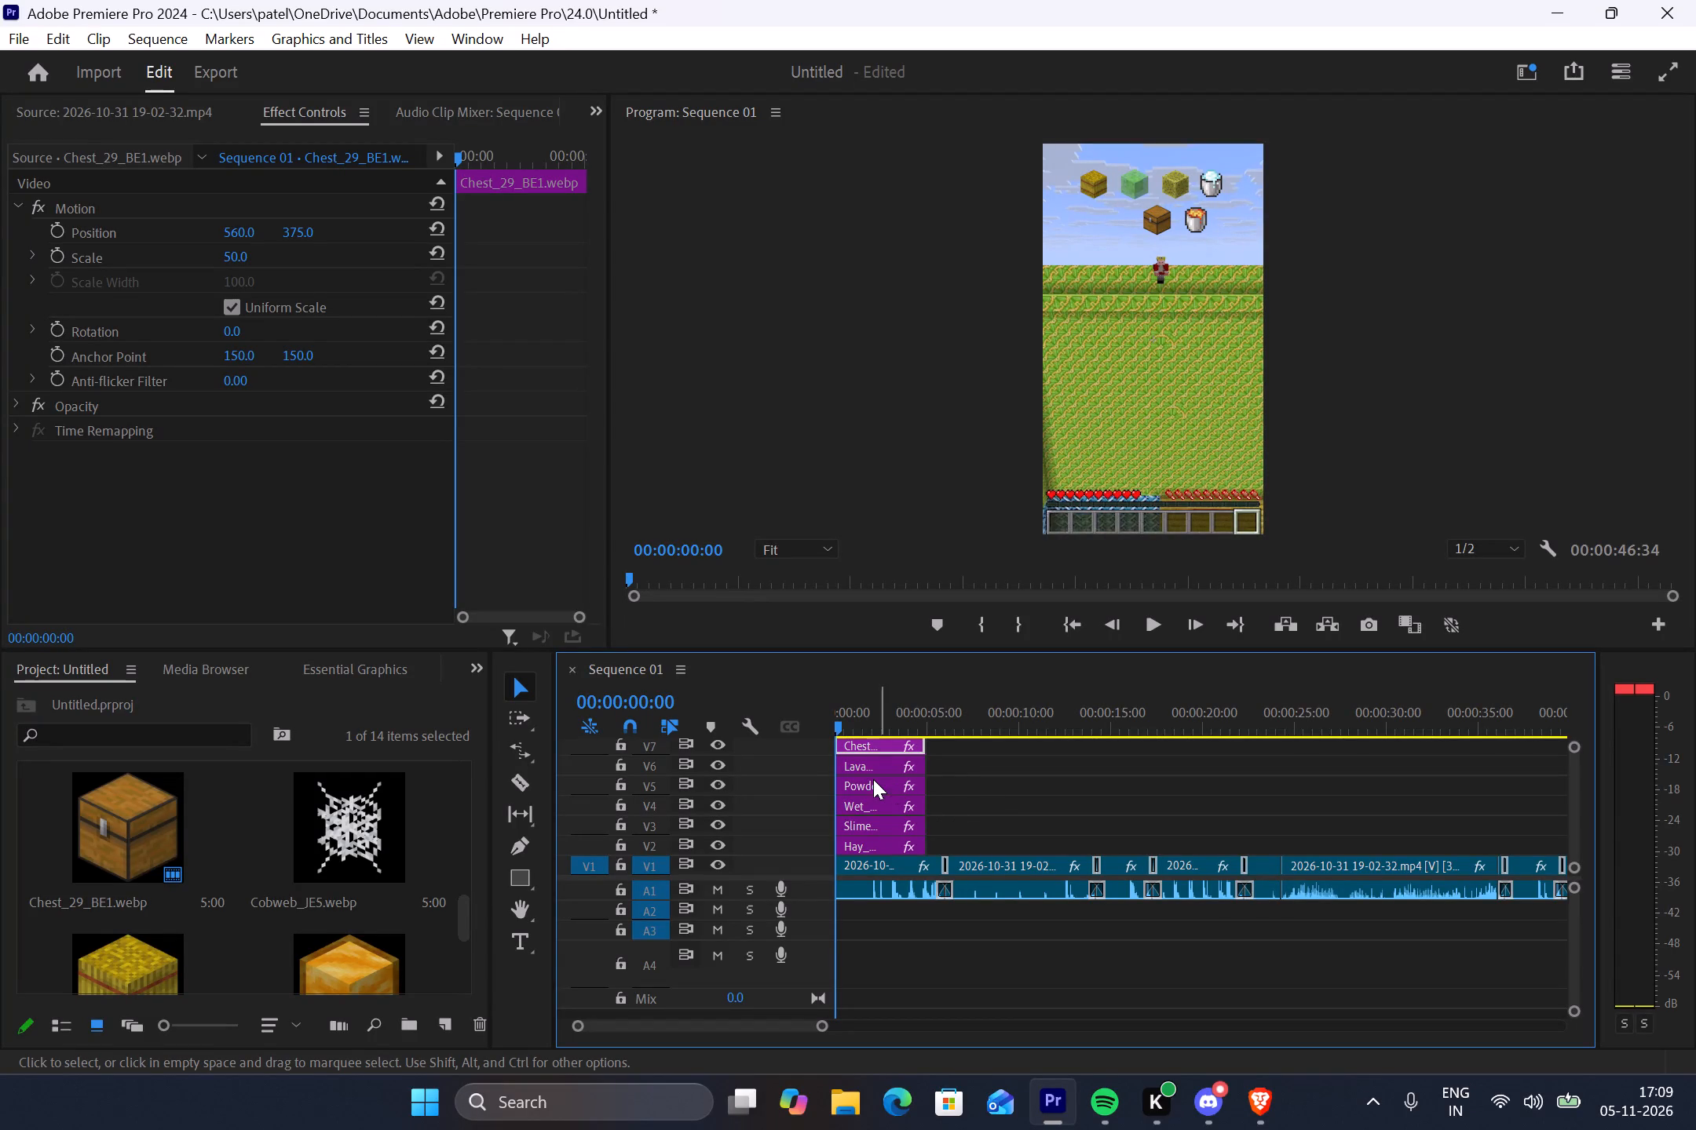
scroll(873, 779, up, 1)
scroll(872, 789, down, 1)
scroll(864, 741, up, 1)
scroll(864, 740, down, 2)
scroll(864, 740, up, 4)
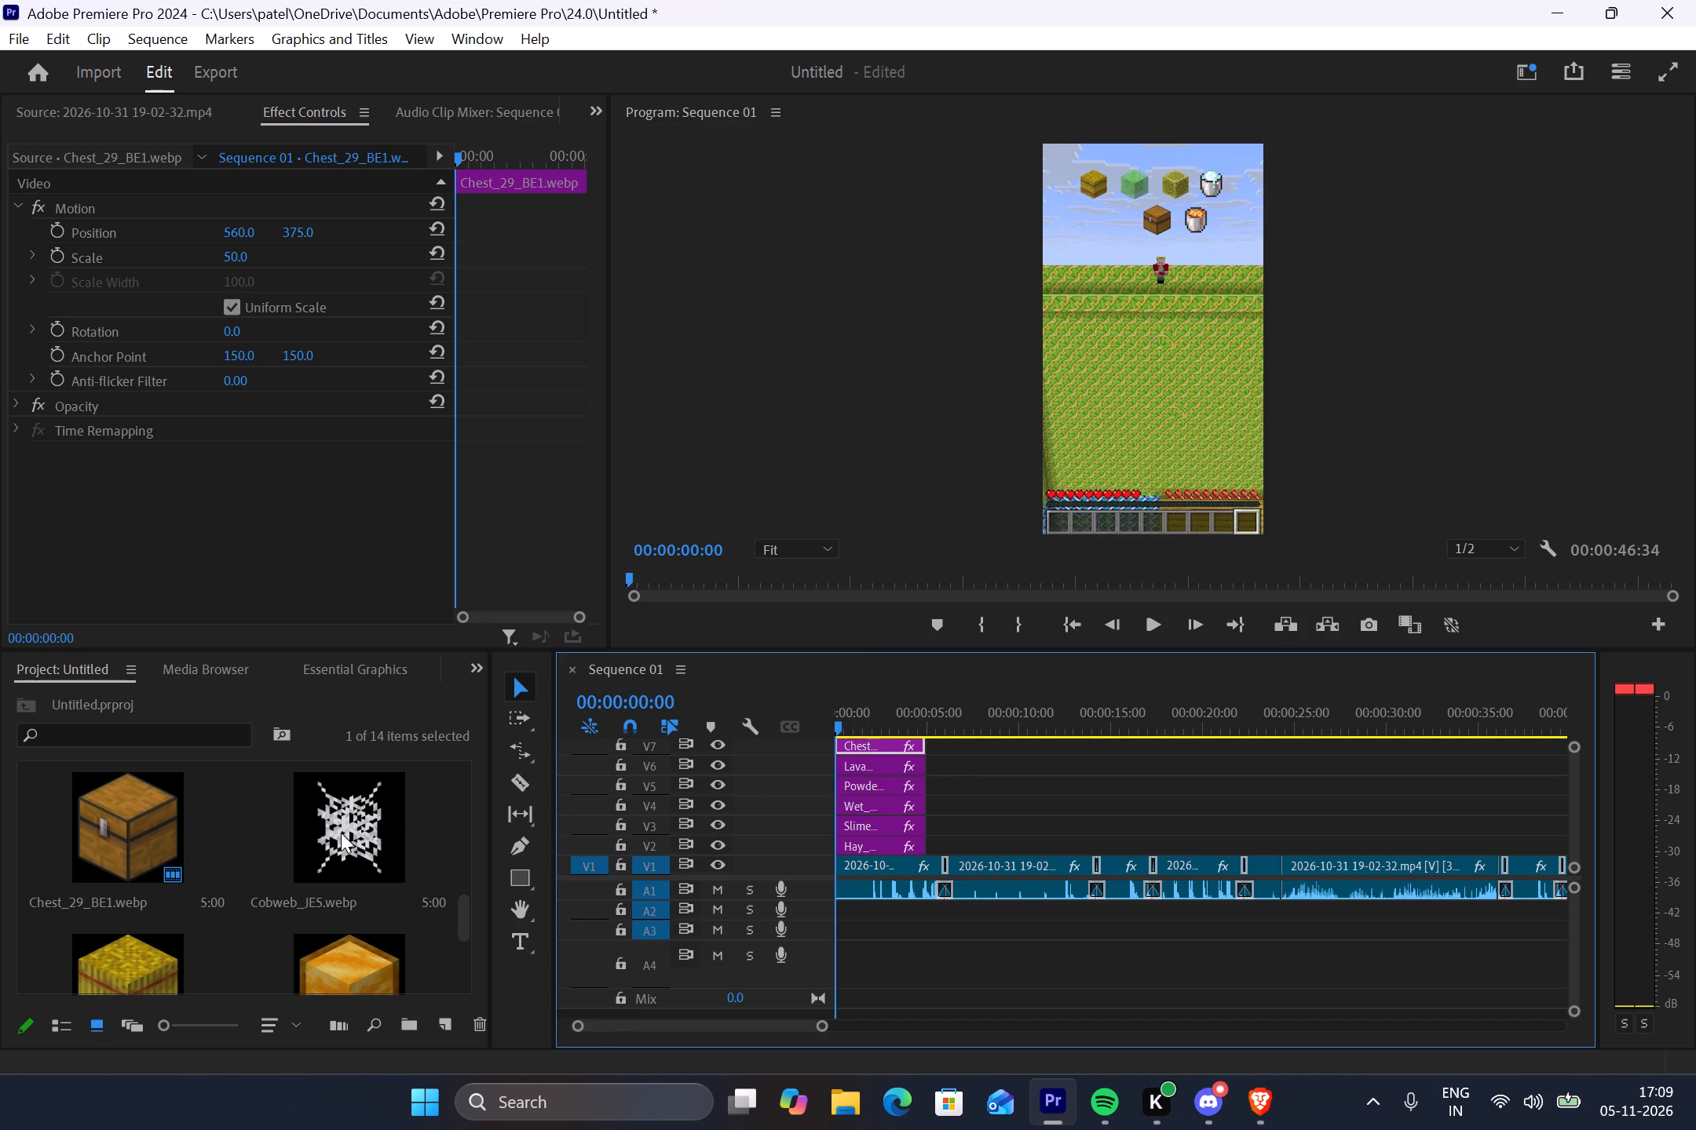
Look along the Sequence 01 timeline, from the stacked block images on V2 to V7 through to the end of the gameplay footage.
scroll(1098, 775, down, 12)
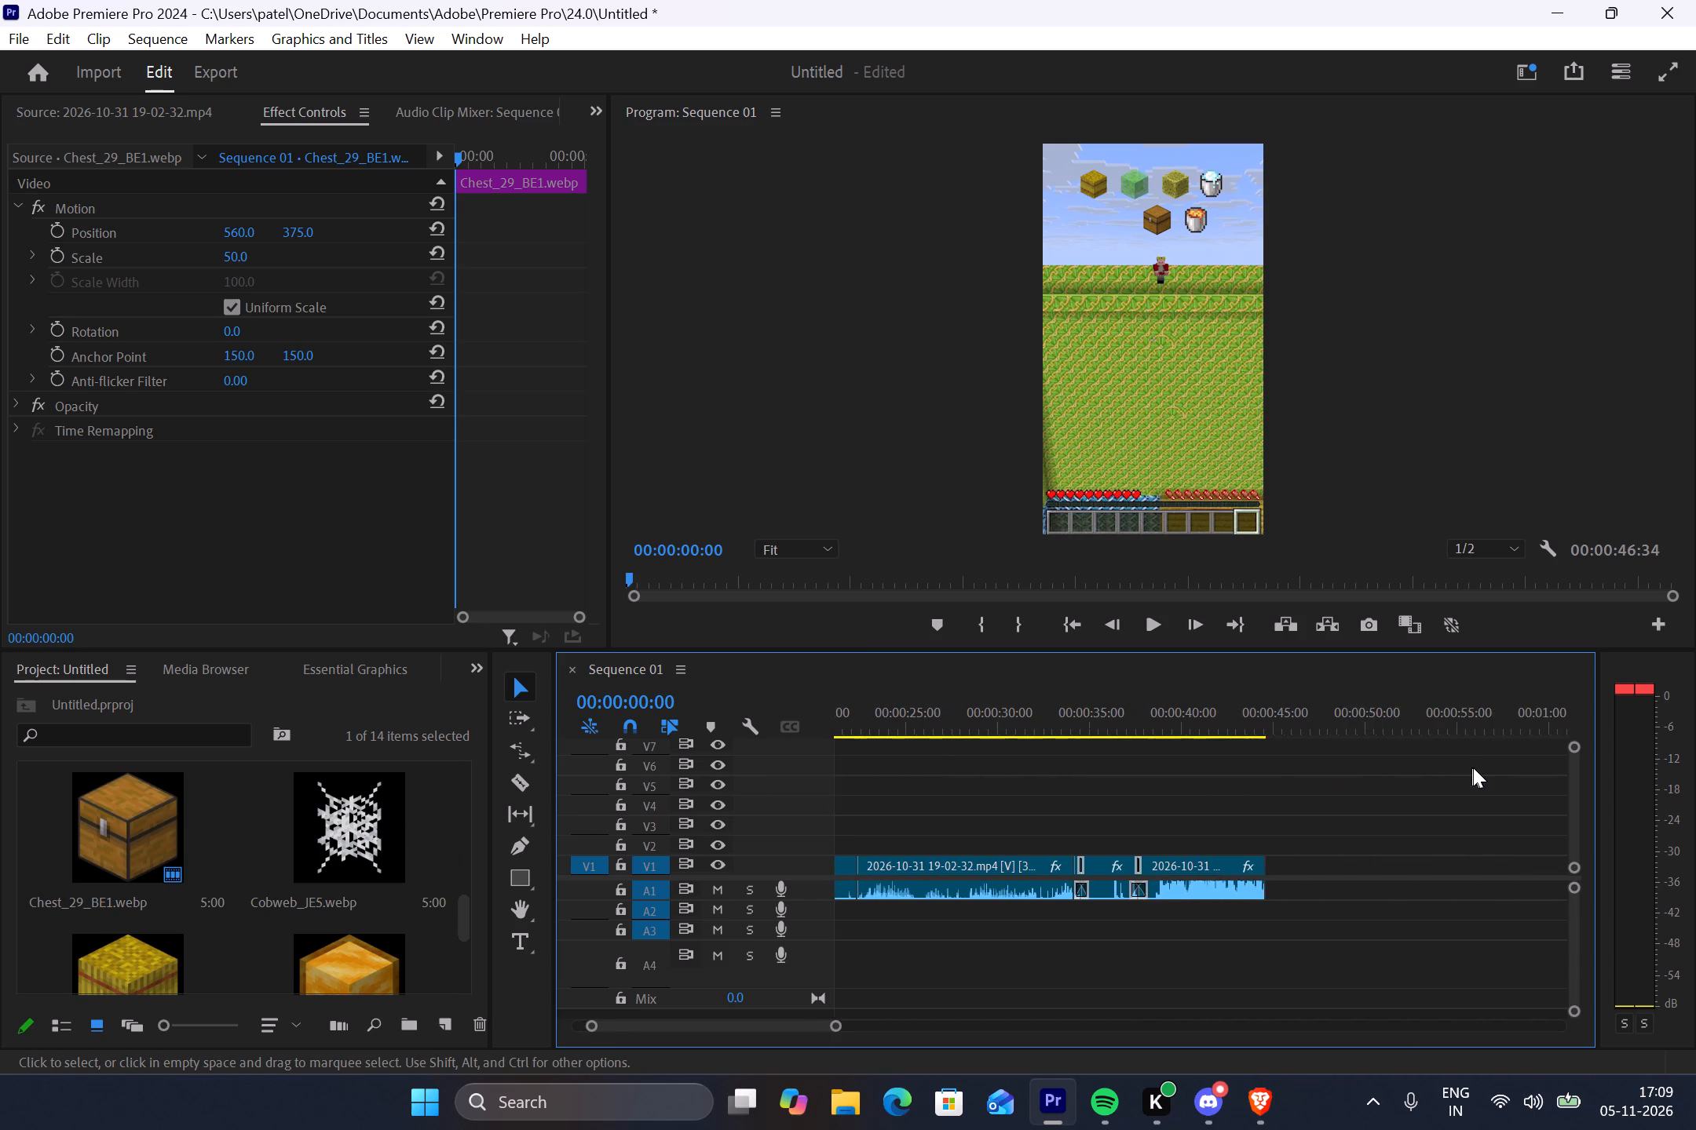
scroll(1473, 768, down, 4)
scroll(1569, 746, down, 9)
scroll(1343, 800, up, 6)
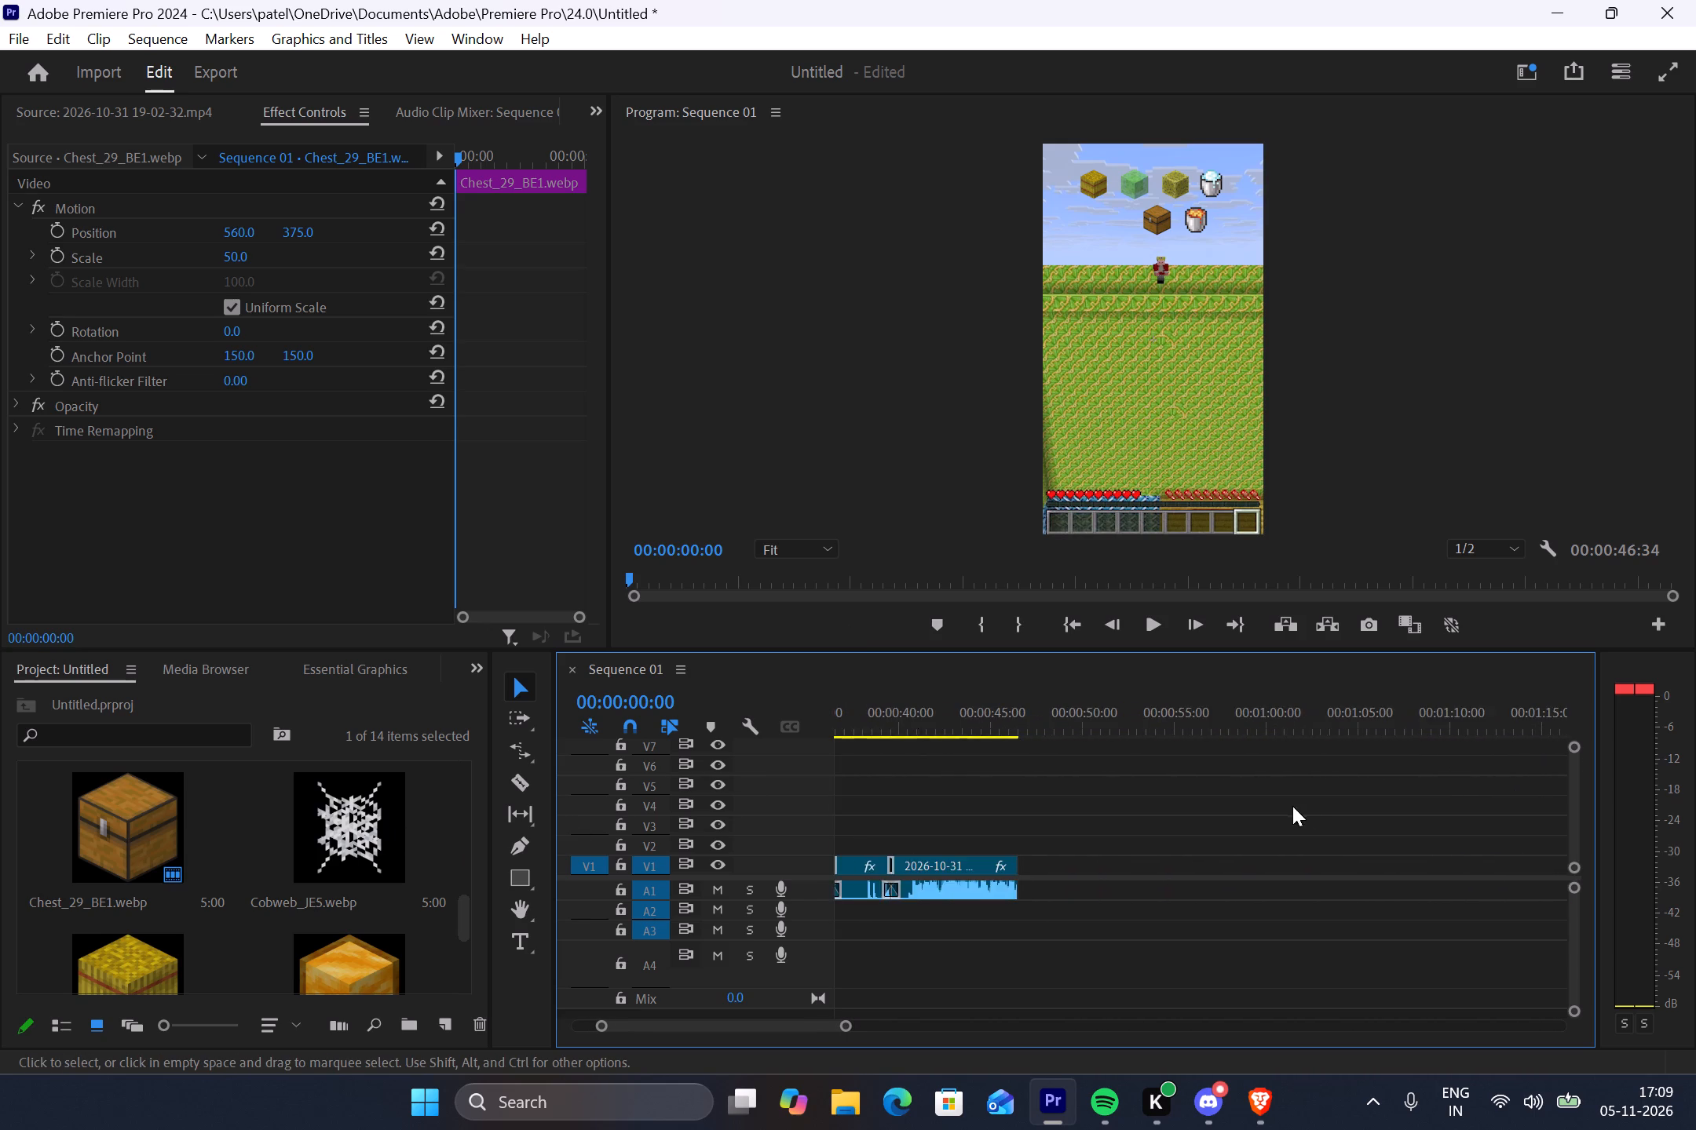
scroll(1169, 811, up, 18)
scroll(1012, 815, up, 4)
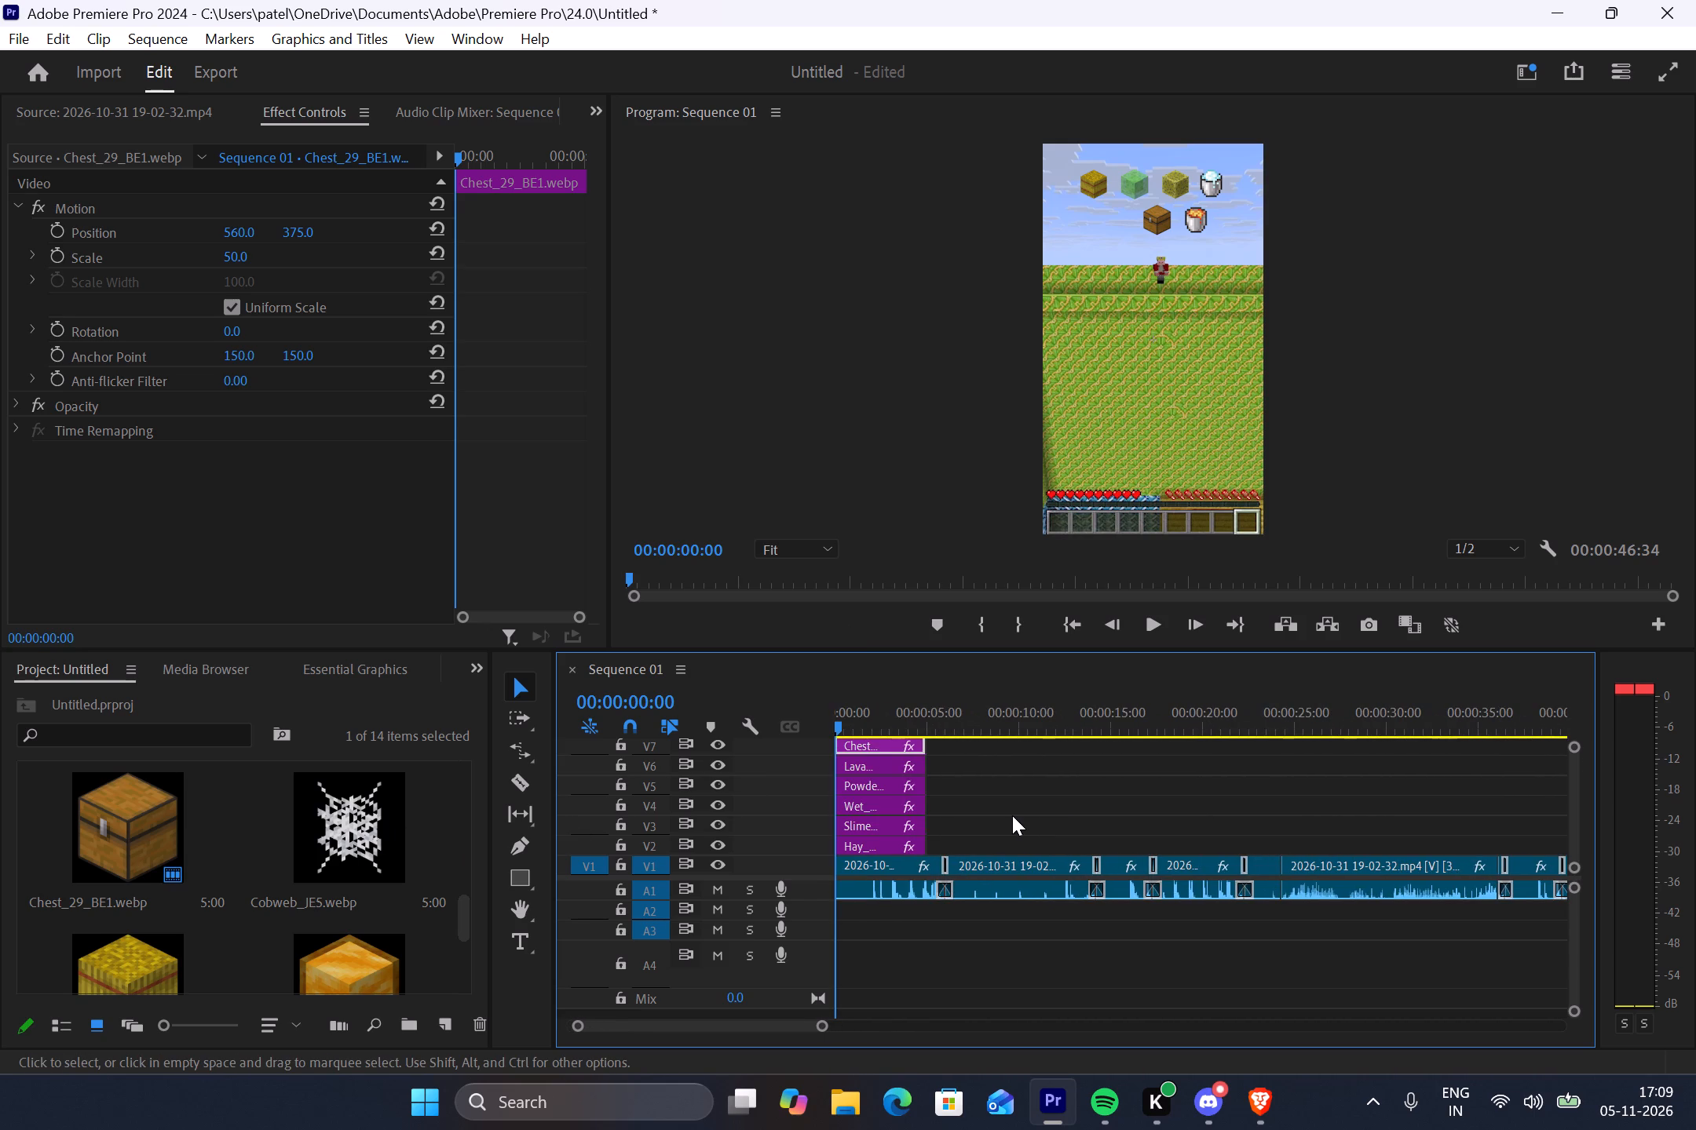
scroll(1109, 767, down, 3)
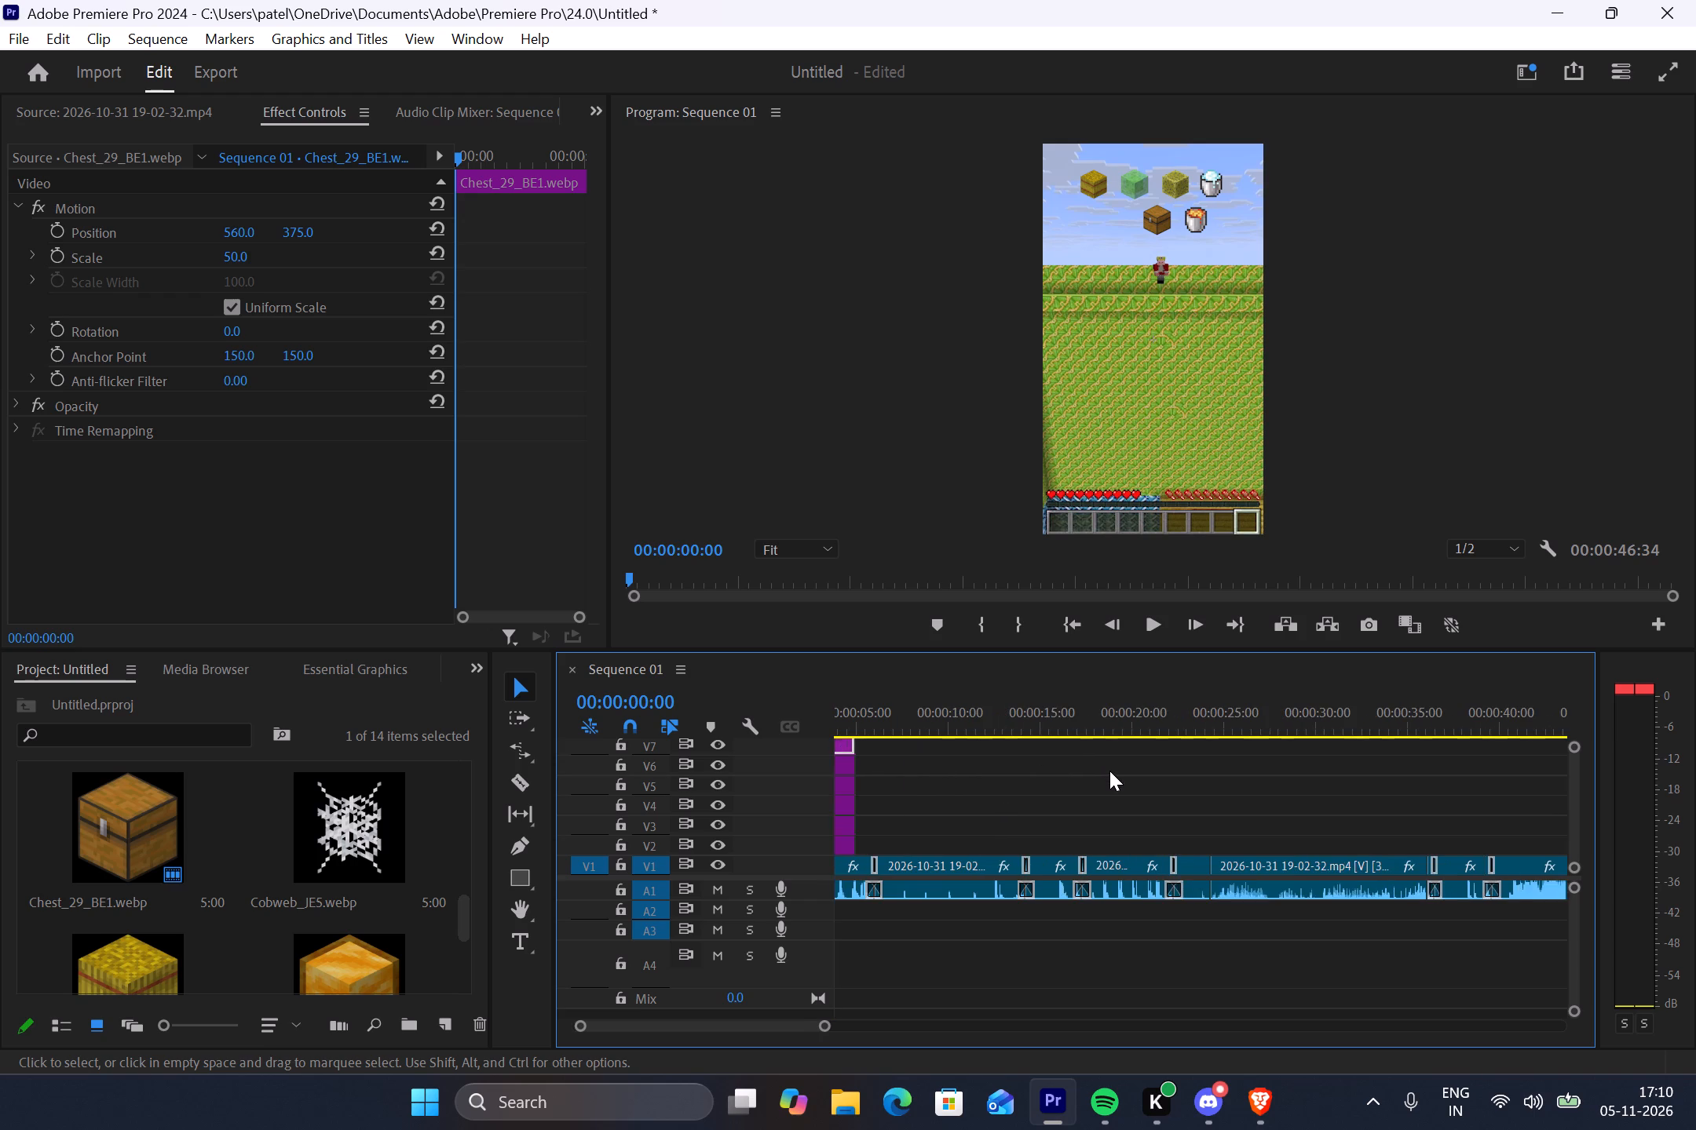
Place the cobweb image on track V8 at the start of the sequence, above the chest clip.
scroll(1109, 771, down, 1)
scroll(810, 792, up, 5)
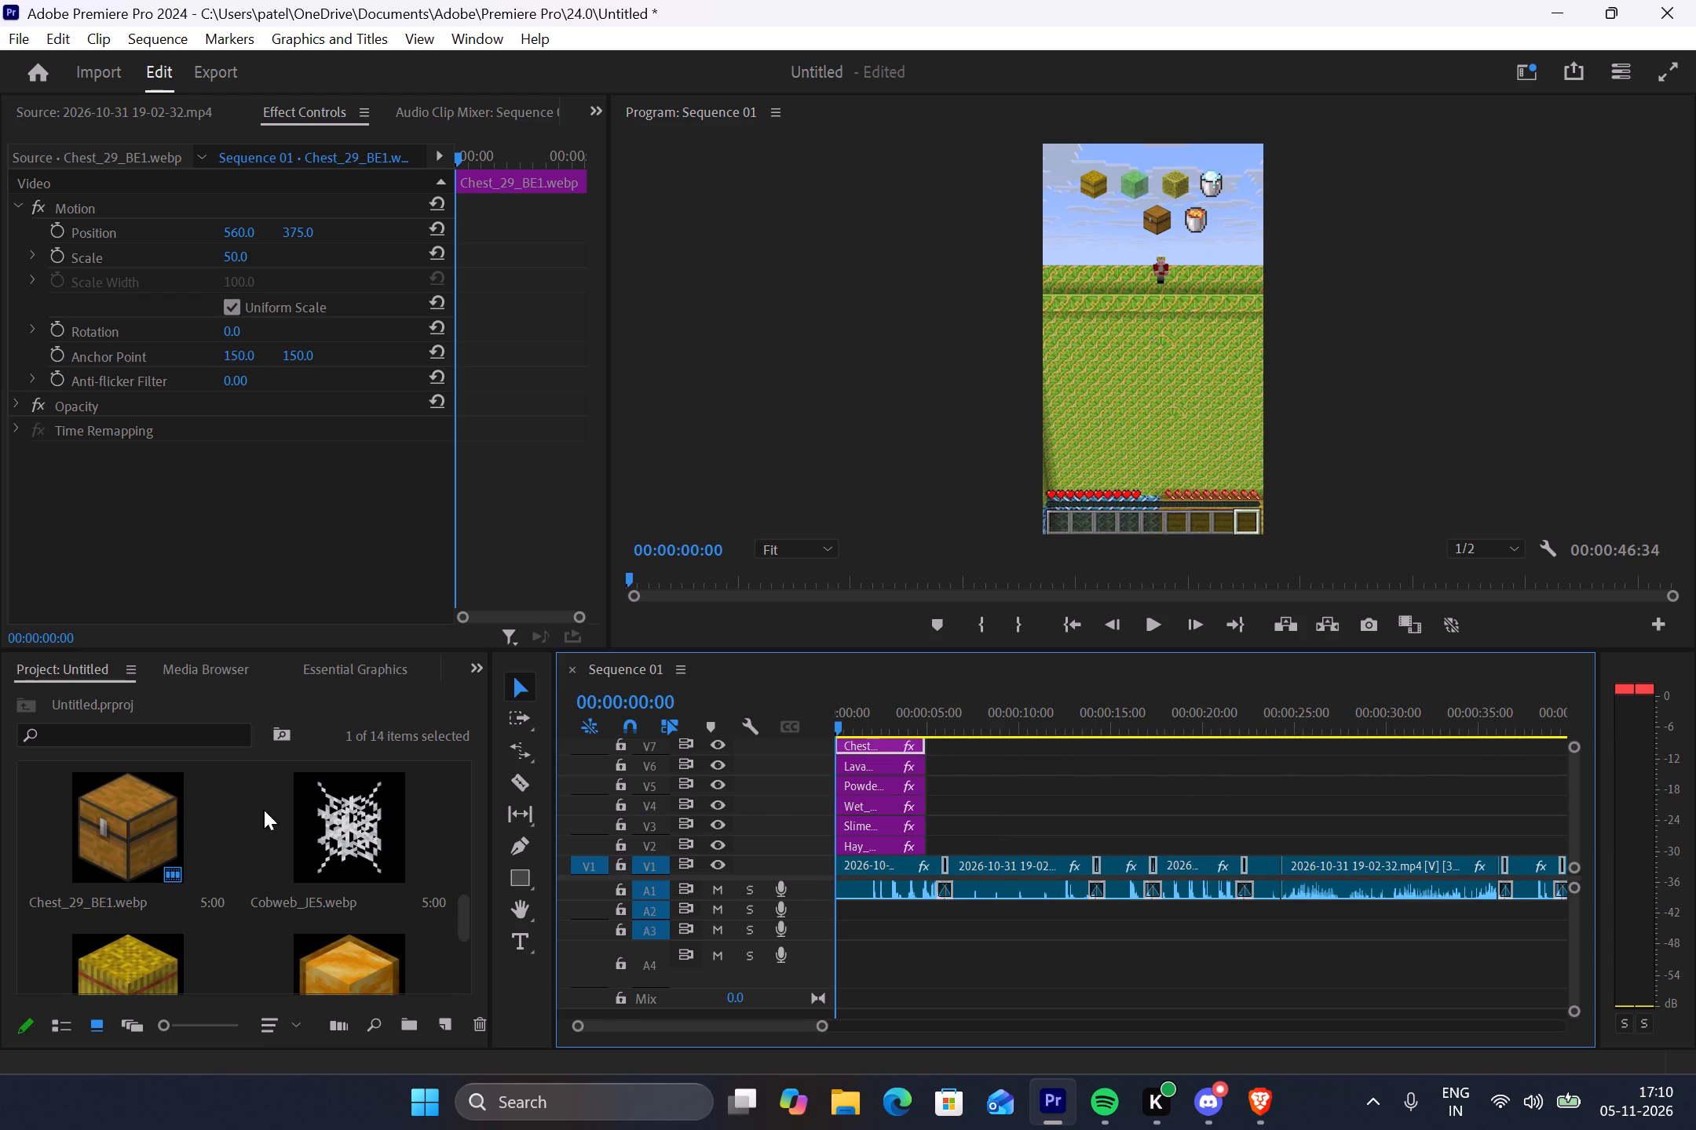
scroll(974, 774, up, 5)
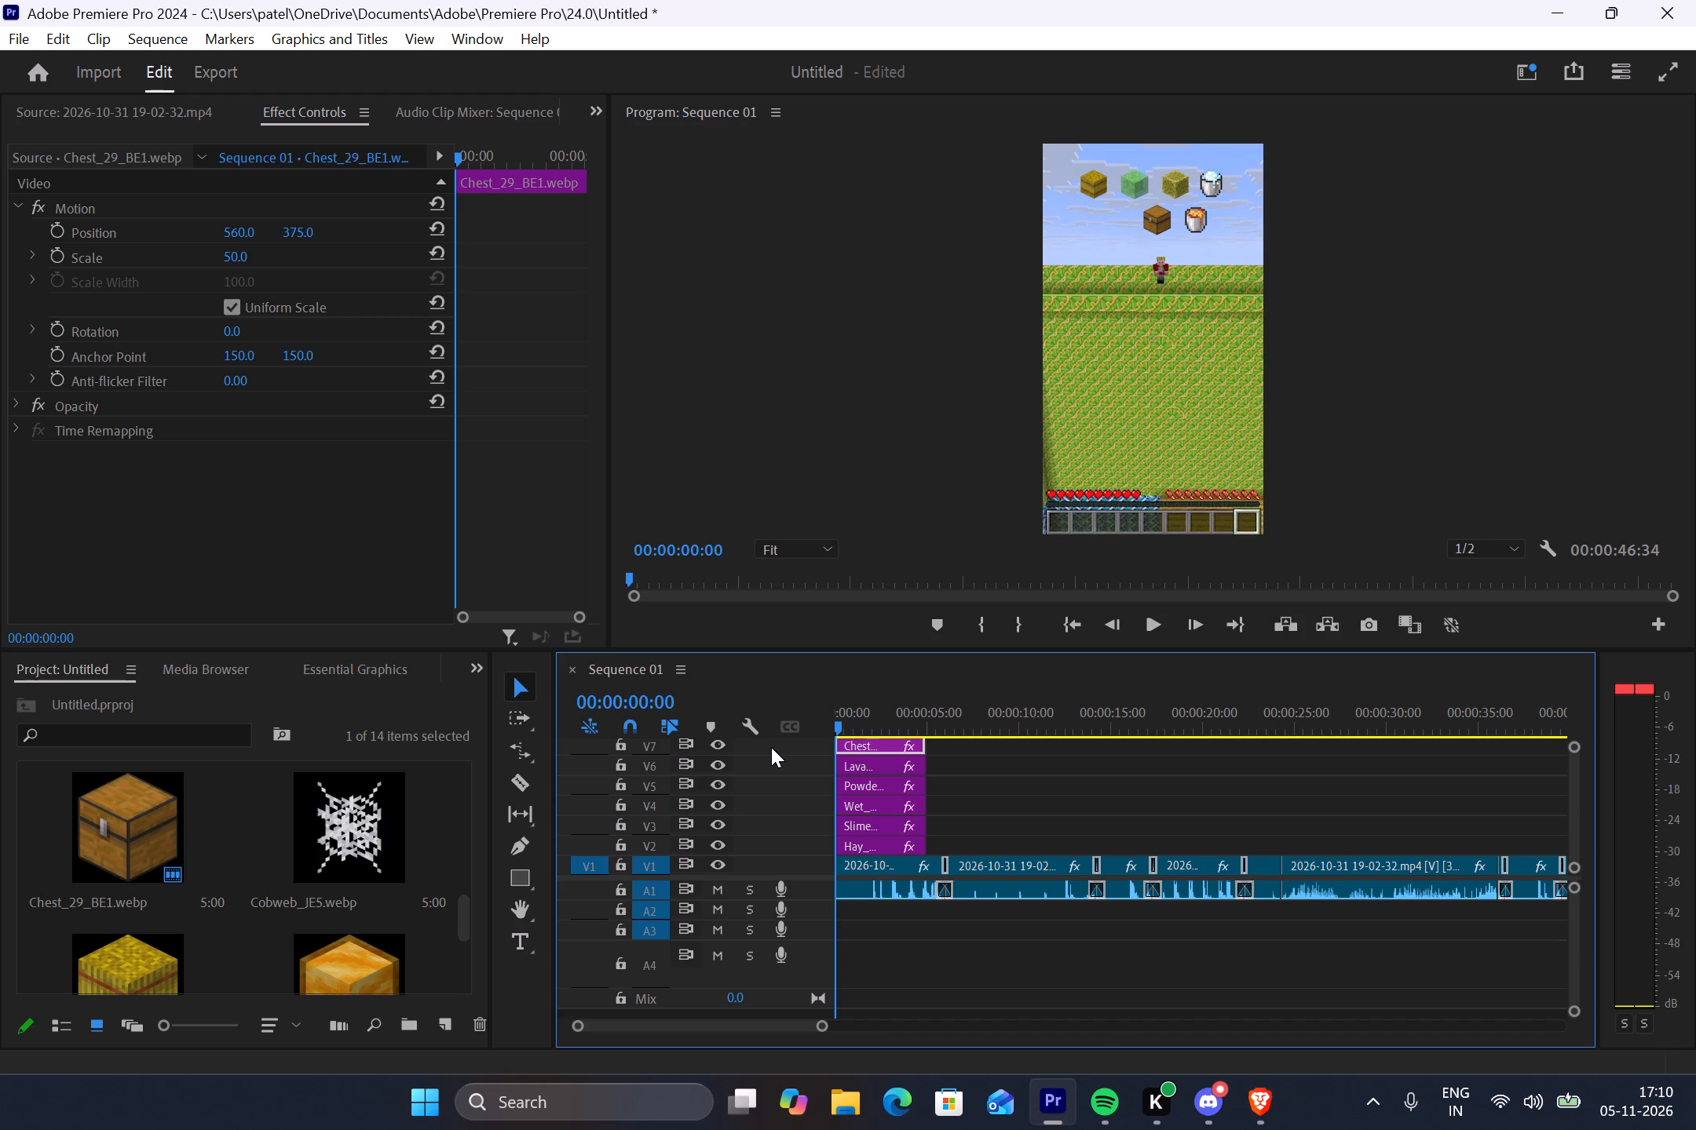
right_click(771, 747)
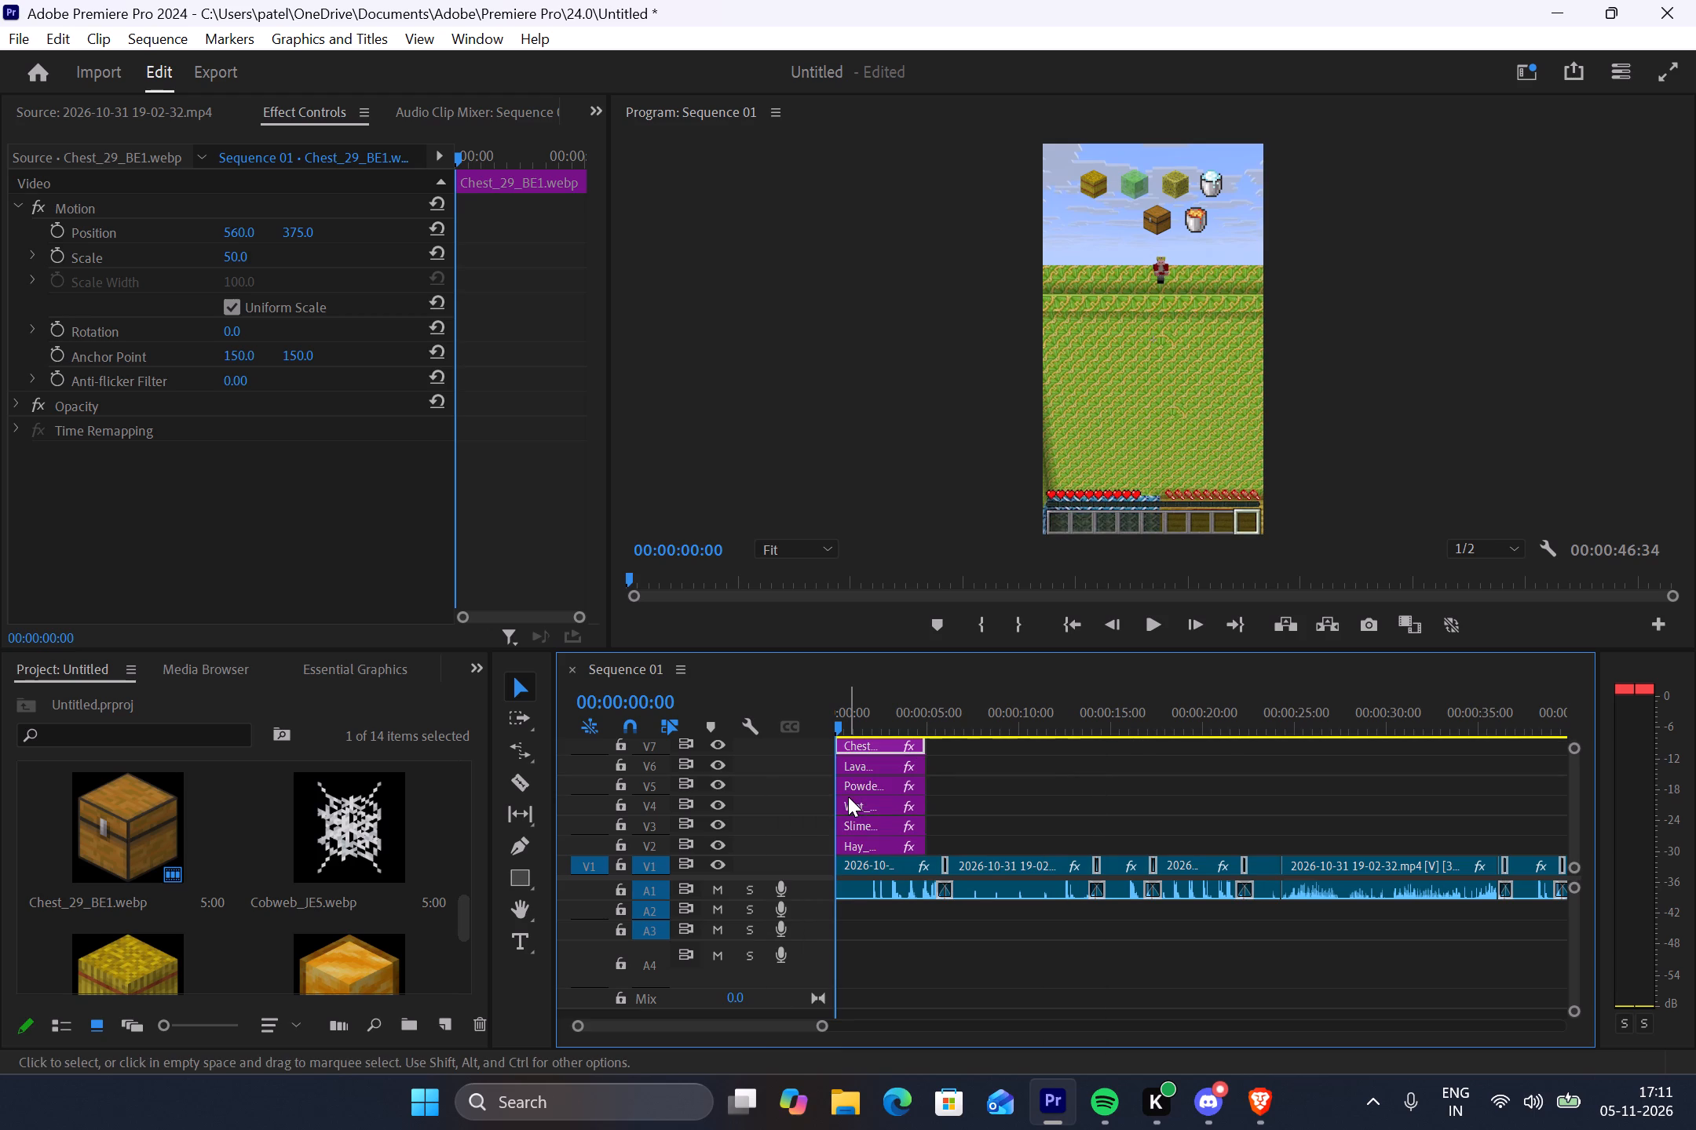
scroll(914, 784, up, 3)
scroll(1068, 821, down, 3)
scroll(1065, 821, up, 3)
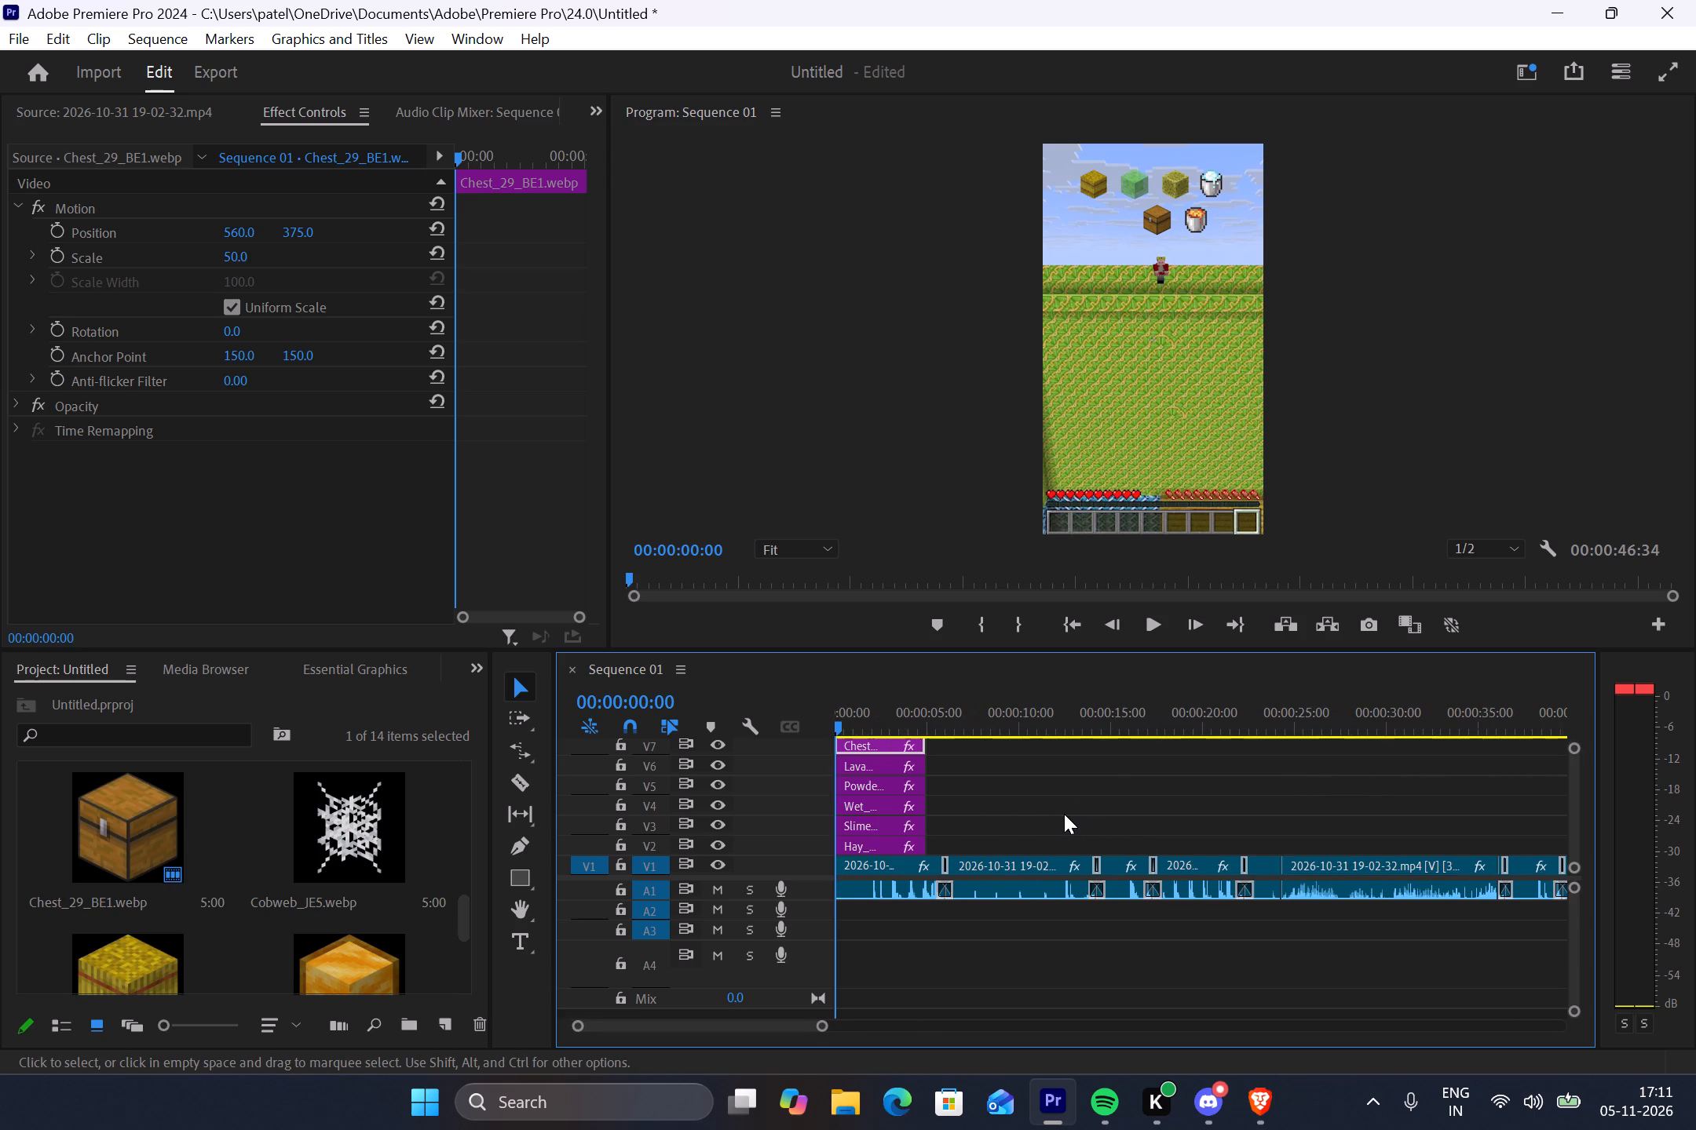
scroll(1064, 814, up, 2)
drag(1574, 749, 1575, 677)
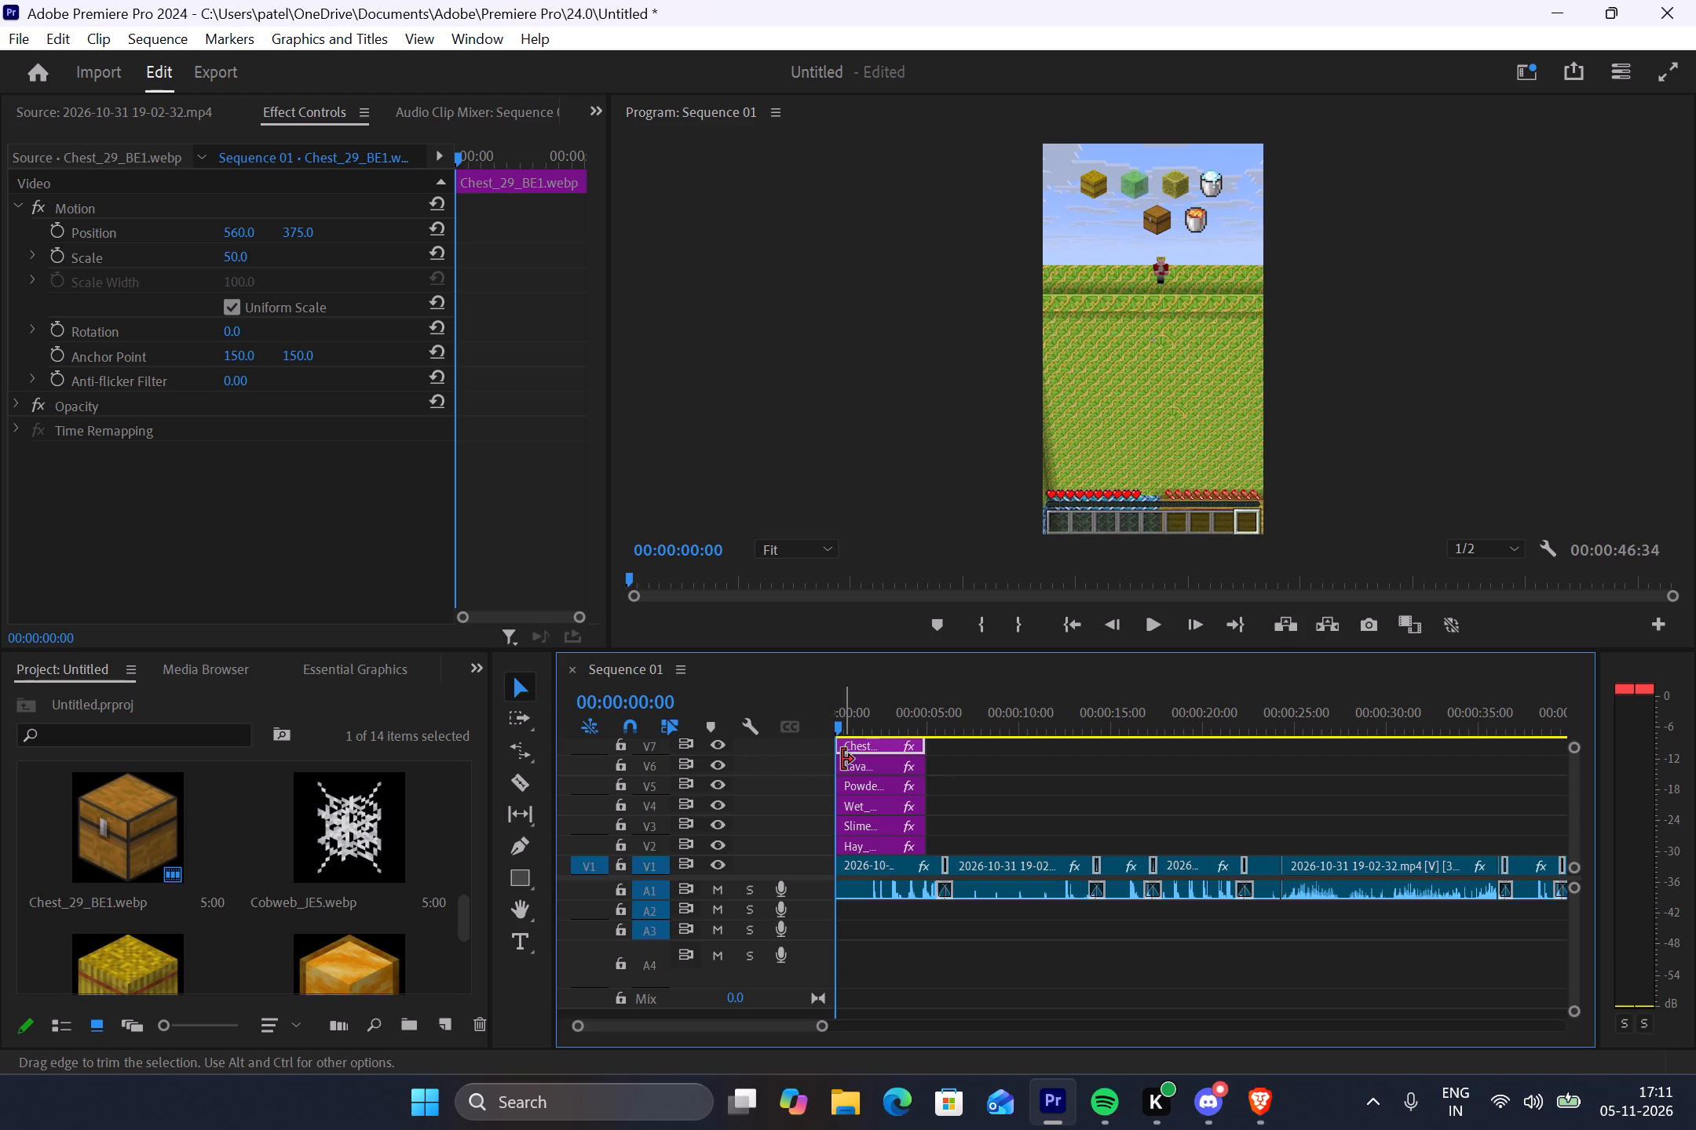
ctrl+scroll(992, 789, up, 5)
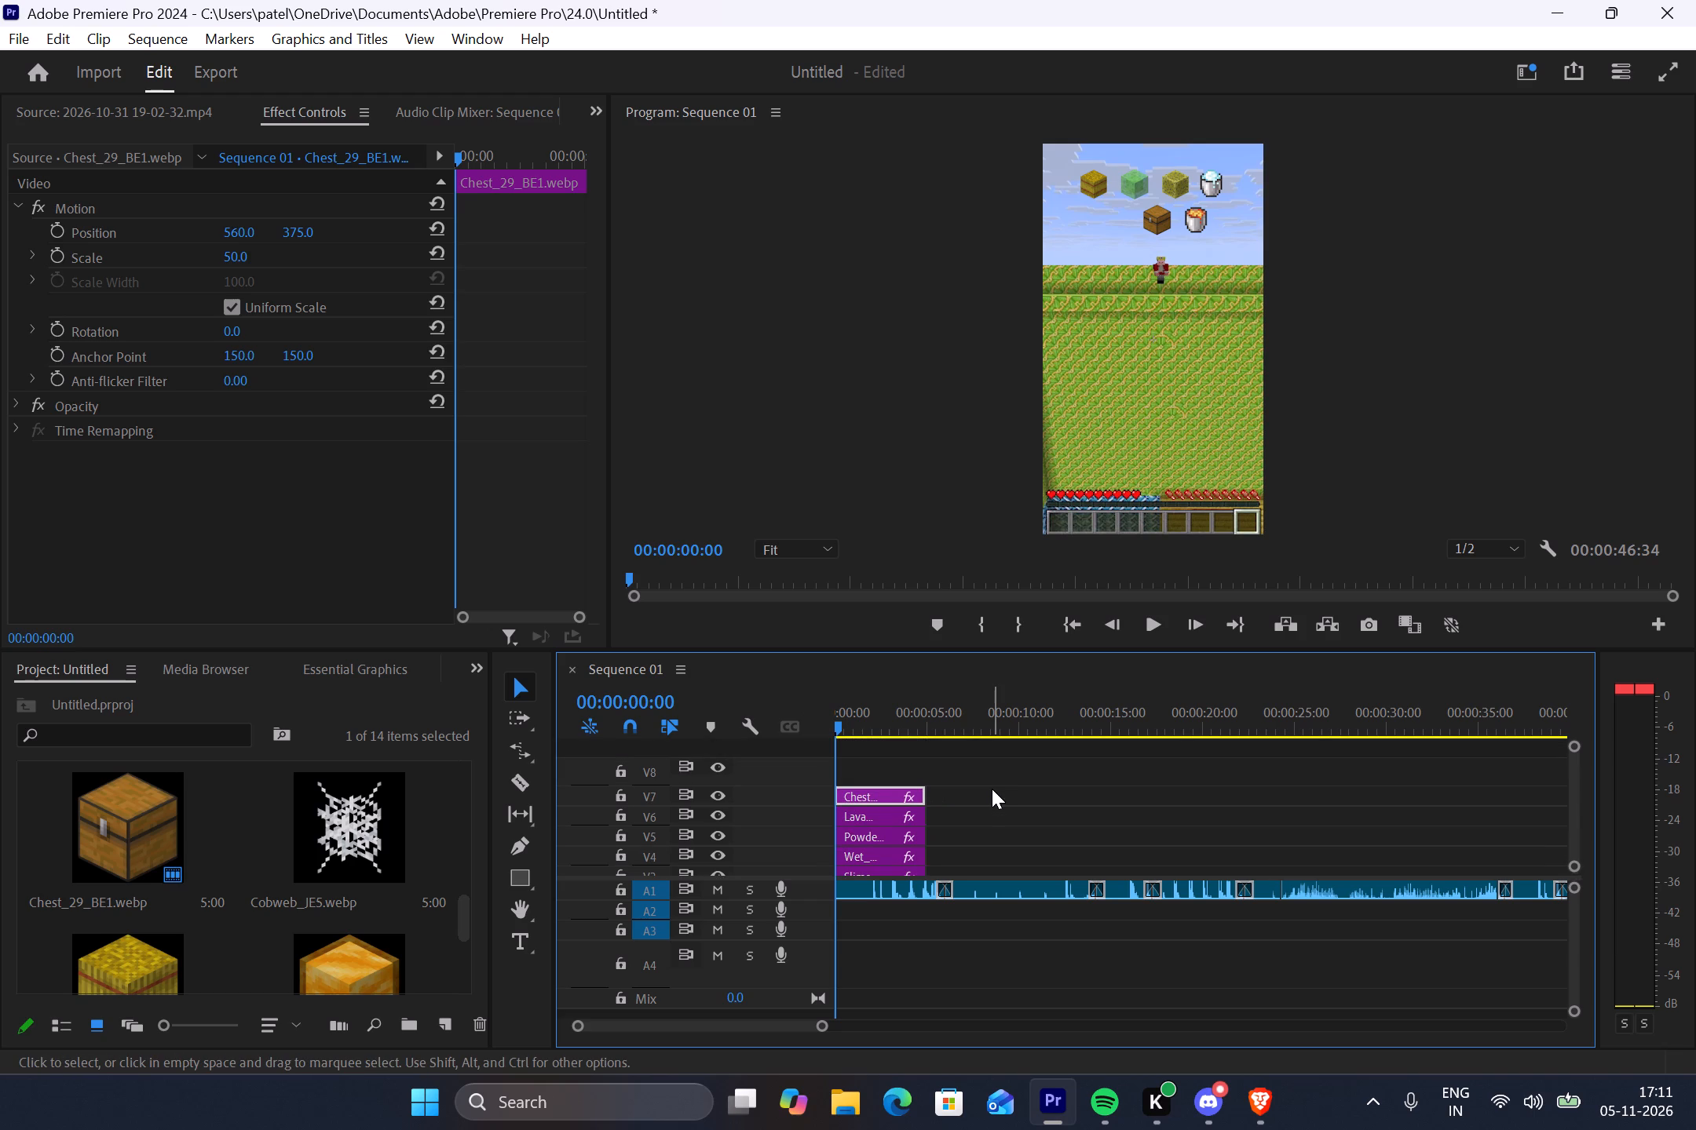
ctrl+scroll(992, 789, up, 6)
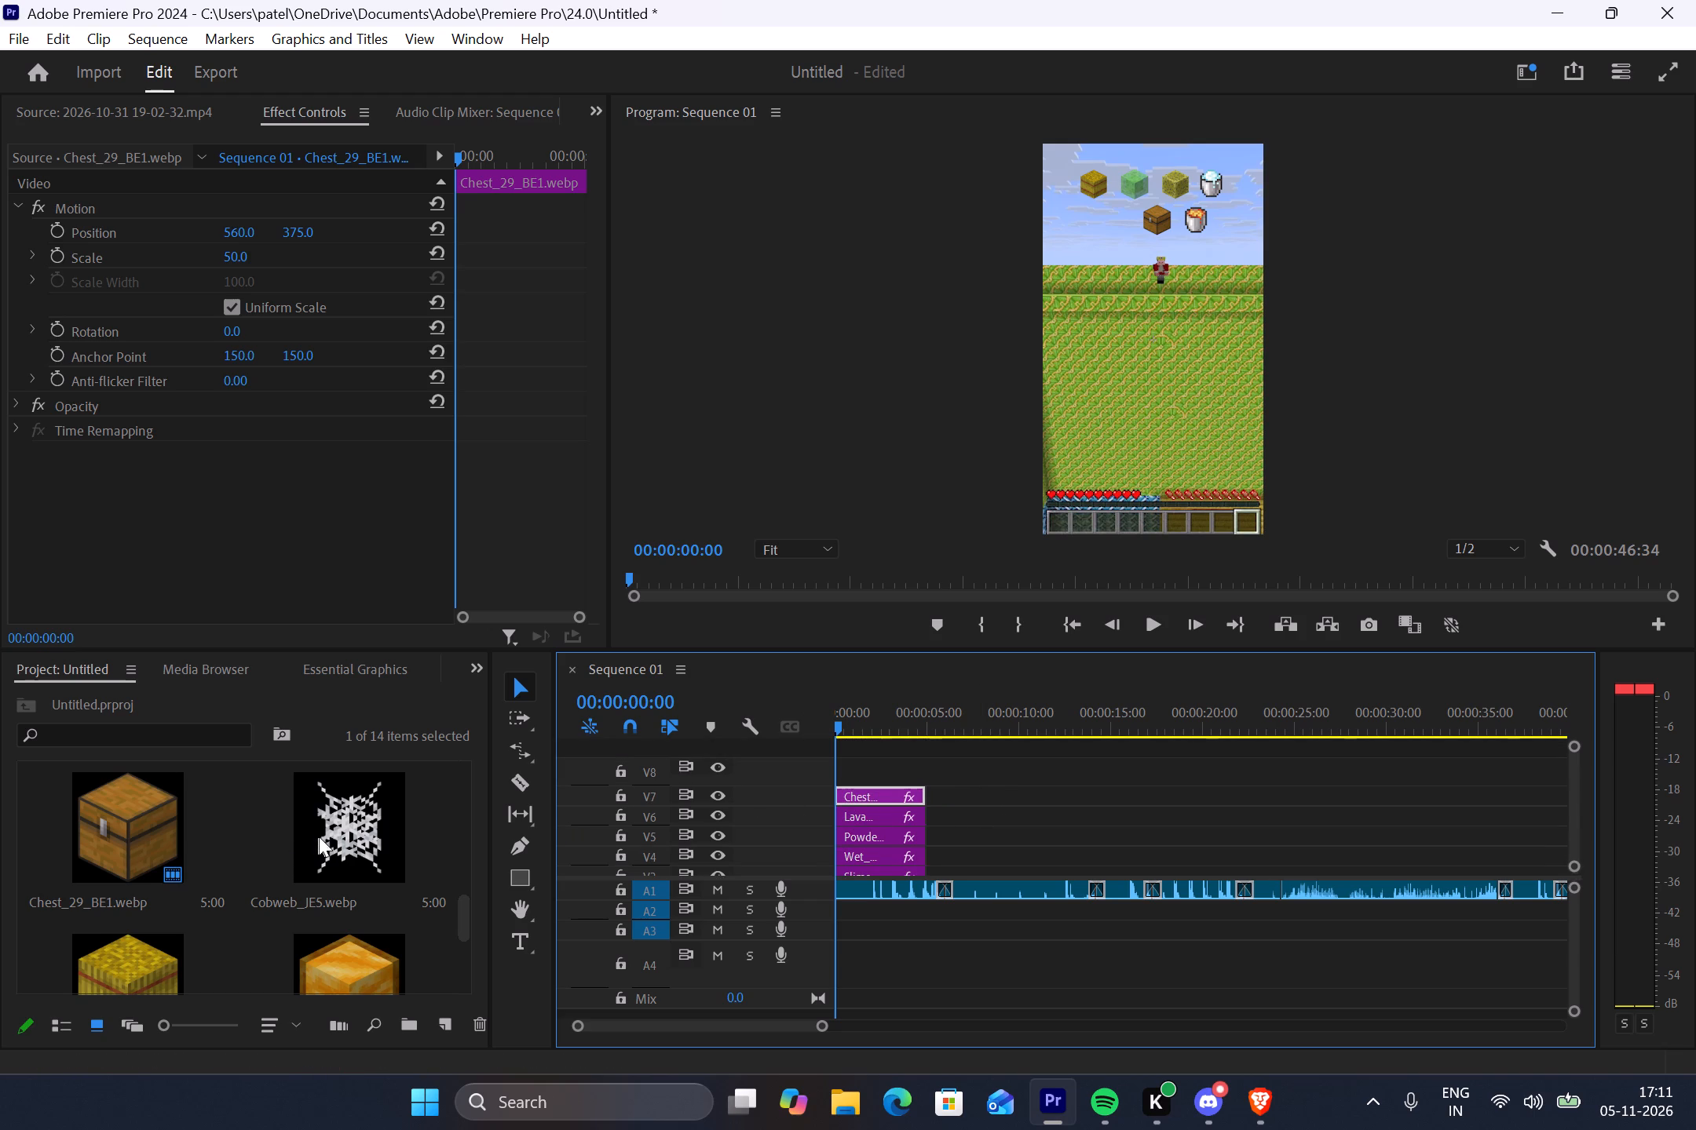
drag(339, 829, 839, 759)
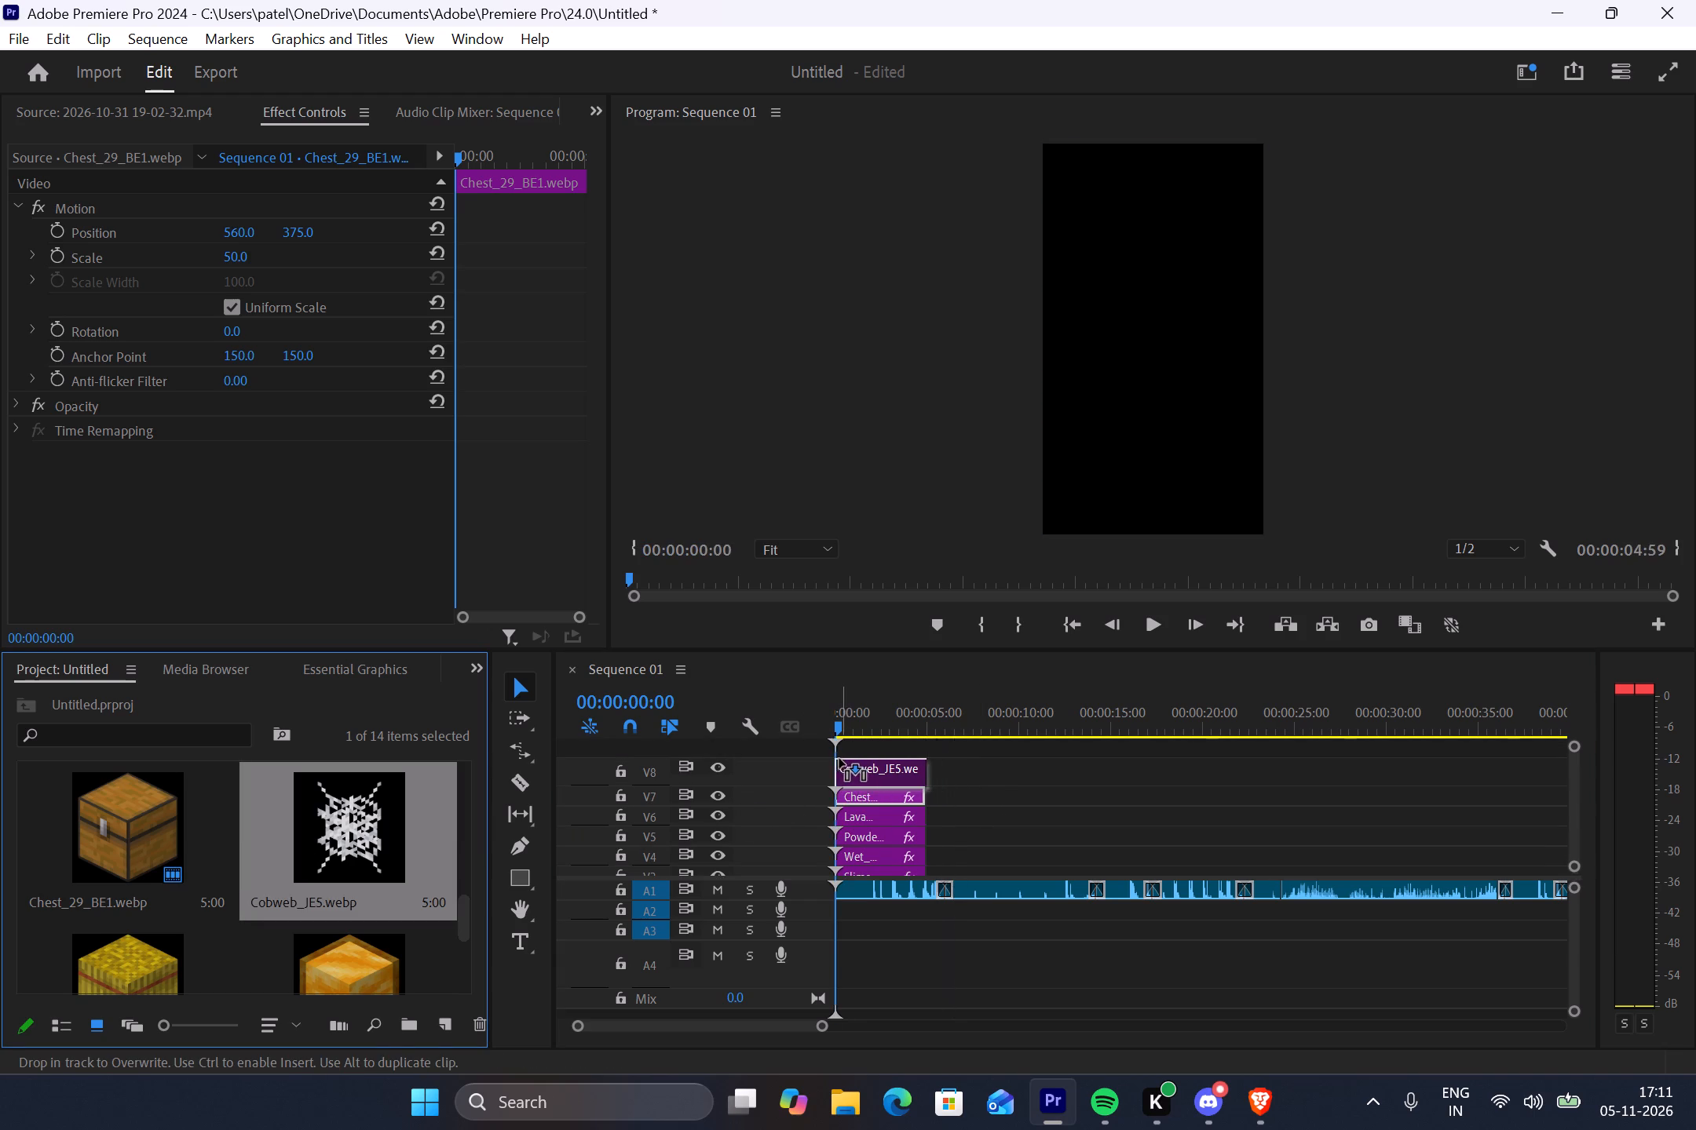
drag(839, 759, 837, 759)
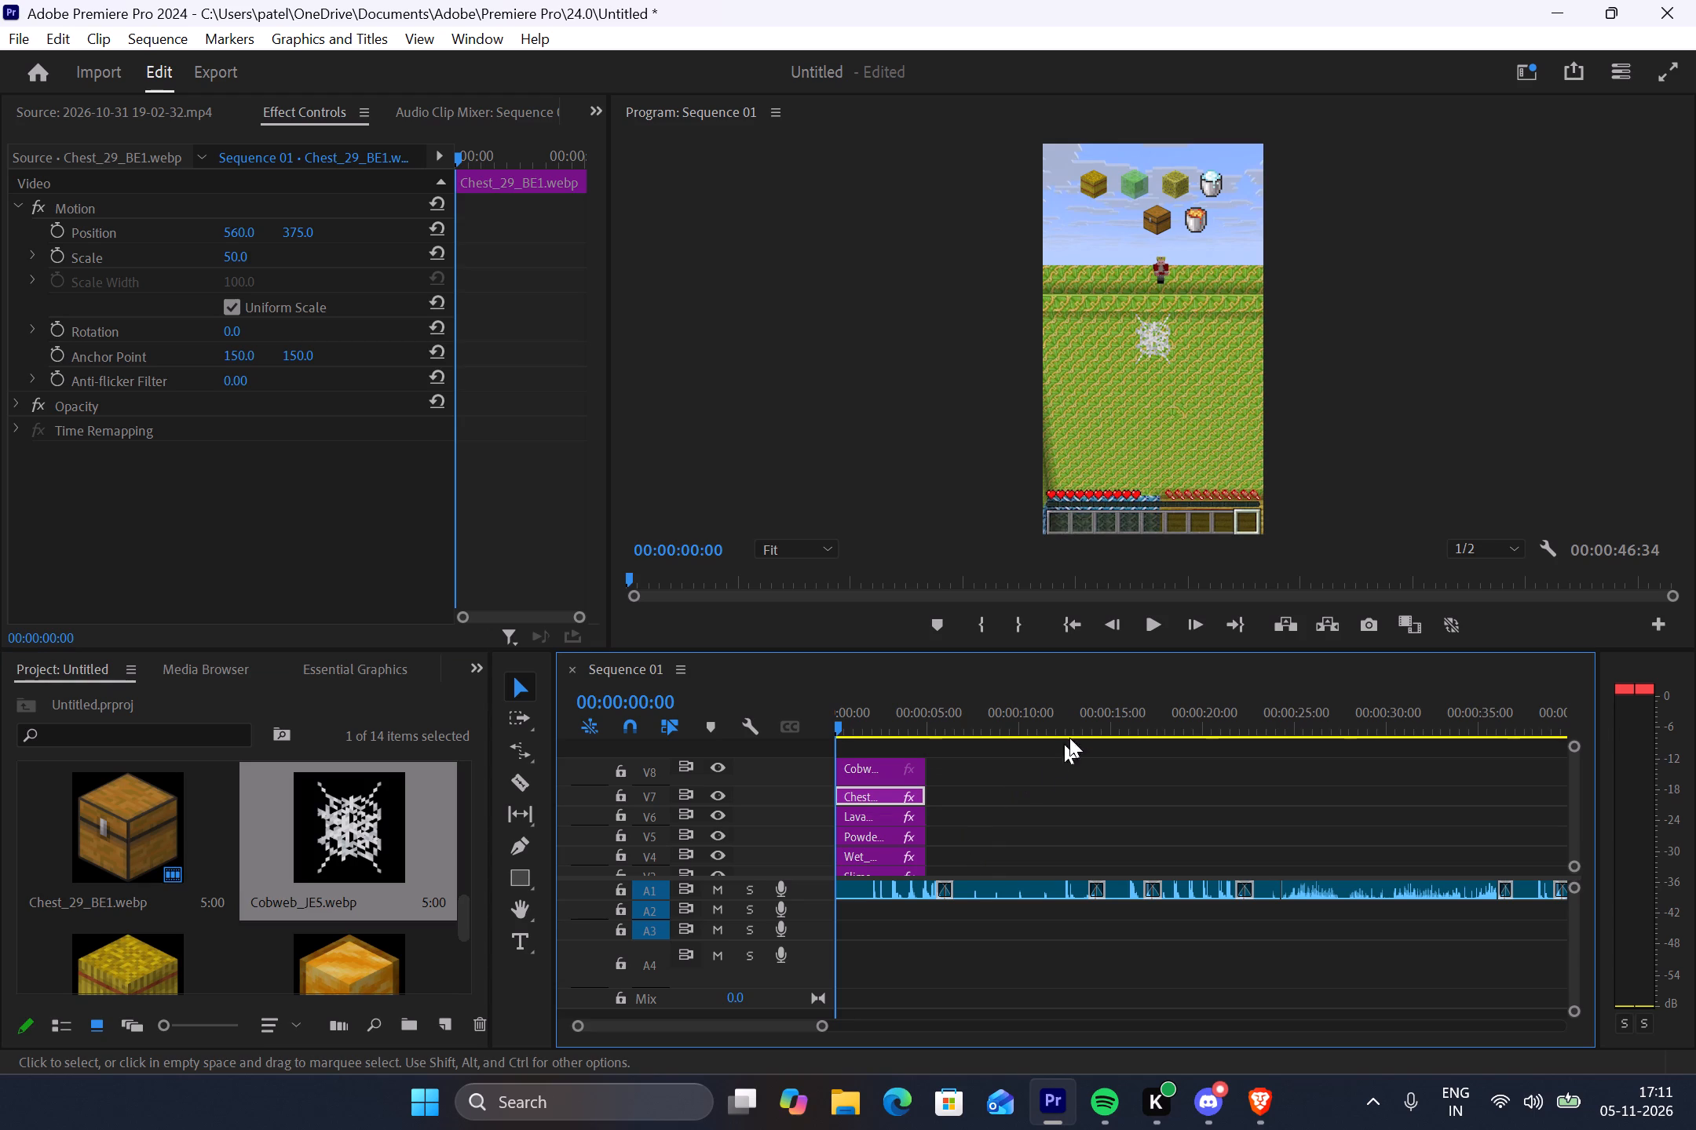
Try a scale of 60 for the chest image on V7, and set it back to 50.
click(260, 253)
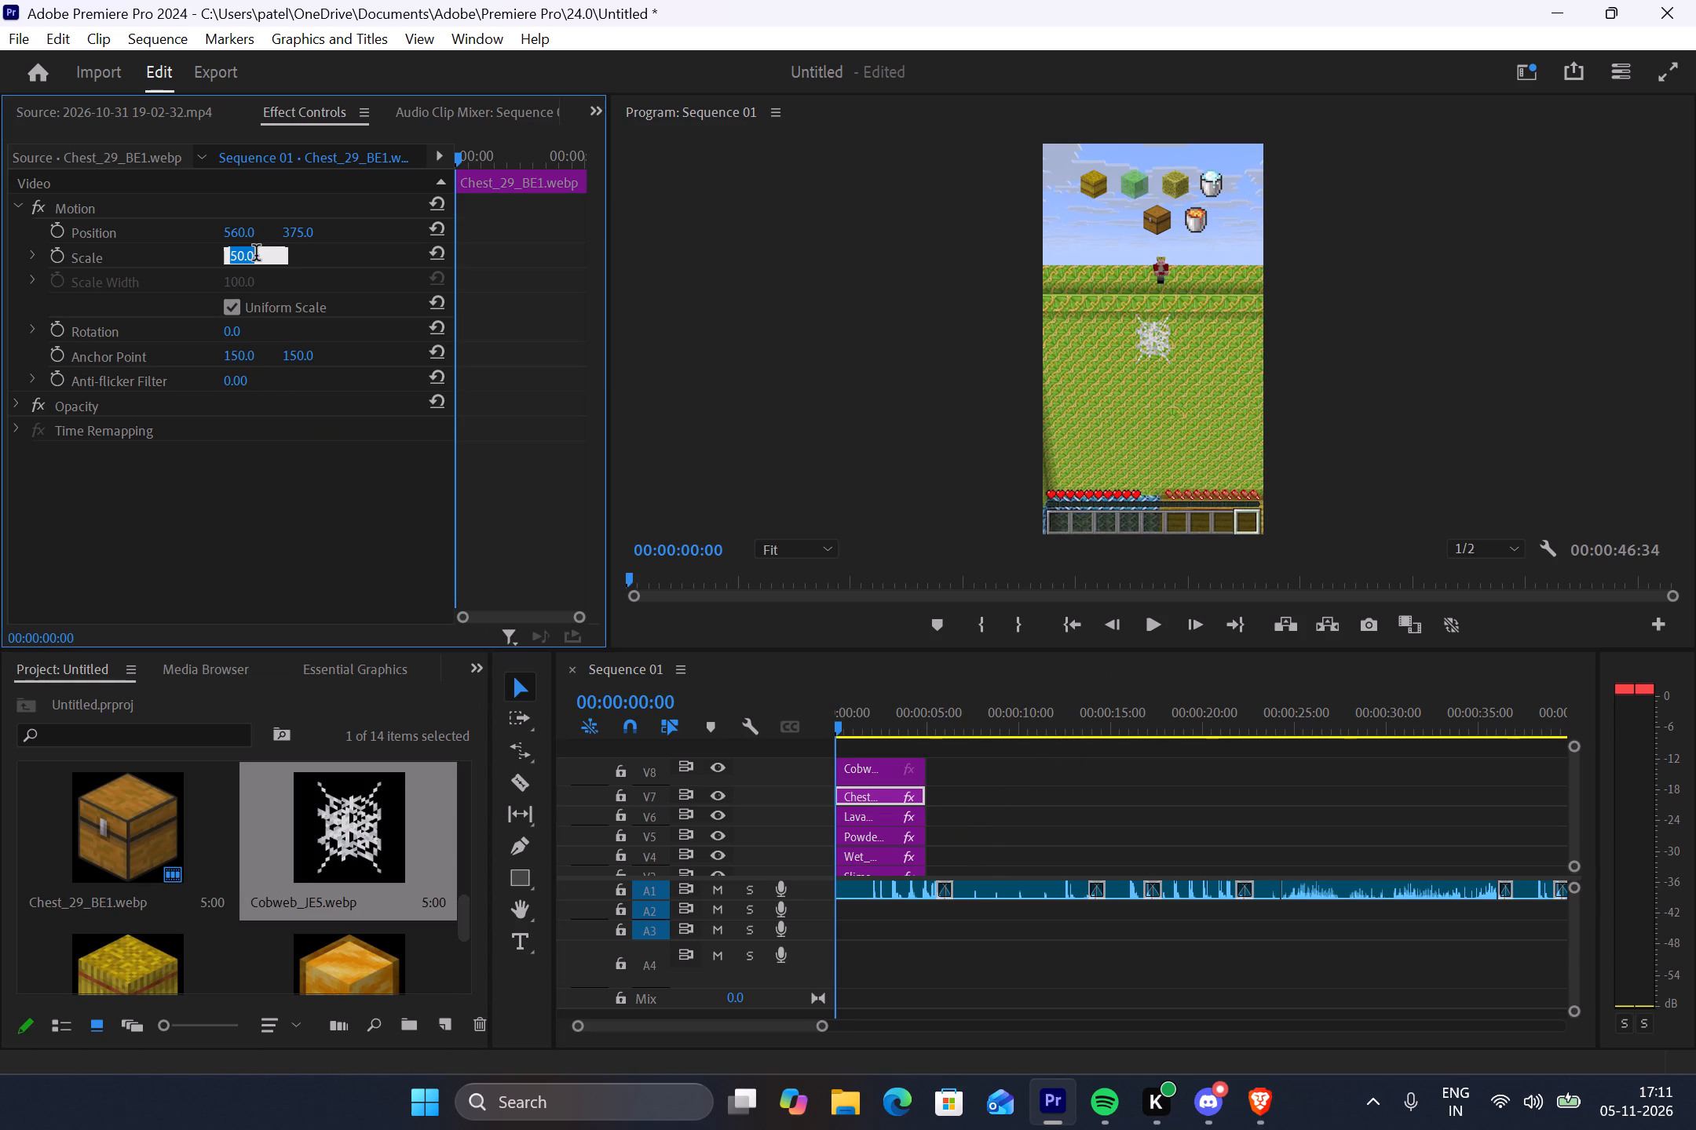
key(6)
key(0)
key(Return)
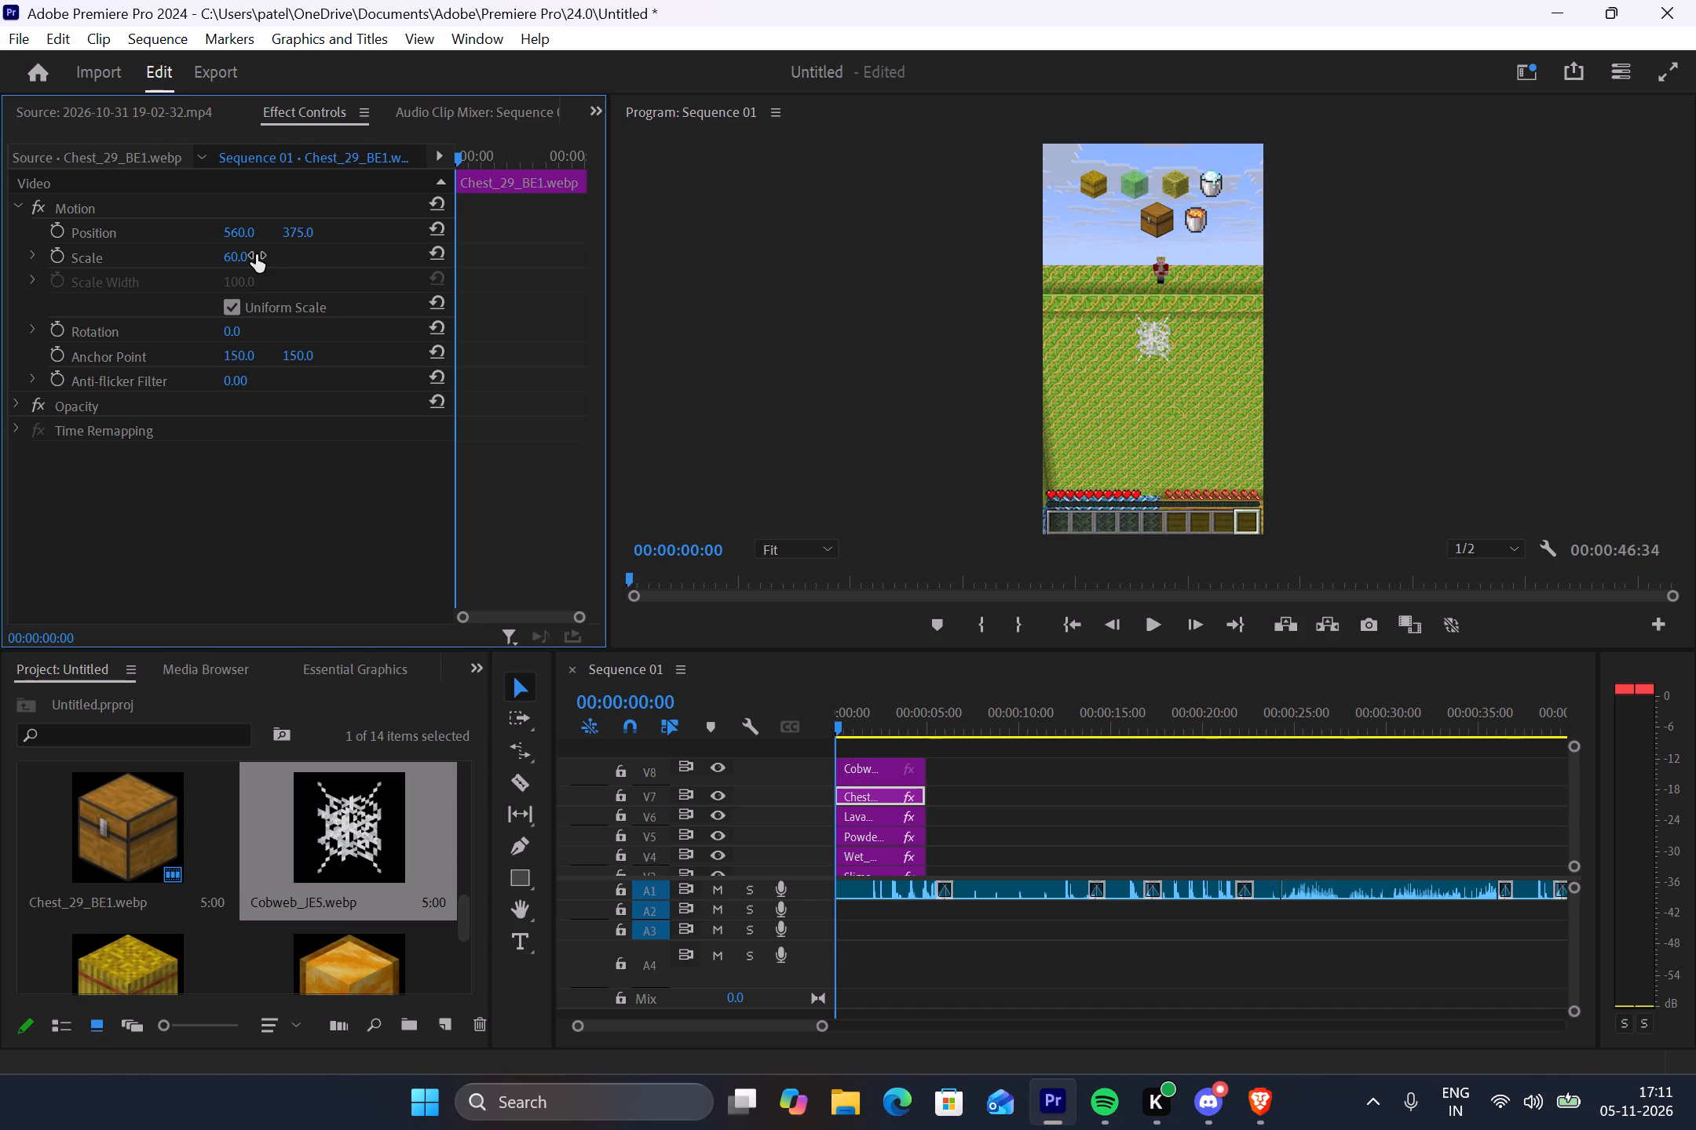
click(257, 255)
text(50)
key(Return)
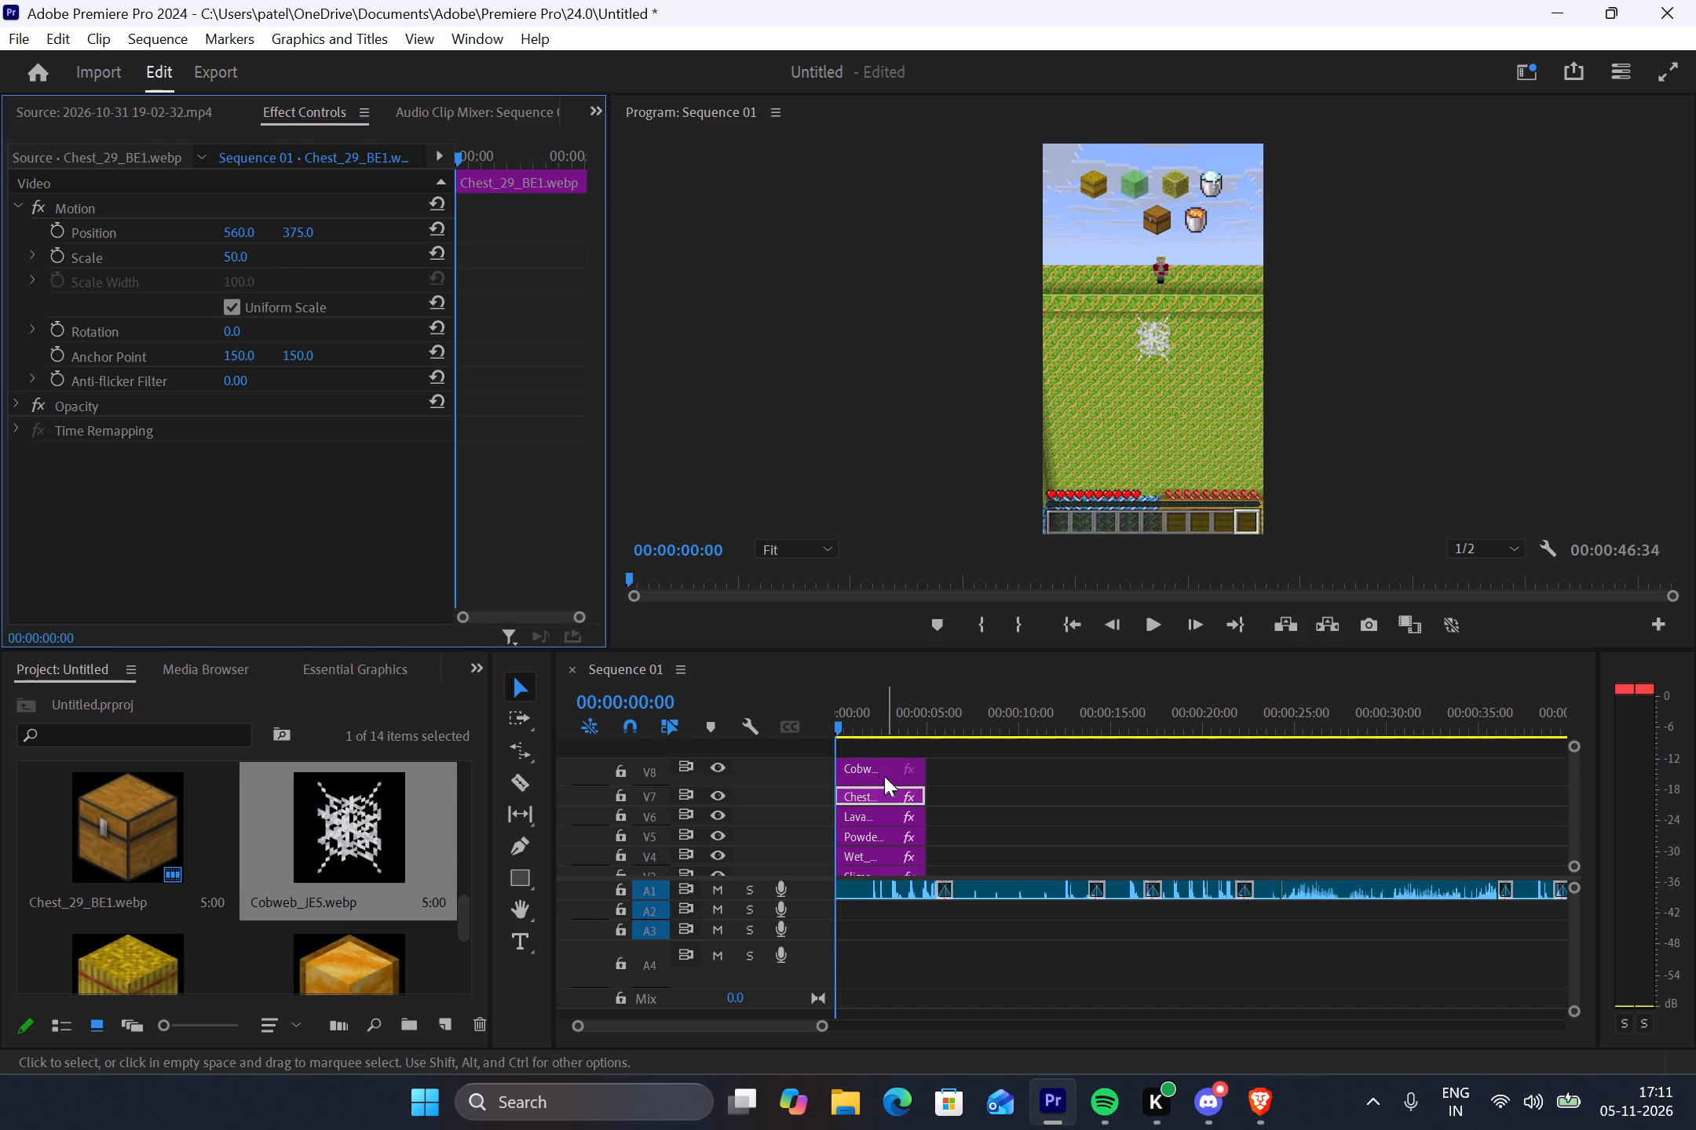
Scale down the cobweb image on V8 to 70, trying 80 before returning to 70.
click(872, 765)
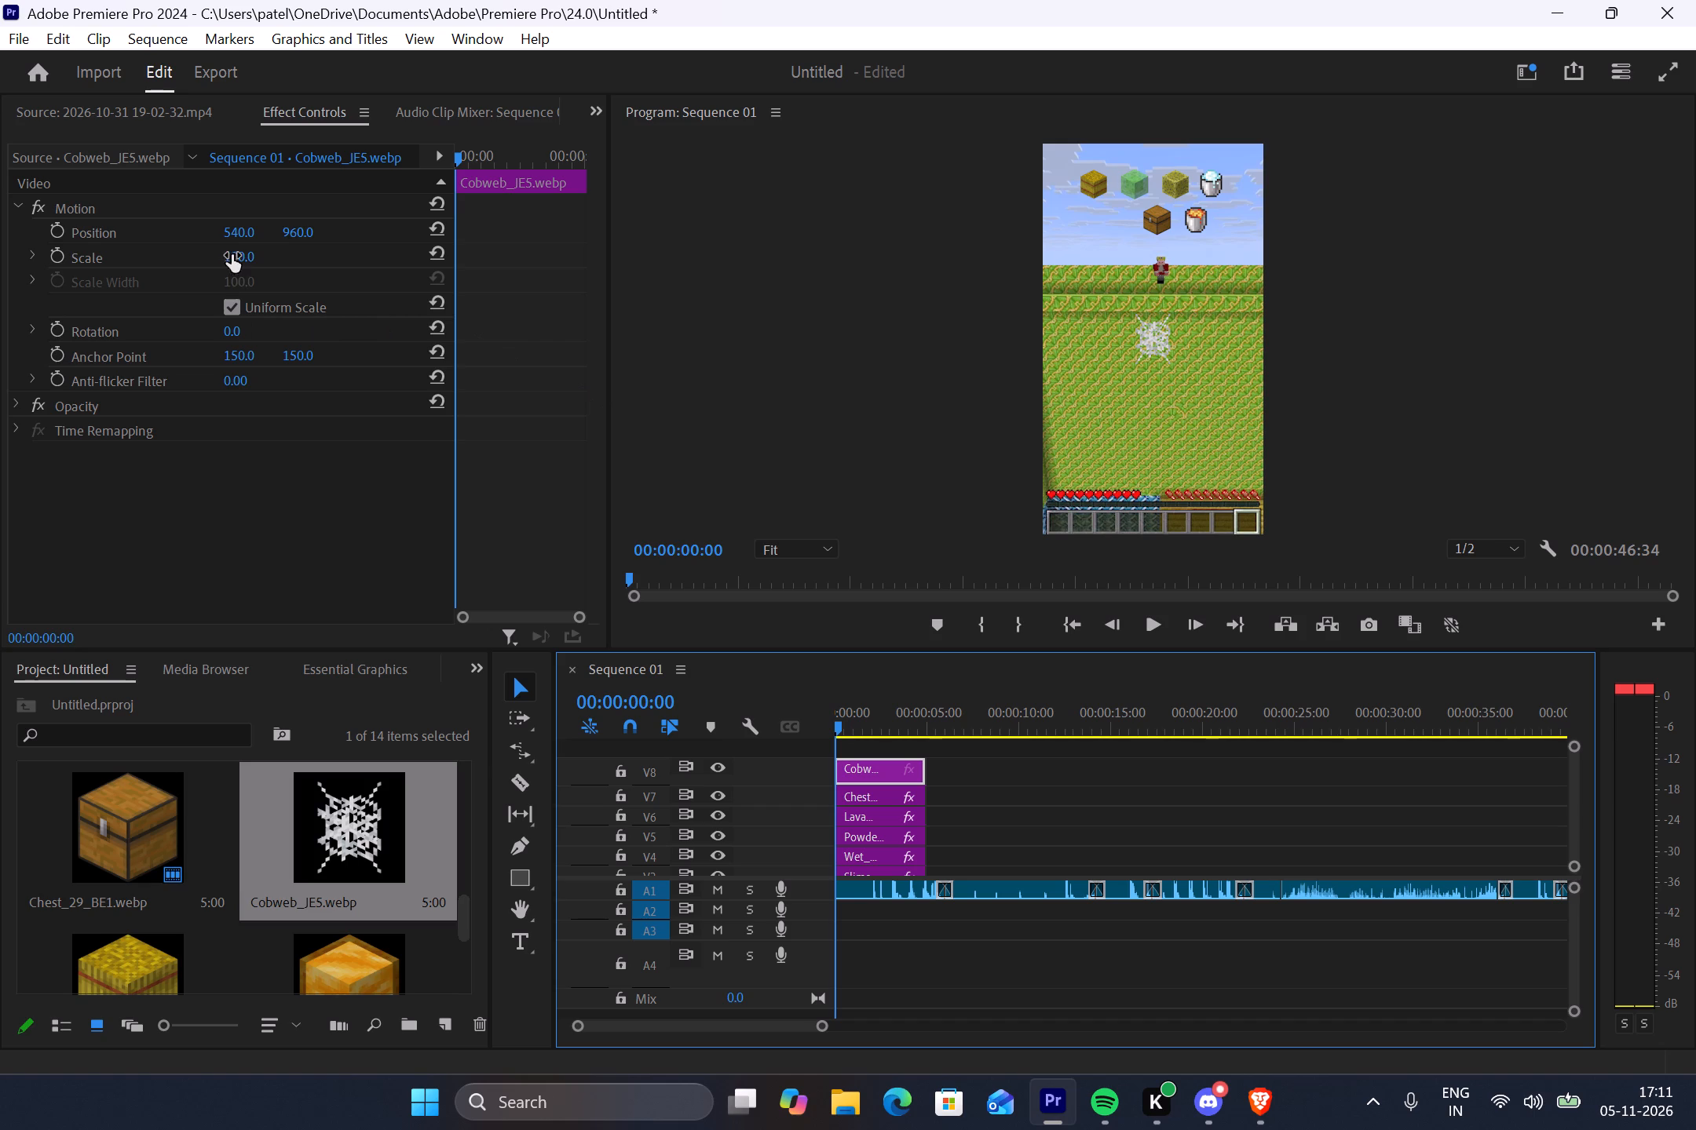
click(232, 256)
text(70)
key(Return)
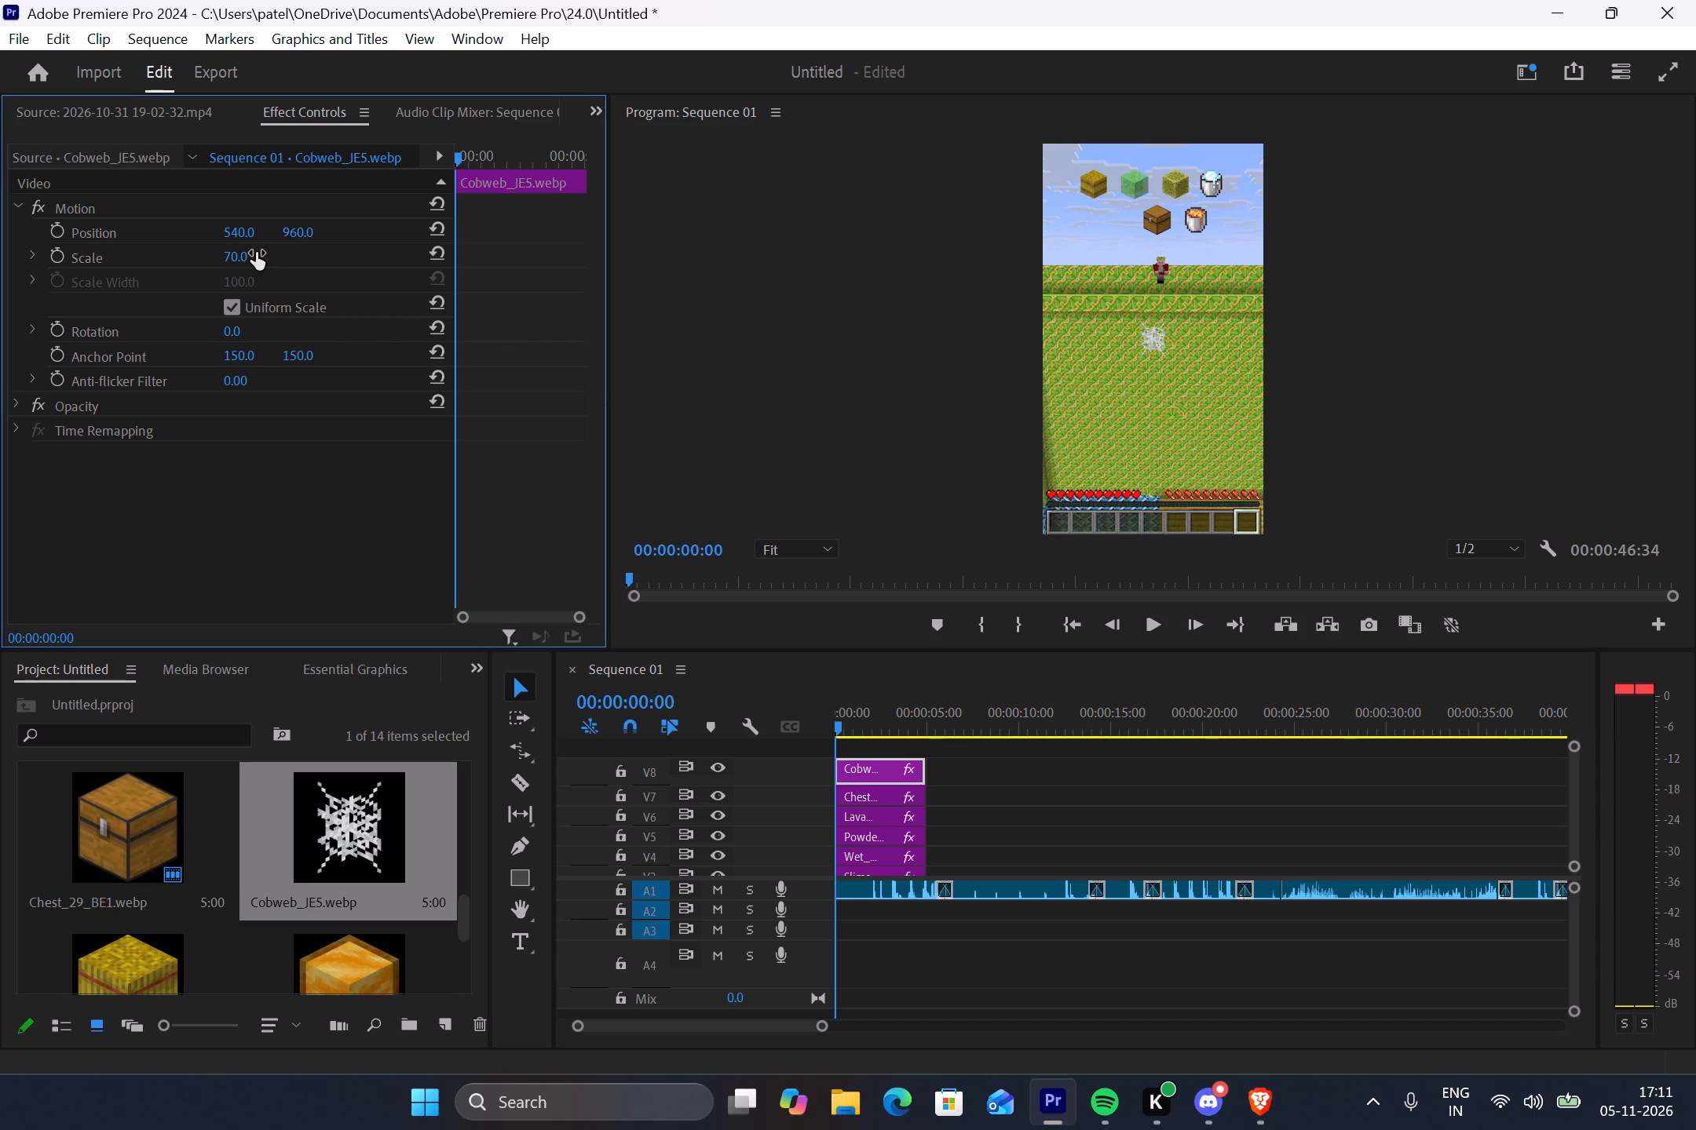
text(80)
key(Return)
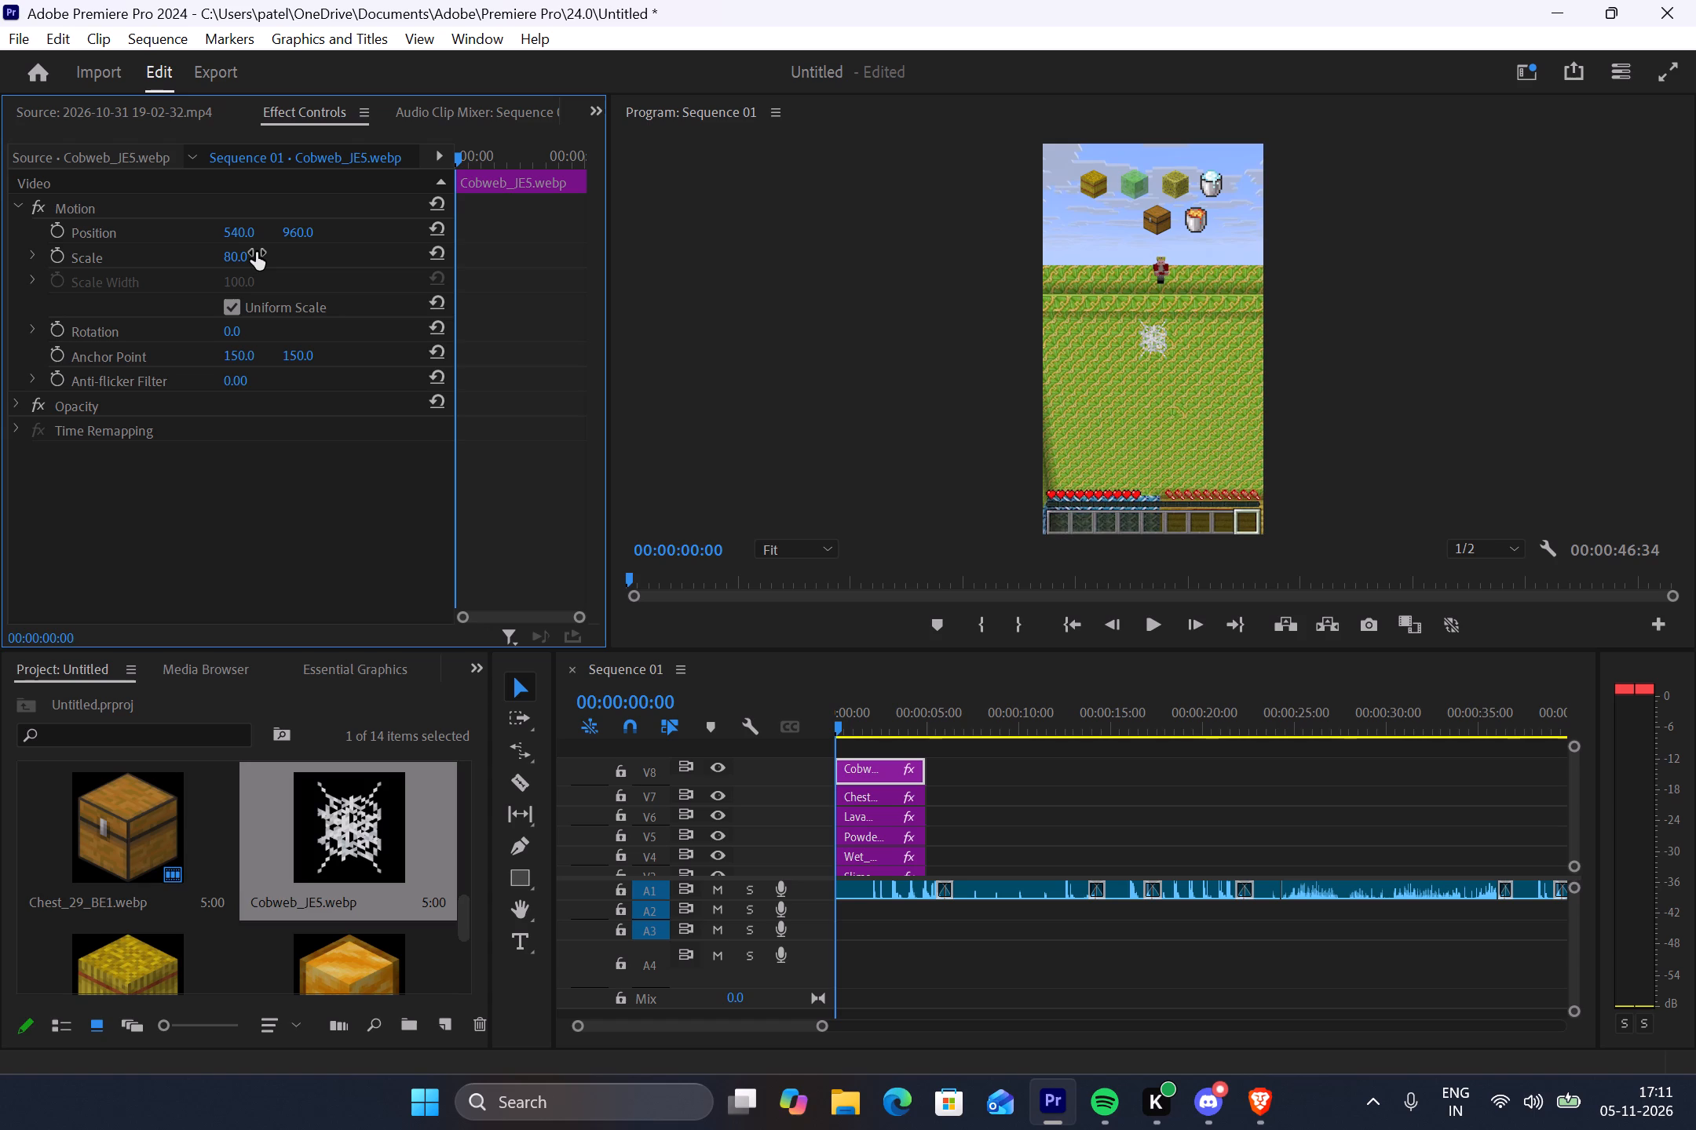
scroll(256, 252, up, 1)
click(258, 257)
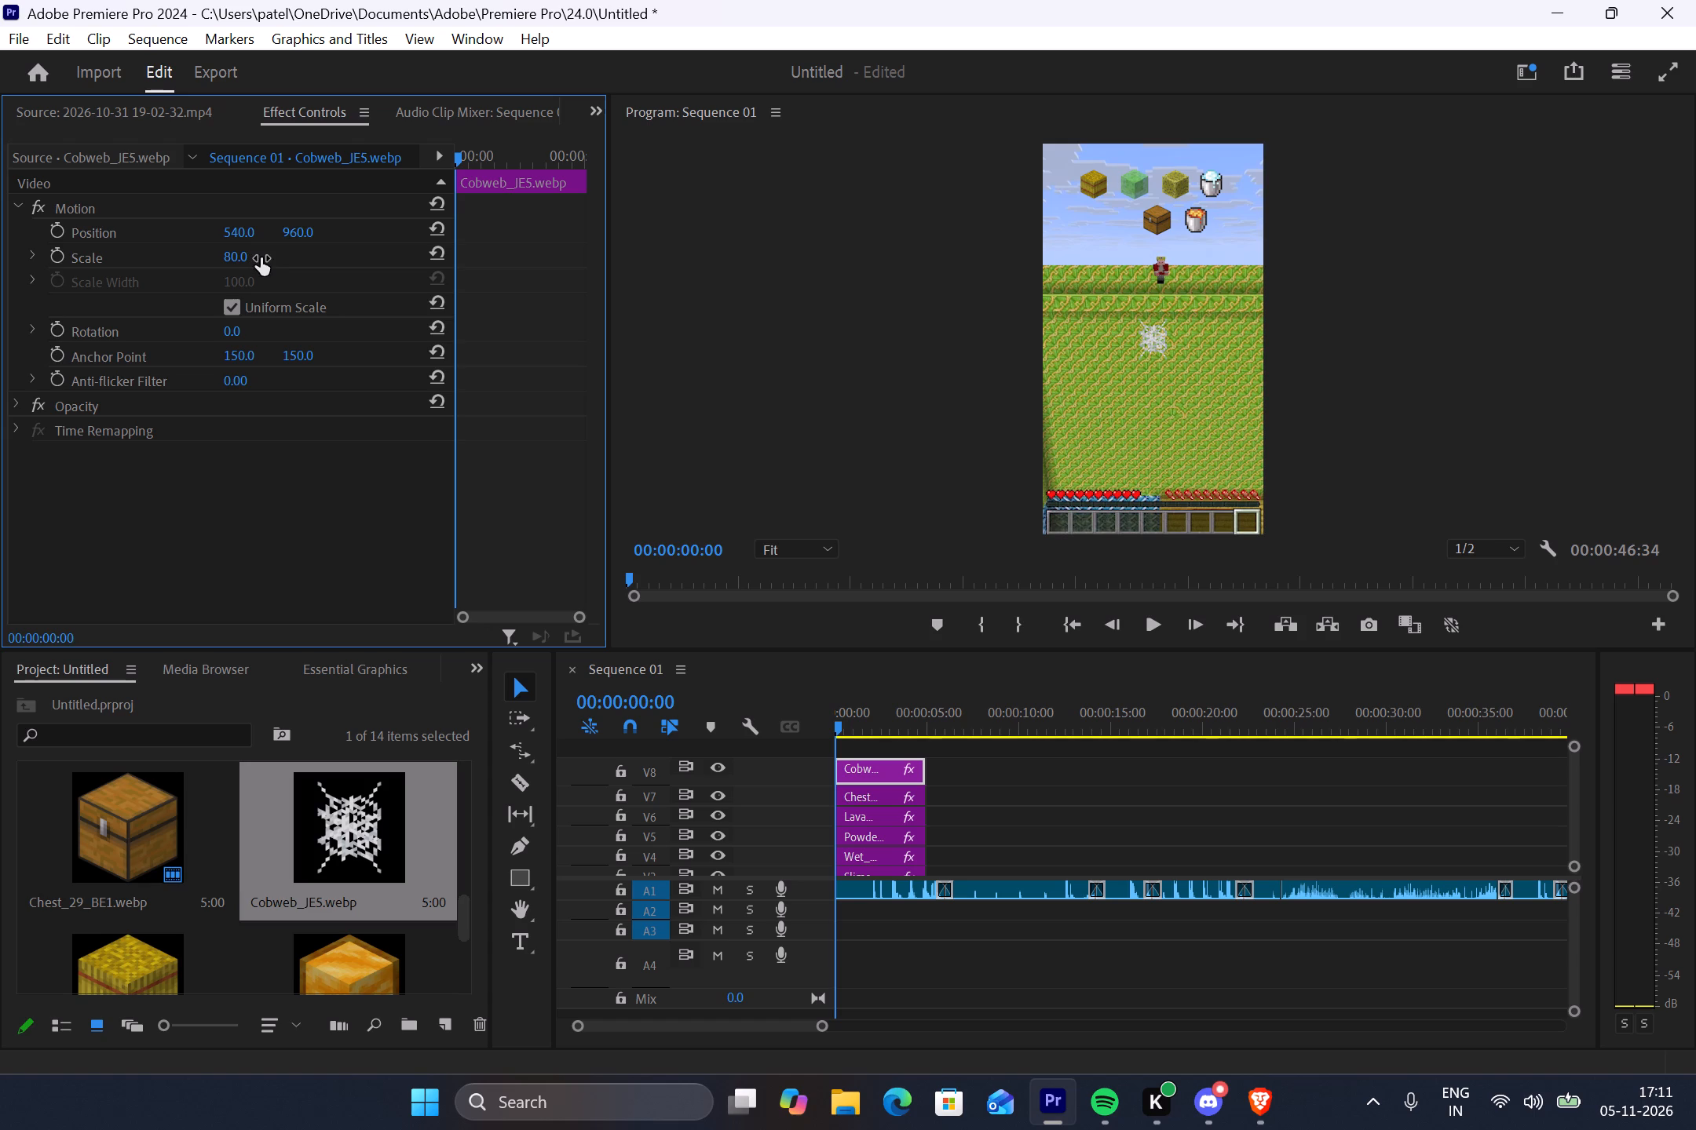
click(251, 253)
text(70)
key(Return)
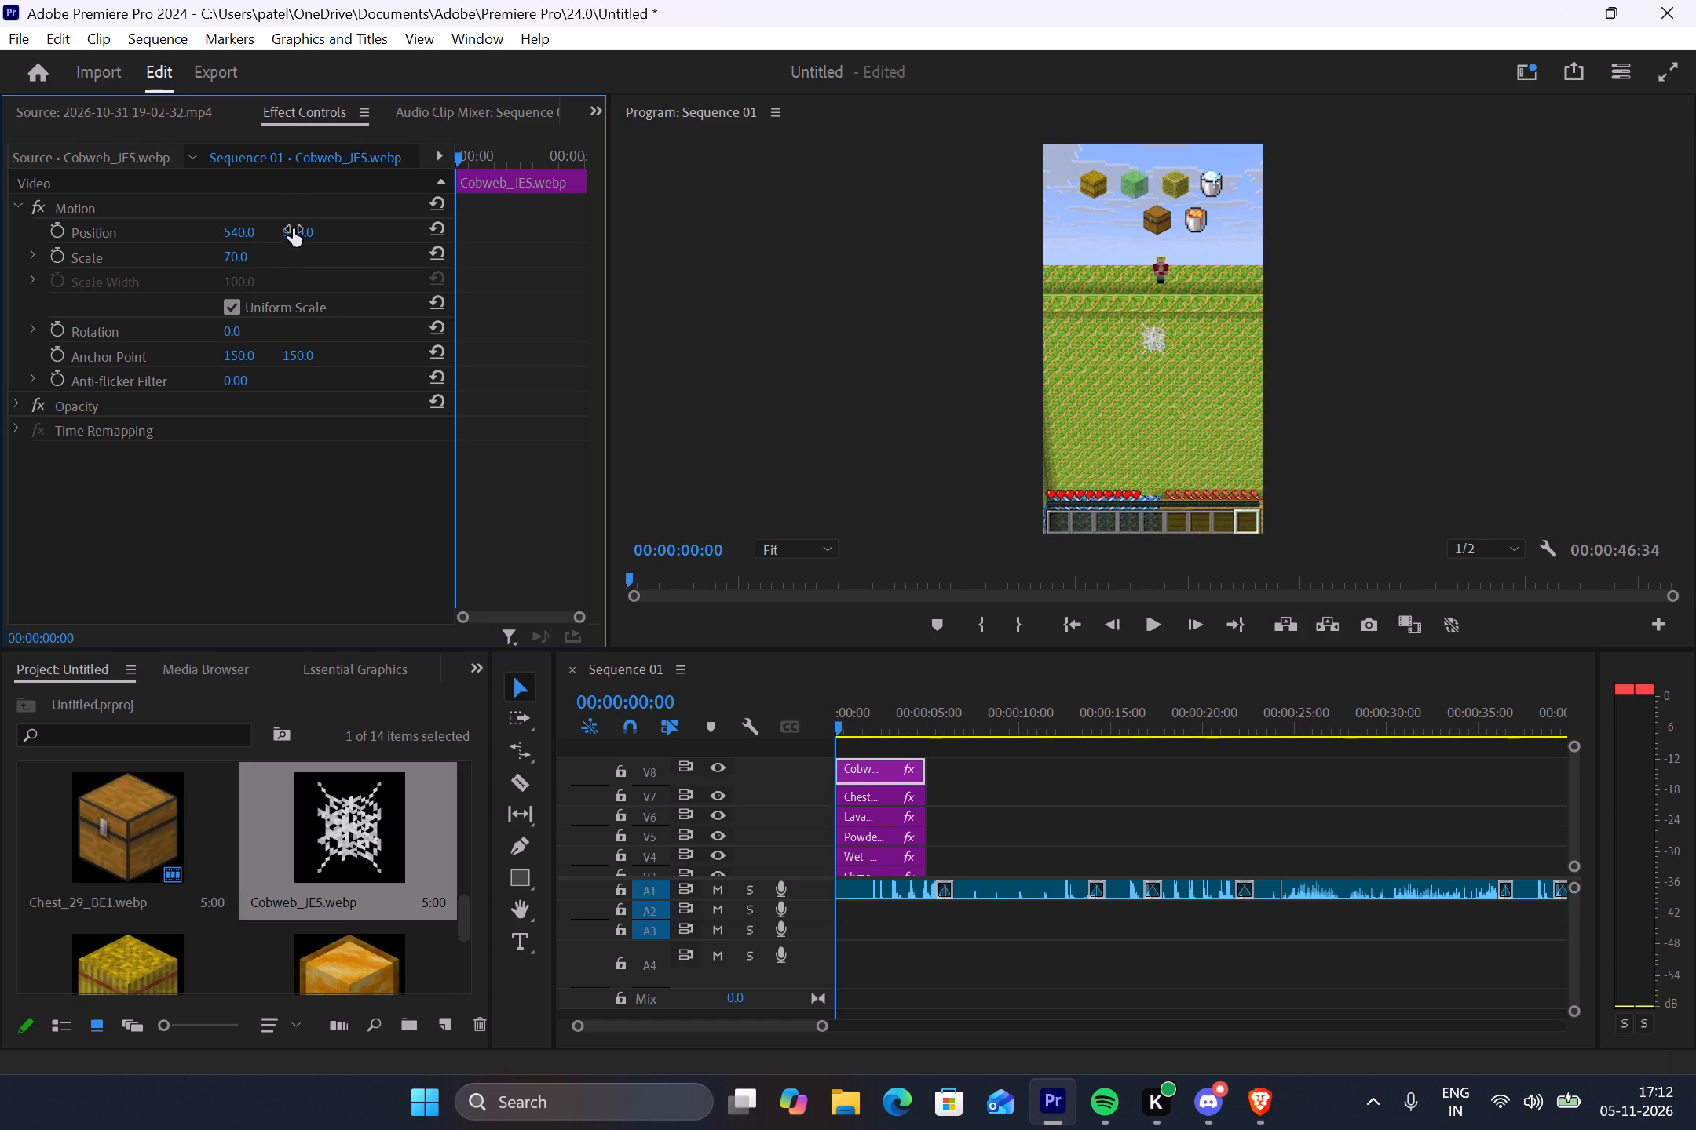
Set the cobweb image's vertical position to 375, matching the chest image in the second row.
click(299, 231)
click(300, 251)
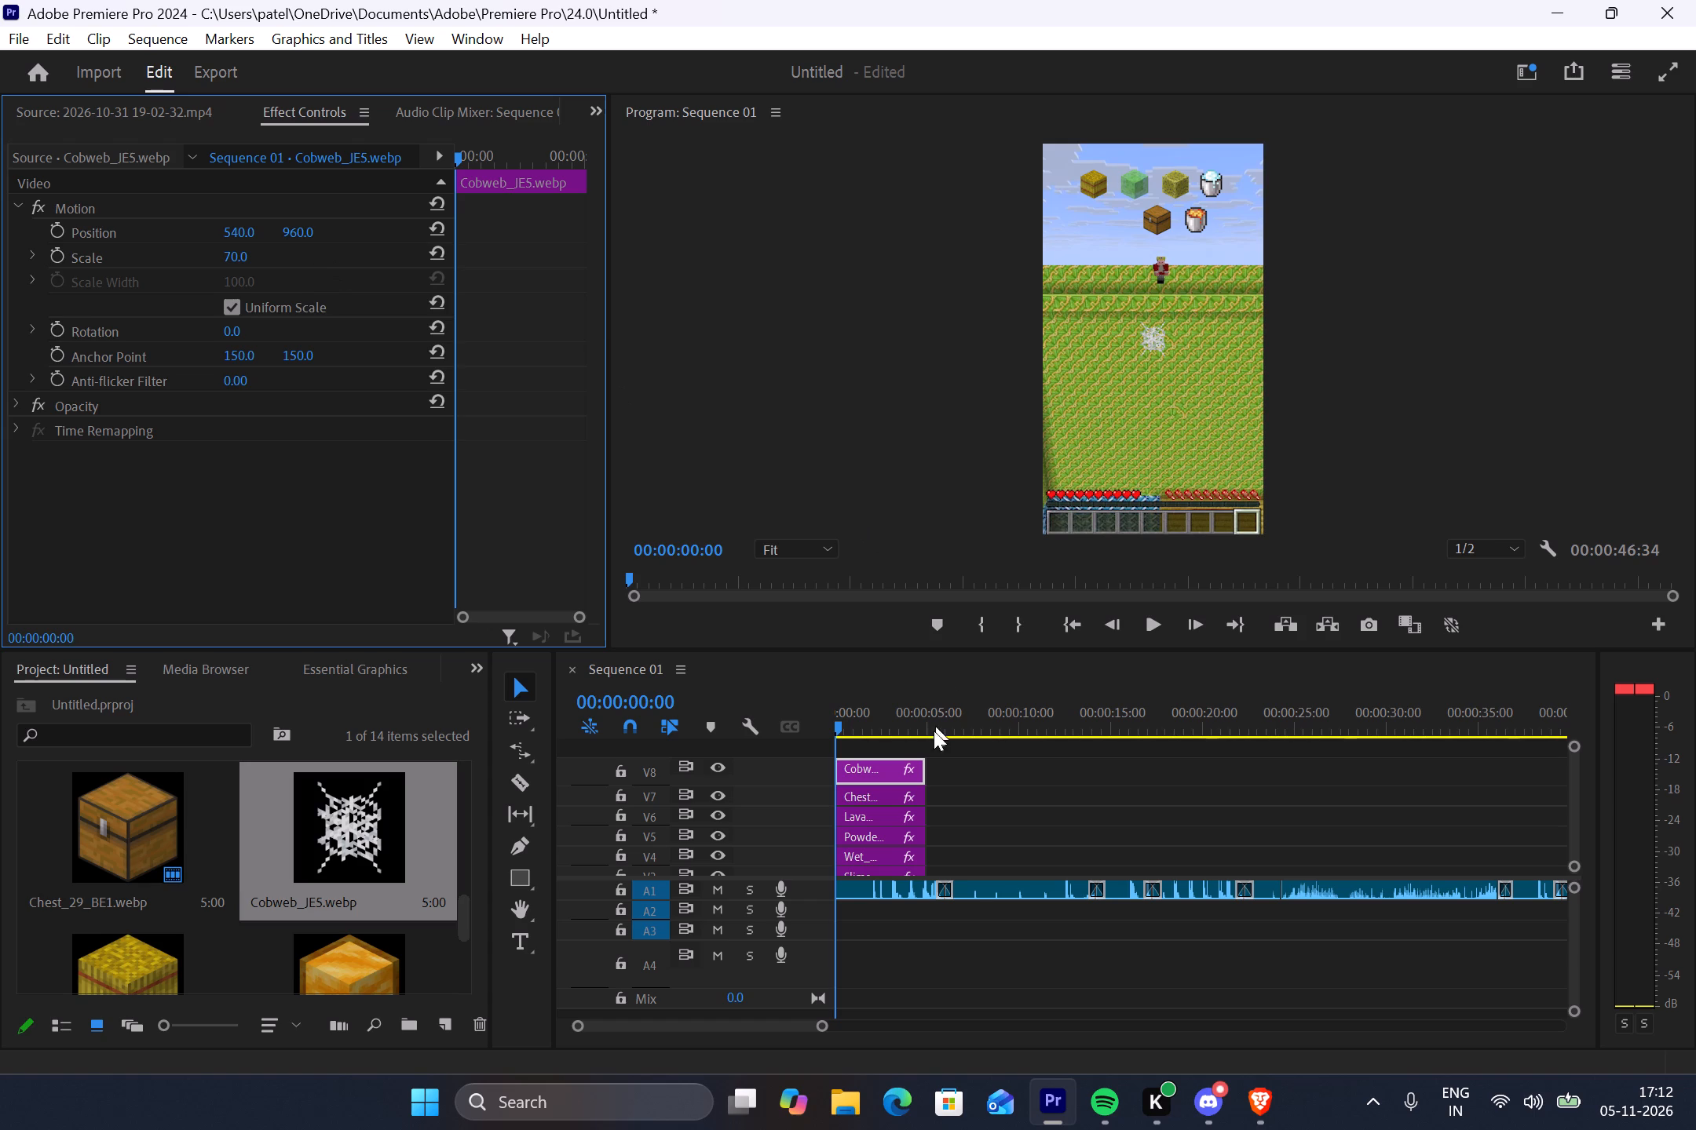
click(868, 792)
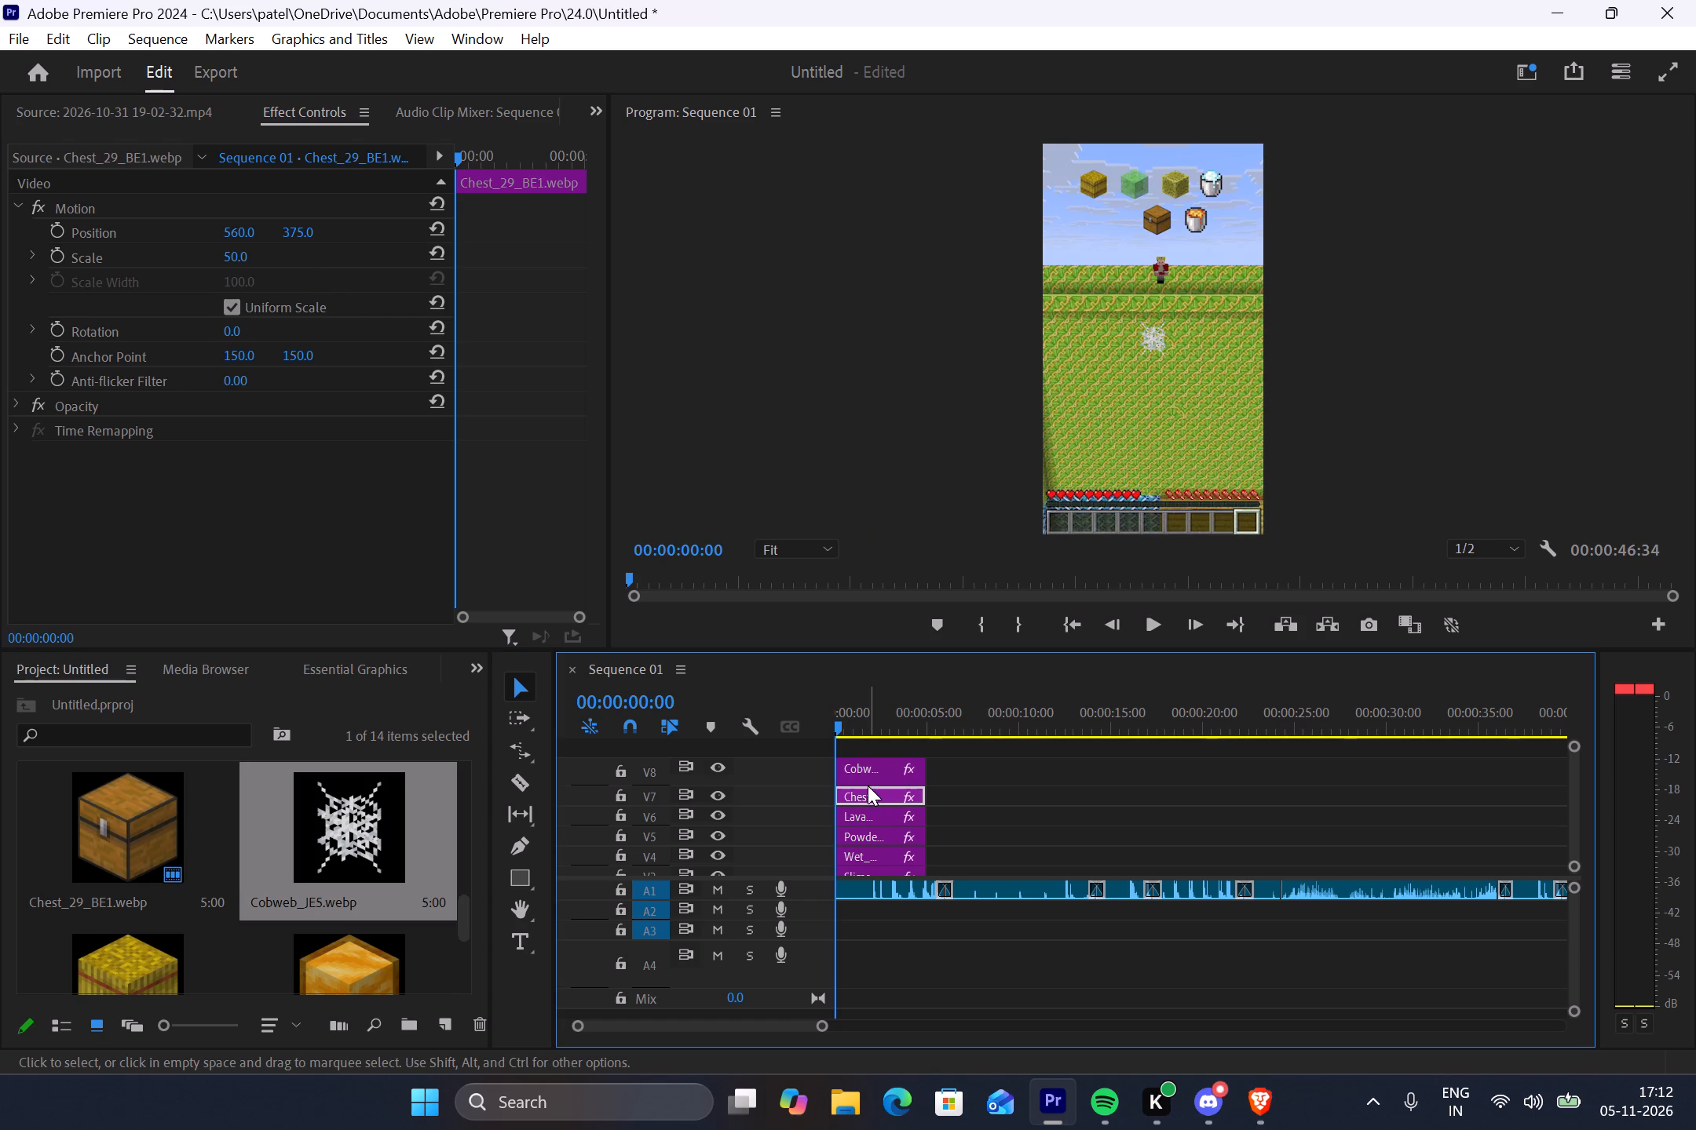
click(868, 764)
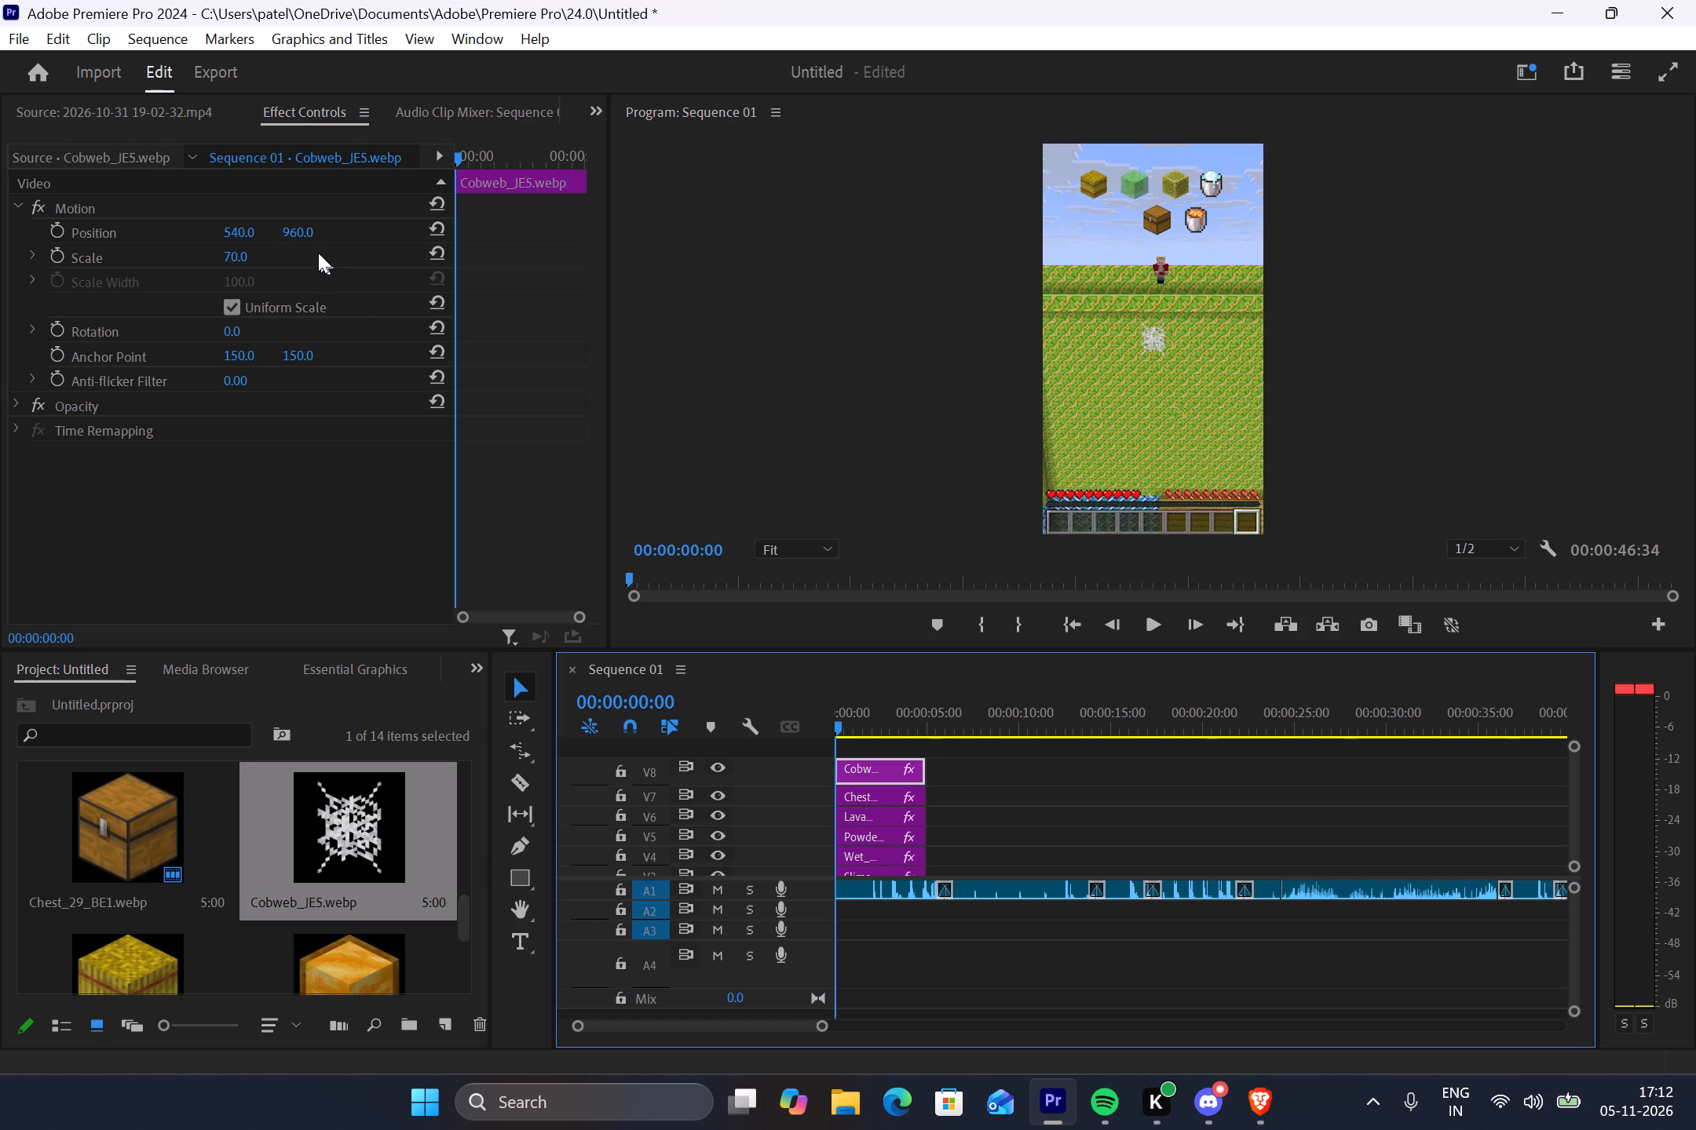
click(298, 236)
key(7)
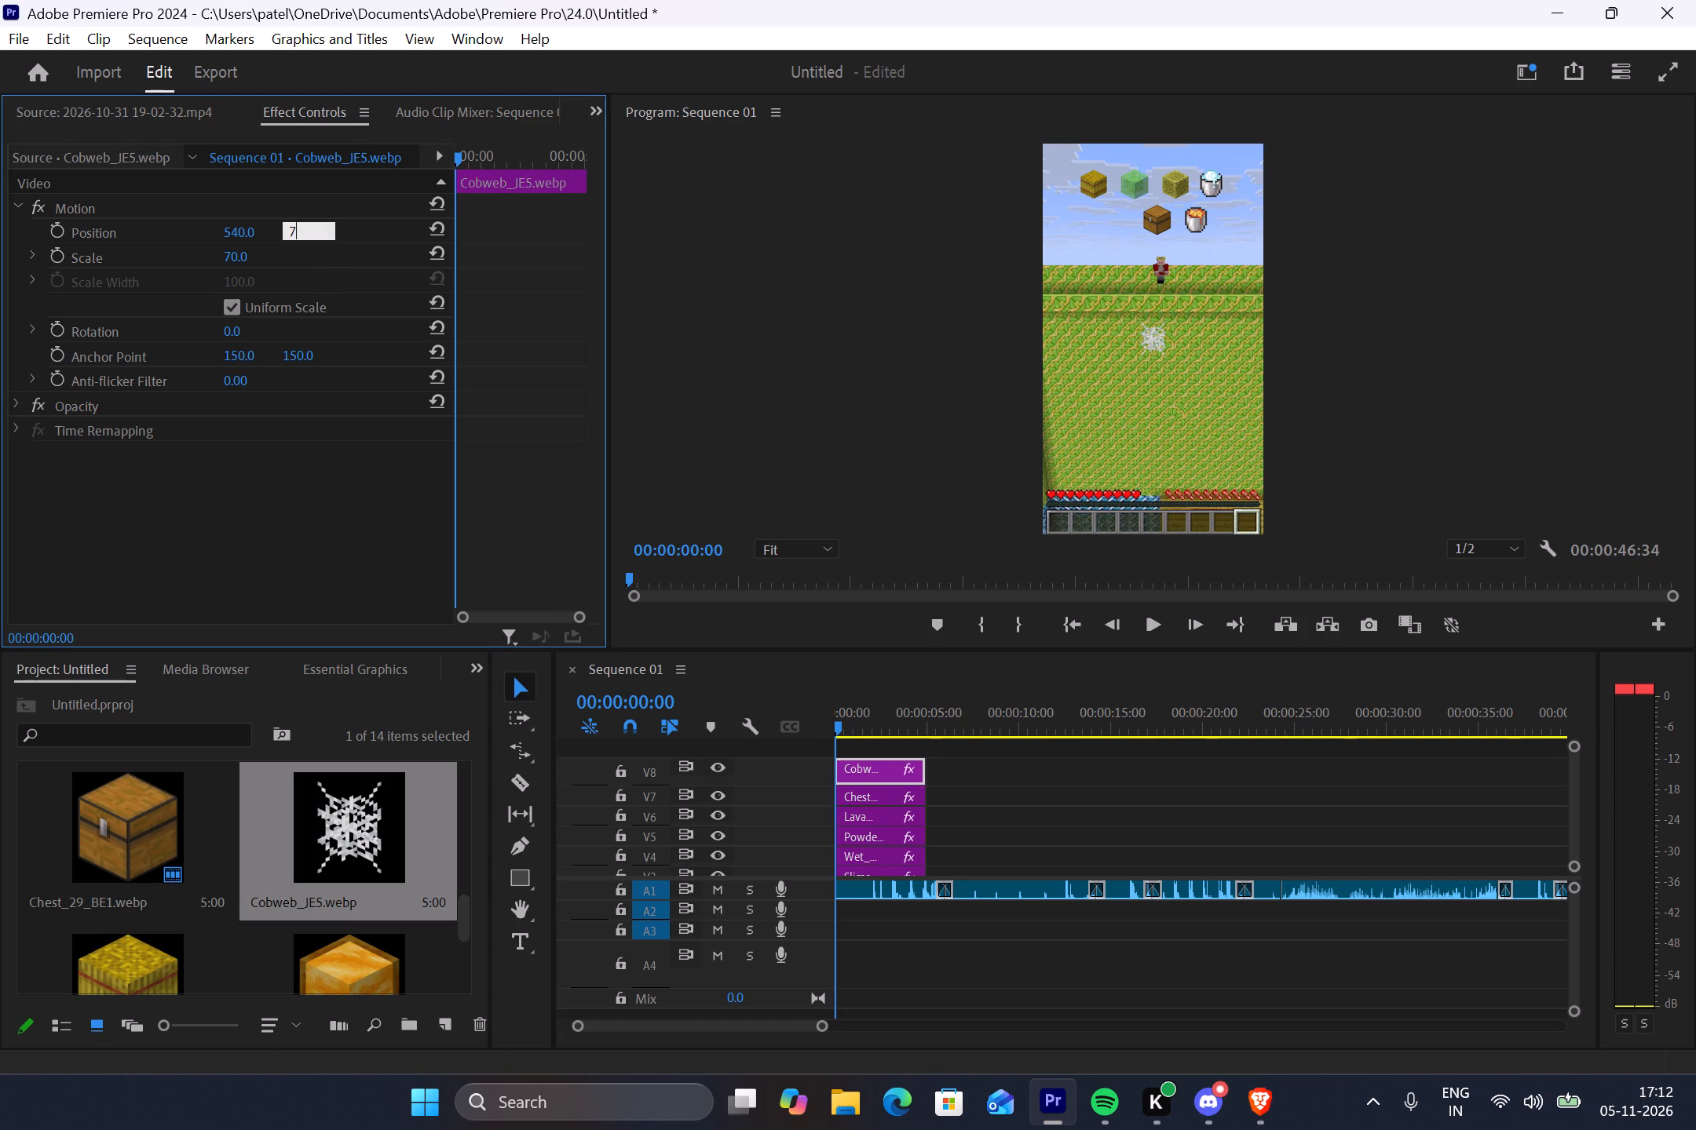
key(BackSpace)
text(375)
key(Return)
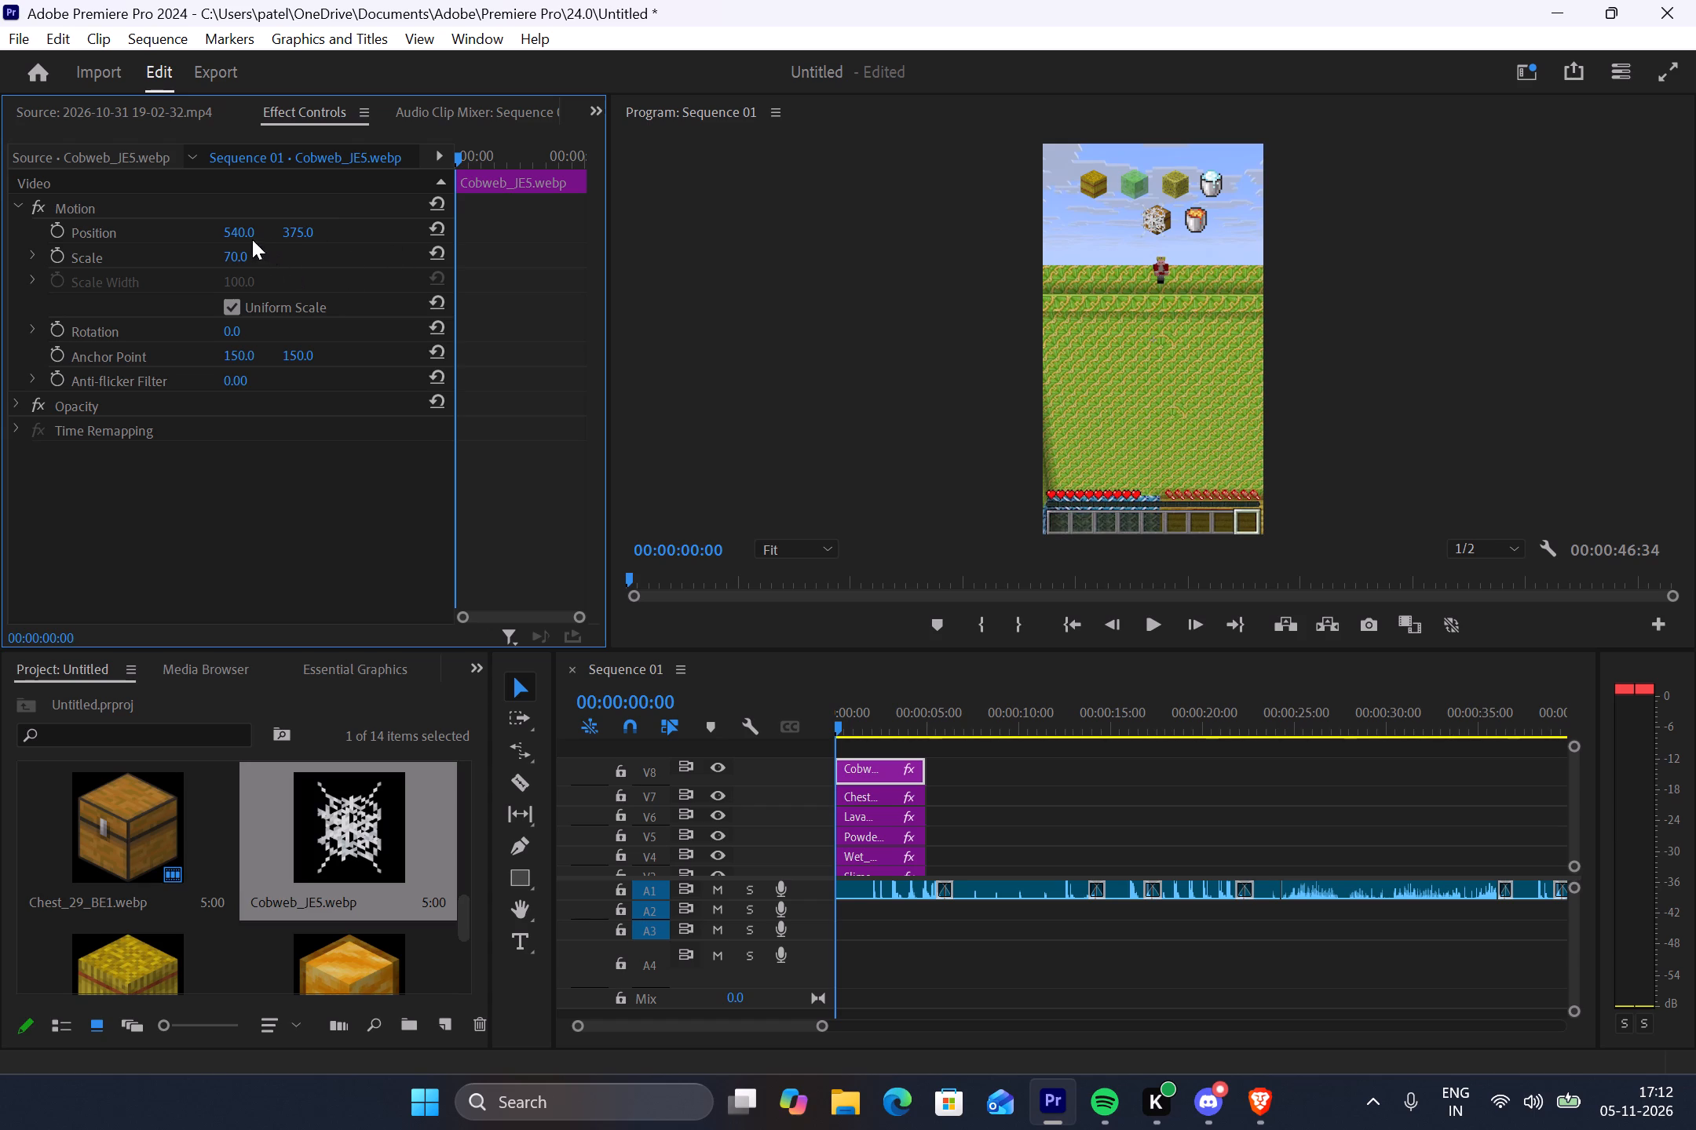
Move the cobweb image to horizontal position 360, beside the chest in the second row, trying 400 and 370 first.
click(228, 231)
text(400)
key(Return)
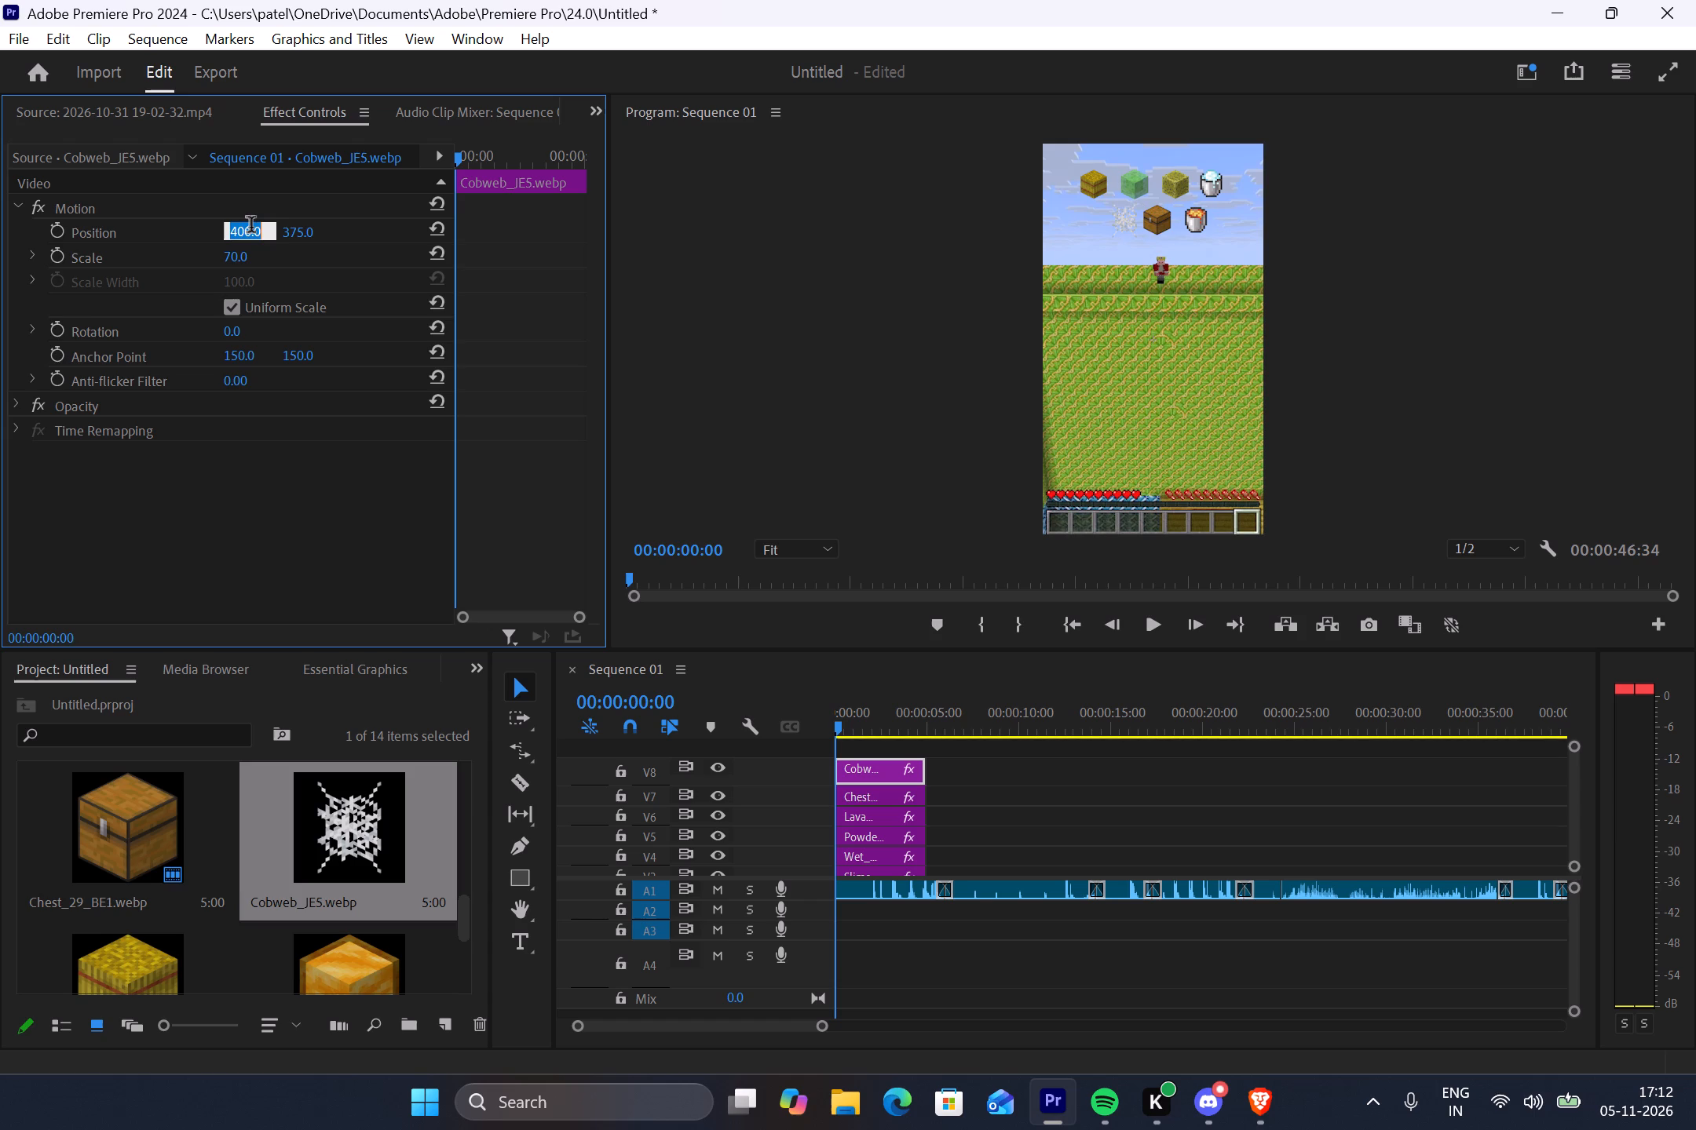
text(370)
key(Return)
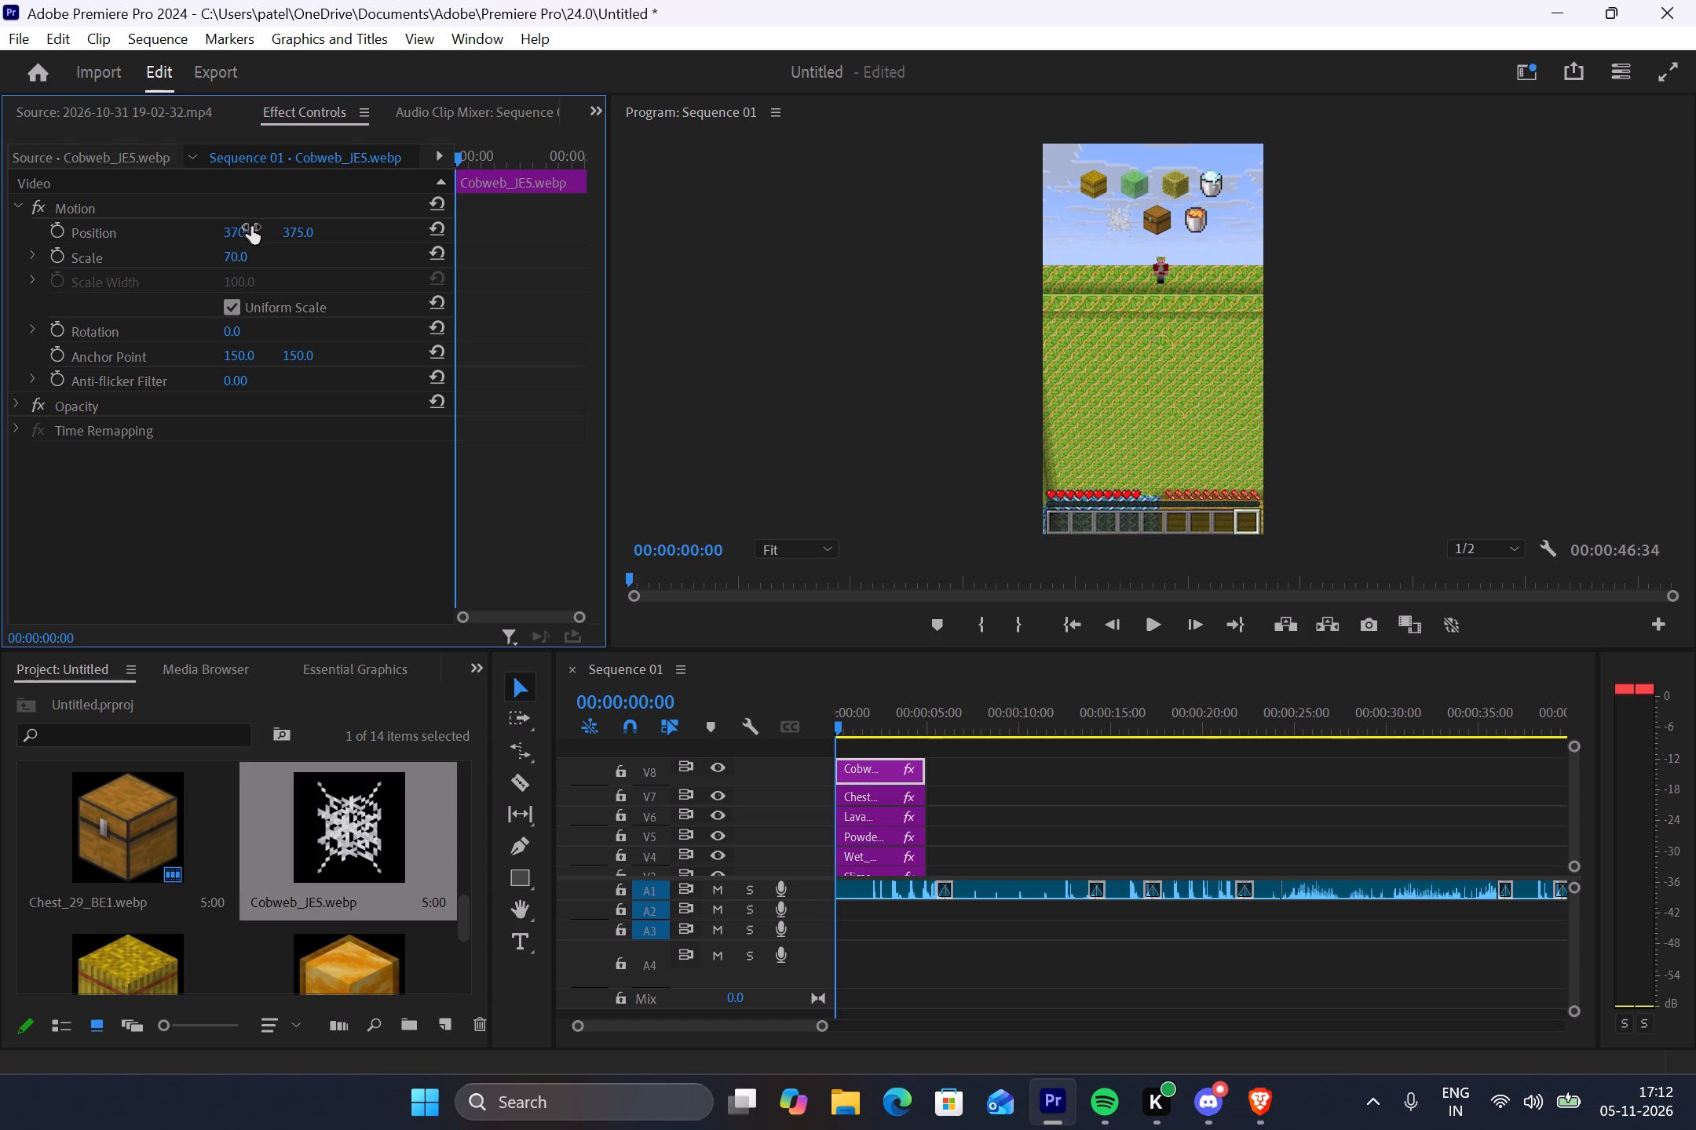
click(250, 227)
text(360)
key(Return)
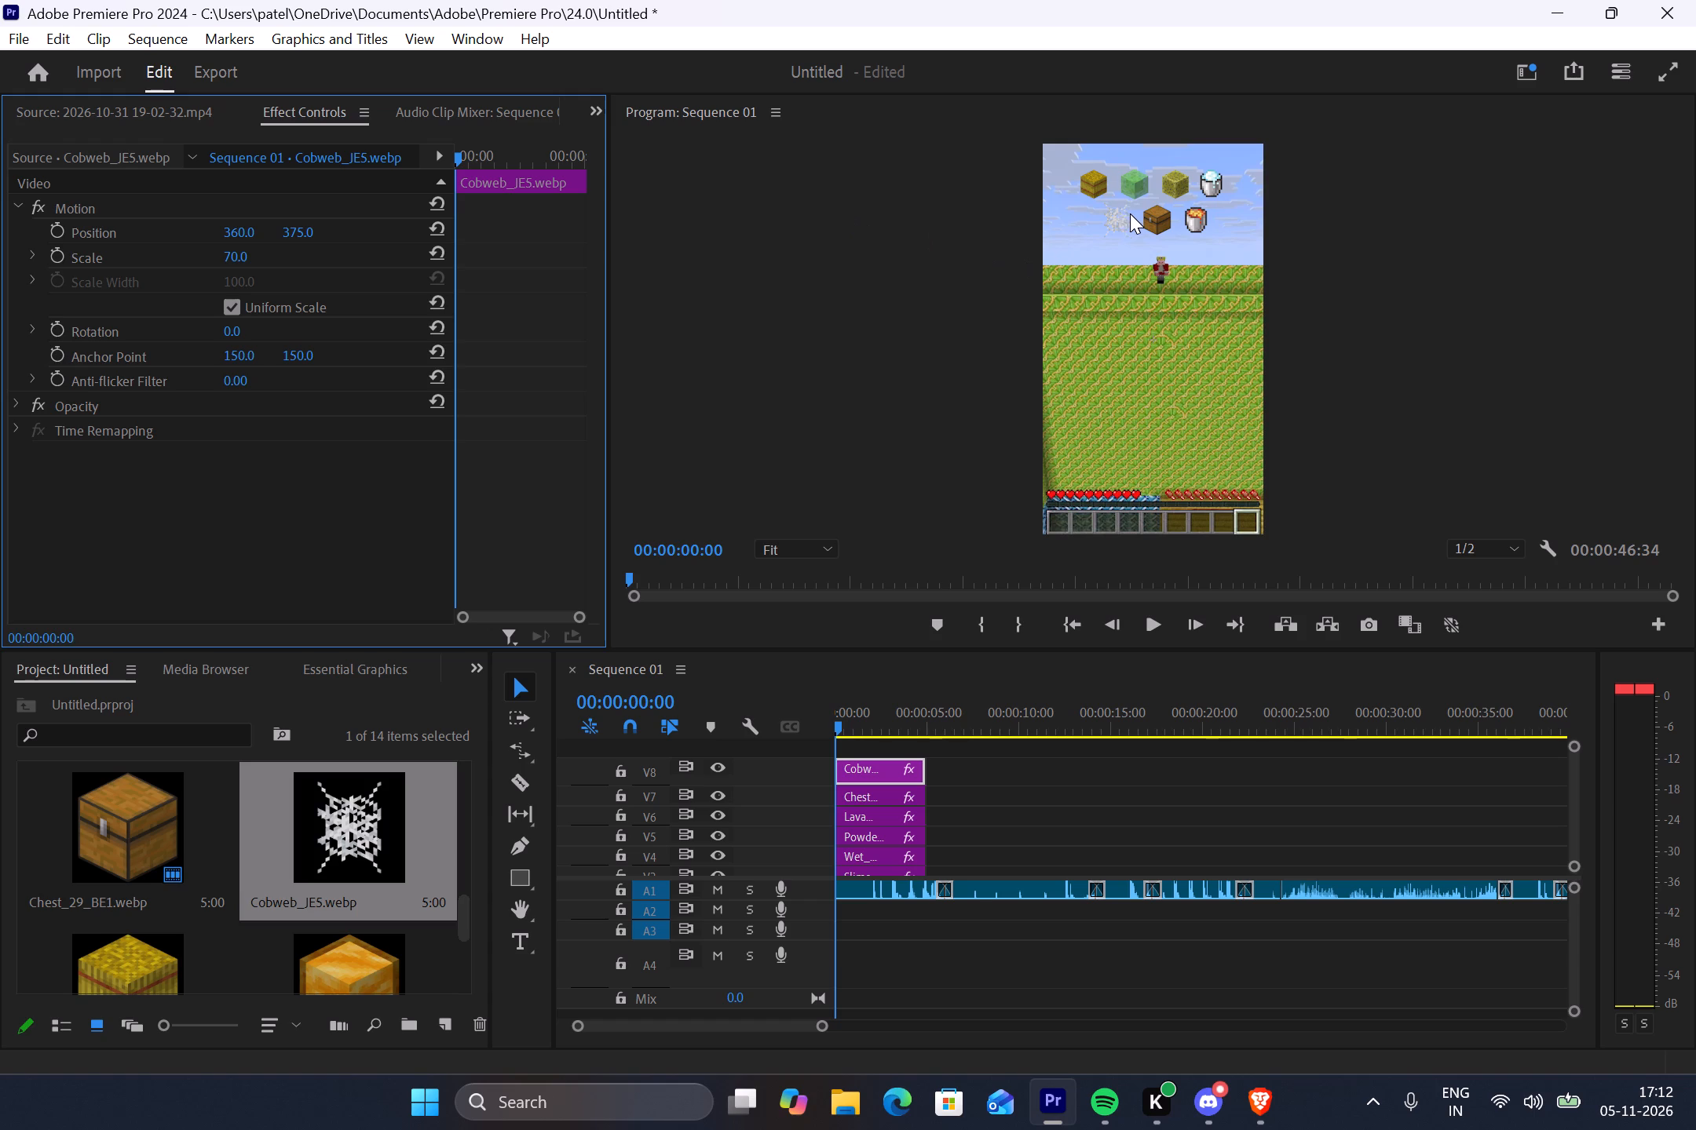
Play the opening of the sequence to check the image rows, and return the playhead to the start.
click(1150, 623)
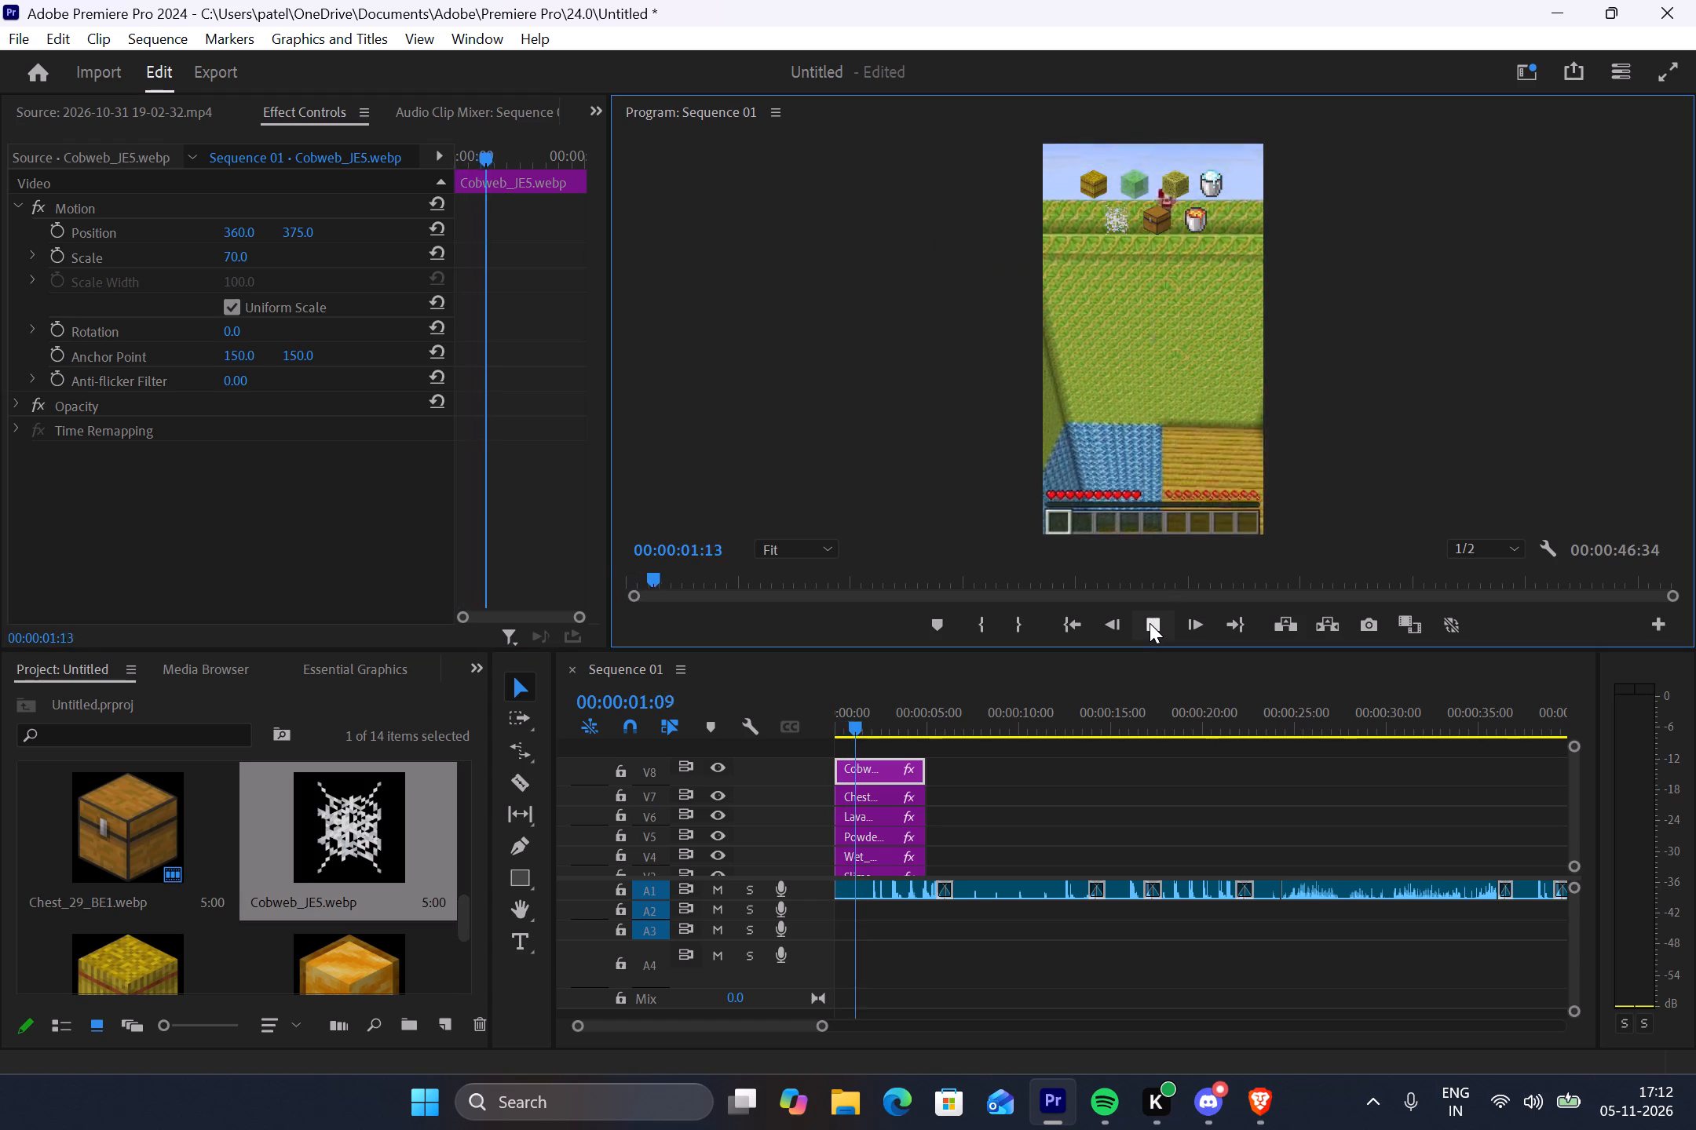
click(1150, 623)
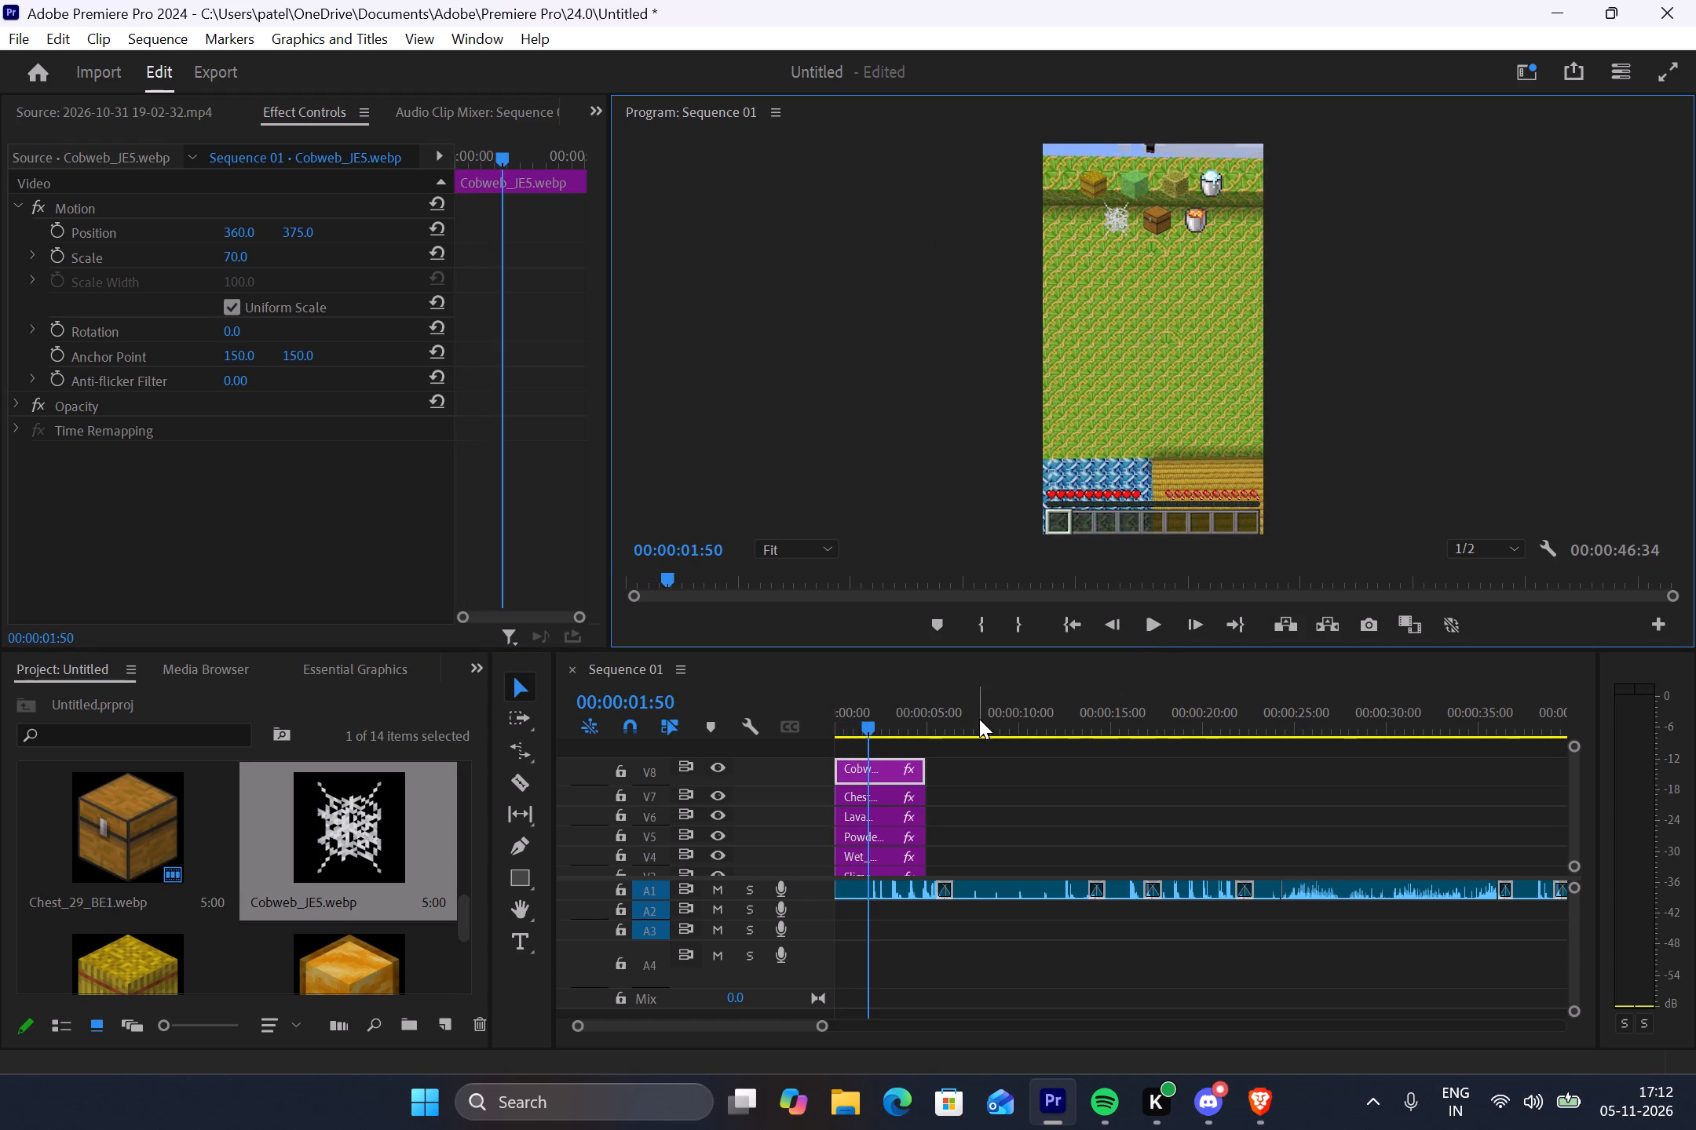
drag(868, 724, 781, 728)
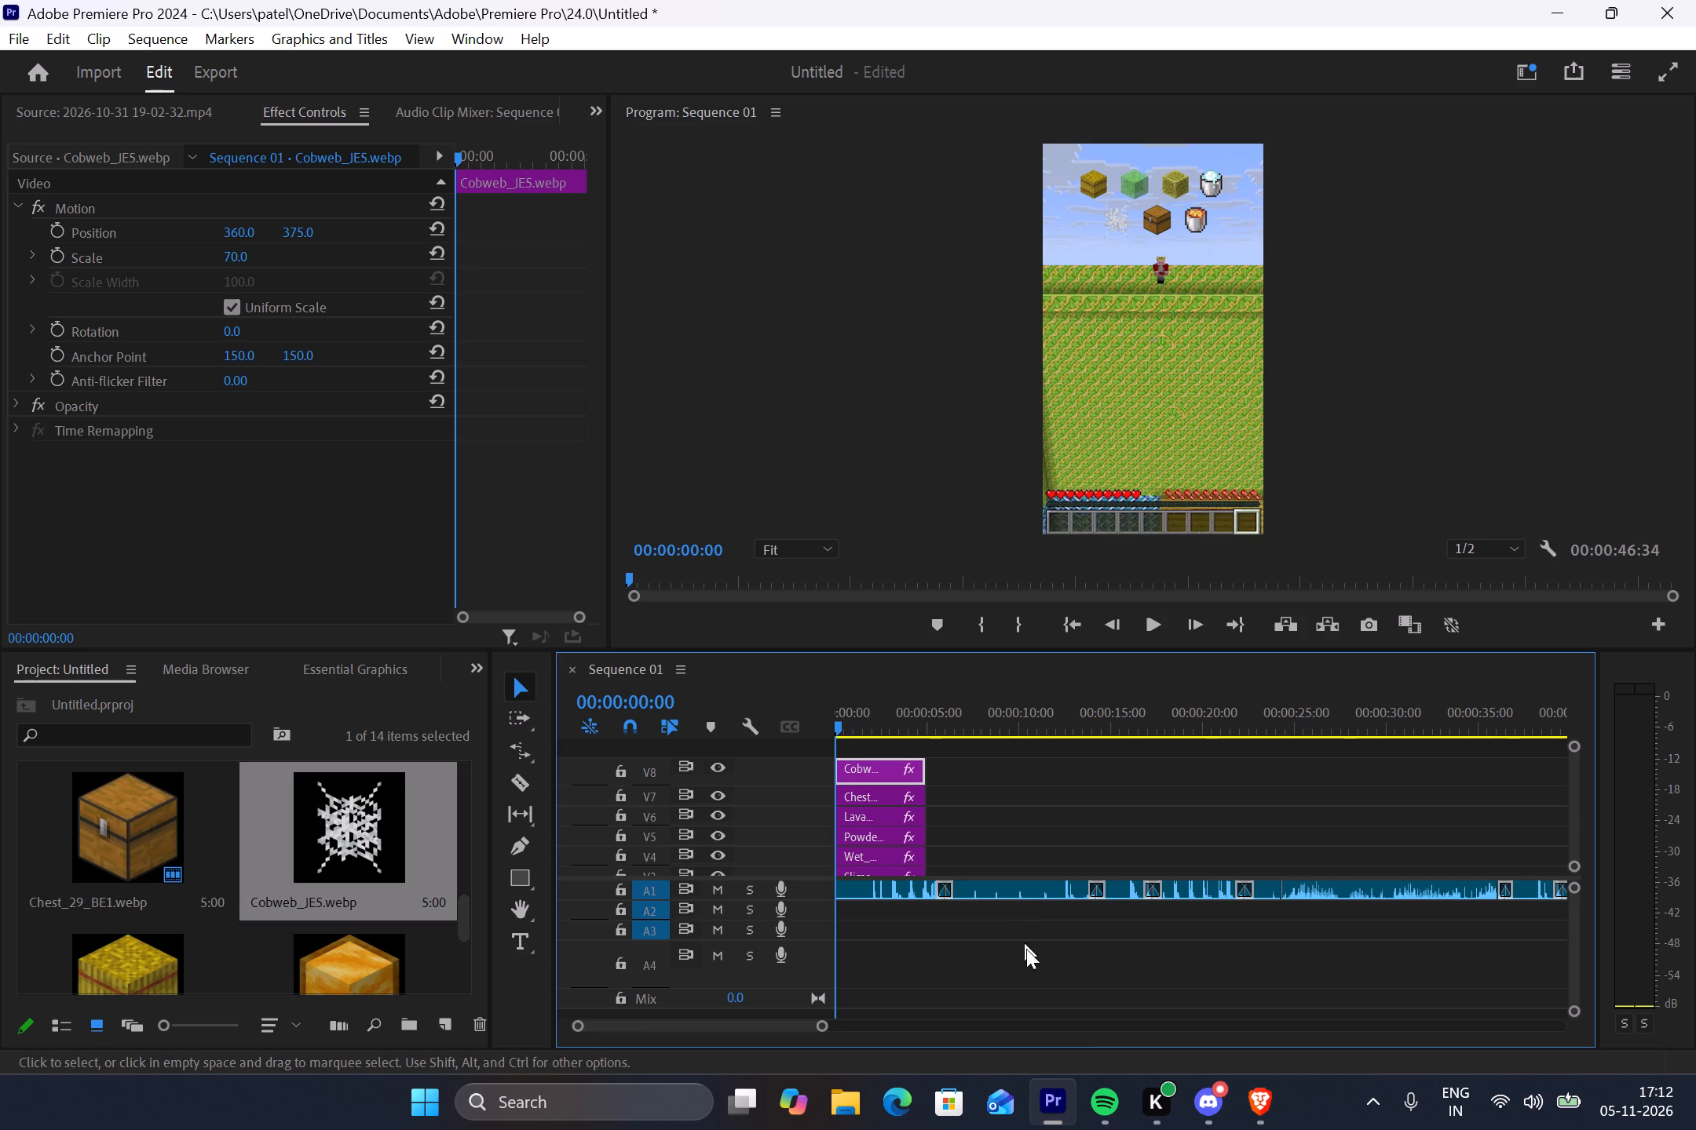
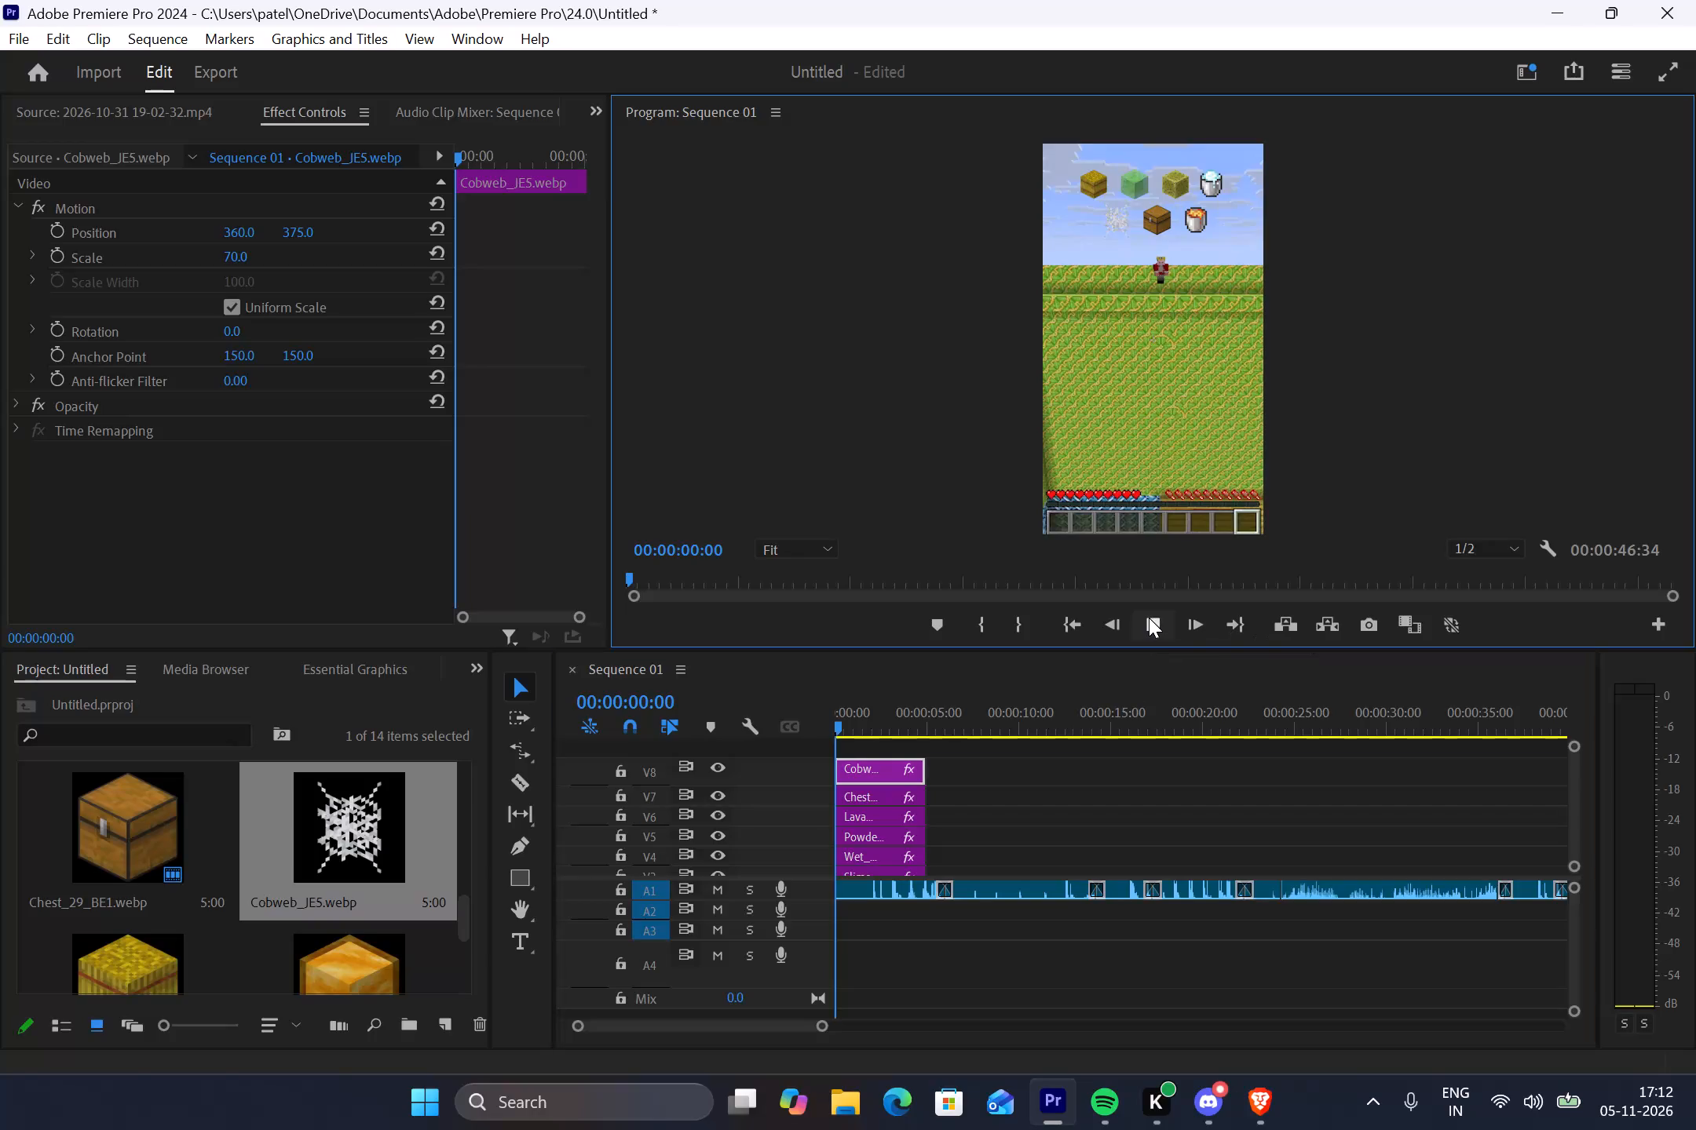
Preview the opening moment of the sequence with the image rows and return the playhead to the start.
click(1149, 618)
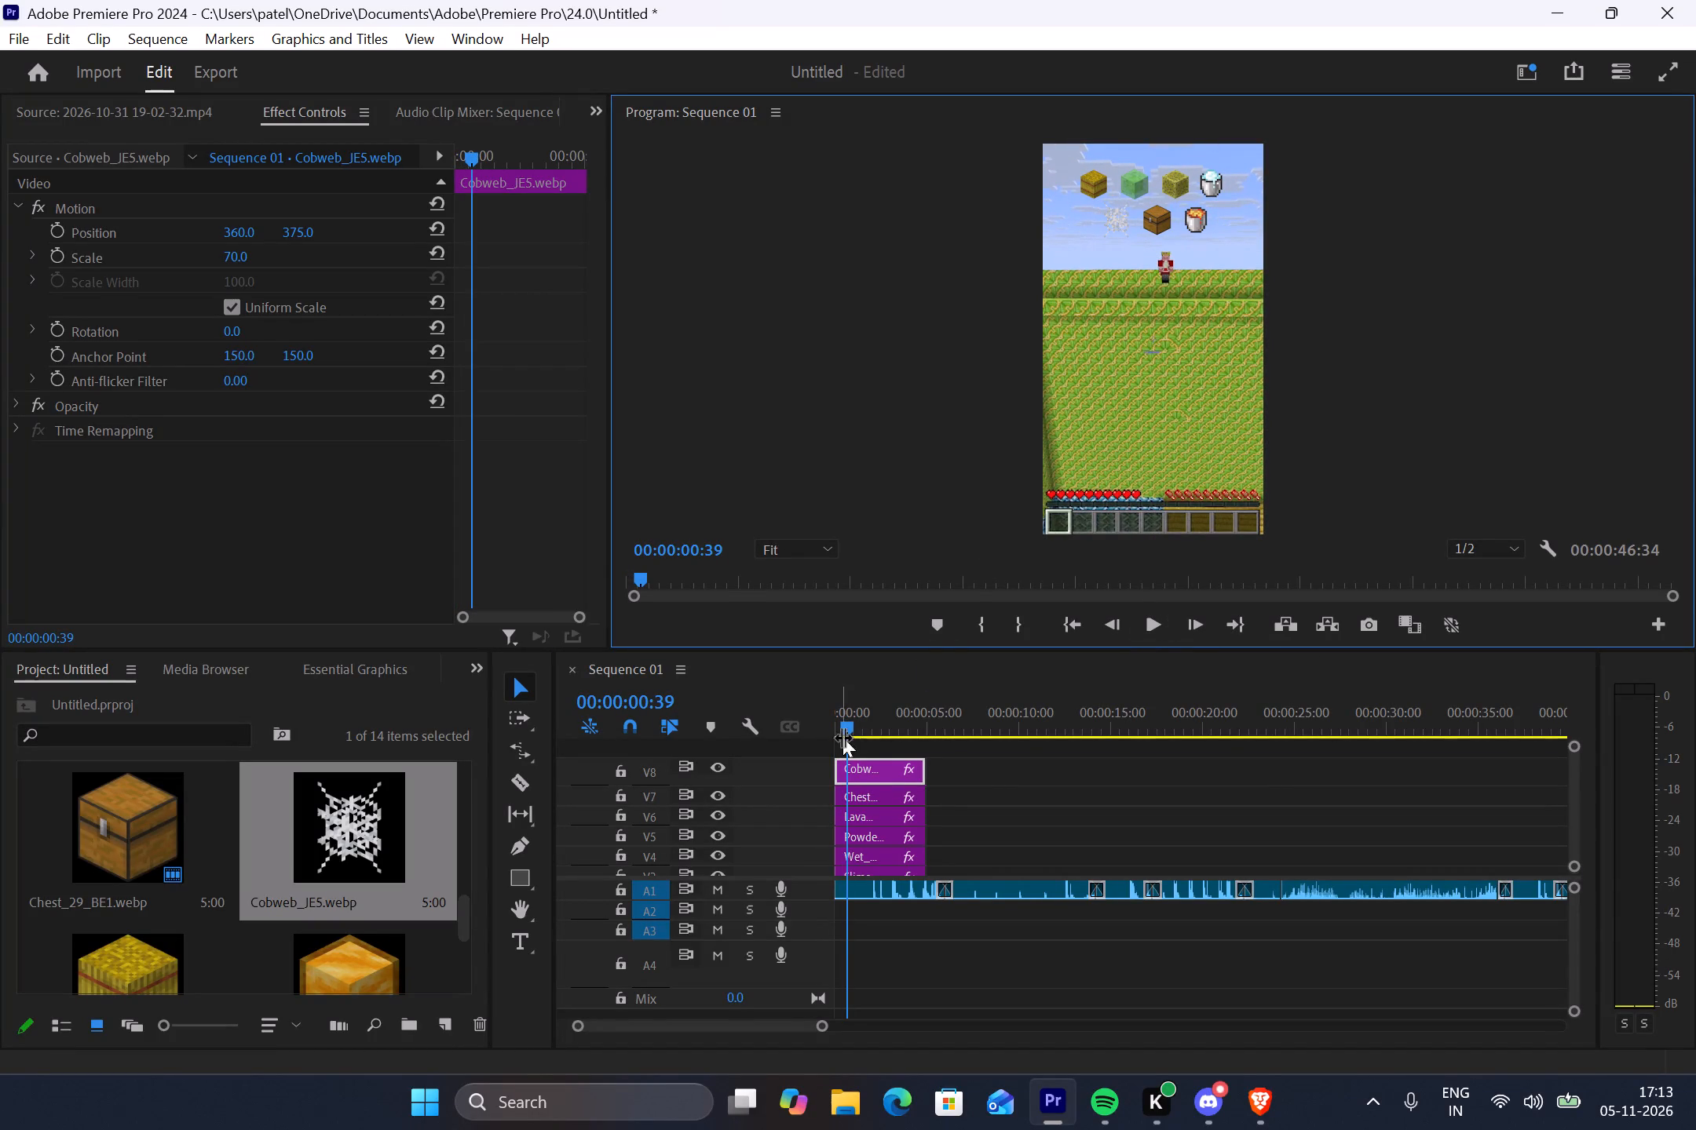
drag(846, 731, 808, 732)
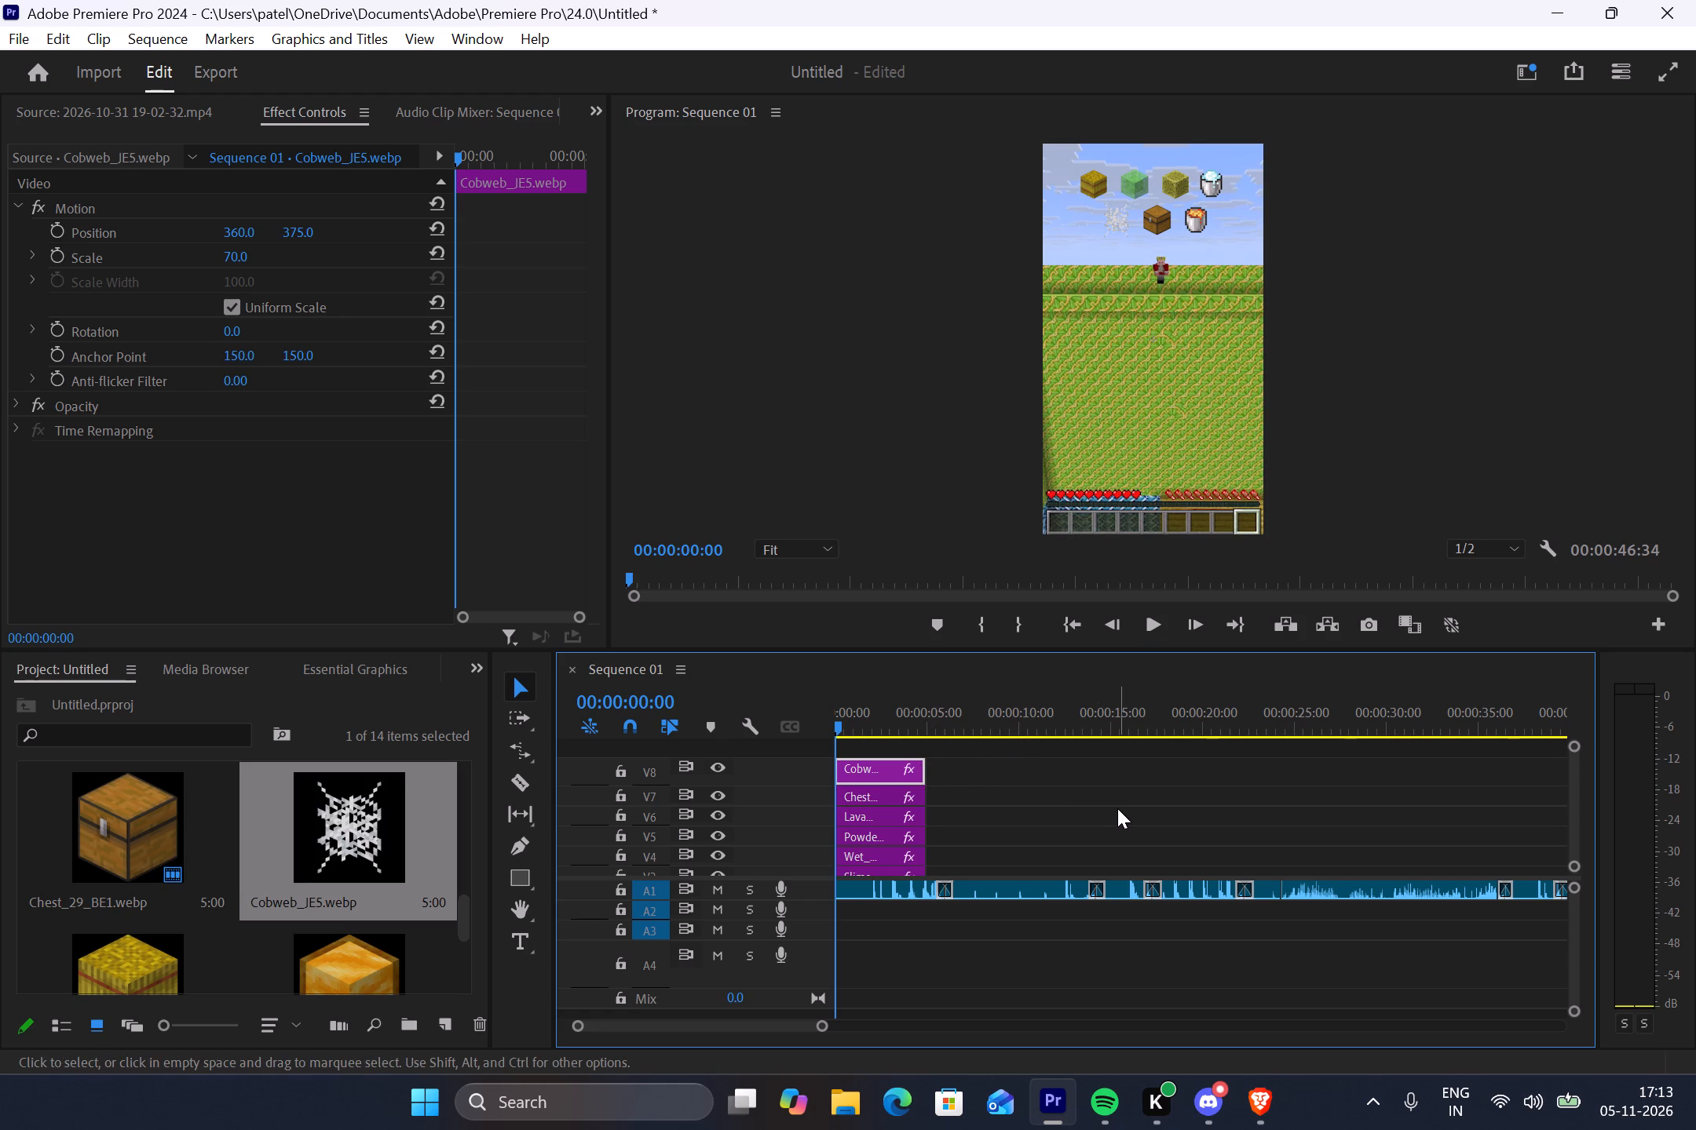
Extend the cobweb image on V8 to the end of the gameplay footage, for a duration of 00:00:46:34.
scroll(1116, 808, down, 5)
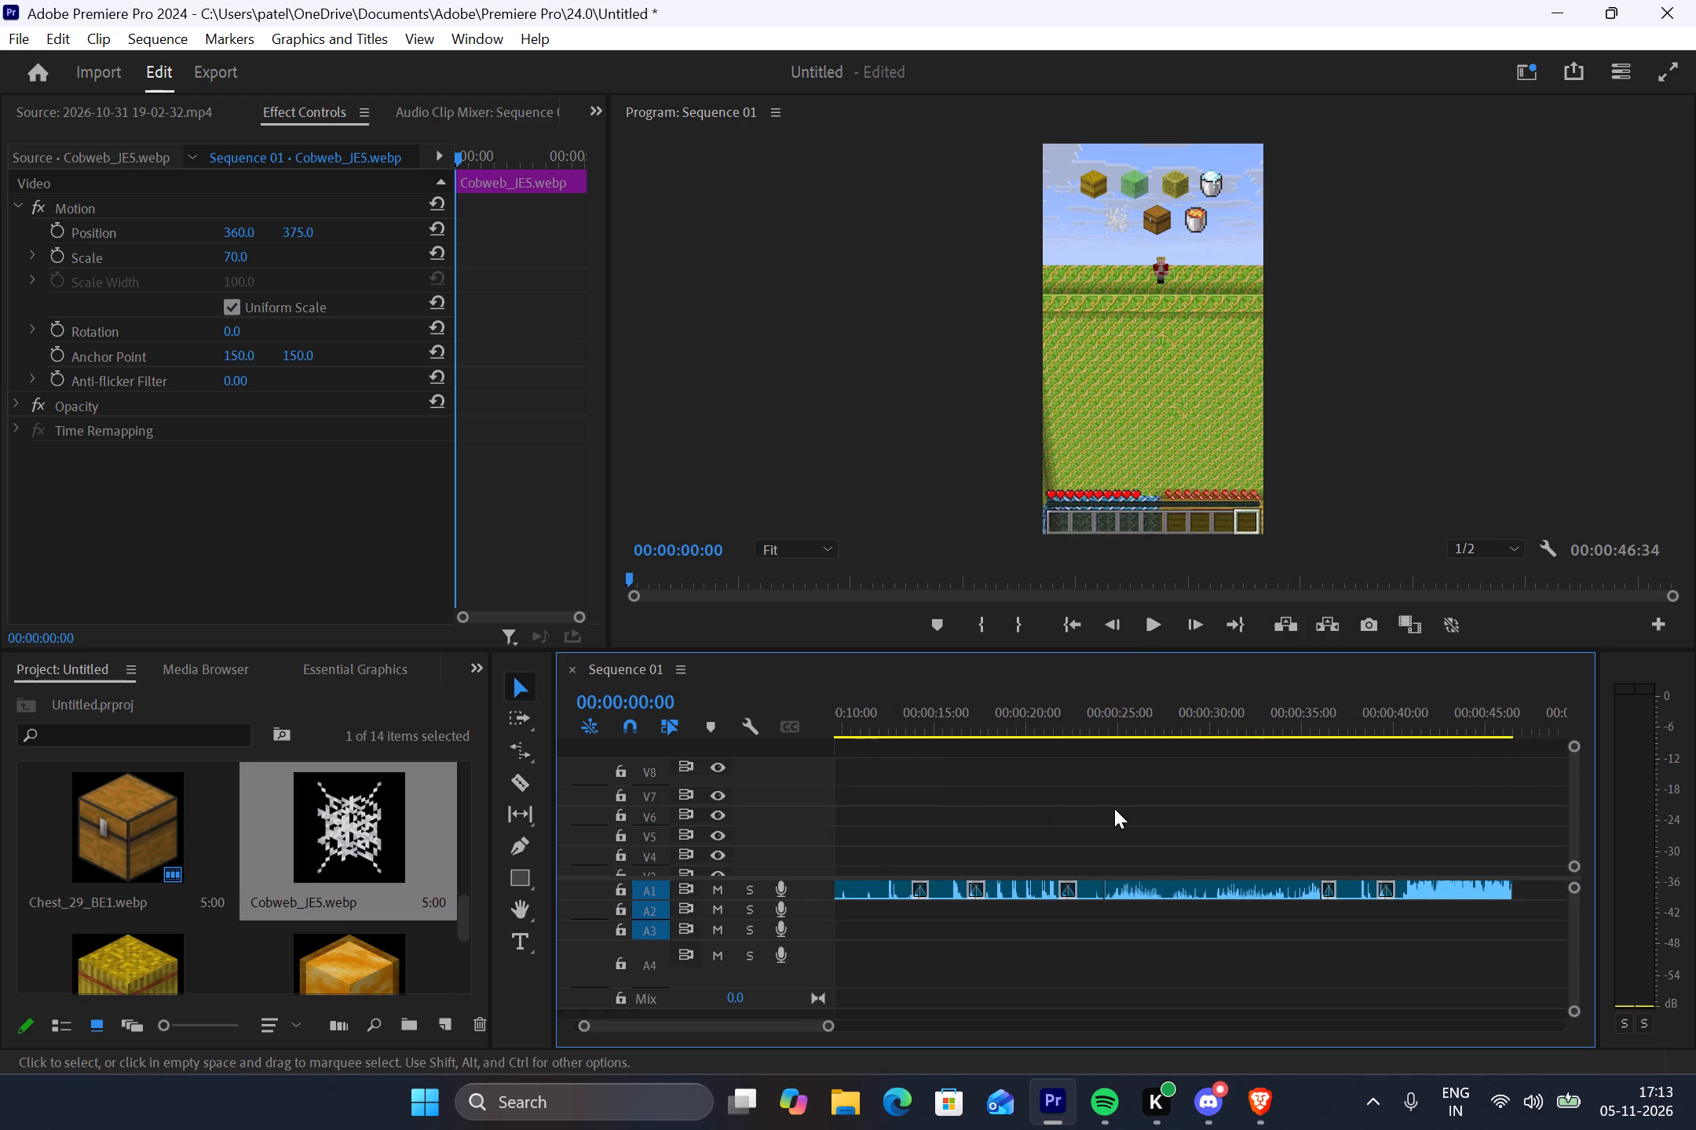
scroll(1114, 808, up, 6)
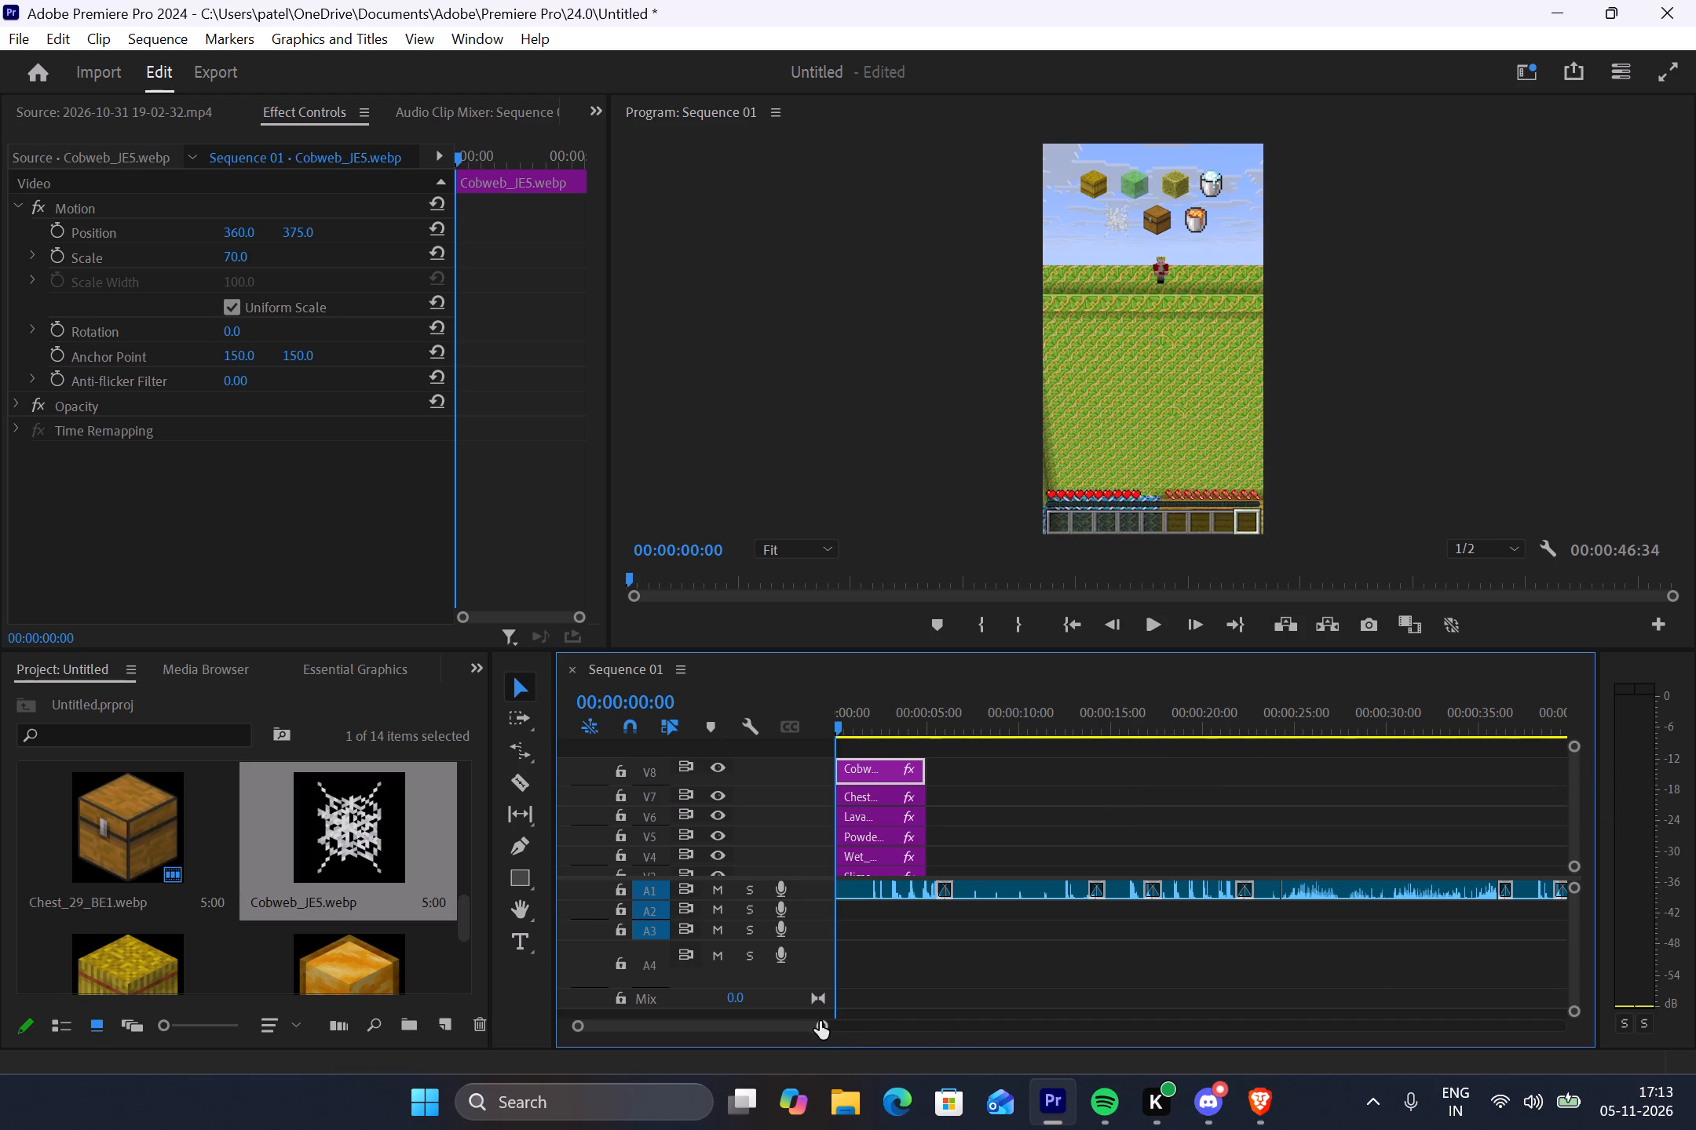
drag(823, 1028, 846, 1029)
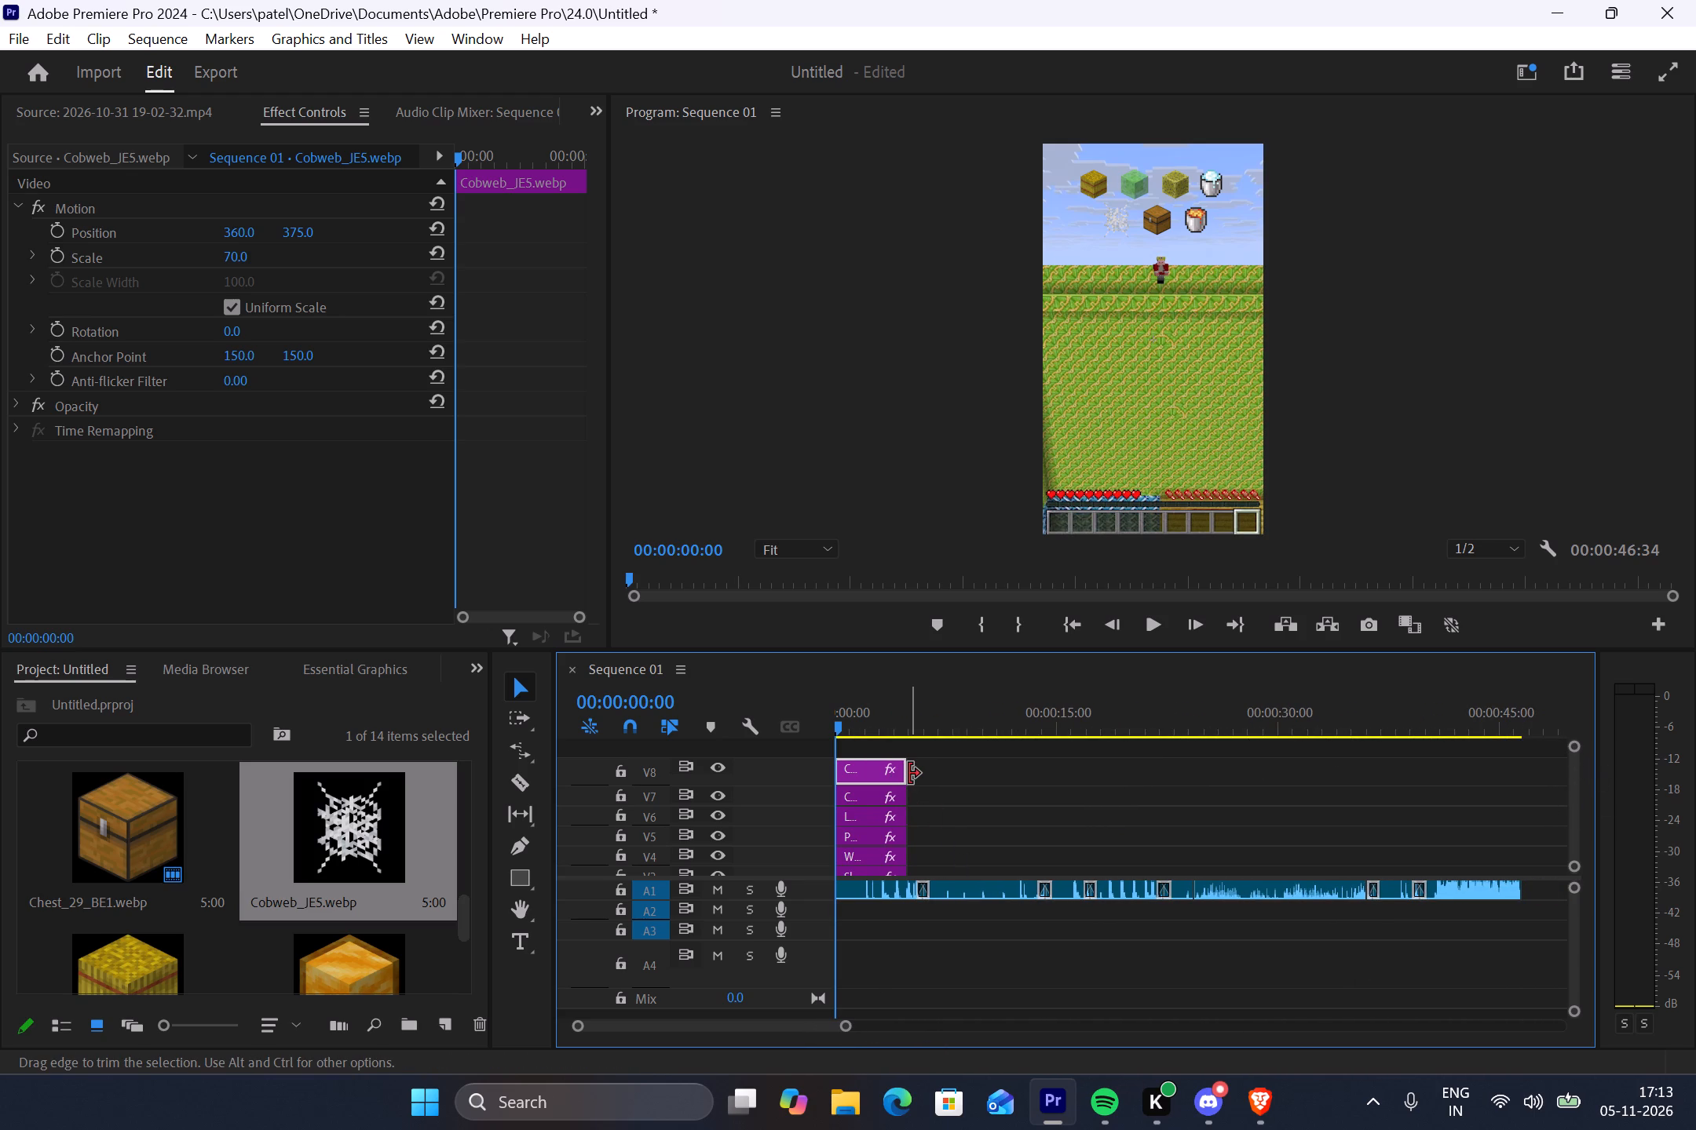
drag(909, 774, 1455, 788)
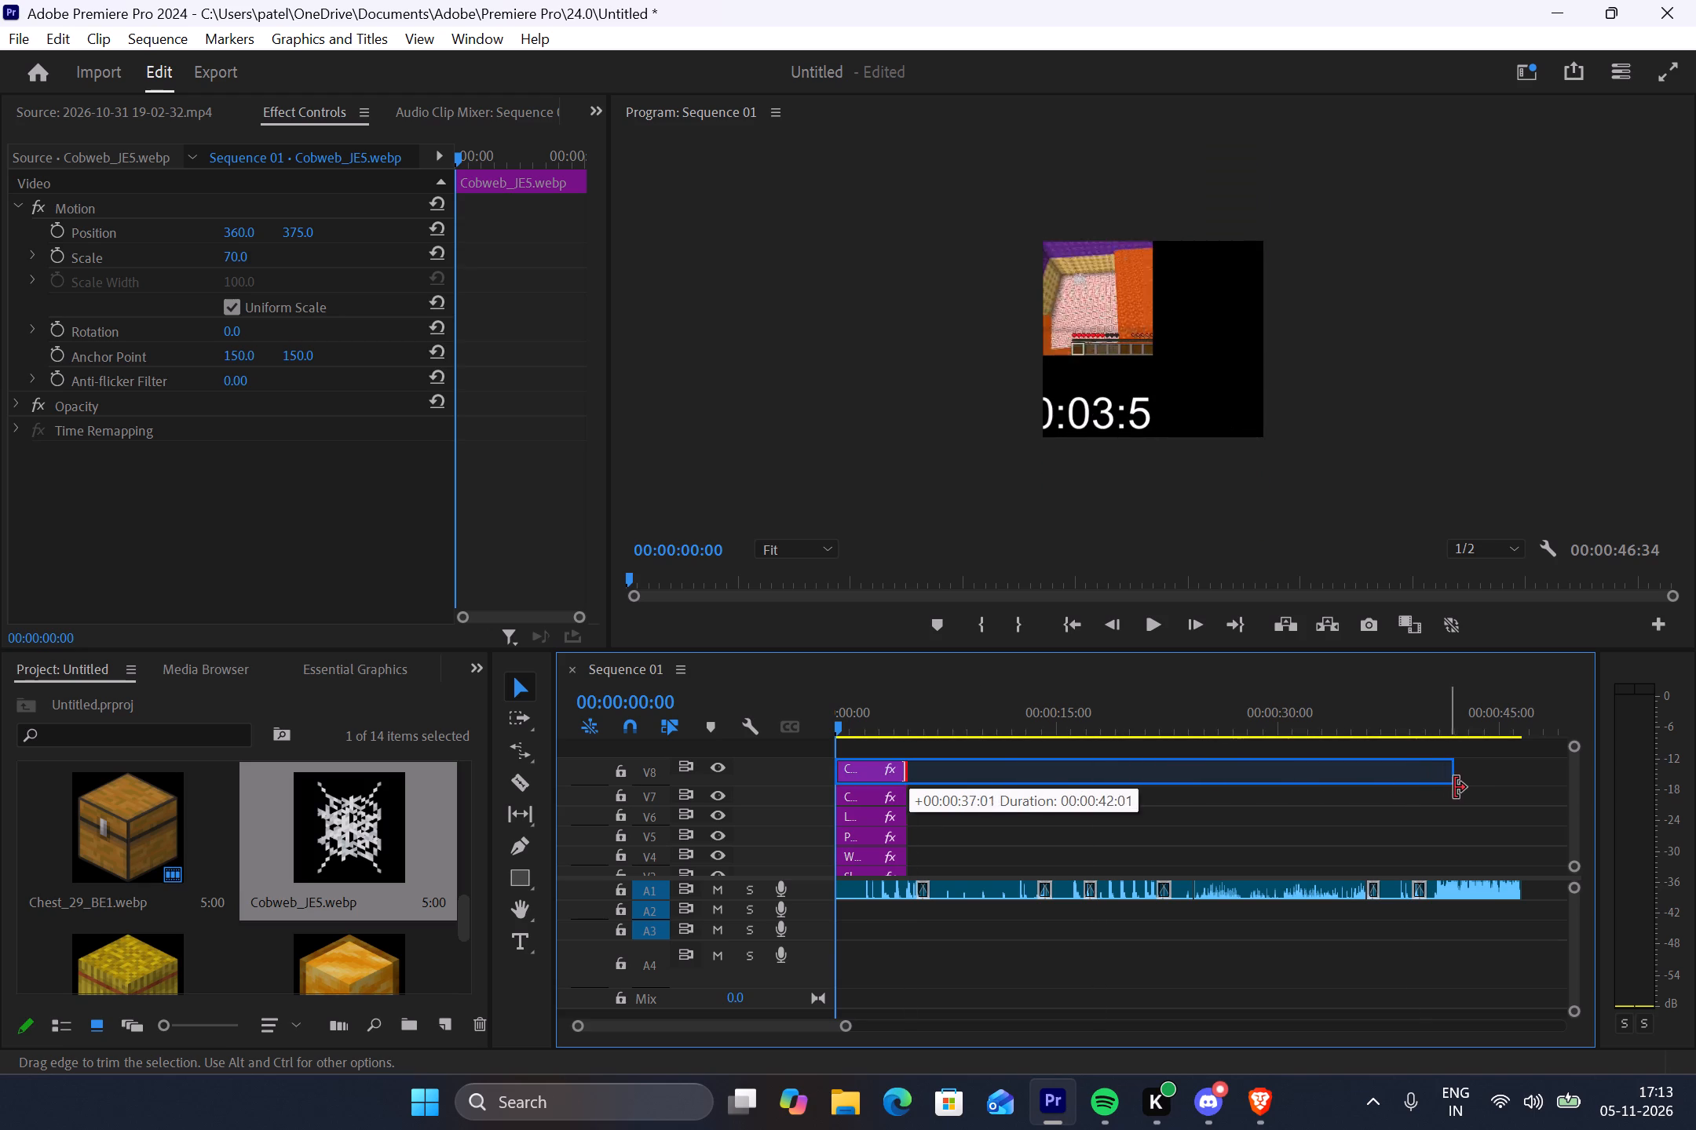
drag(1455, 788, 1515, 786)
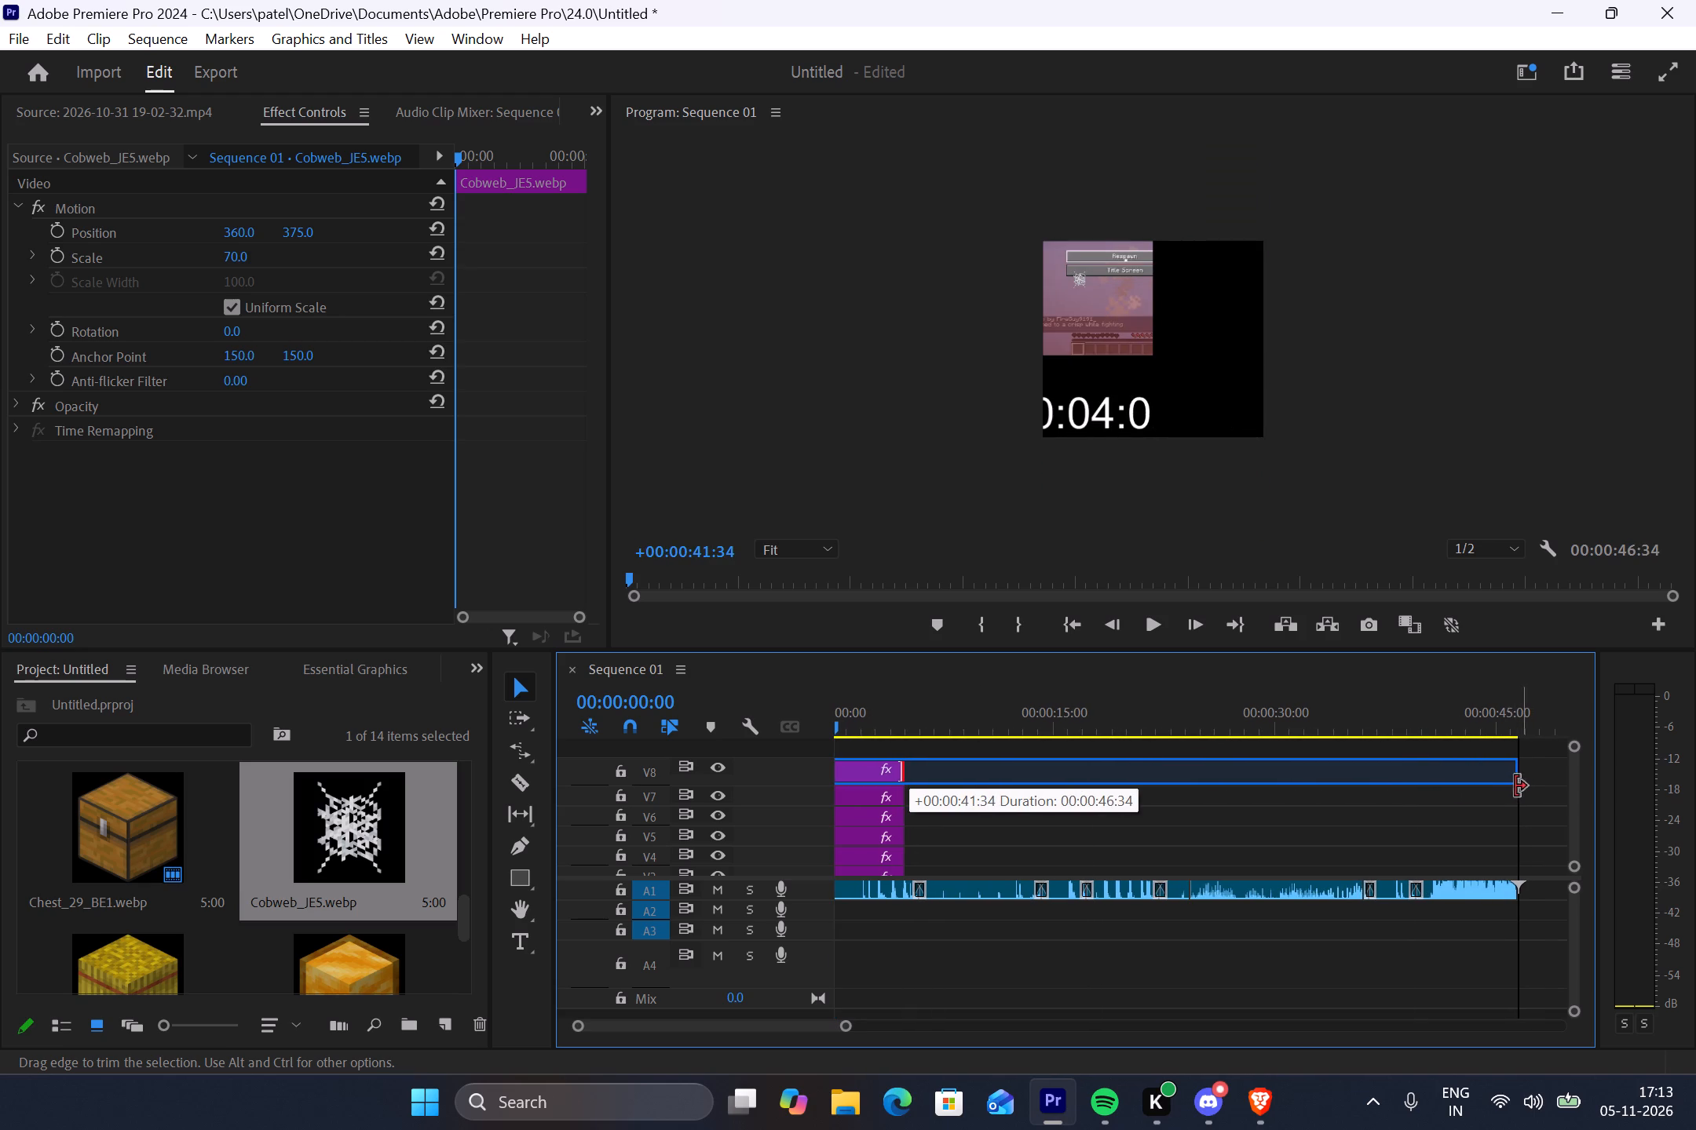
drag(1515, 786, 1513, 786)
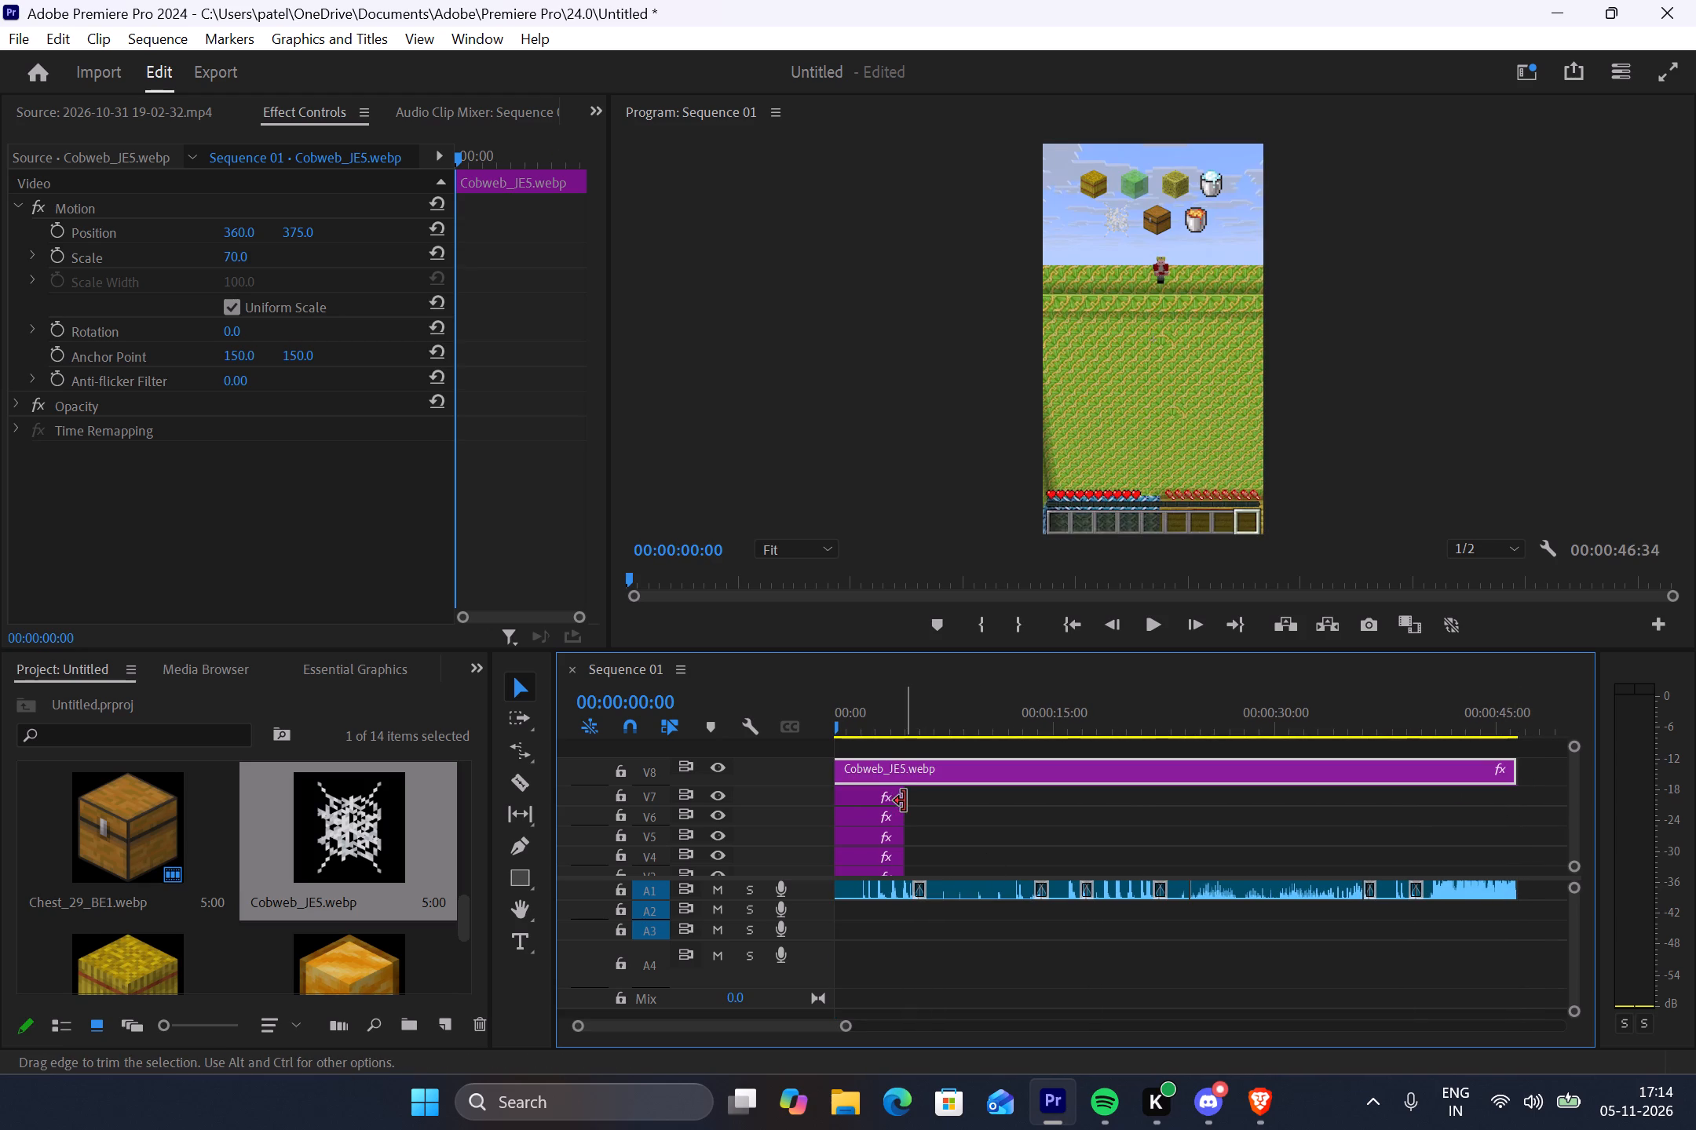
Extend the chest, lava bucket, powder snow bucket and wet sponge images on V7 to V4 to the end of the gameplay footage.
drag(908, 801, 1389, 811)
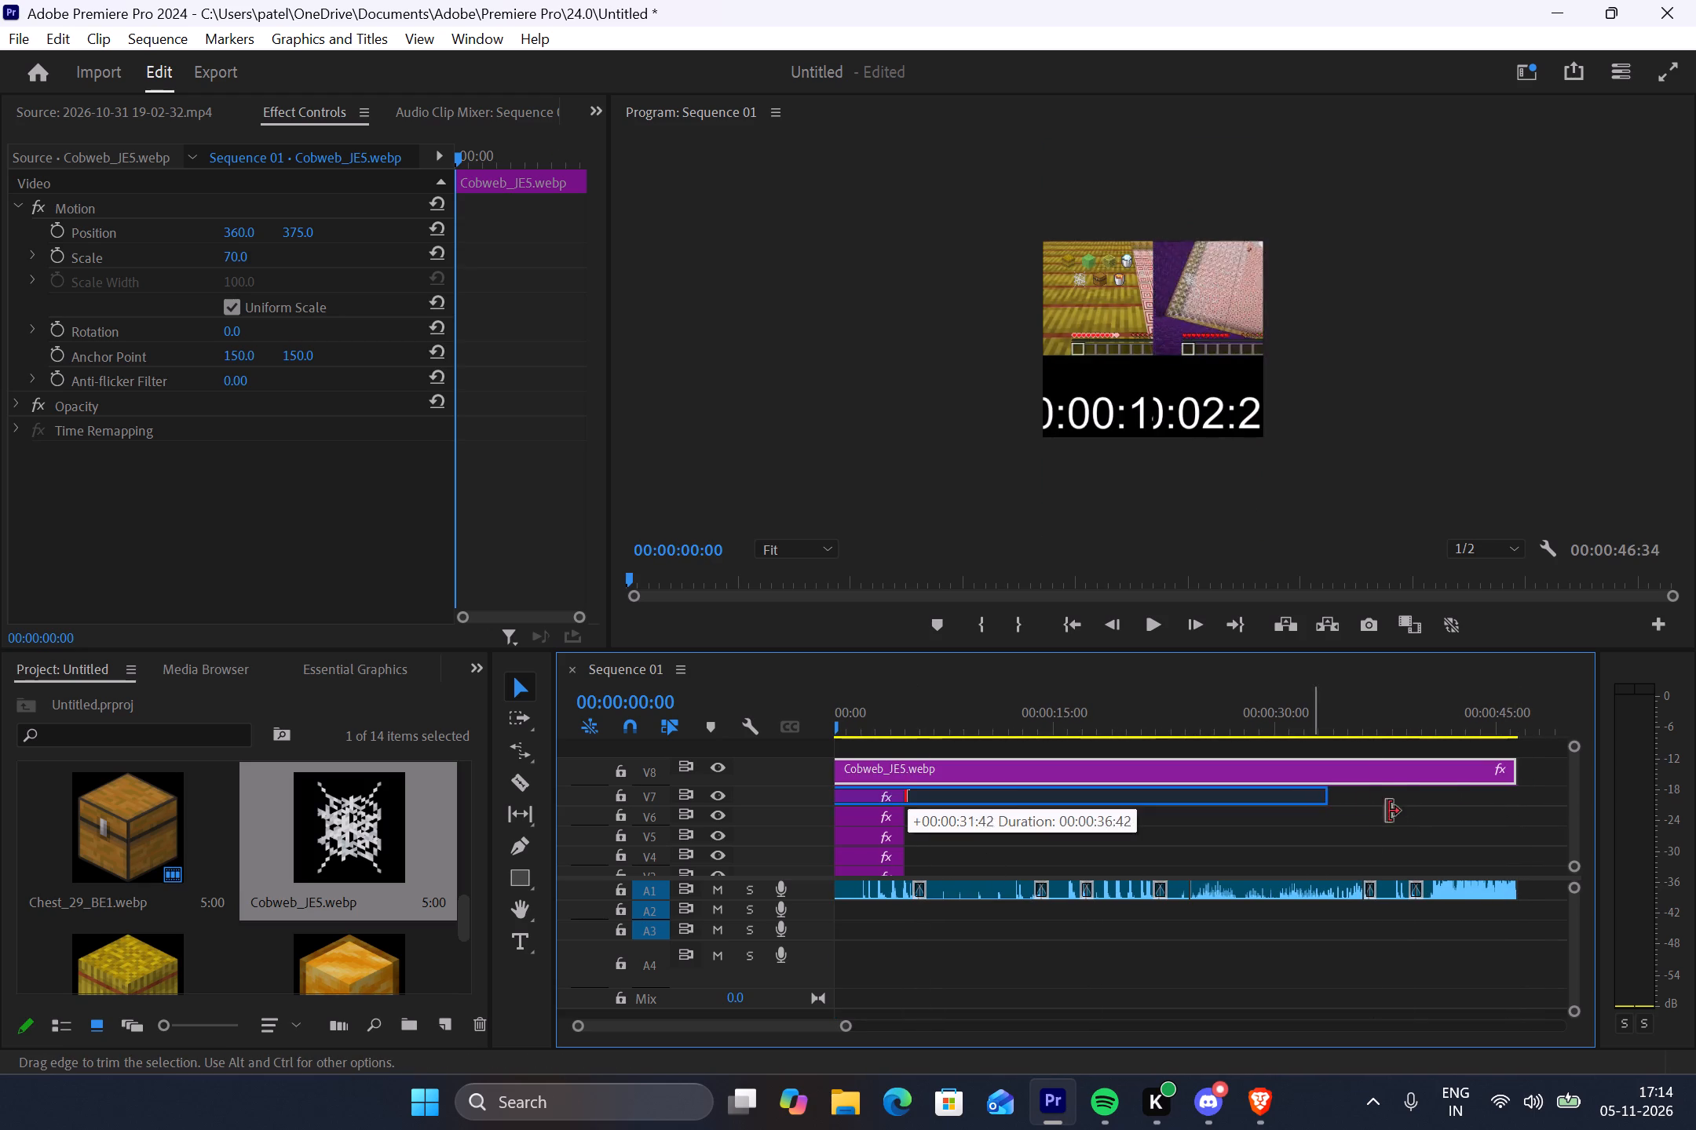
drag(1389, 811, 1513, 813)
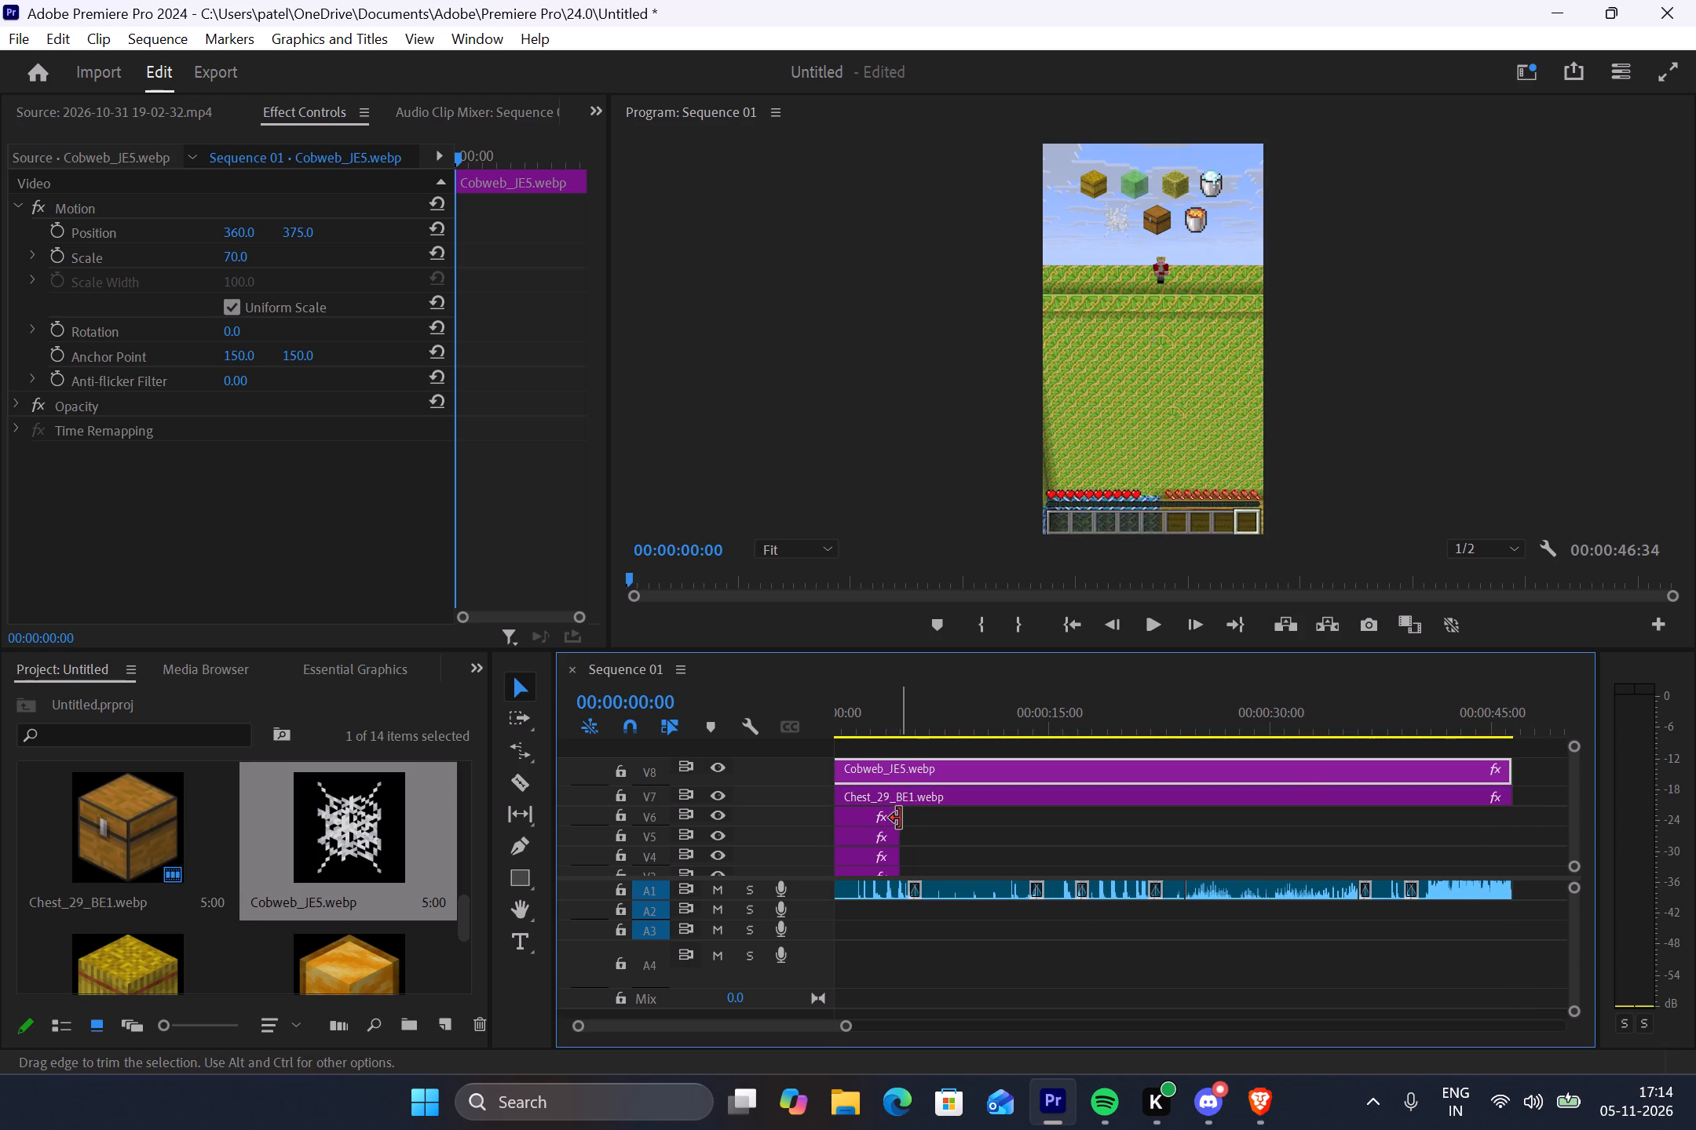
drag(903, 818, 1455, 828)
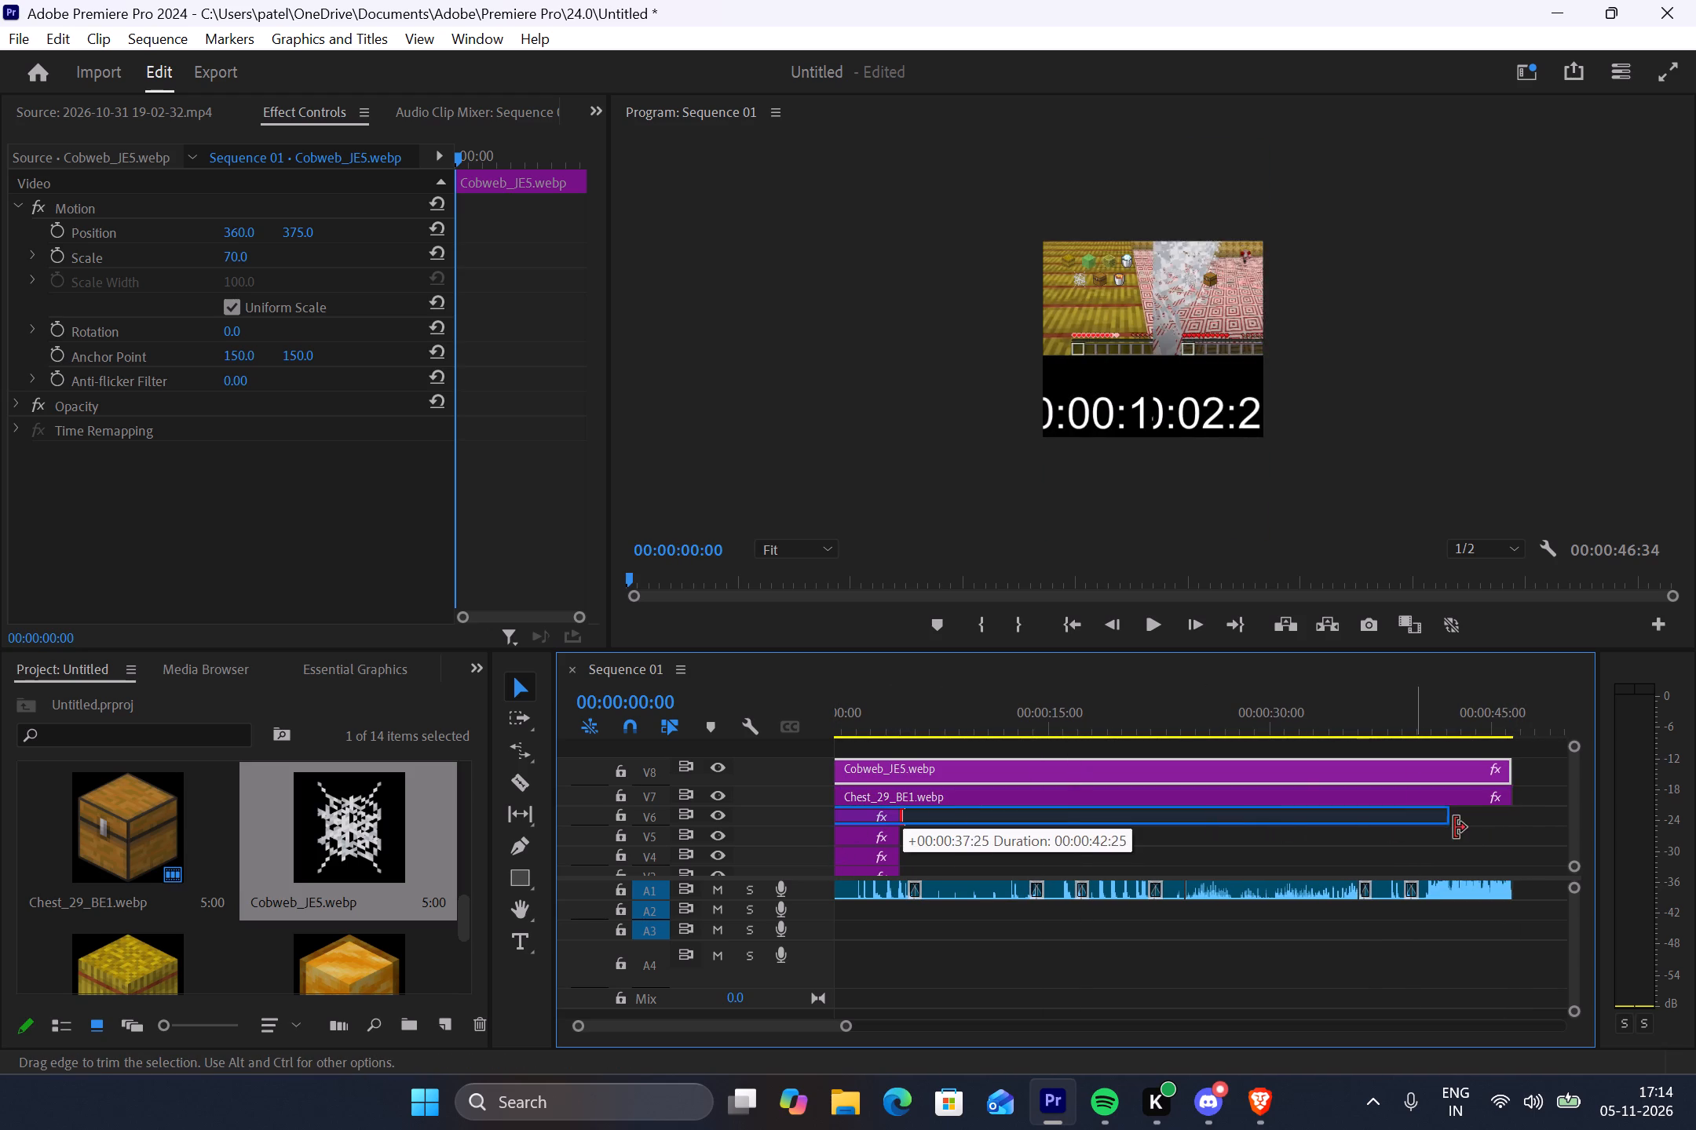
drag(1455, 828, 1511, 826)
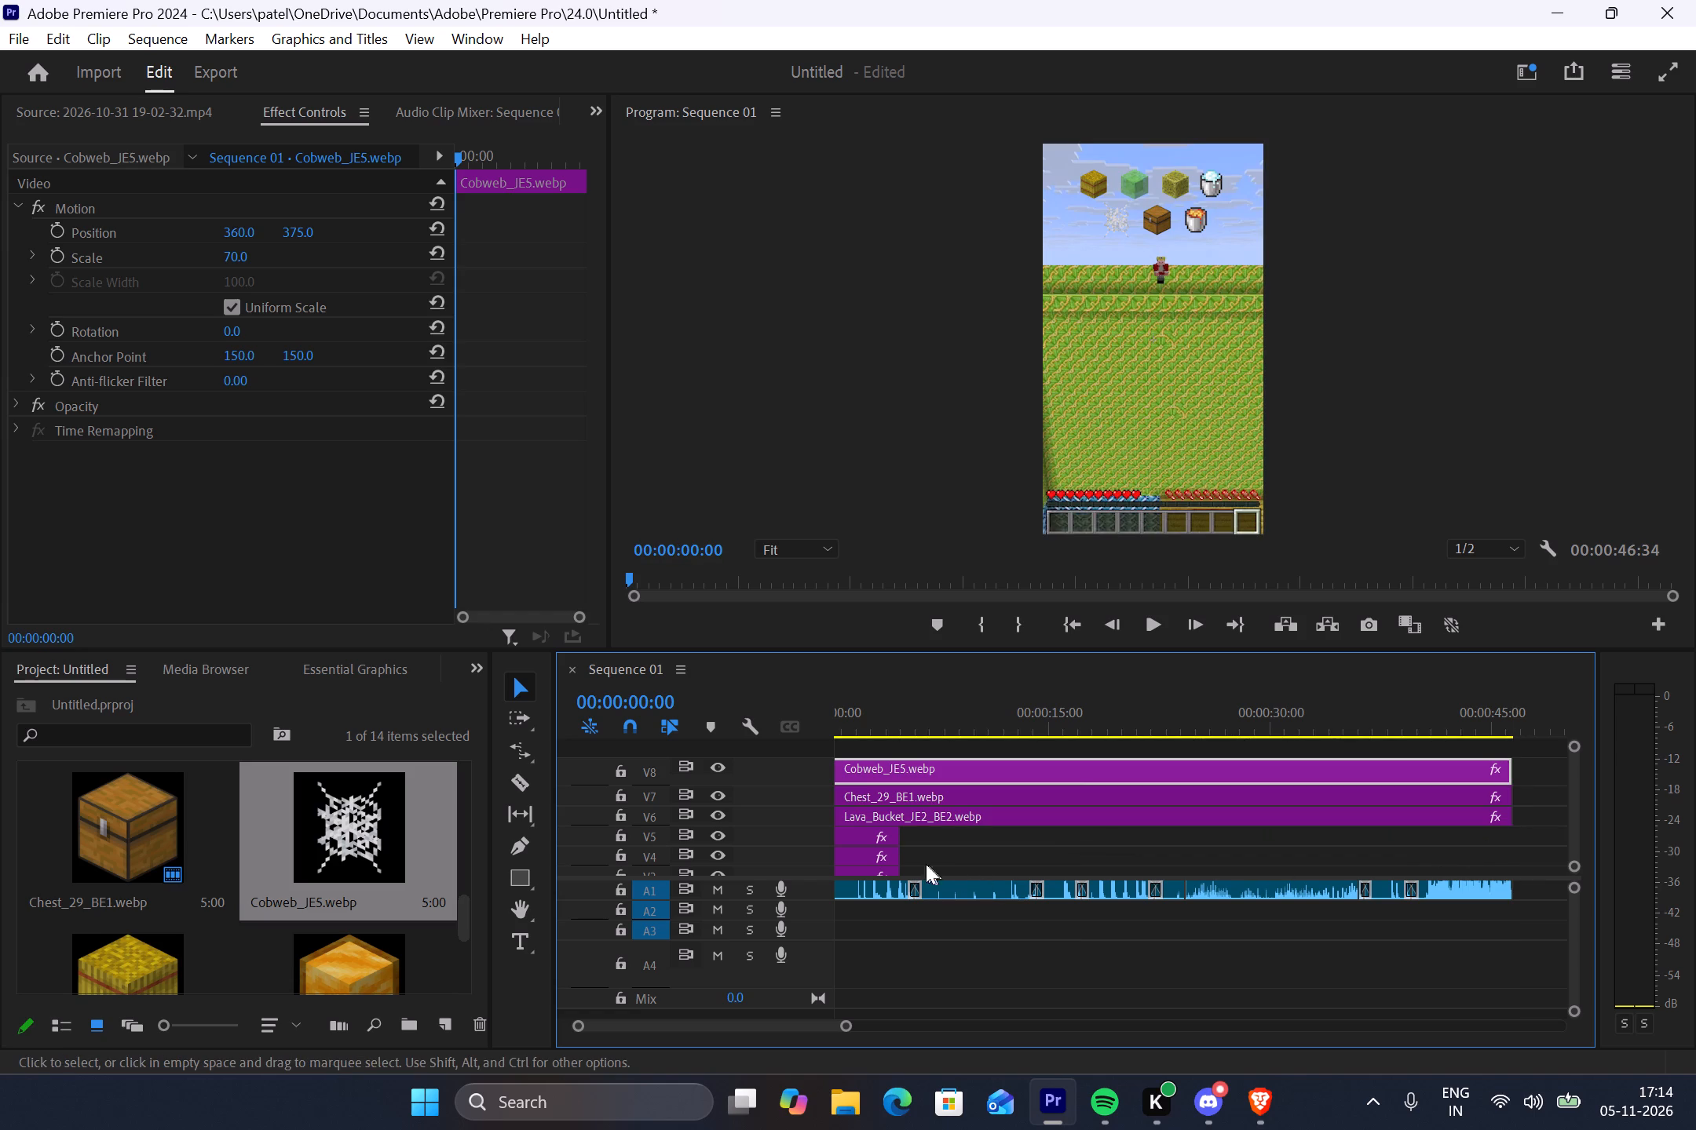
drag(904, 840, 969, 837)
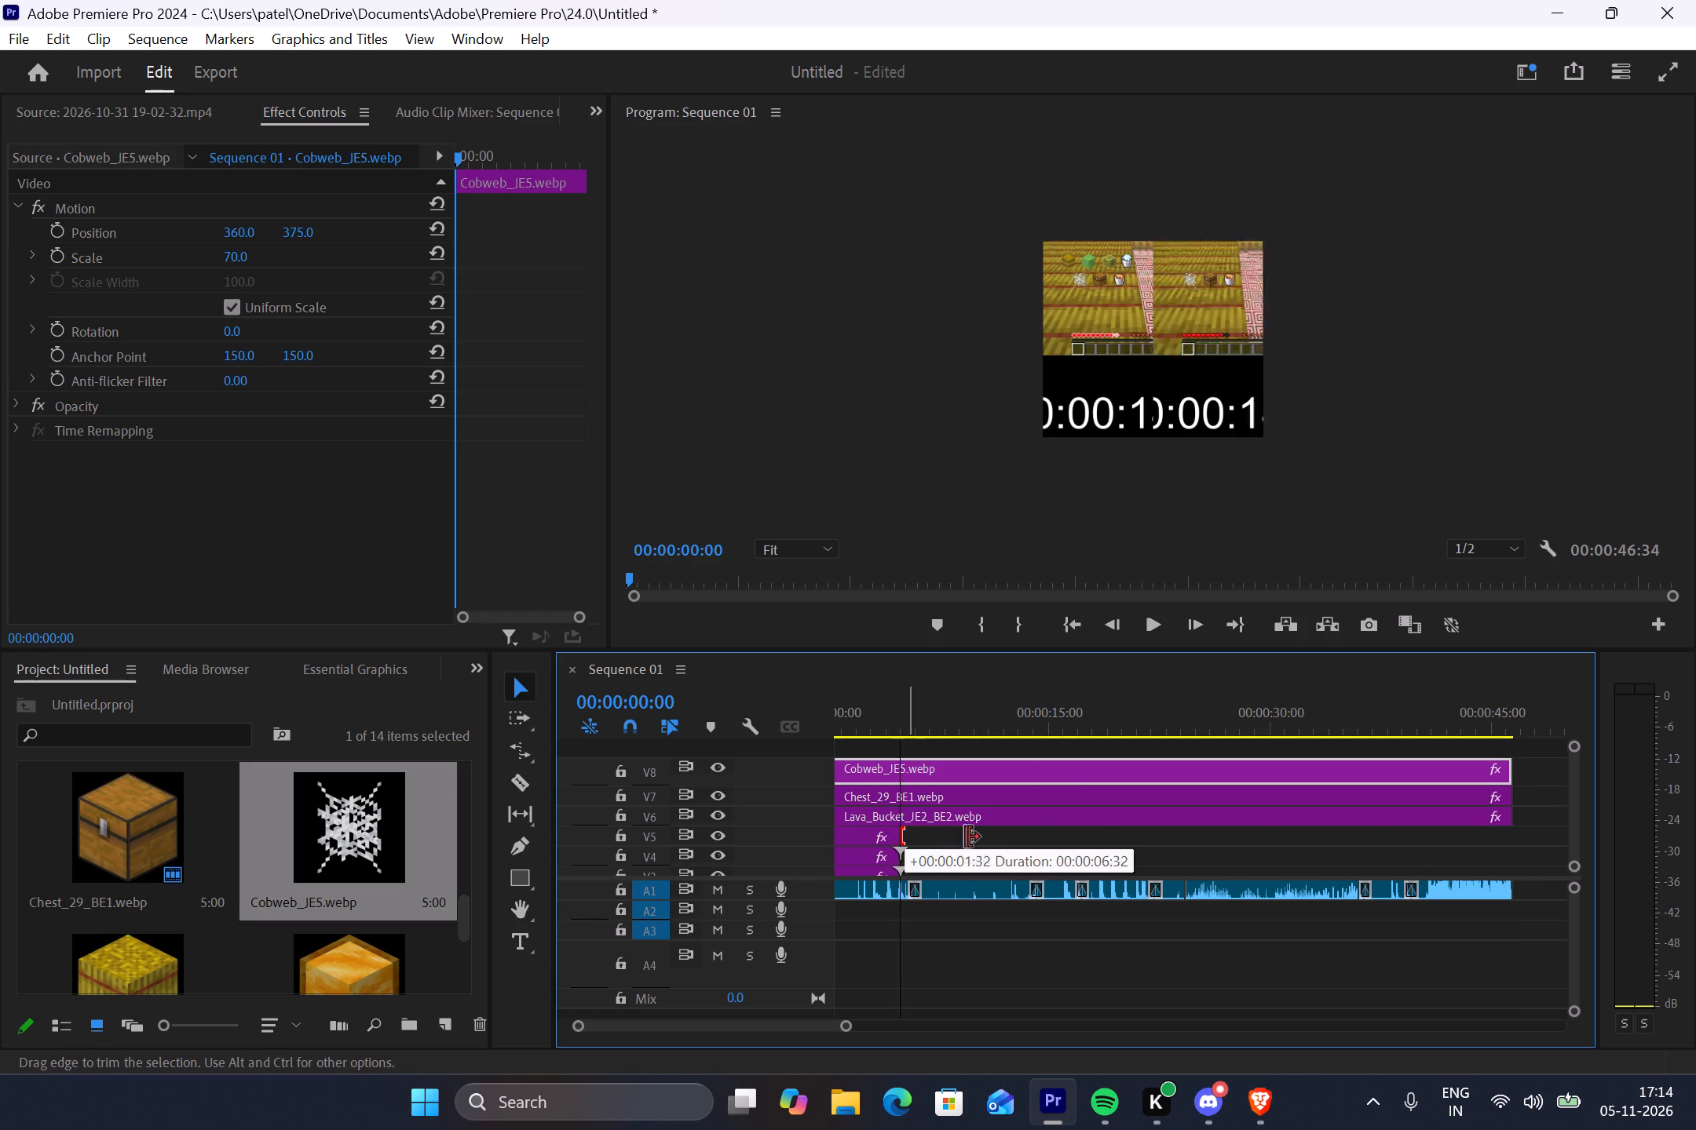
drag(969, 837, 1517, 833)
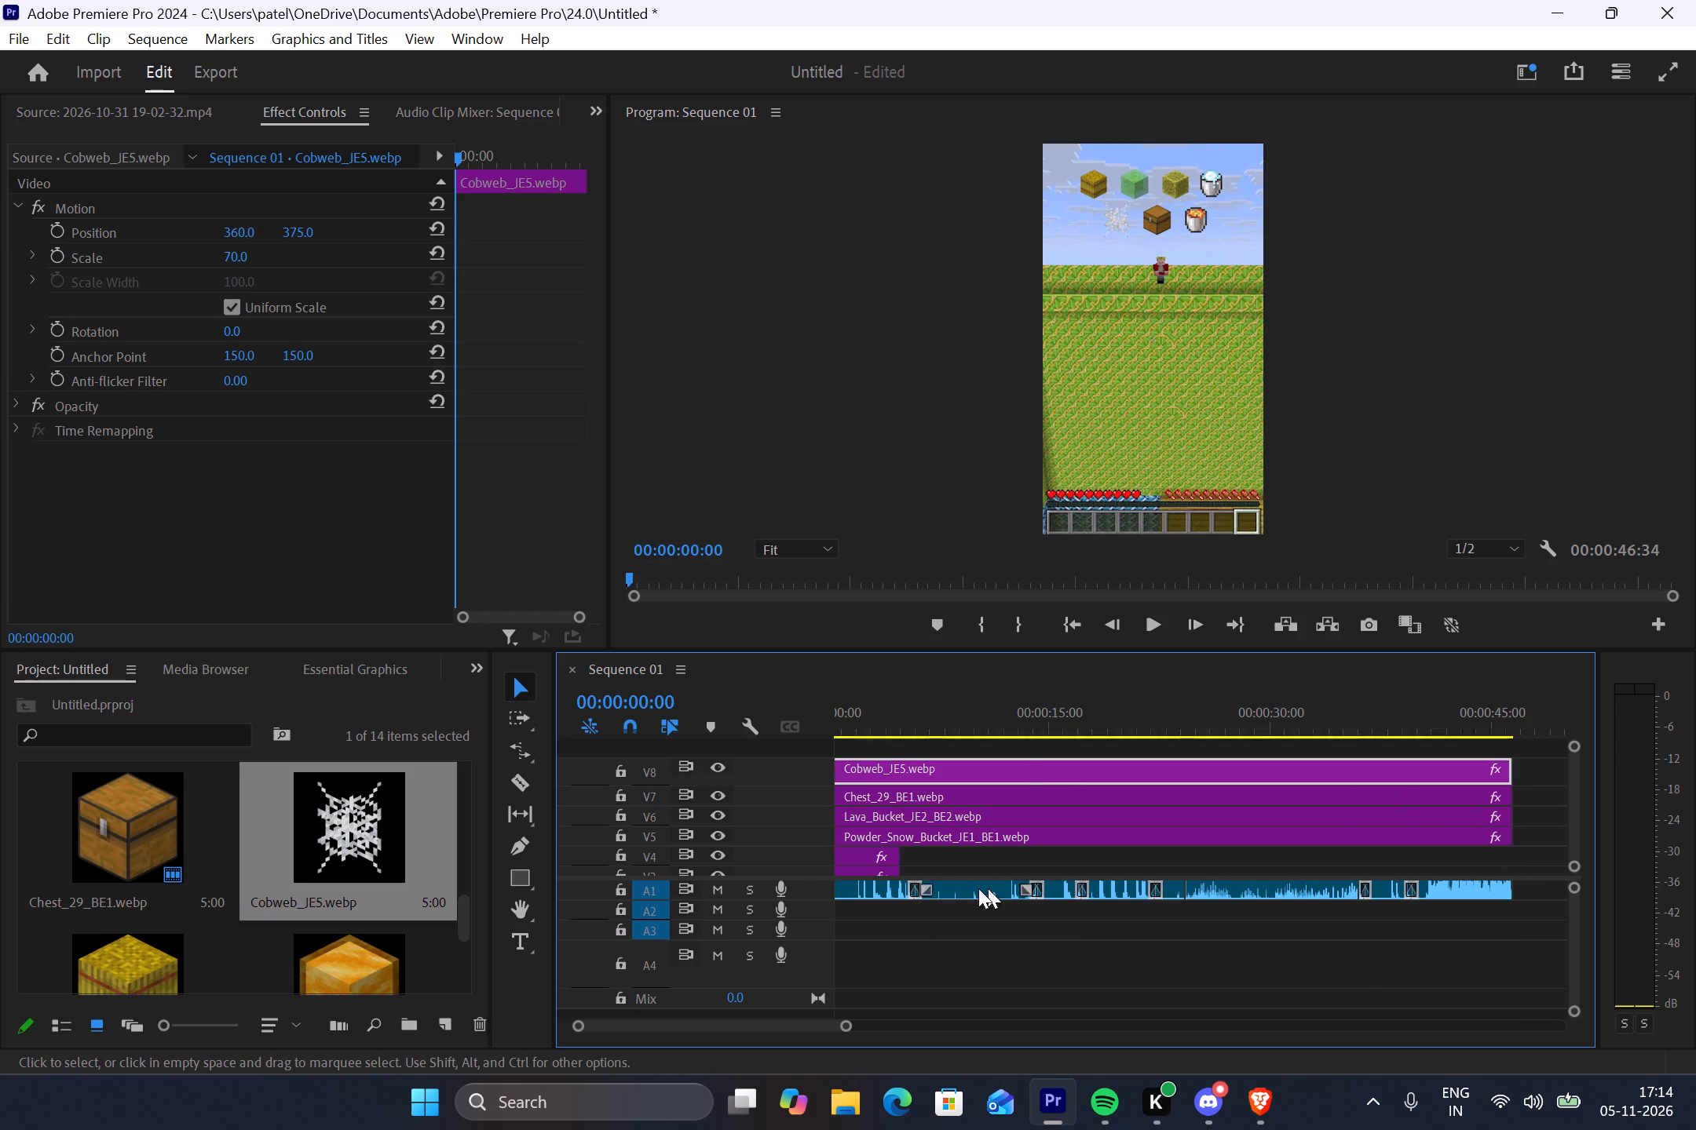
drag(902, 859, 938, 860)
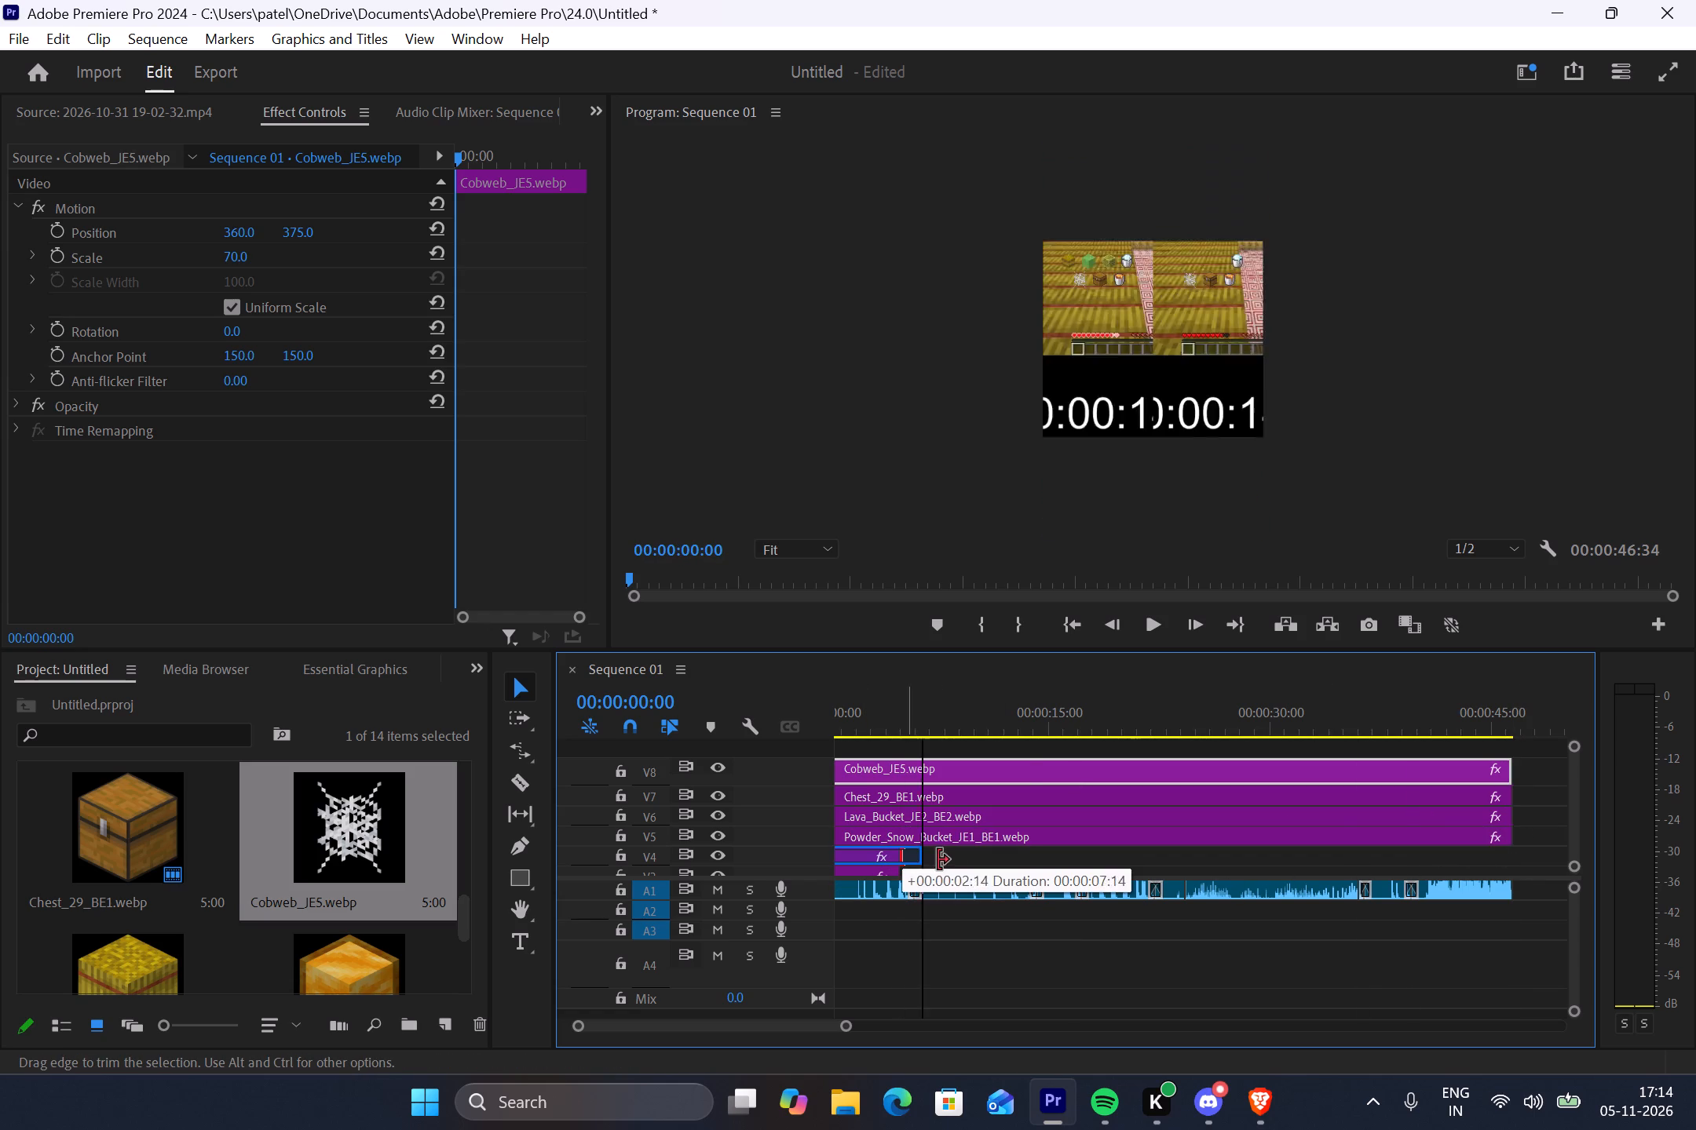
drag(938, 860, 1520, 866)
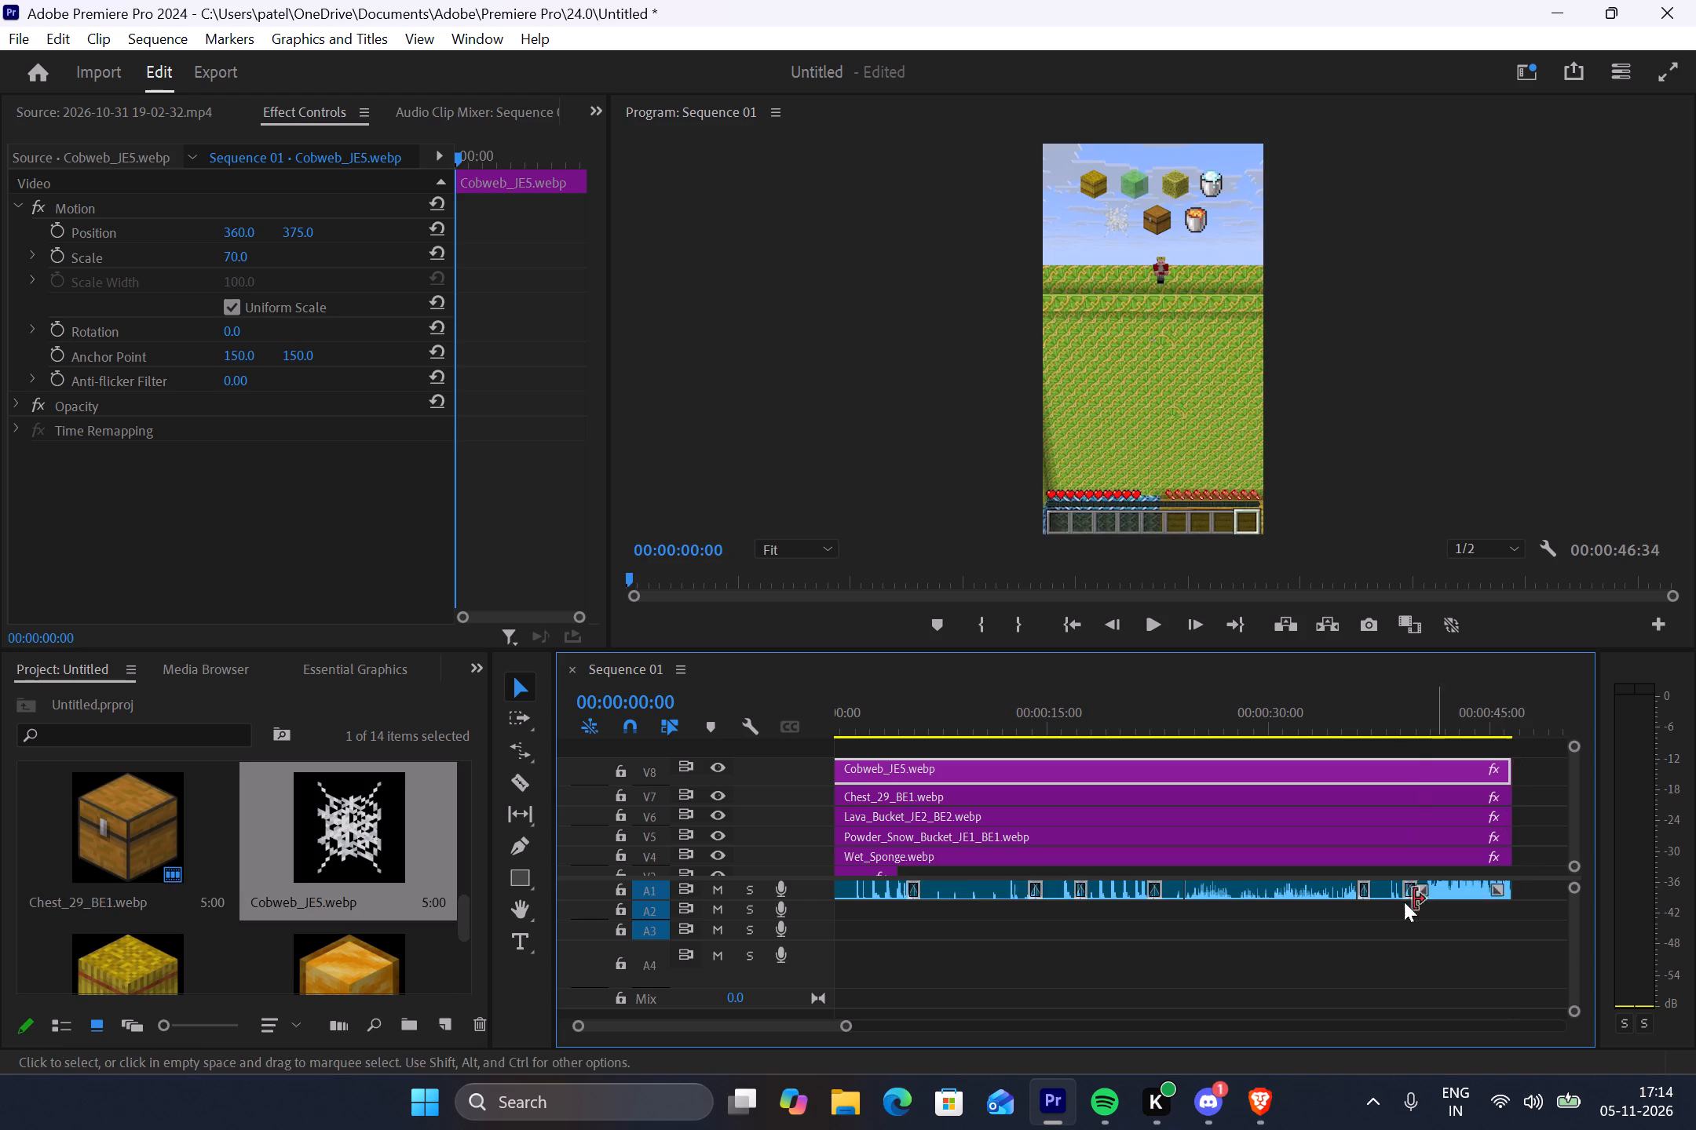
Extend the slime block image on V3 and the hay bale image on V2 to the end of the gameplay footage.
scroll(956, 872, up, 2)
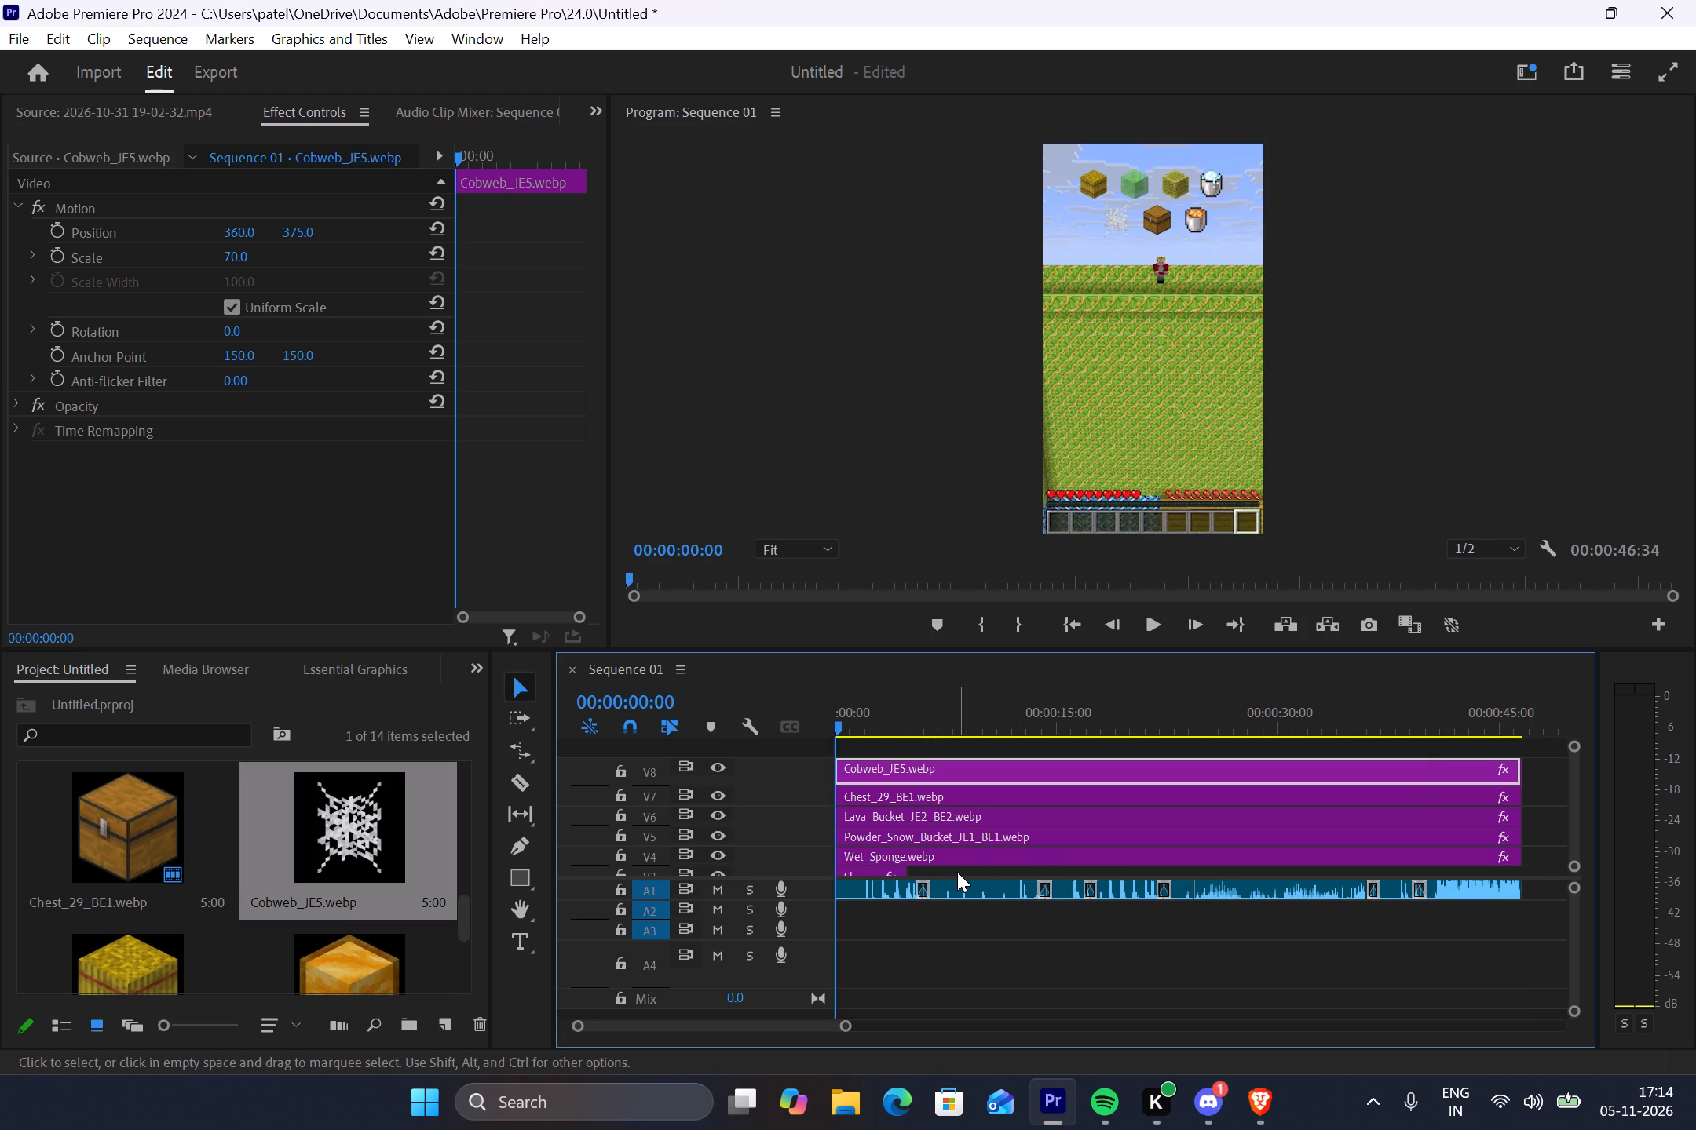
ctrl+scroll(1001, 810, down, 4)
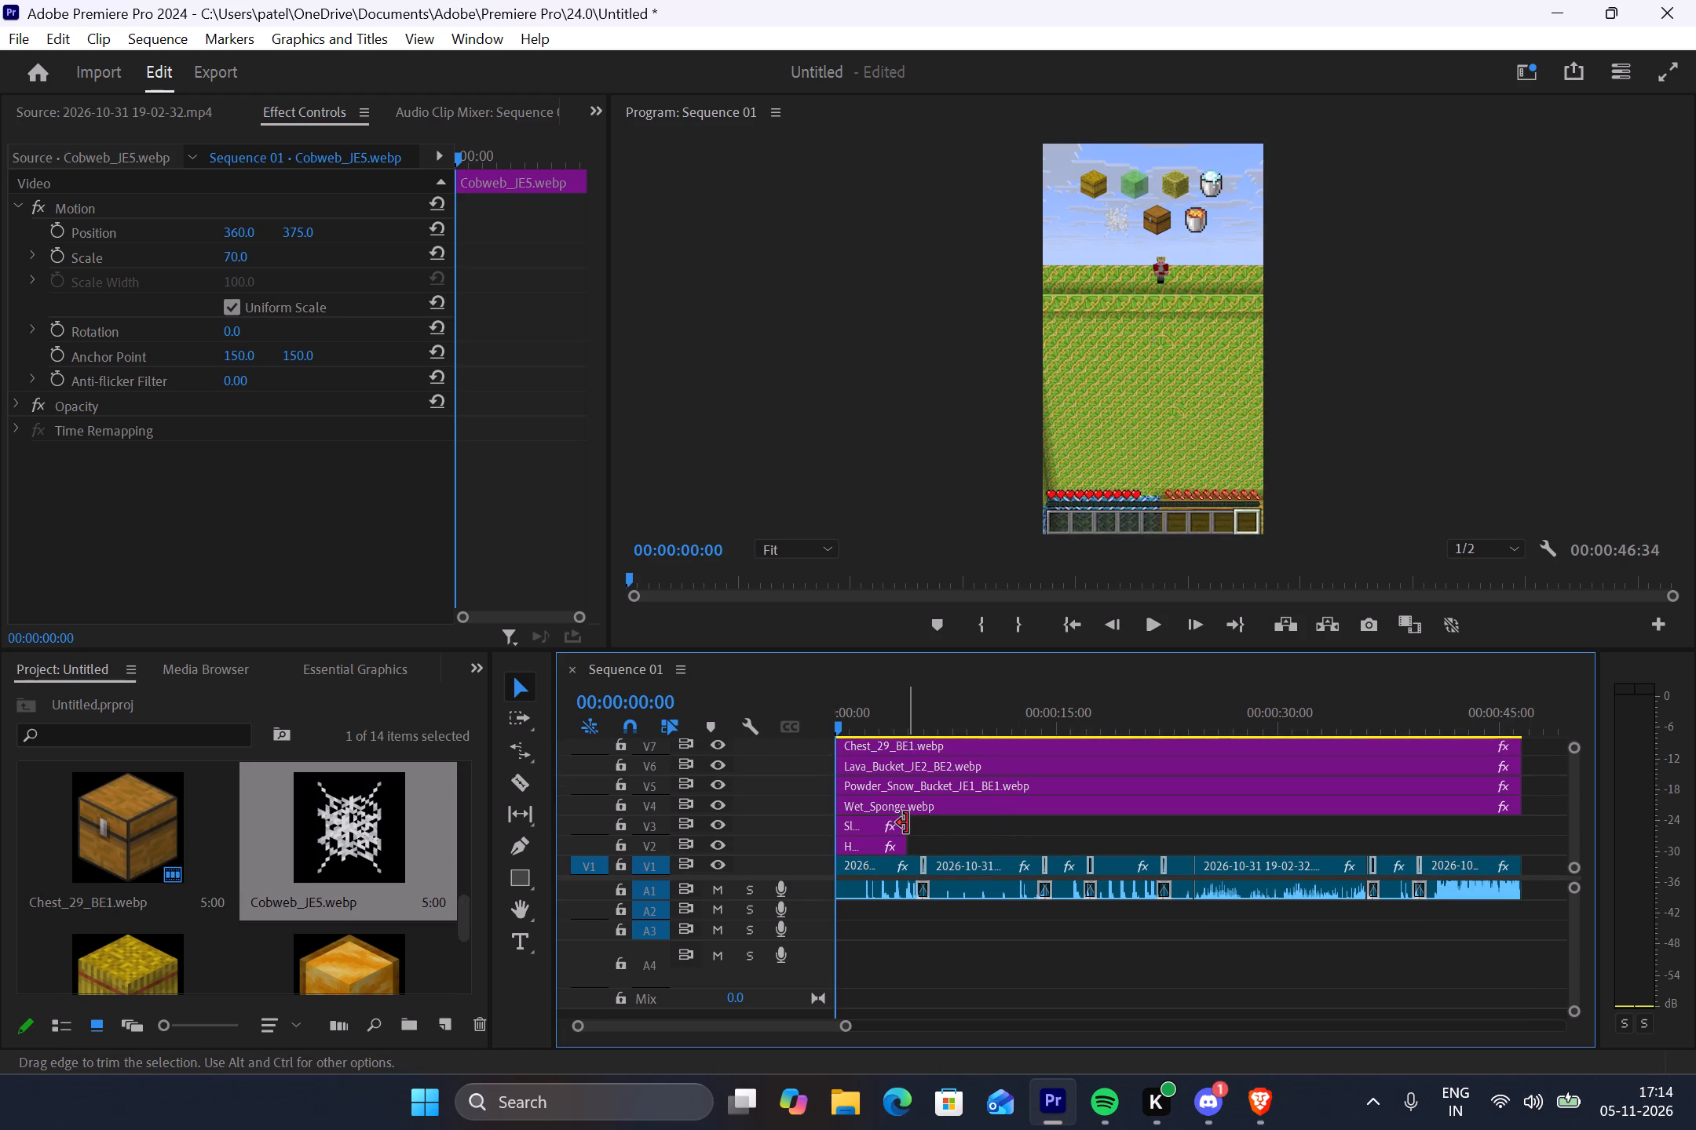
drag(908, 823, 1482, 822)
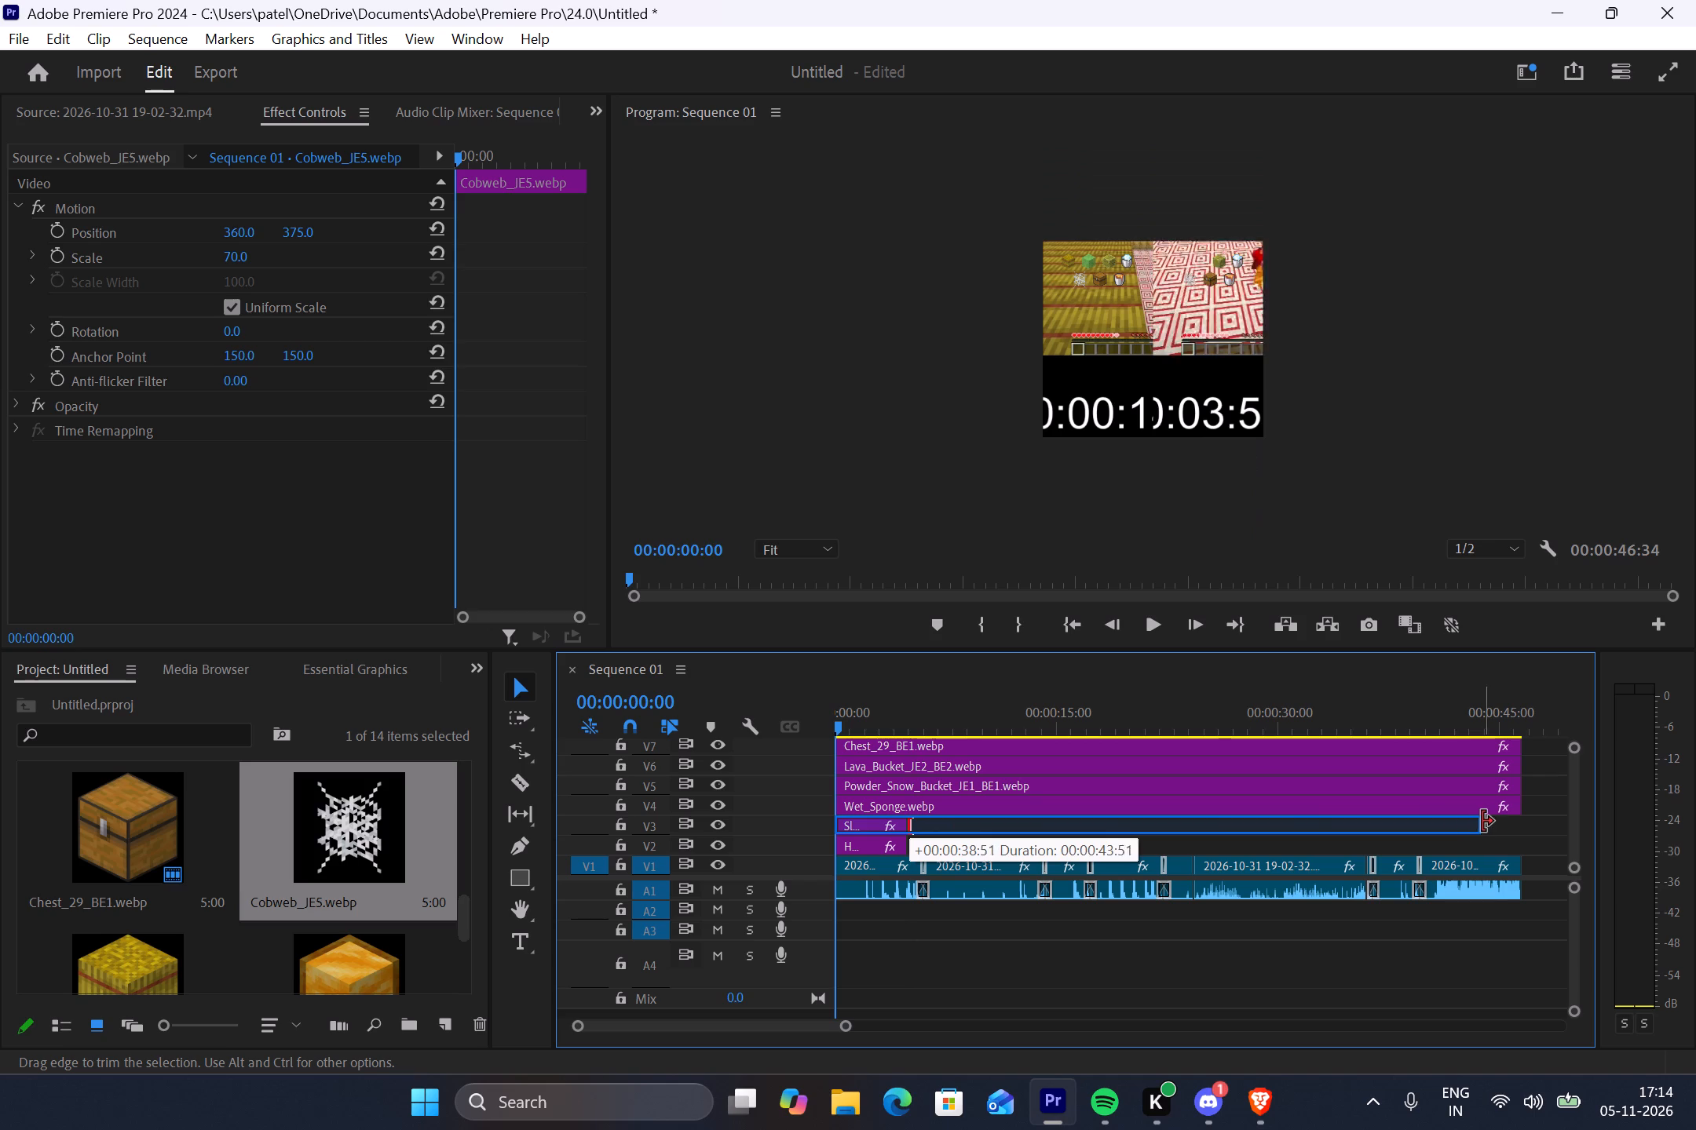
drag(1482, 822, 1516, 819)
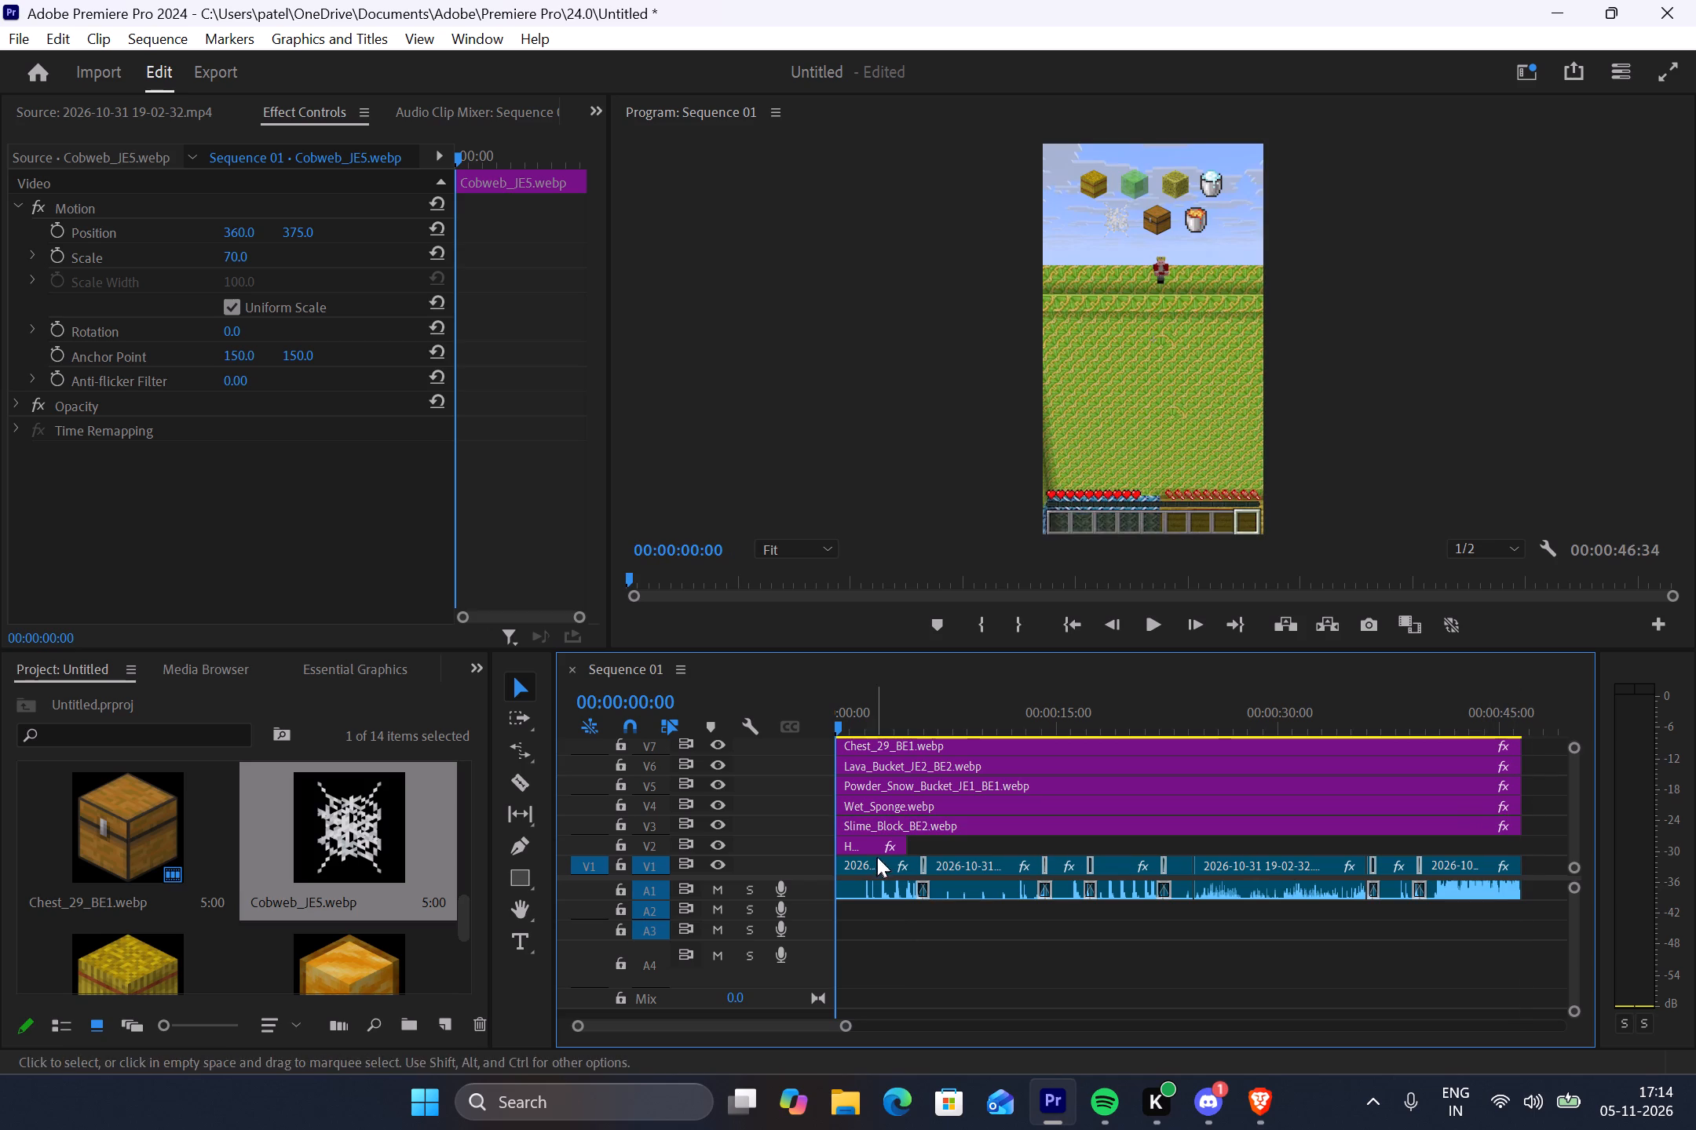
drag(911, 842, 1394, 835)
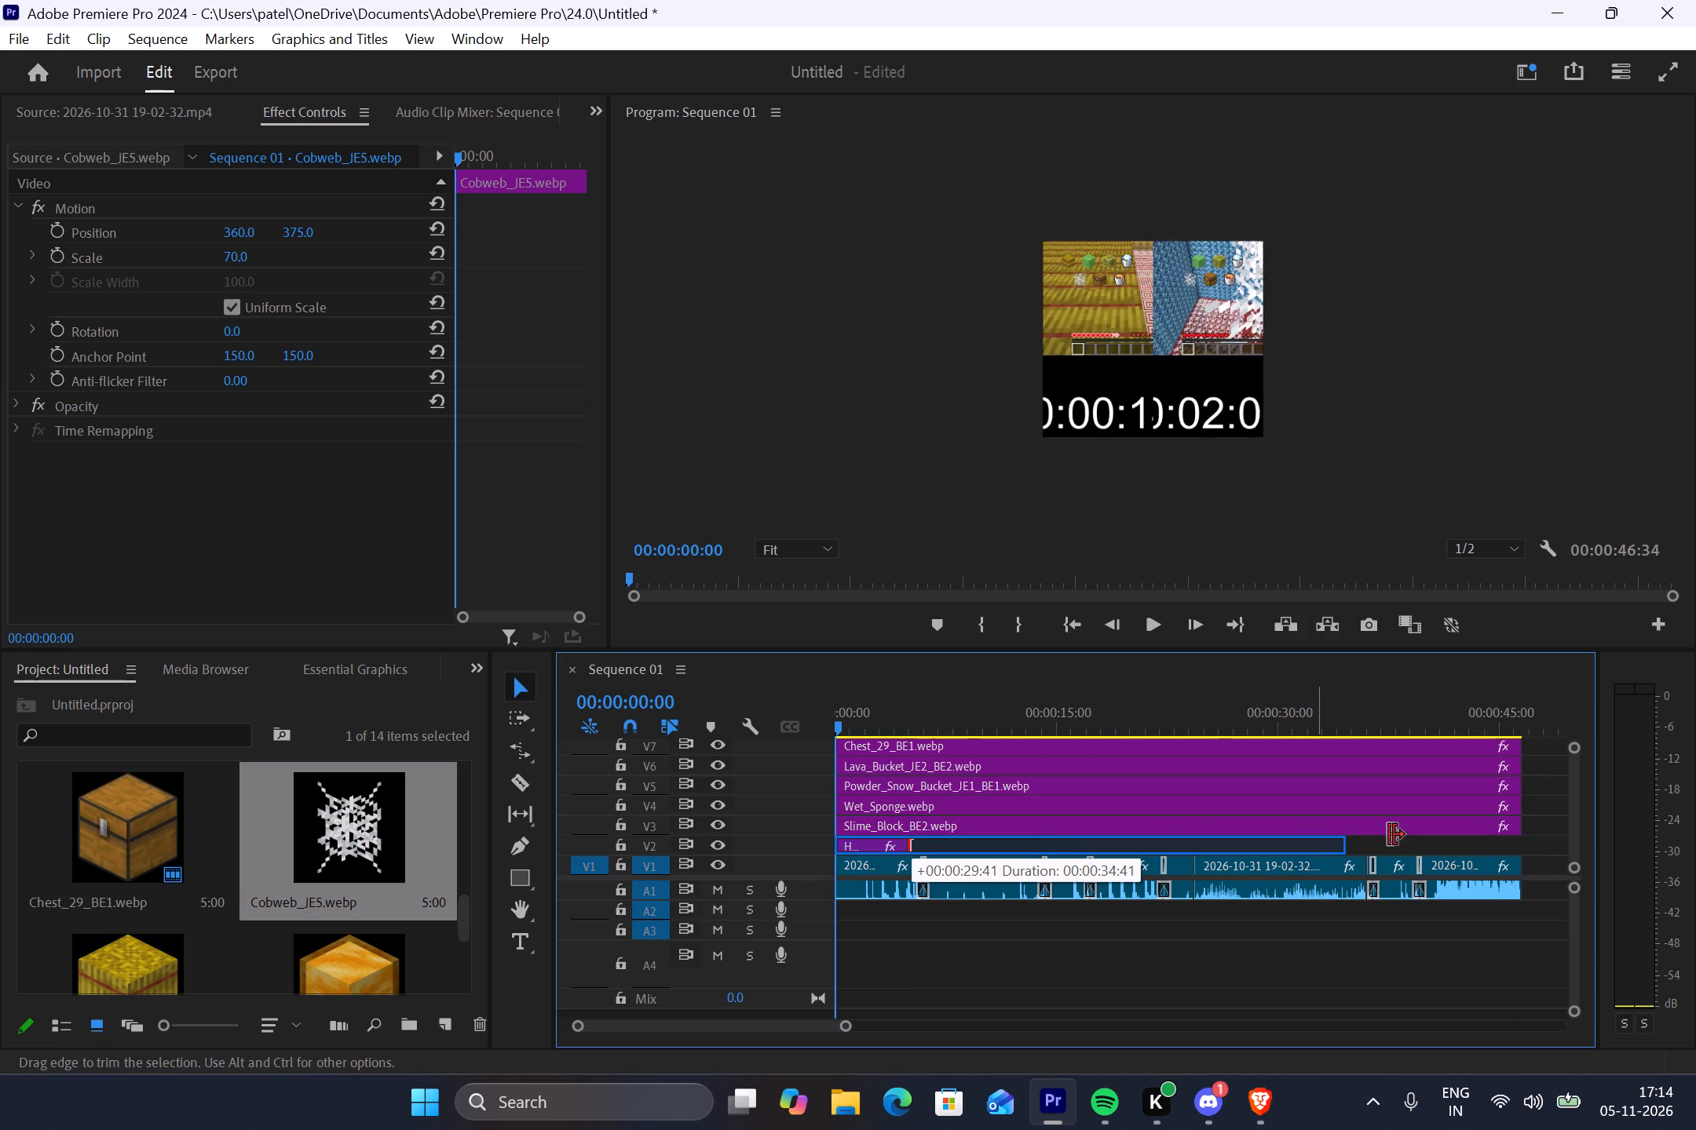
drag(1394, 835, 1519, 839)
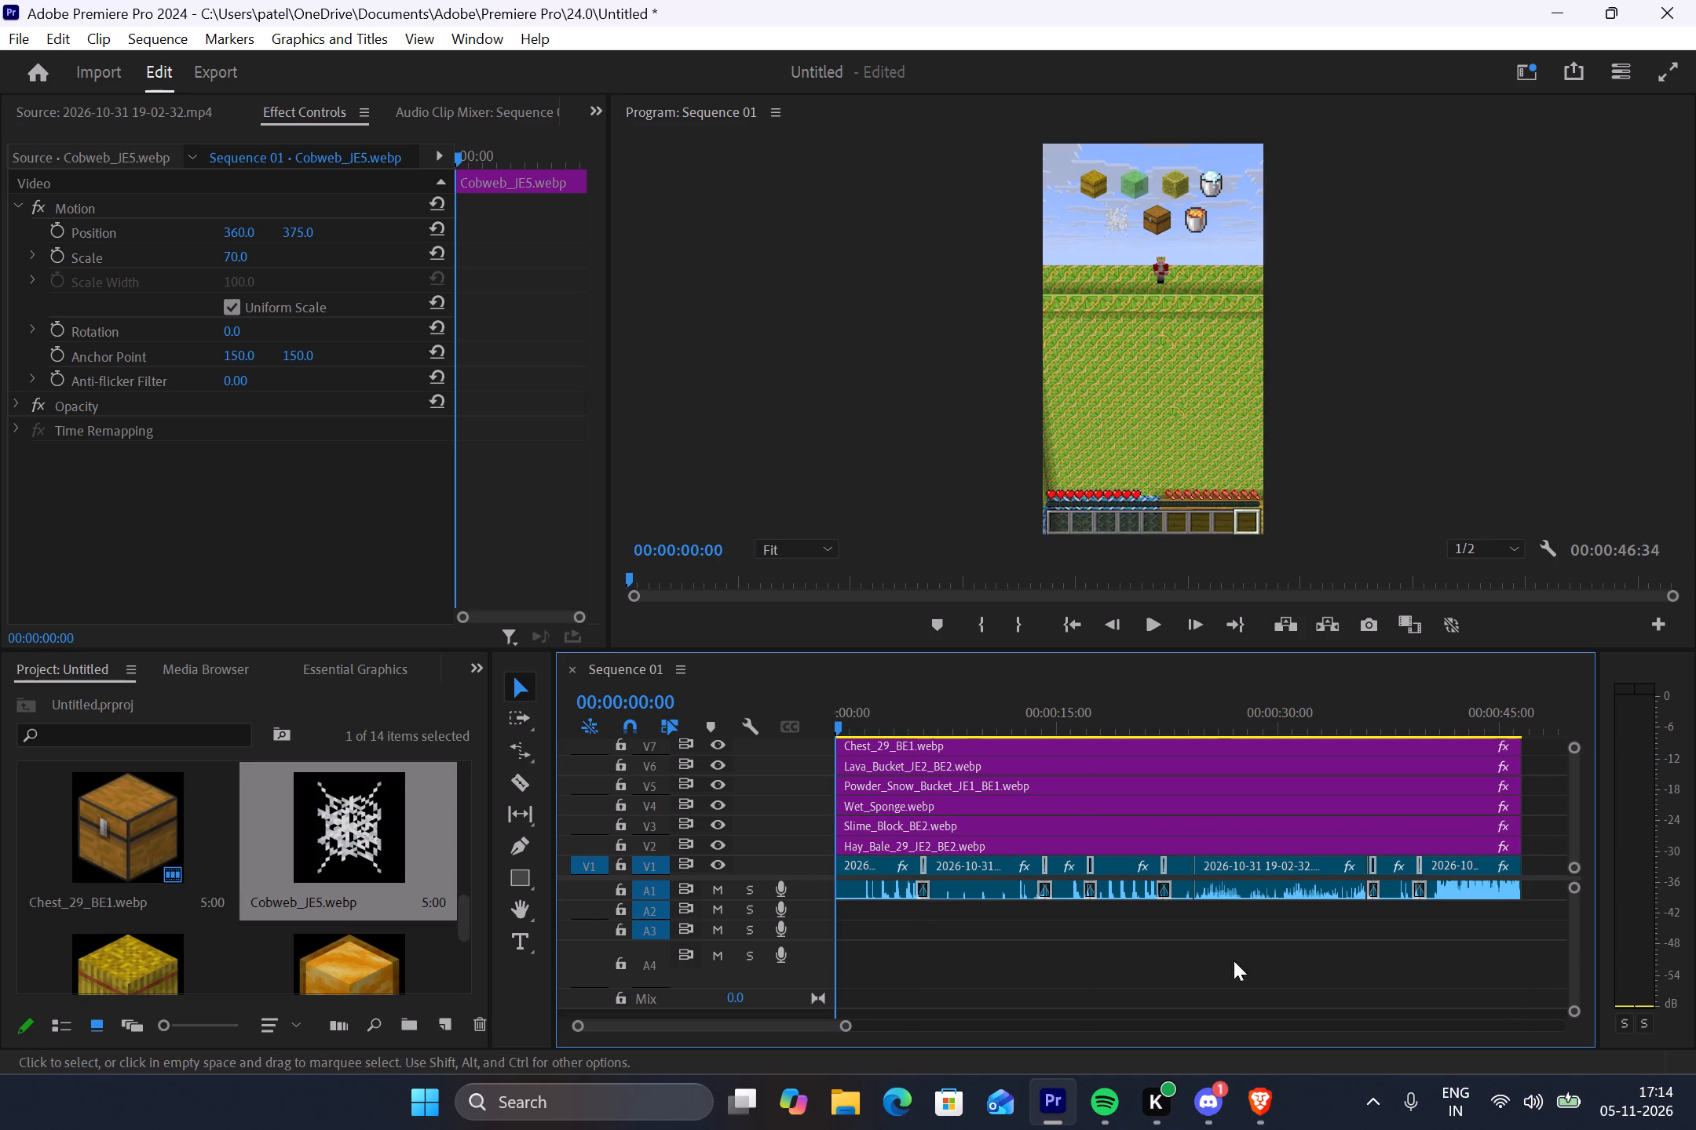
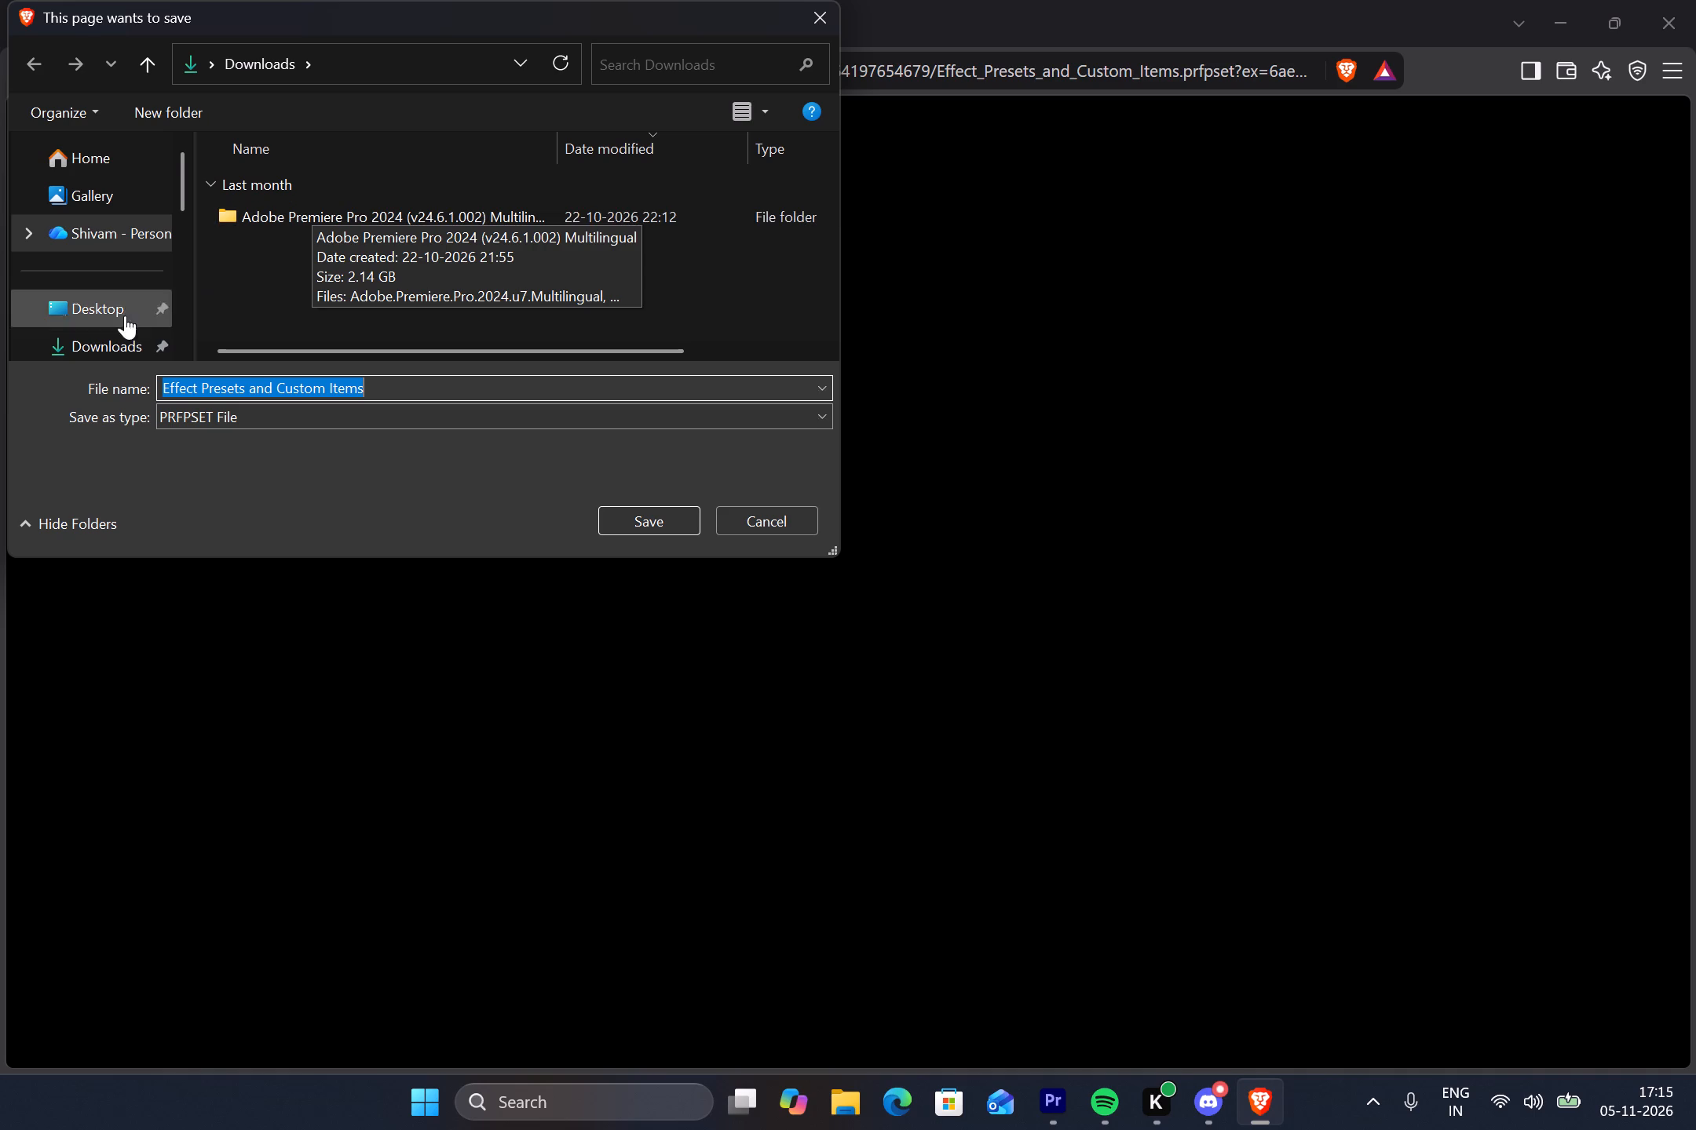
click(86, 334)
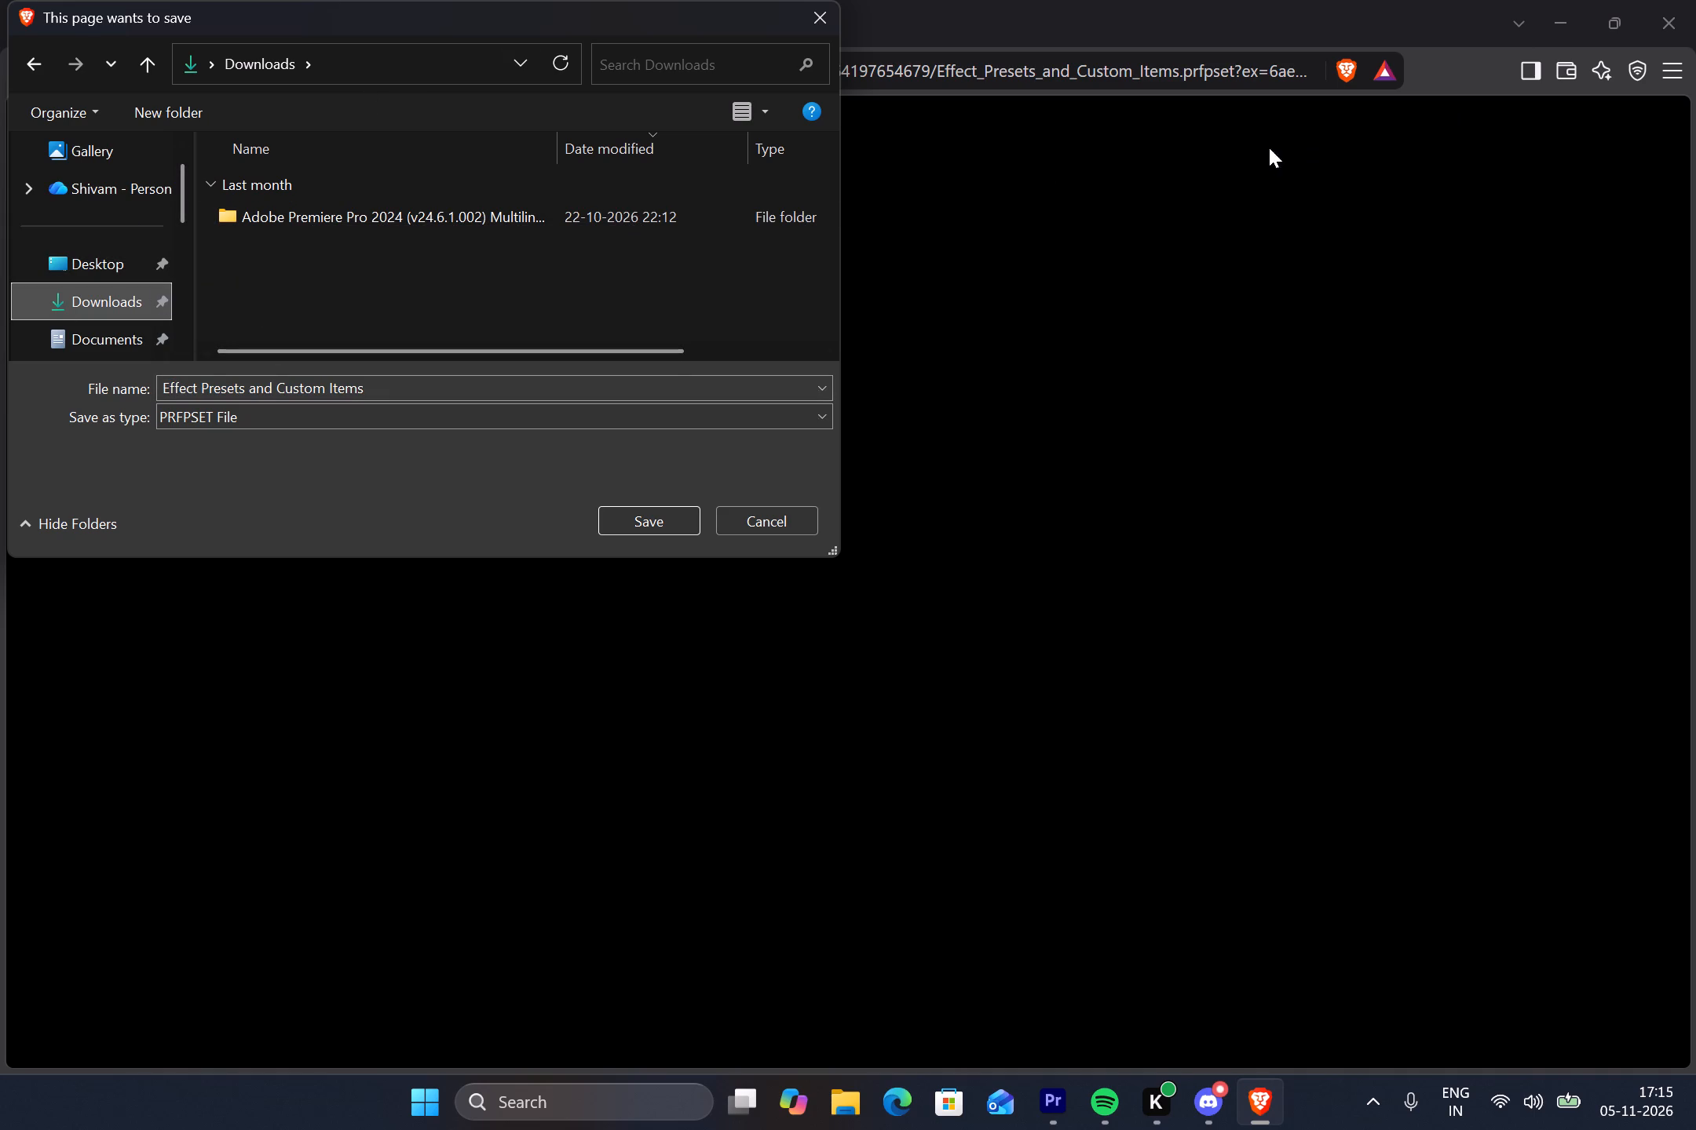
click(99, 272)
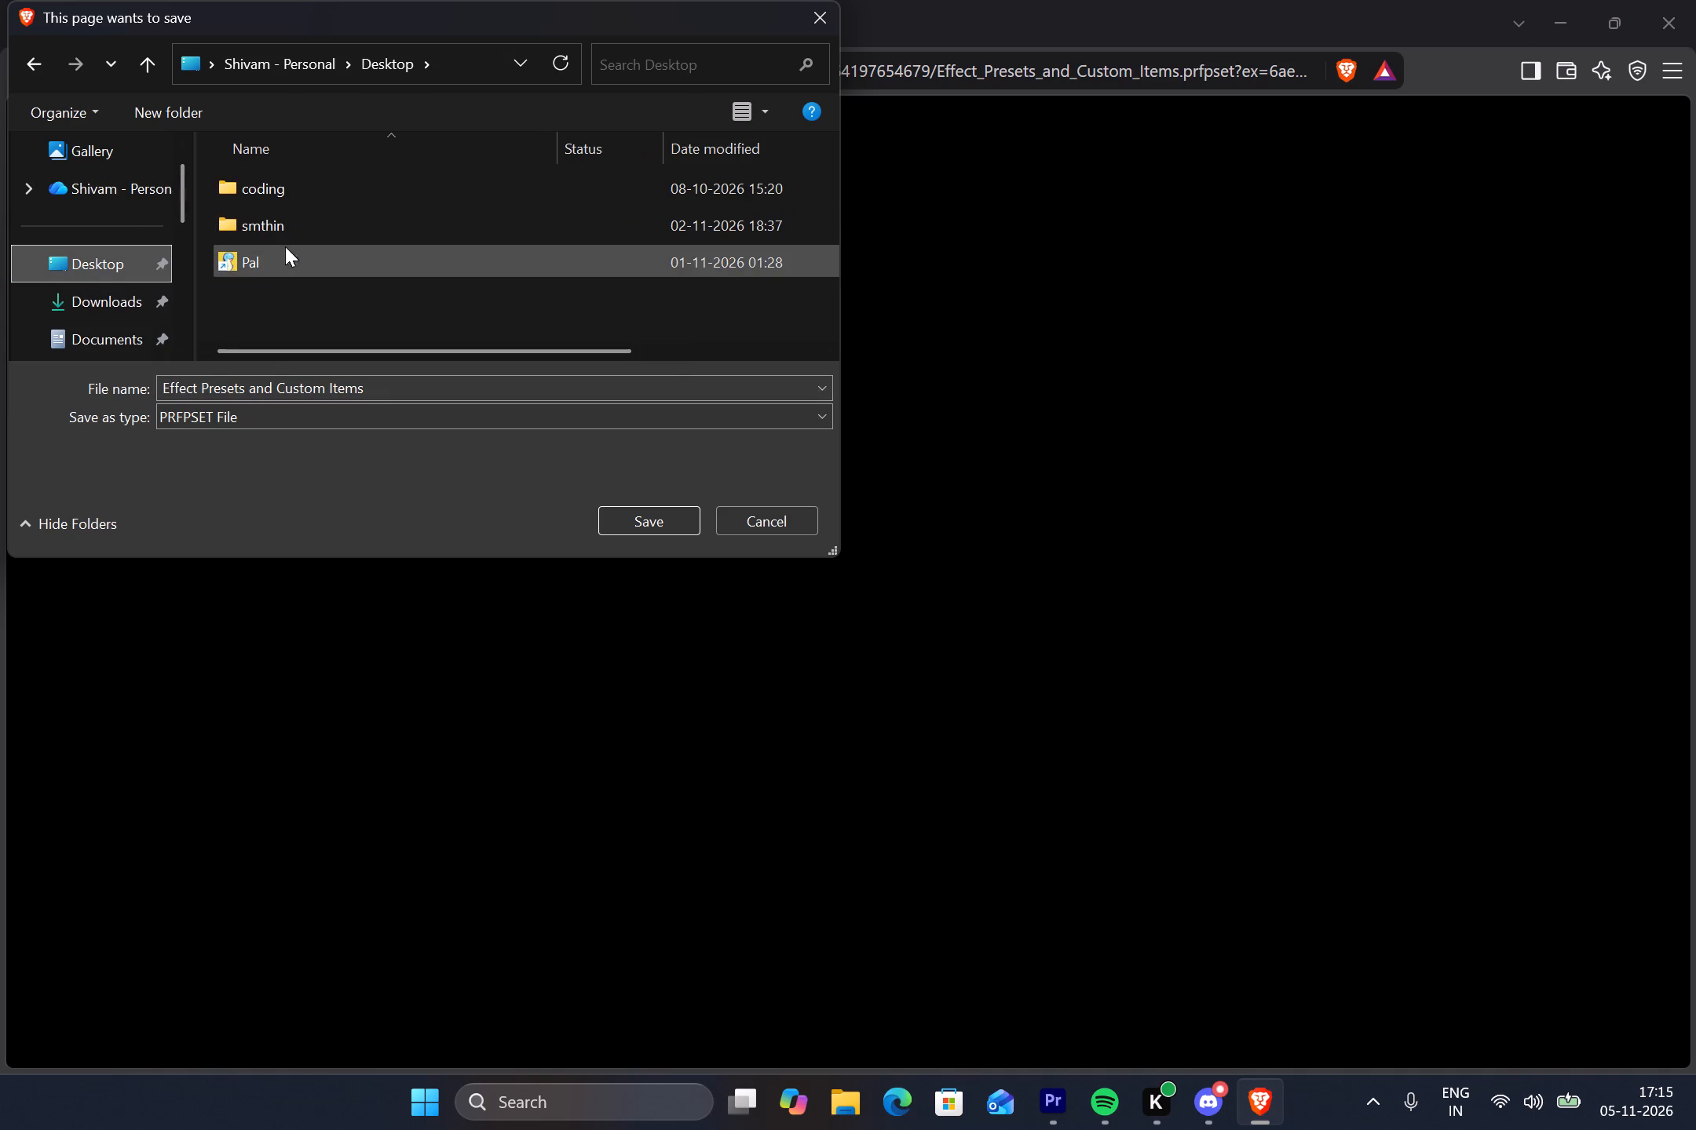
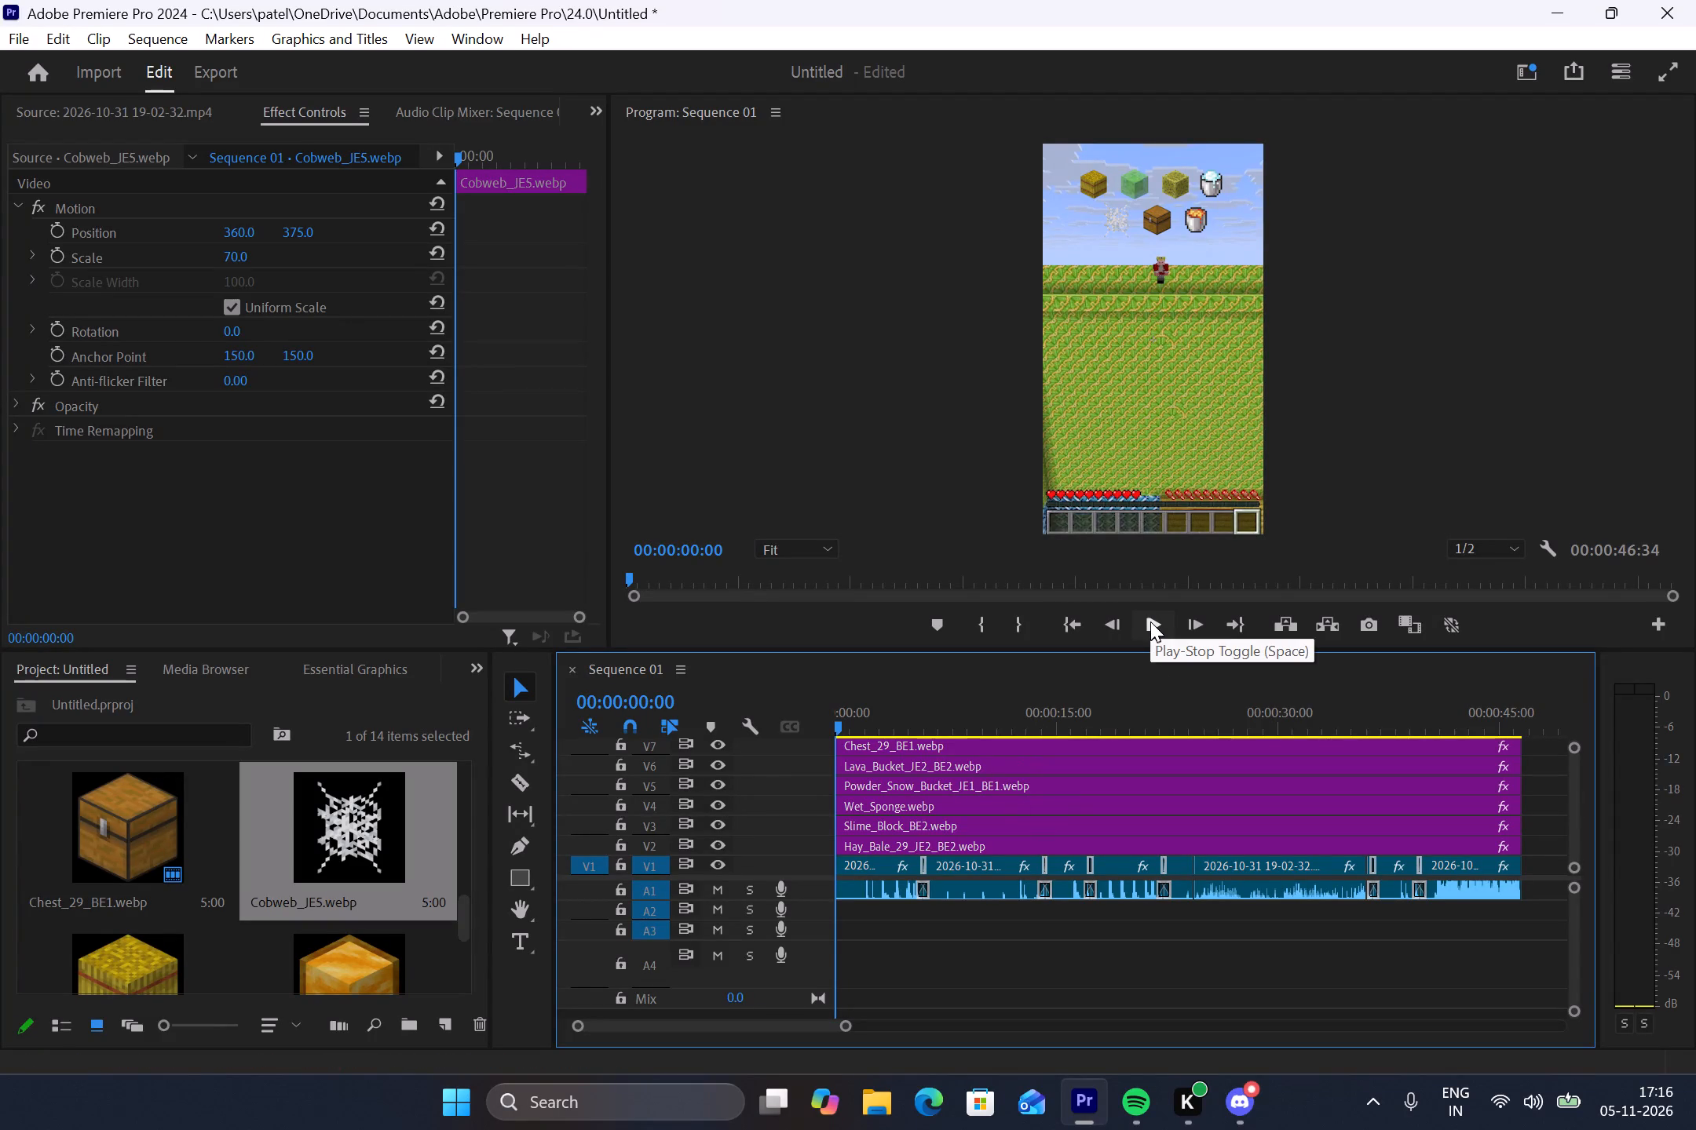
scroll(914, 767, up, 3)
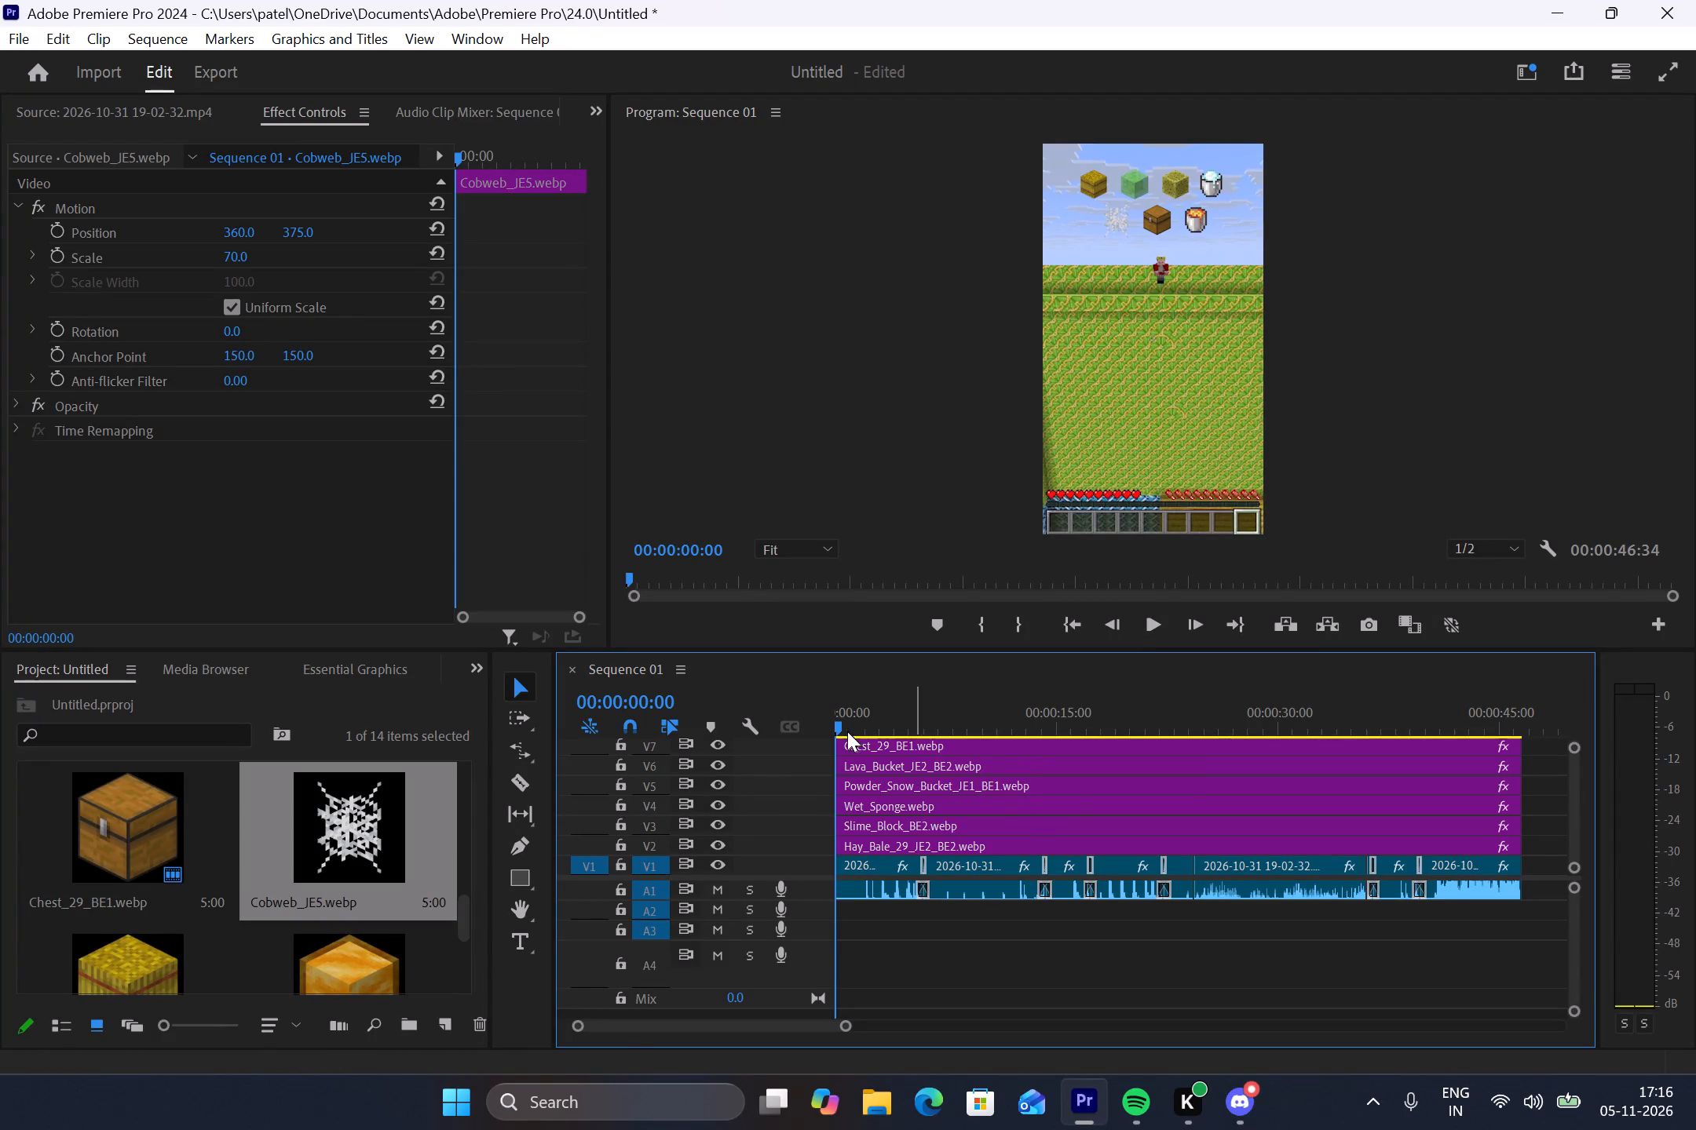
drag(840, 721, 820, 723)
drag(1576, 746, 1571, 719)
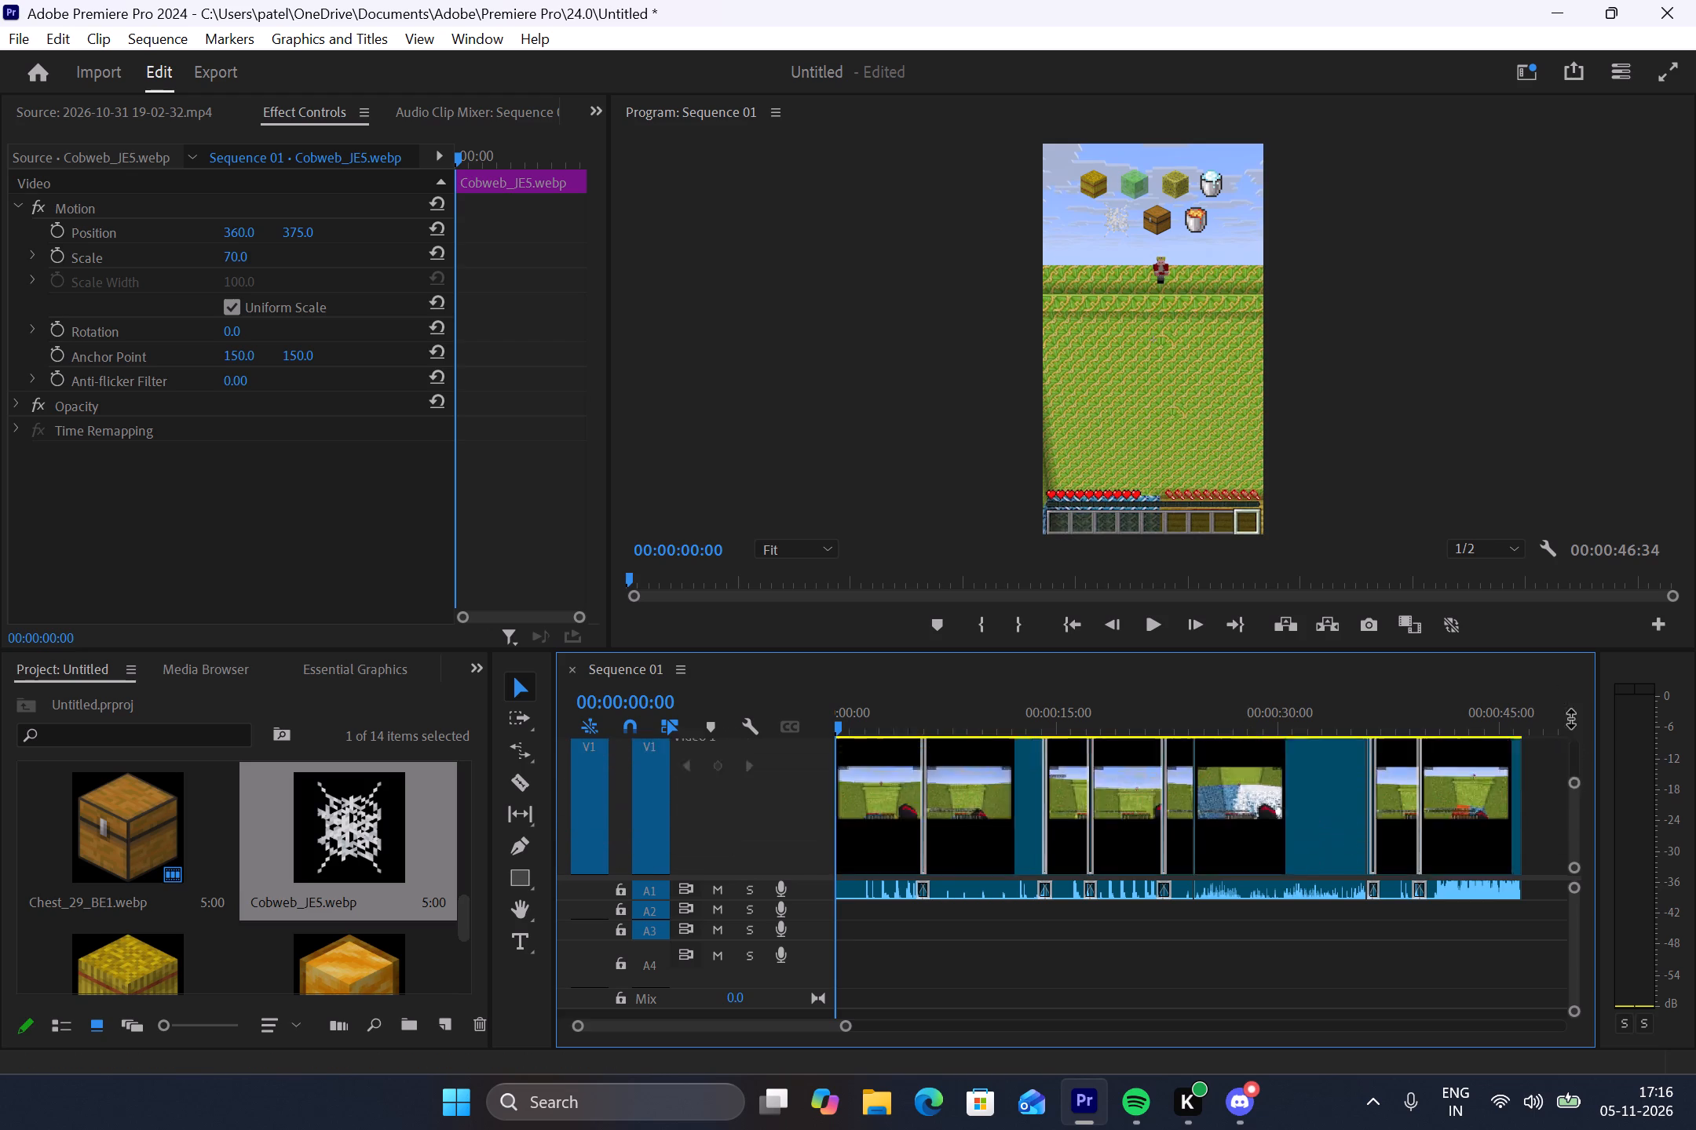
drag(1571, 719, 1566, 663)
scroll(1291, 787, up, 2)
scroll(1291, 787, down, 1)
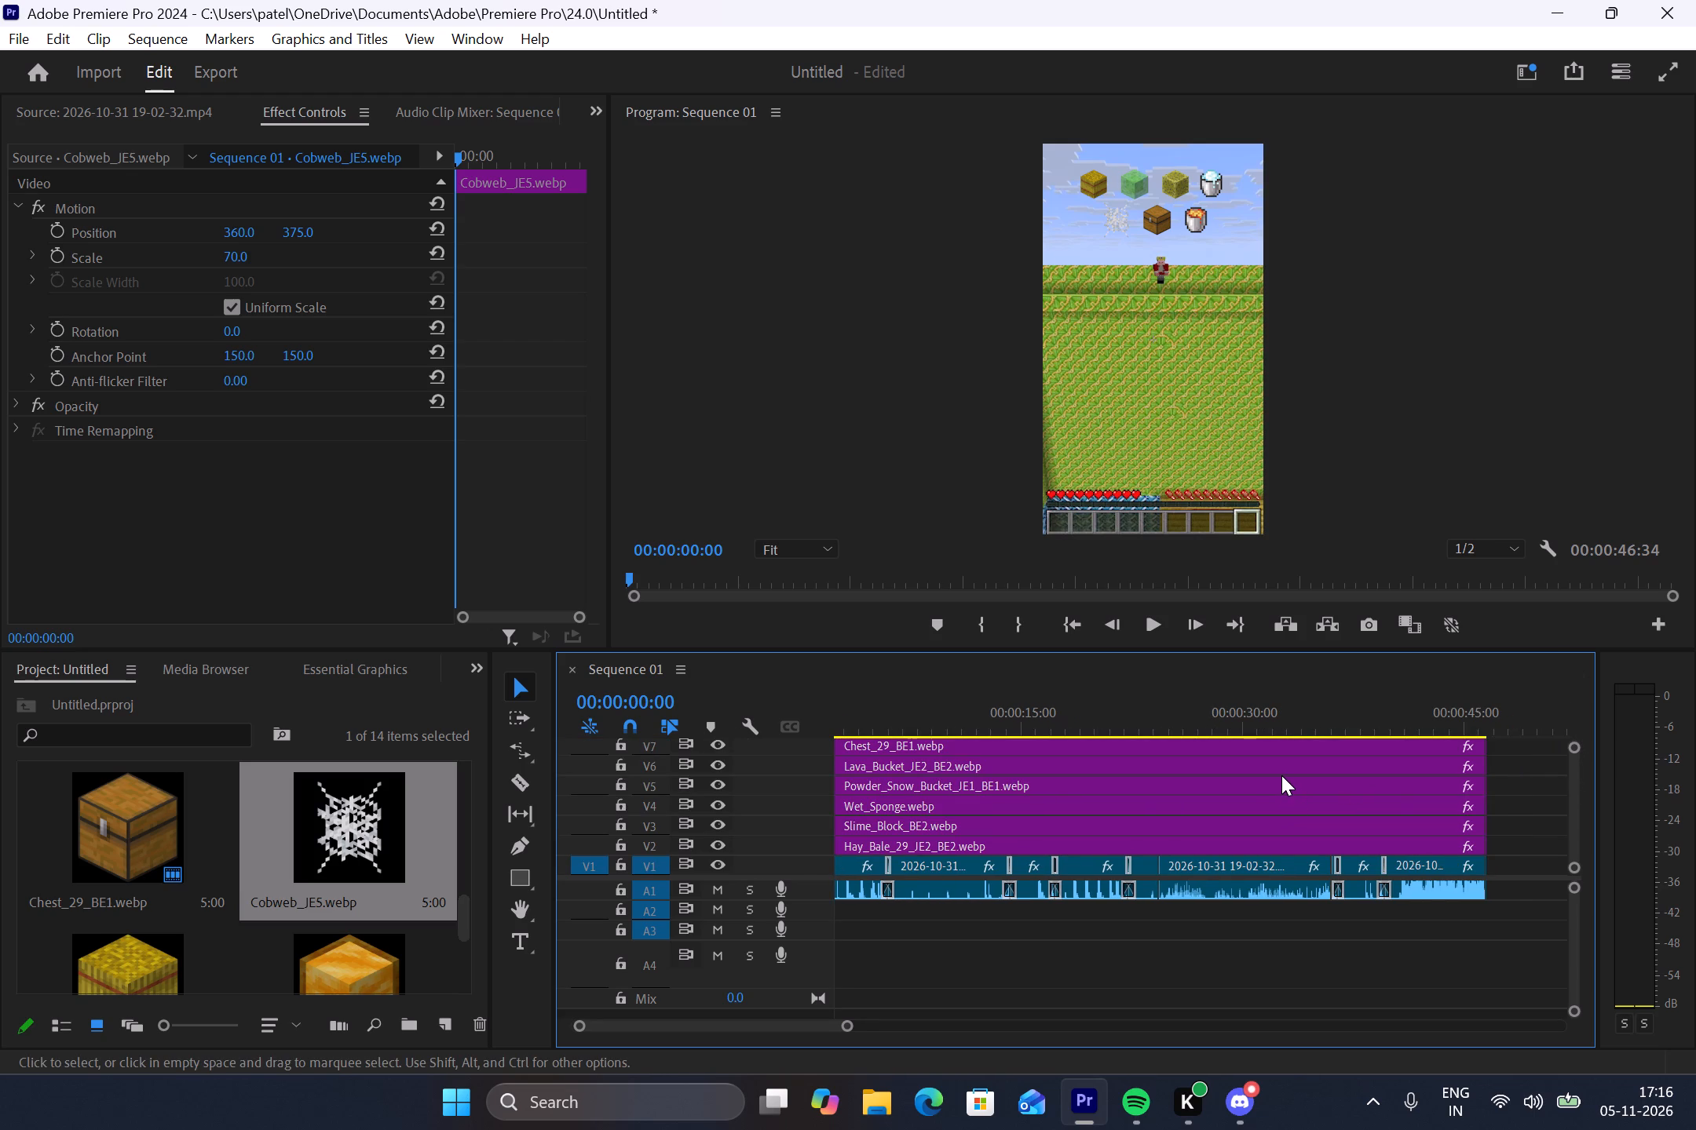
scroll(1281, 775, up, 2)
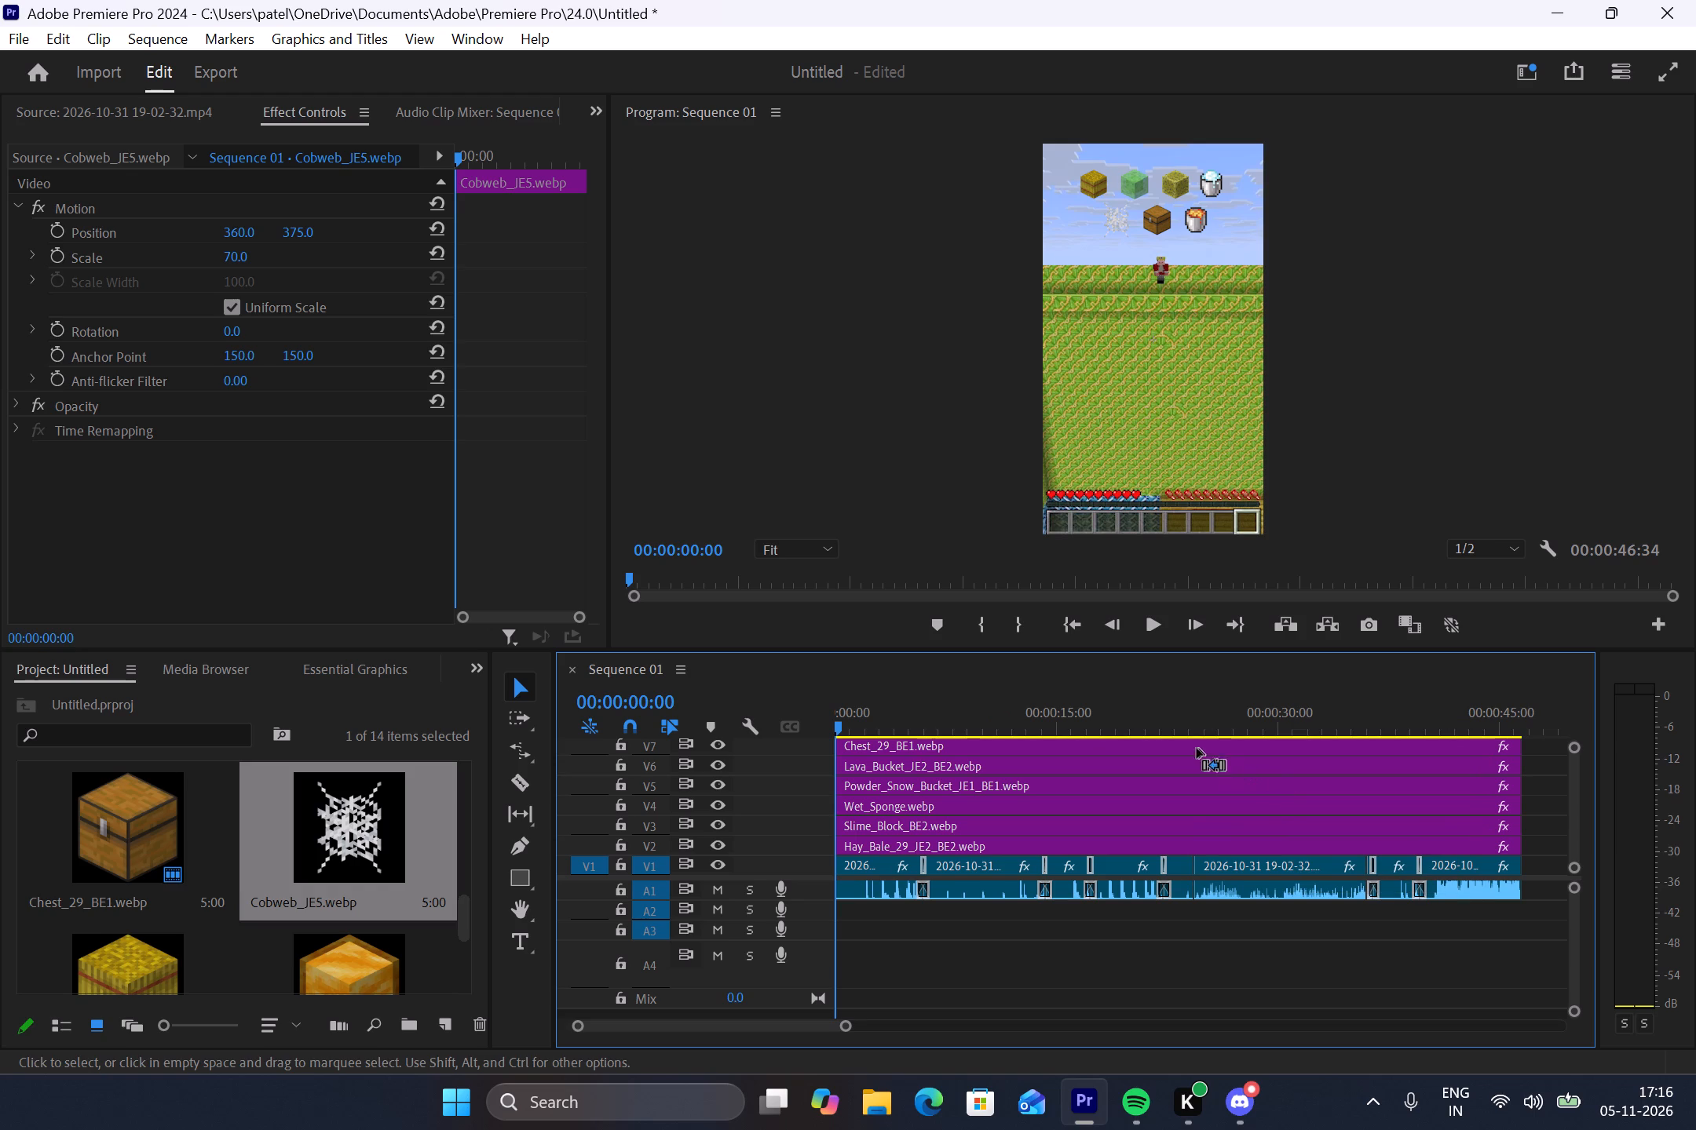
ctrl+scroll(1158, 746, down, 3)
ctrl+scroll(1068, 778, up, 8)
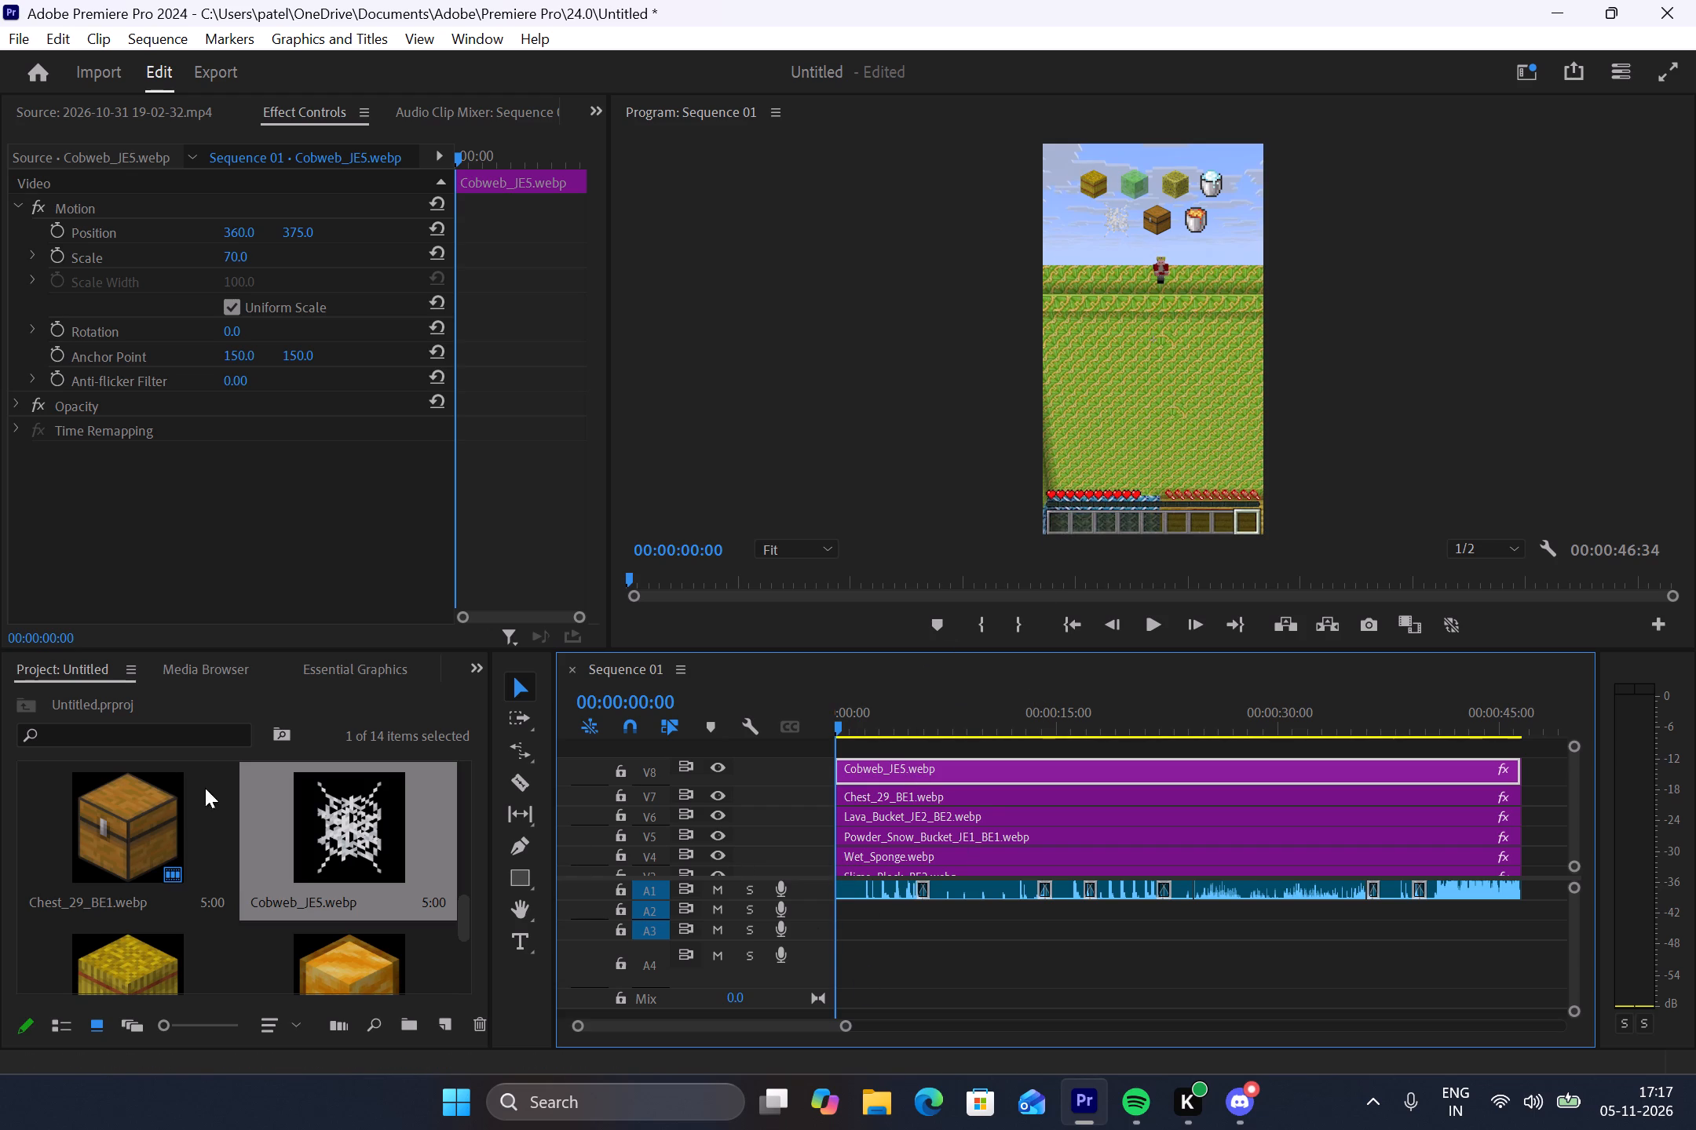
Add one new video track above the cobweb track V8 in Sequence 01.
scroll(272, 843, down, 5)
scroll(294, 863, up, 2)
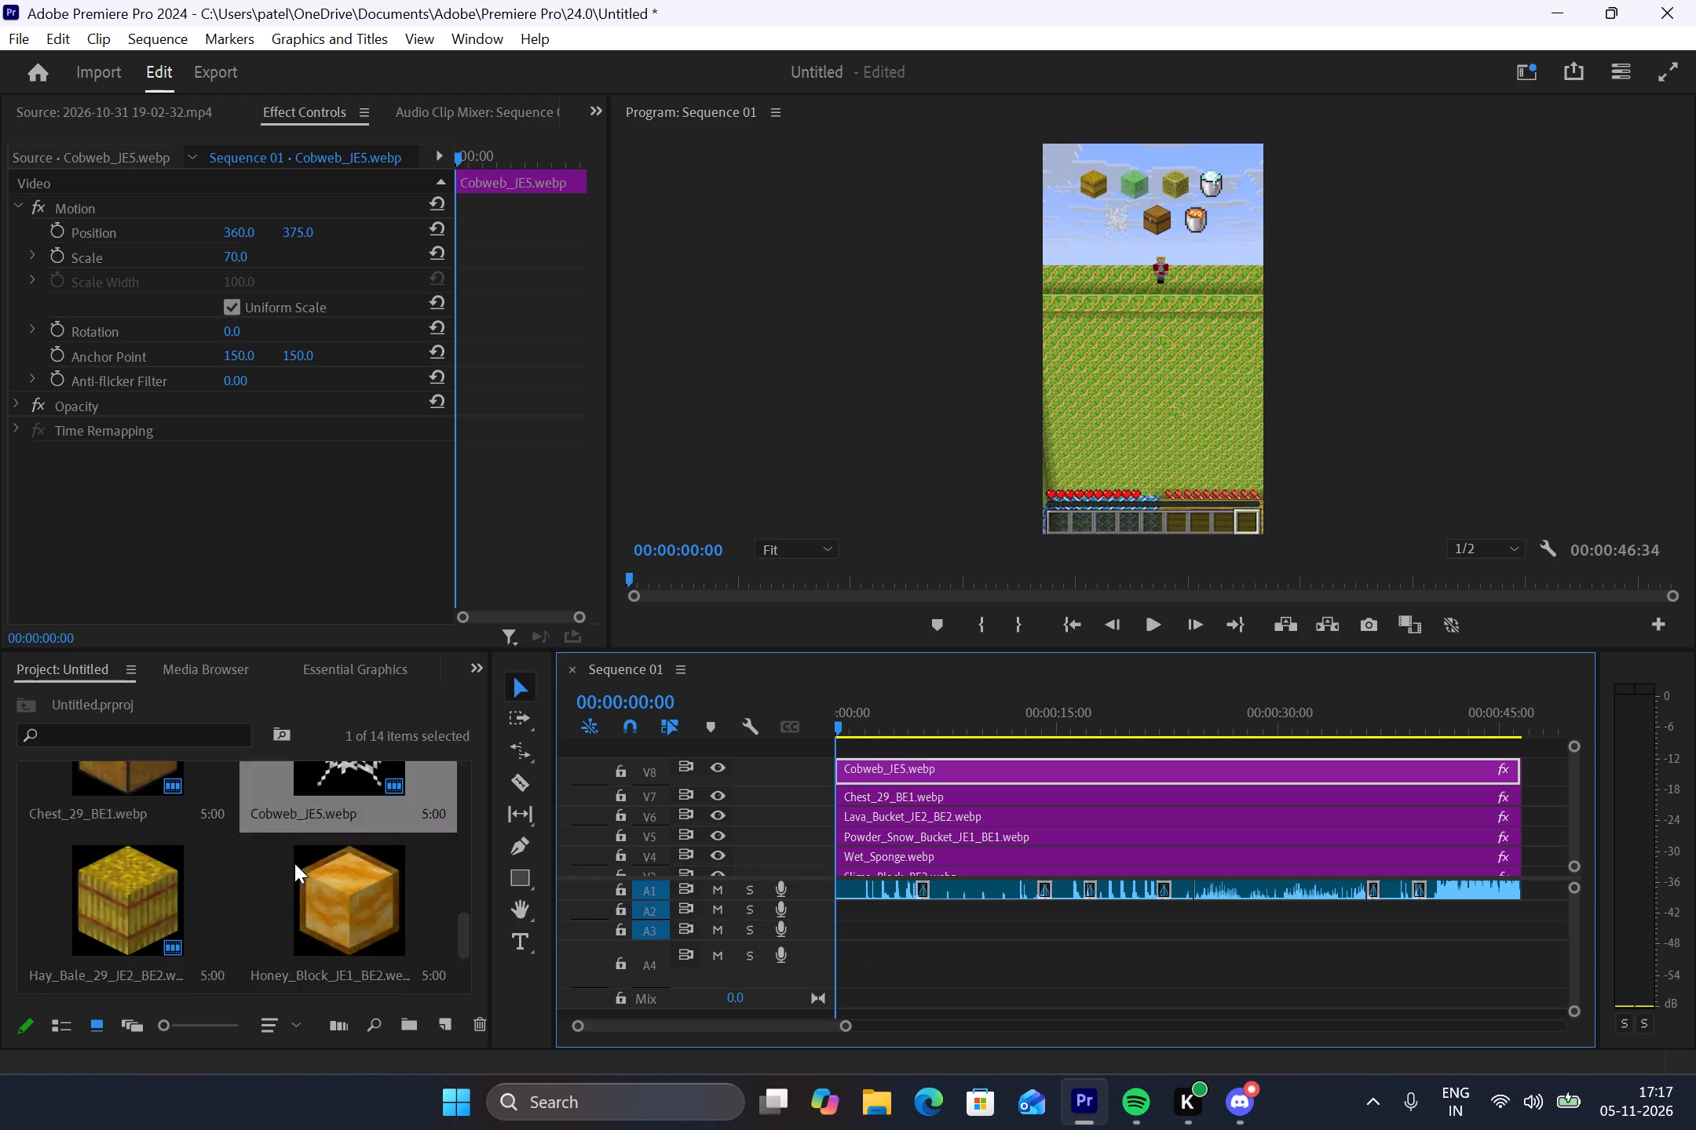
scroll(294, 863, up, 1)
scroll(294, 863, down, 5)
scroll(291, 863, up, 4)
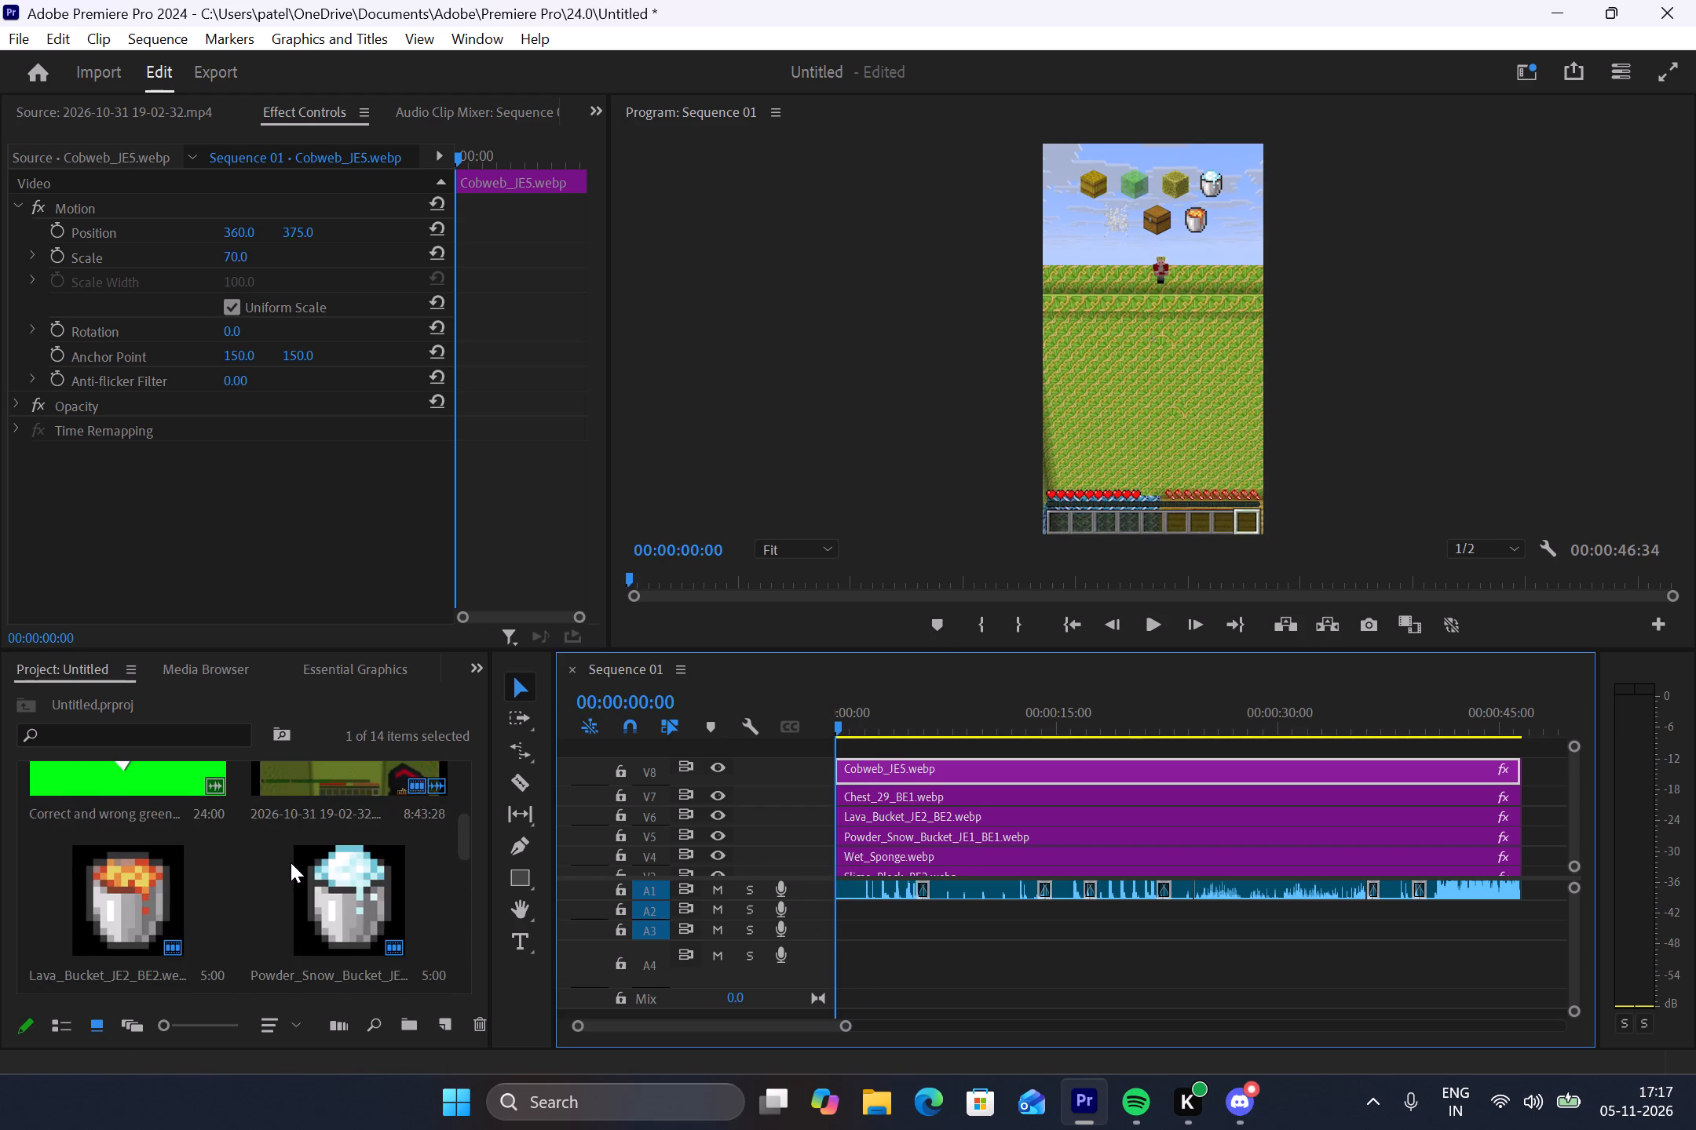
scroll(291, 862, up, 1)
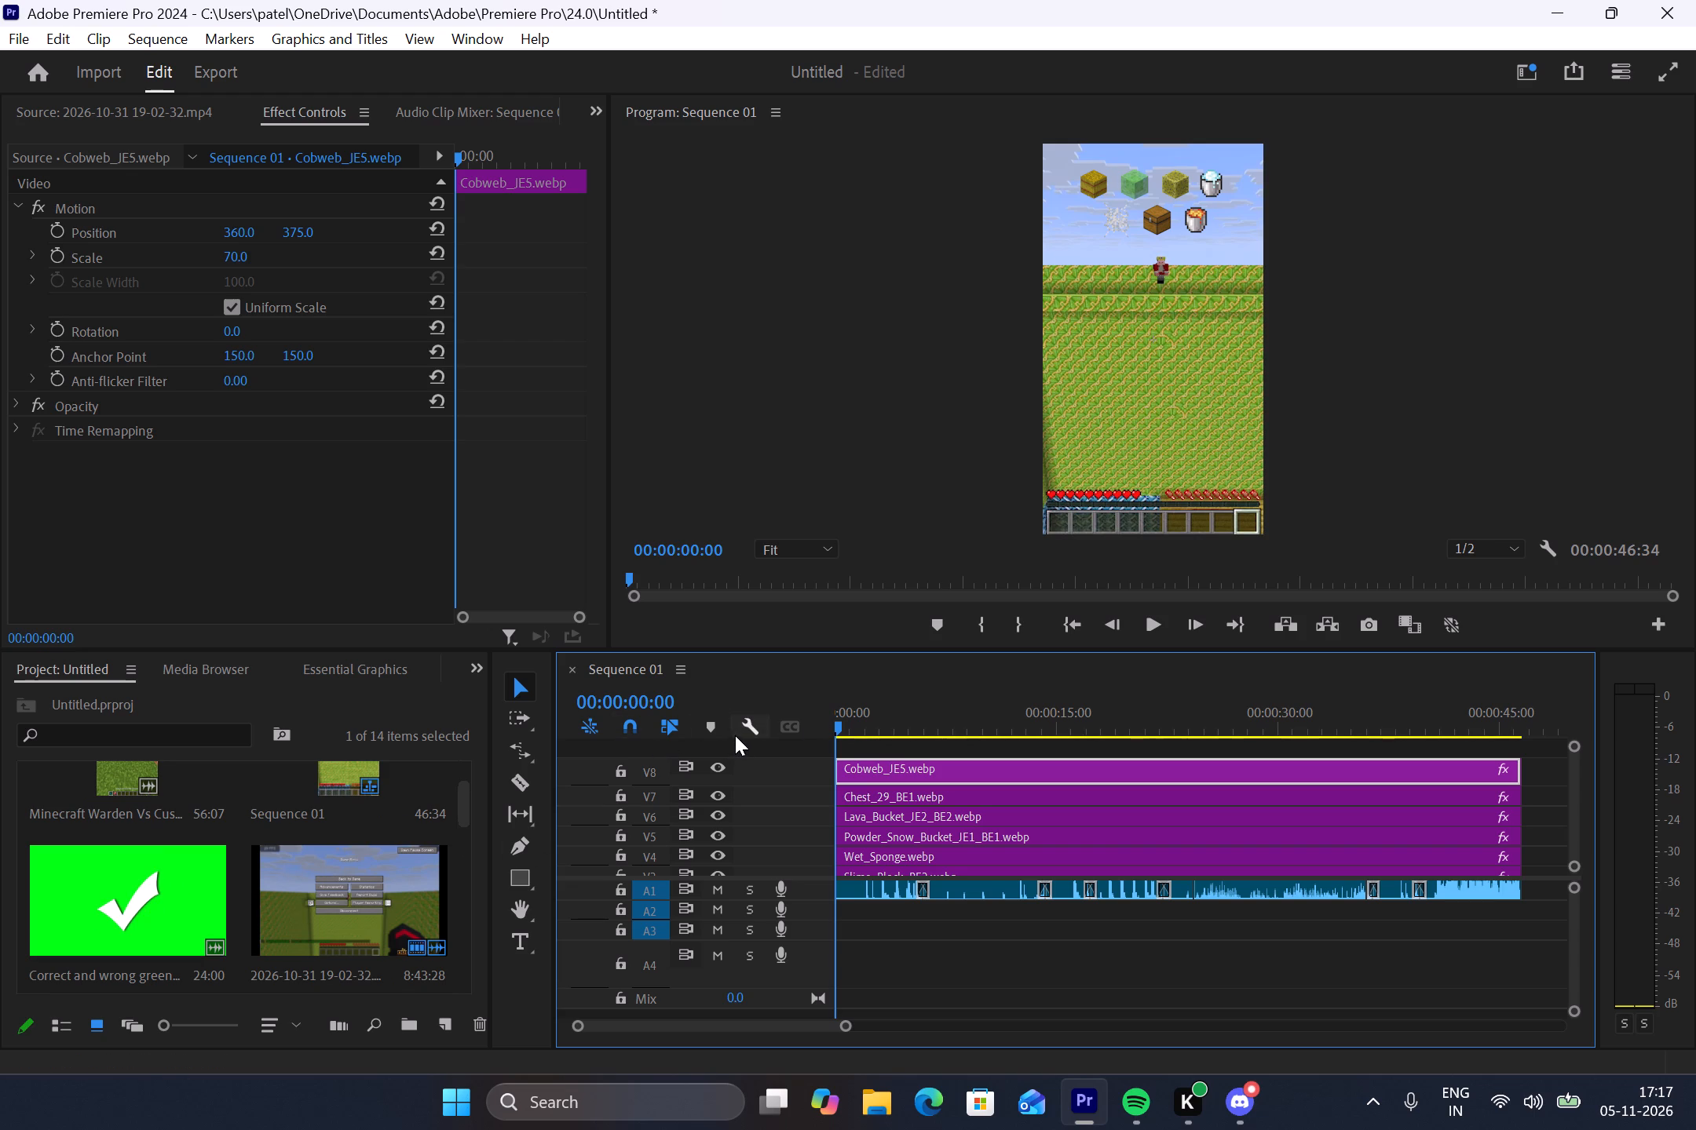
right_click(754, 764)
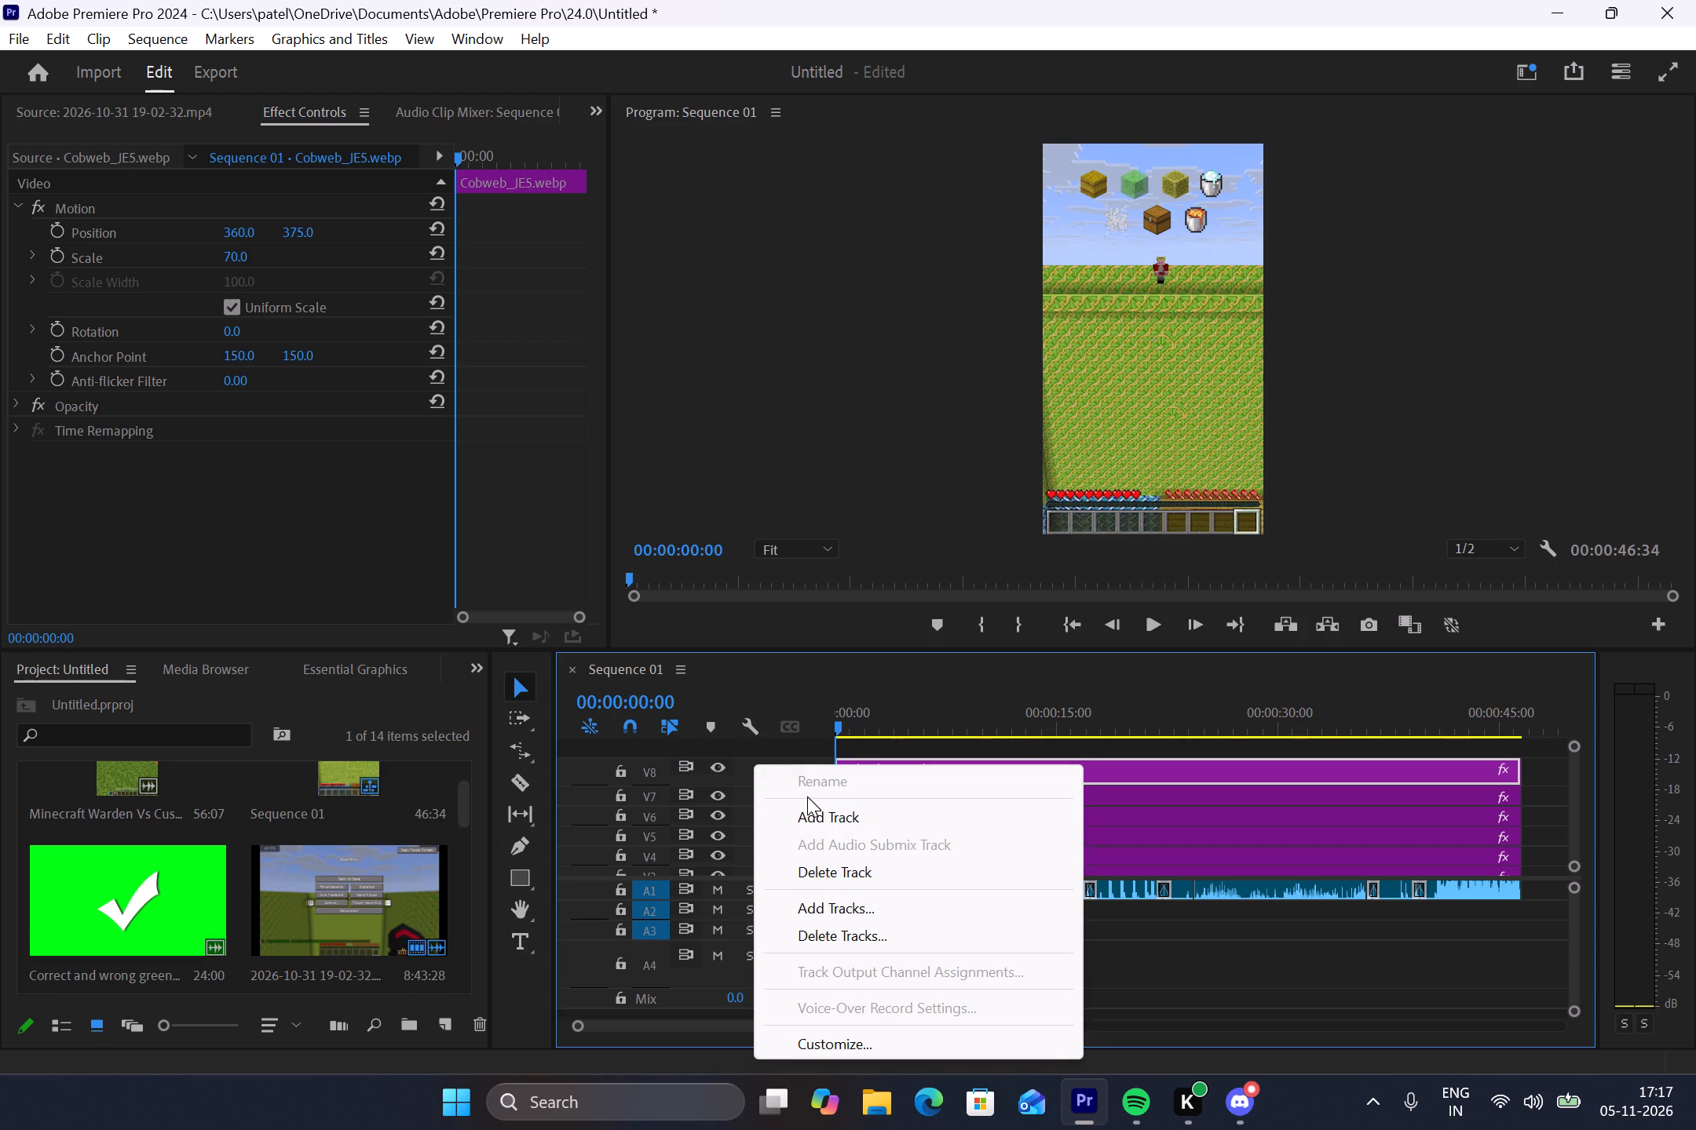
click(813, 816)
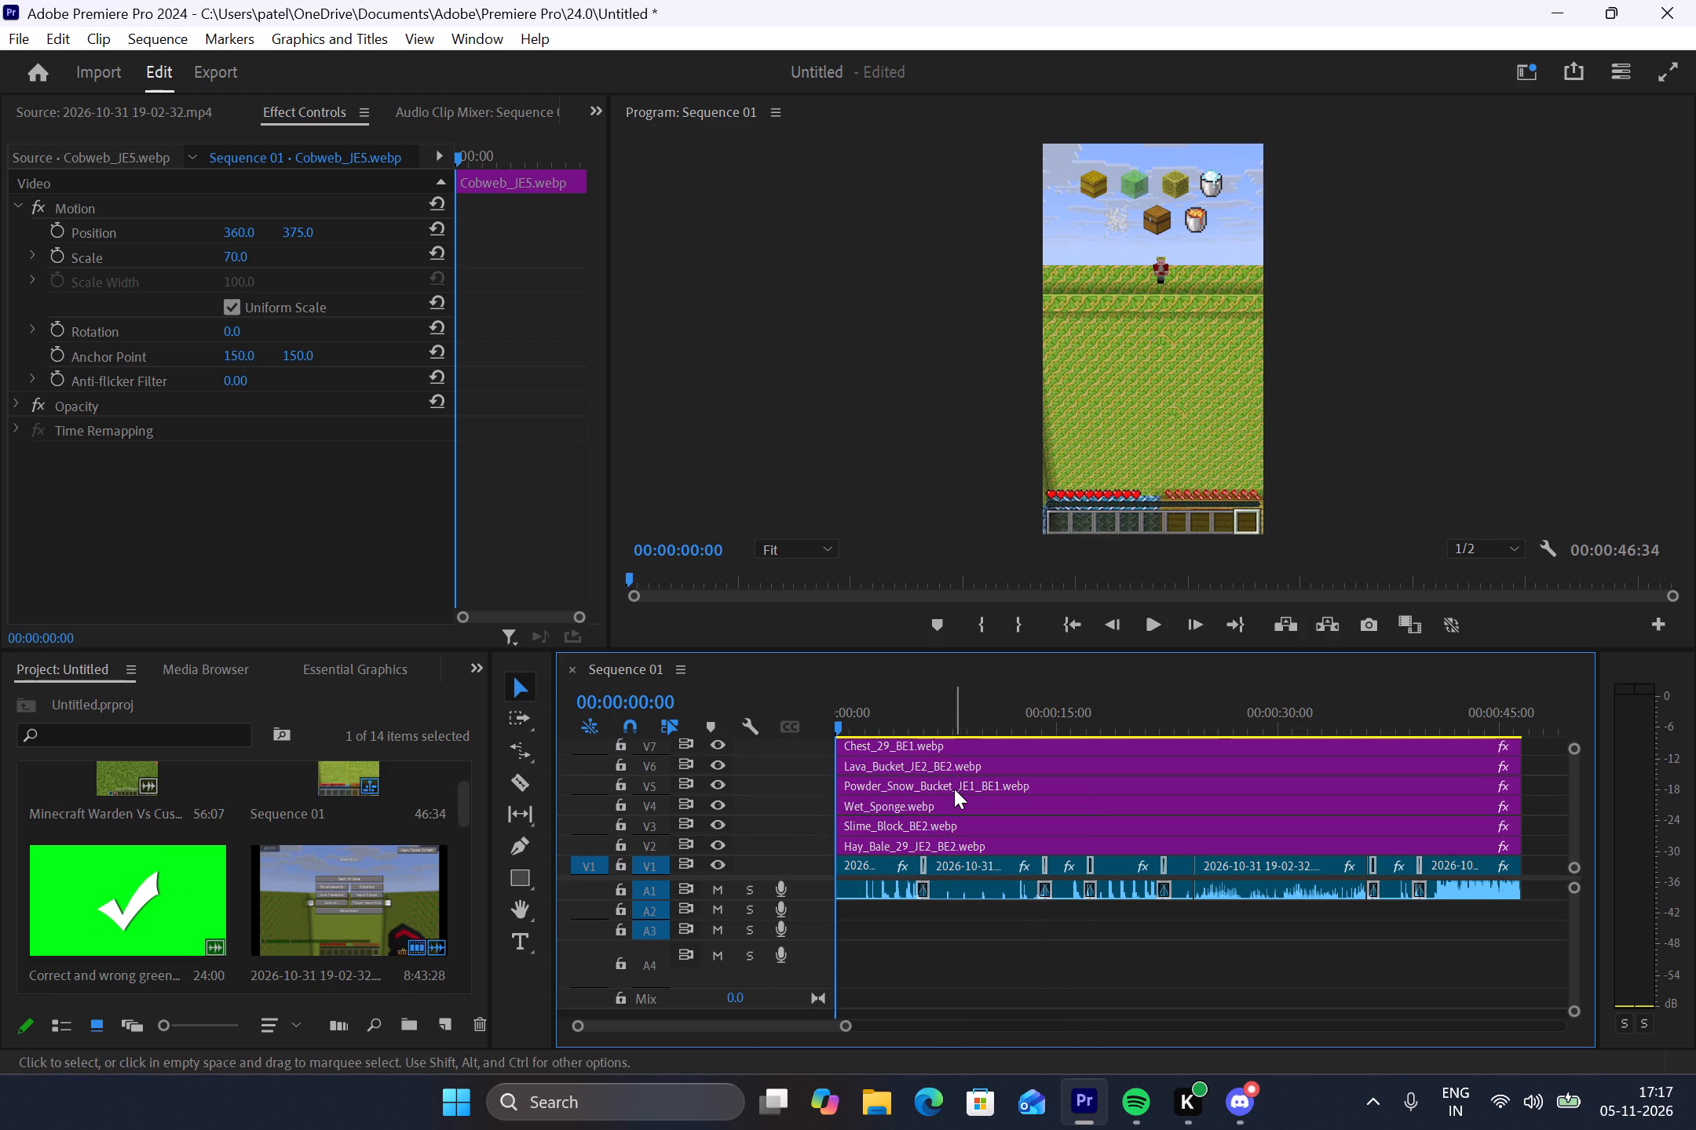
Place the Correct and wrong green screen clip on the empty V9 track, starting at 00:00:00:00.
ctrl+scroll(955, 789, up, 7)
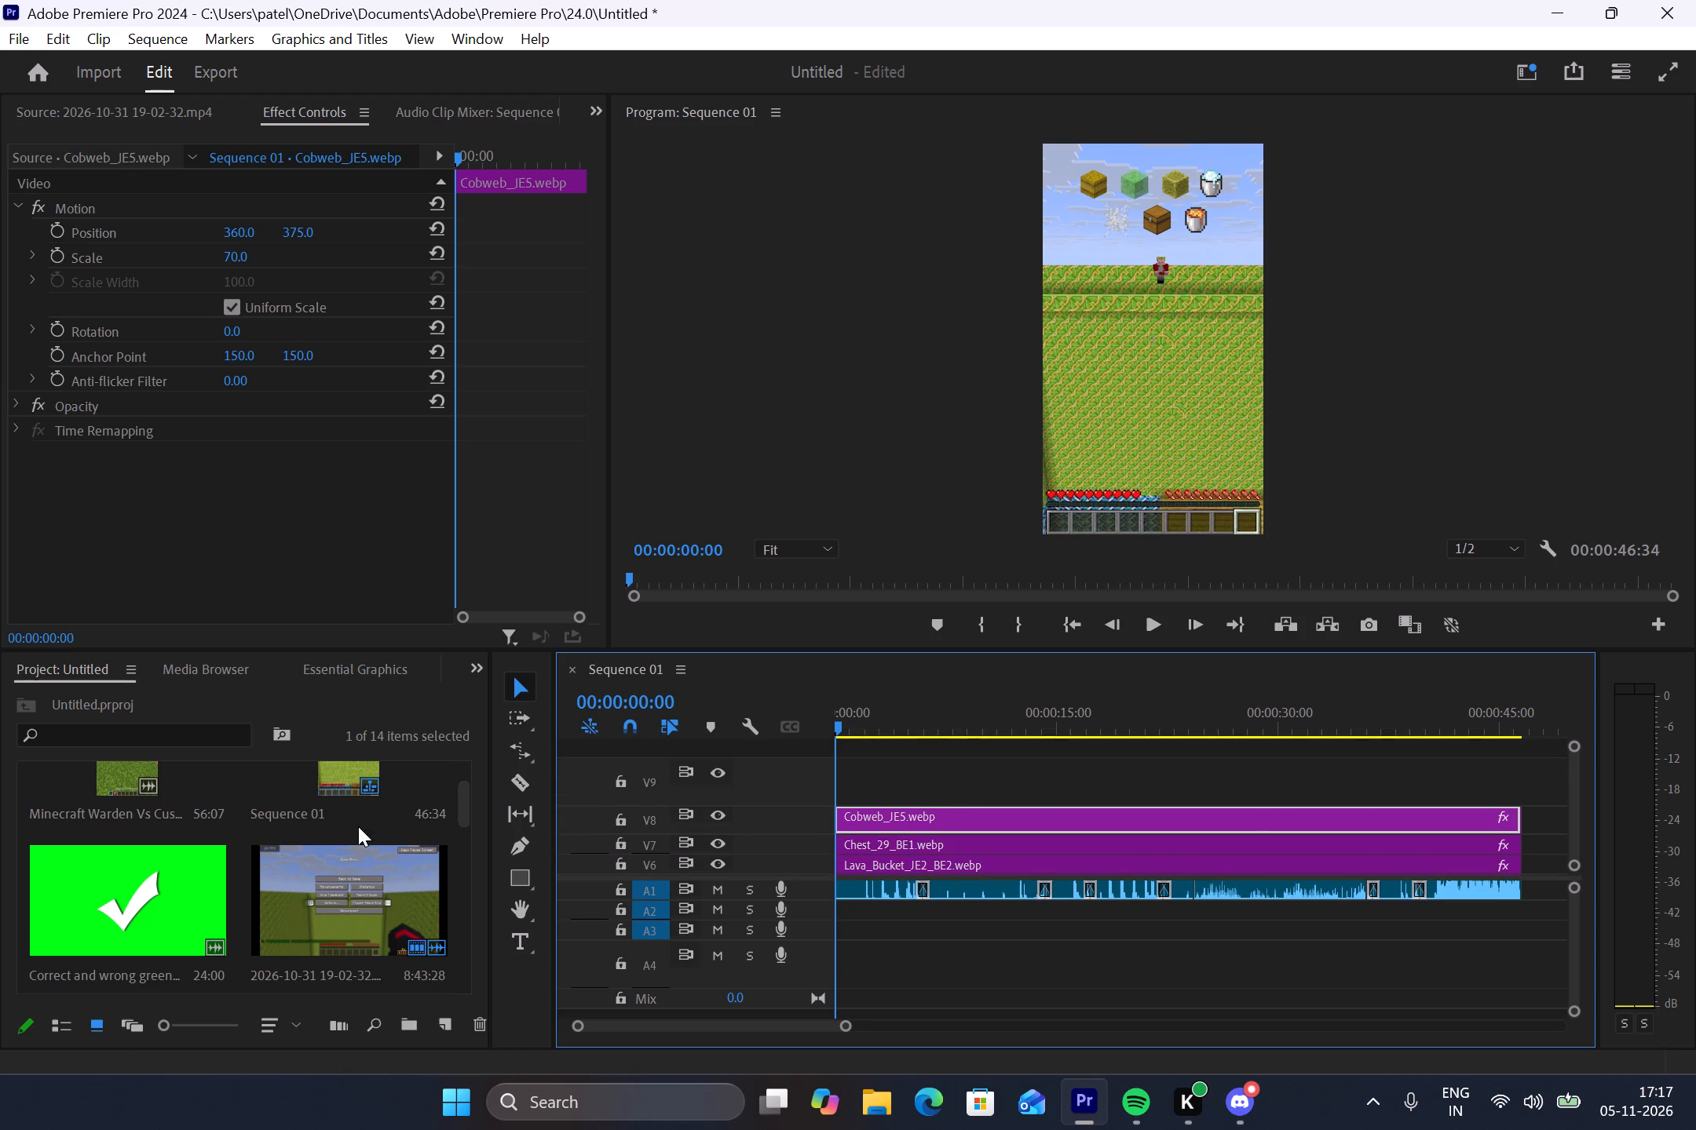
drag(137, 902, 945, 754)
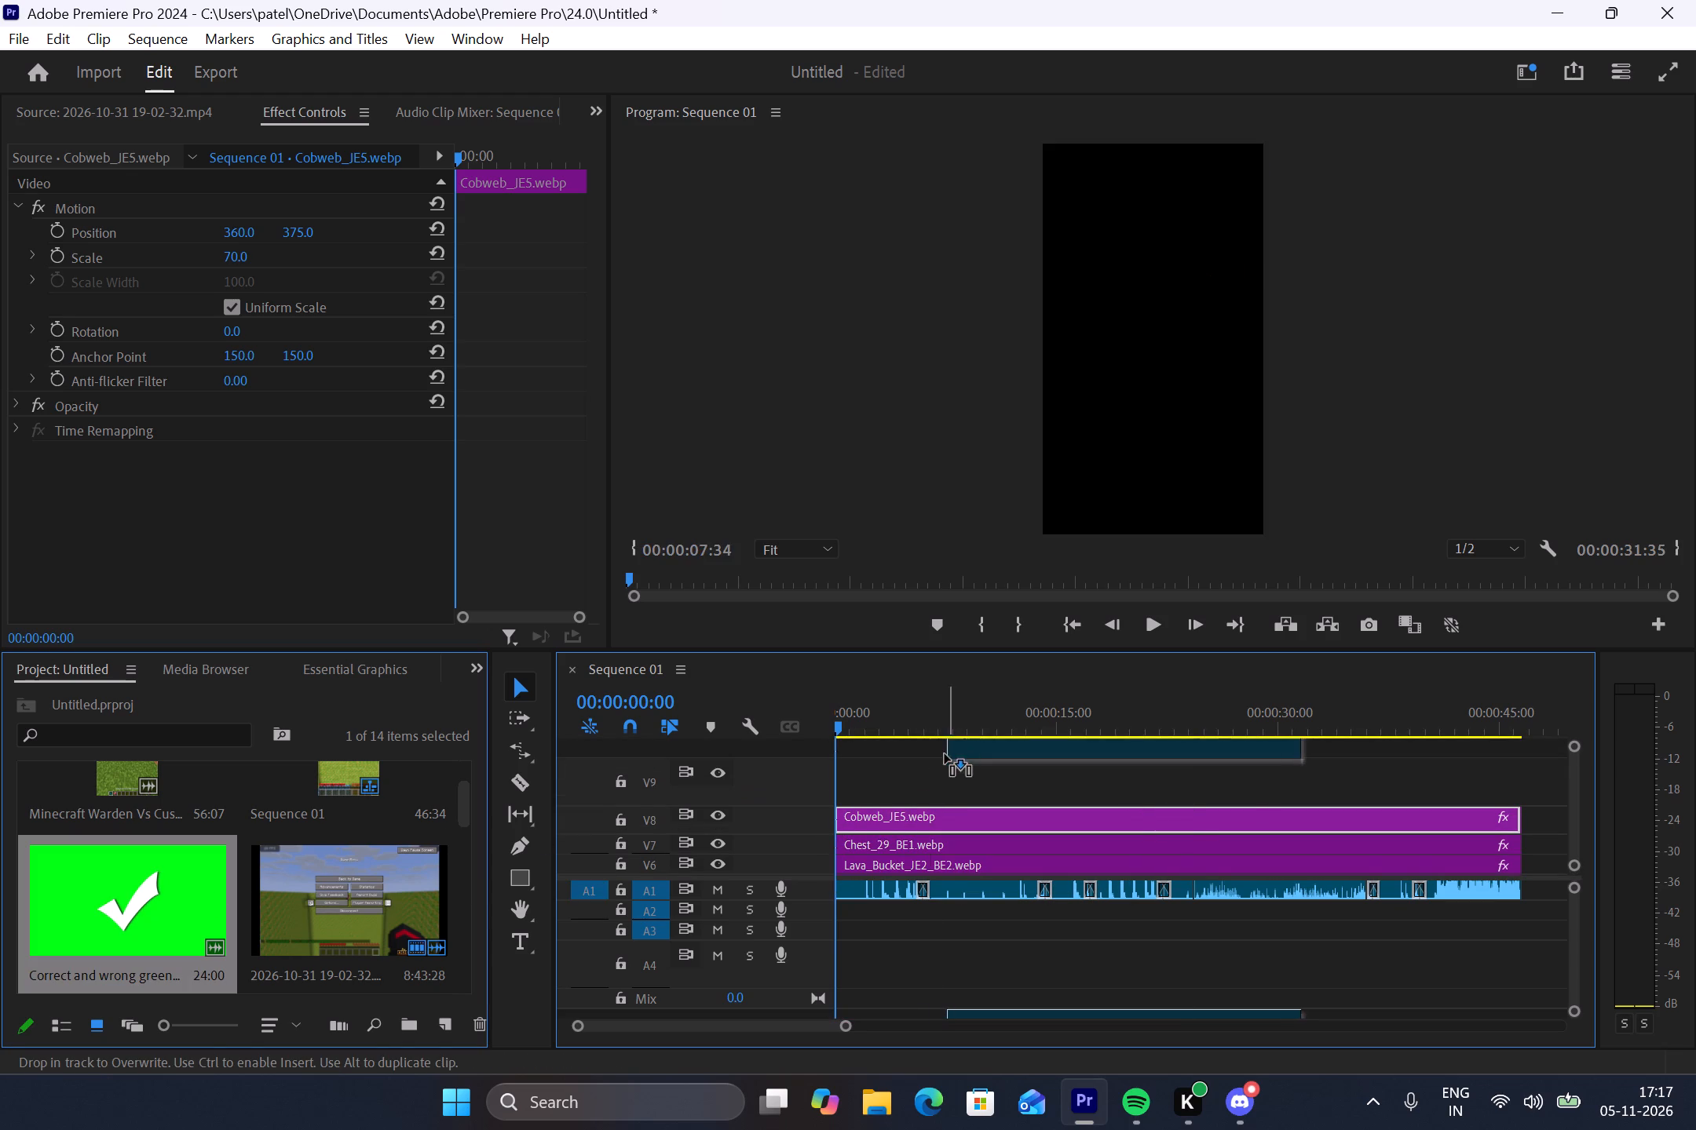
drag(945, 754, 834, 775)
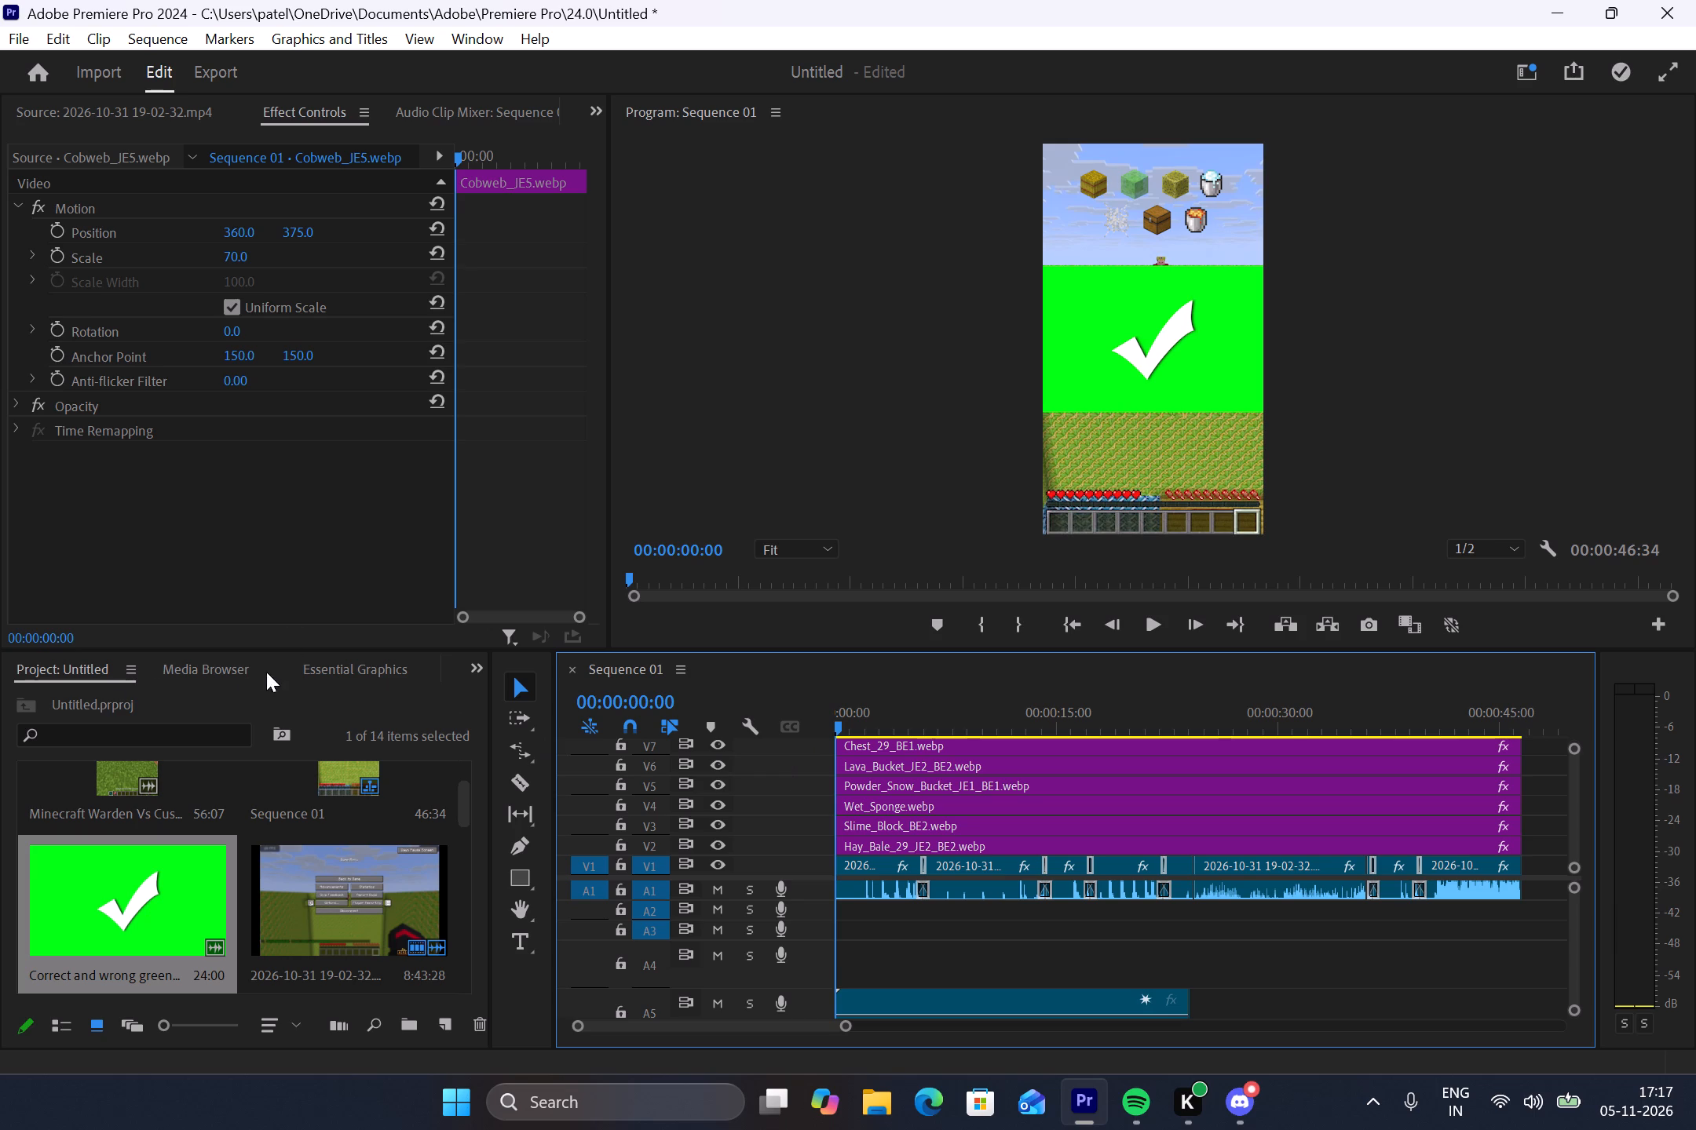
Look through the project, media, graphics, library, info and history views for the Ultra Key video effect.
click(331, 676)
scroll(328, 676, down, 2)
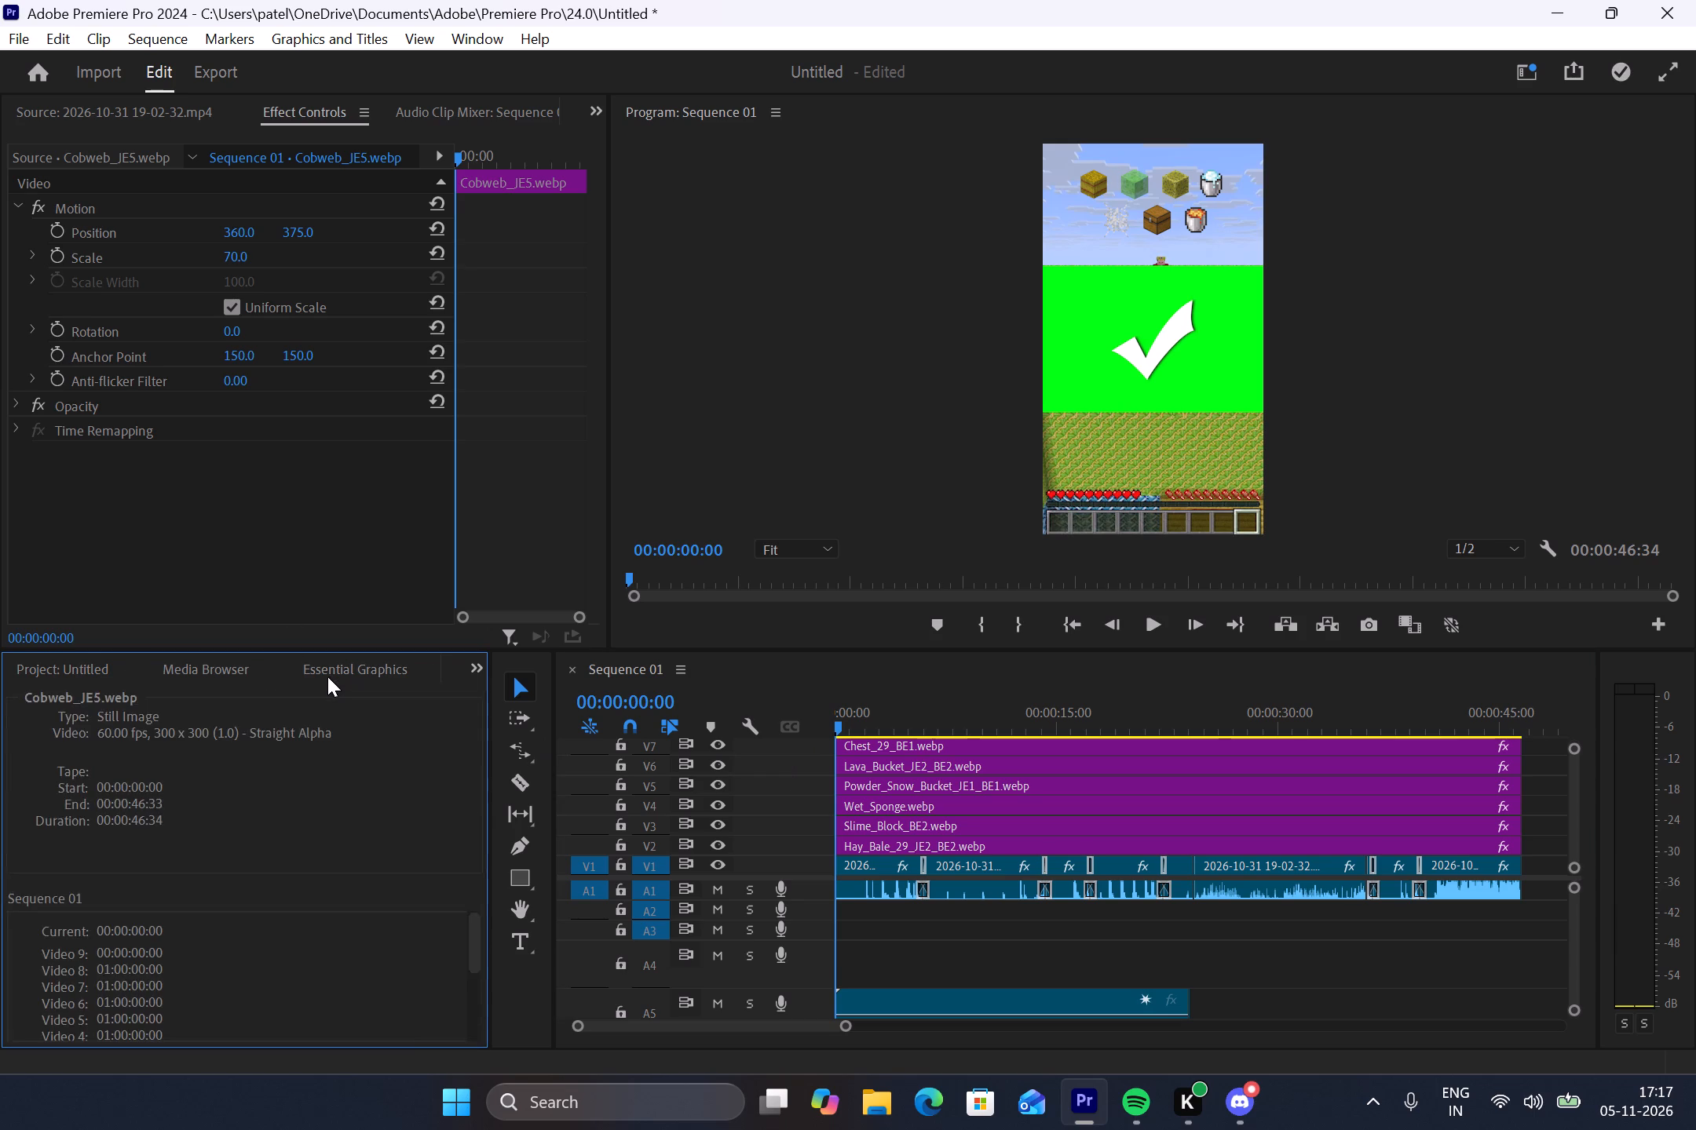
scroll(327, 676, down, 3)
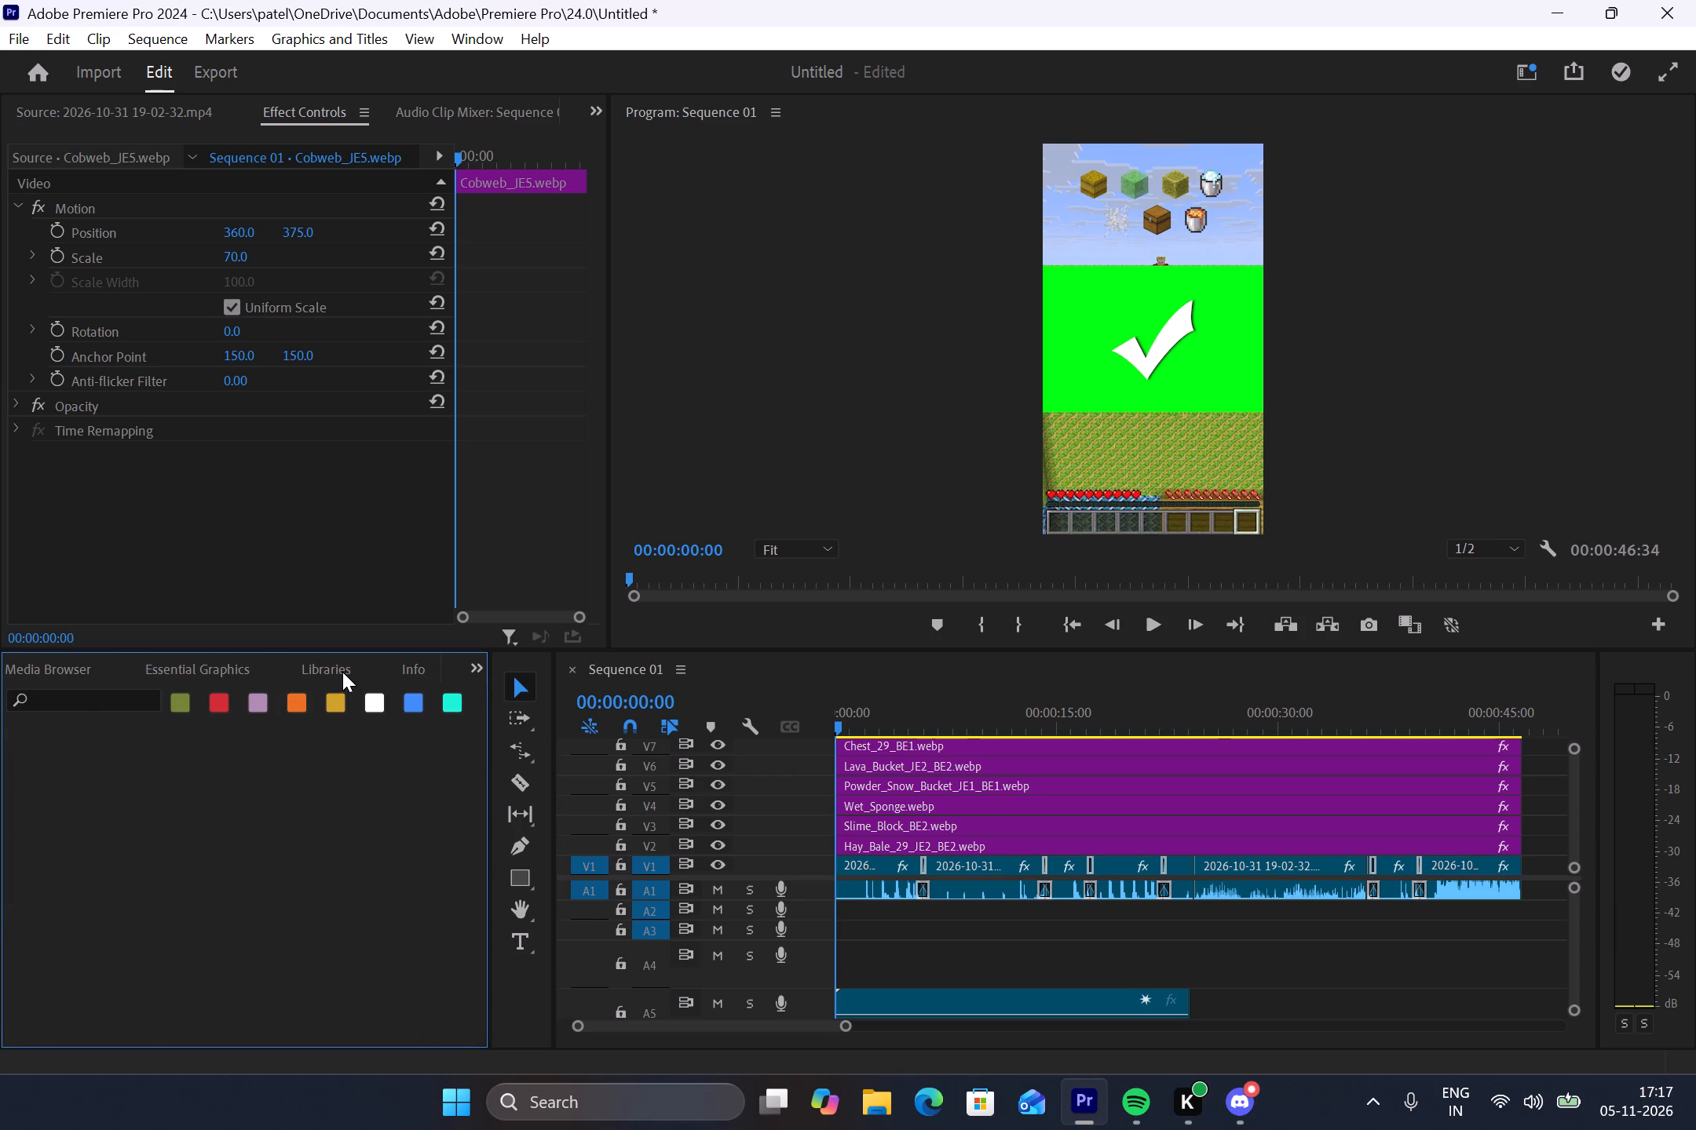
scroll(342, 672, down, 5)
scroll(351, 672, up, 5)
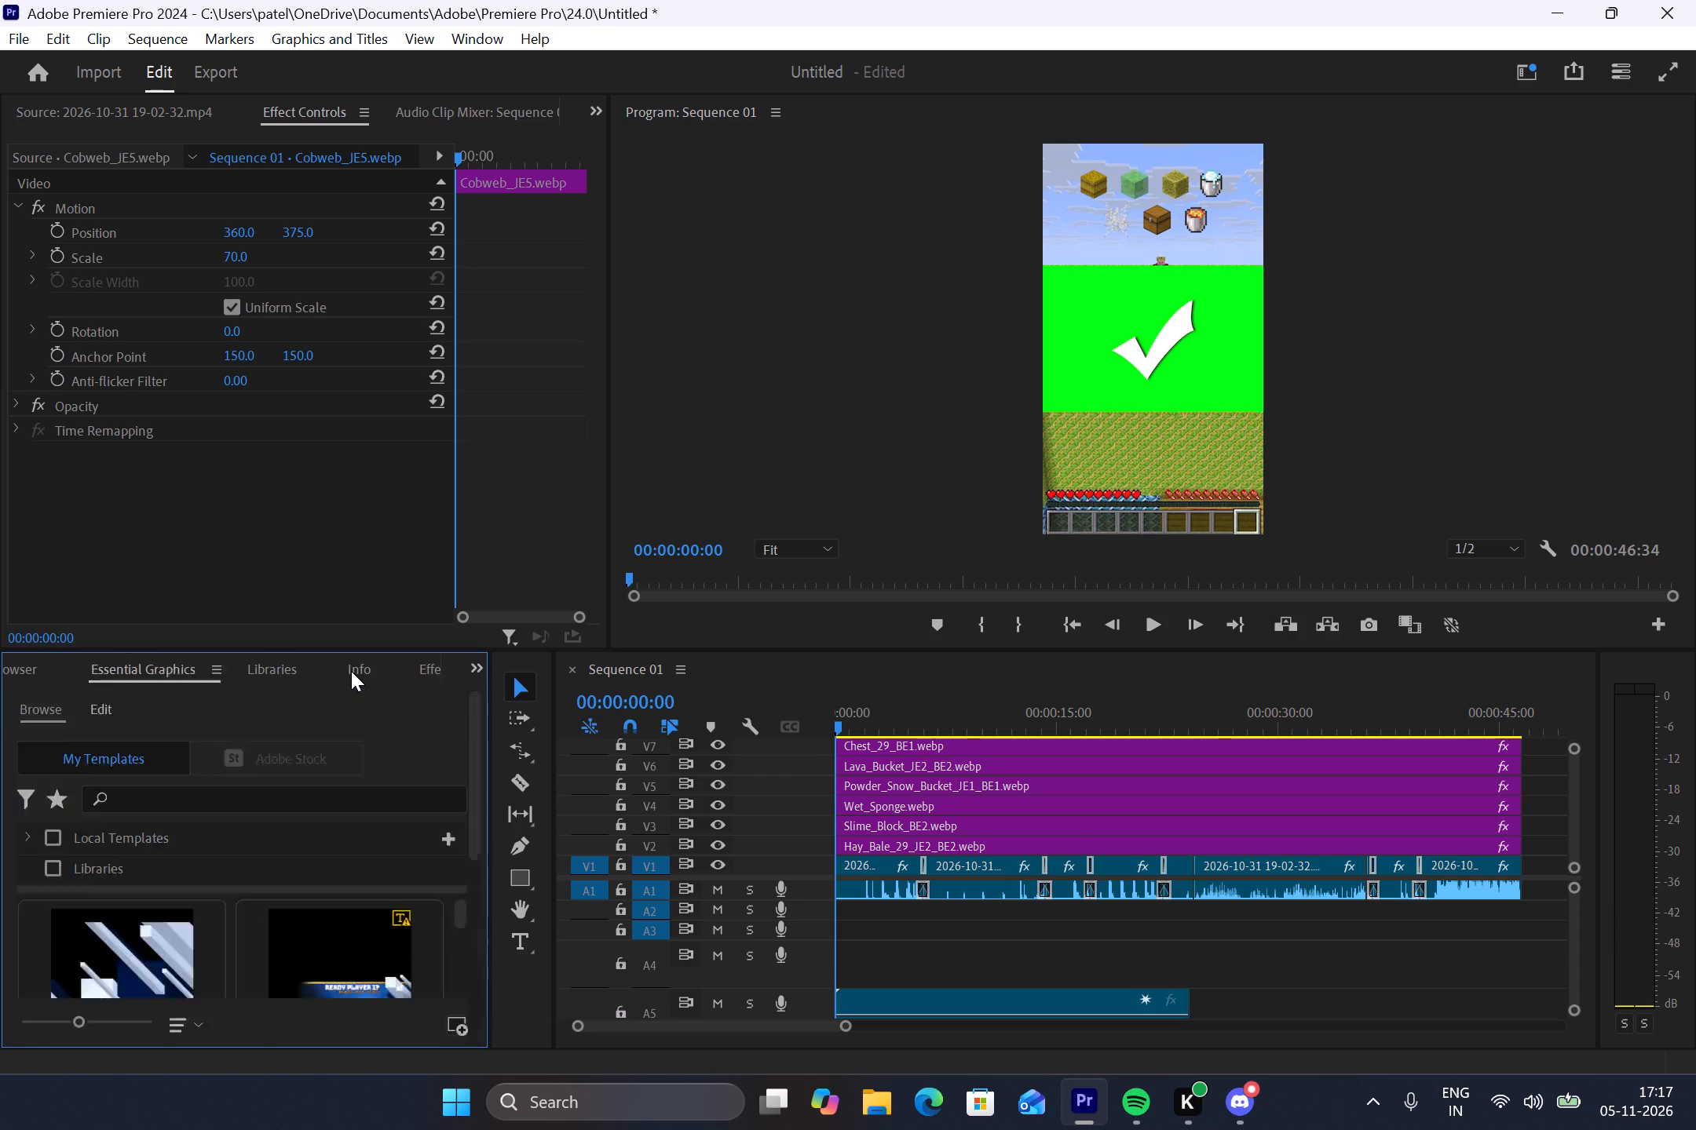
scroll(351, 671, up, 4)
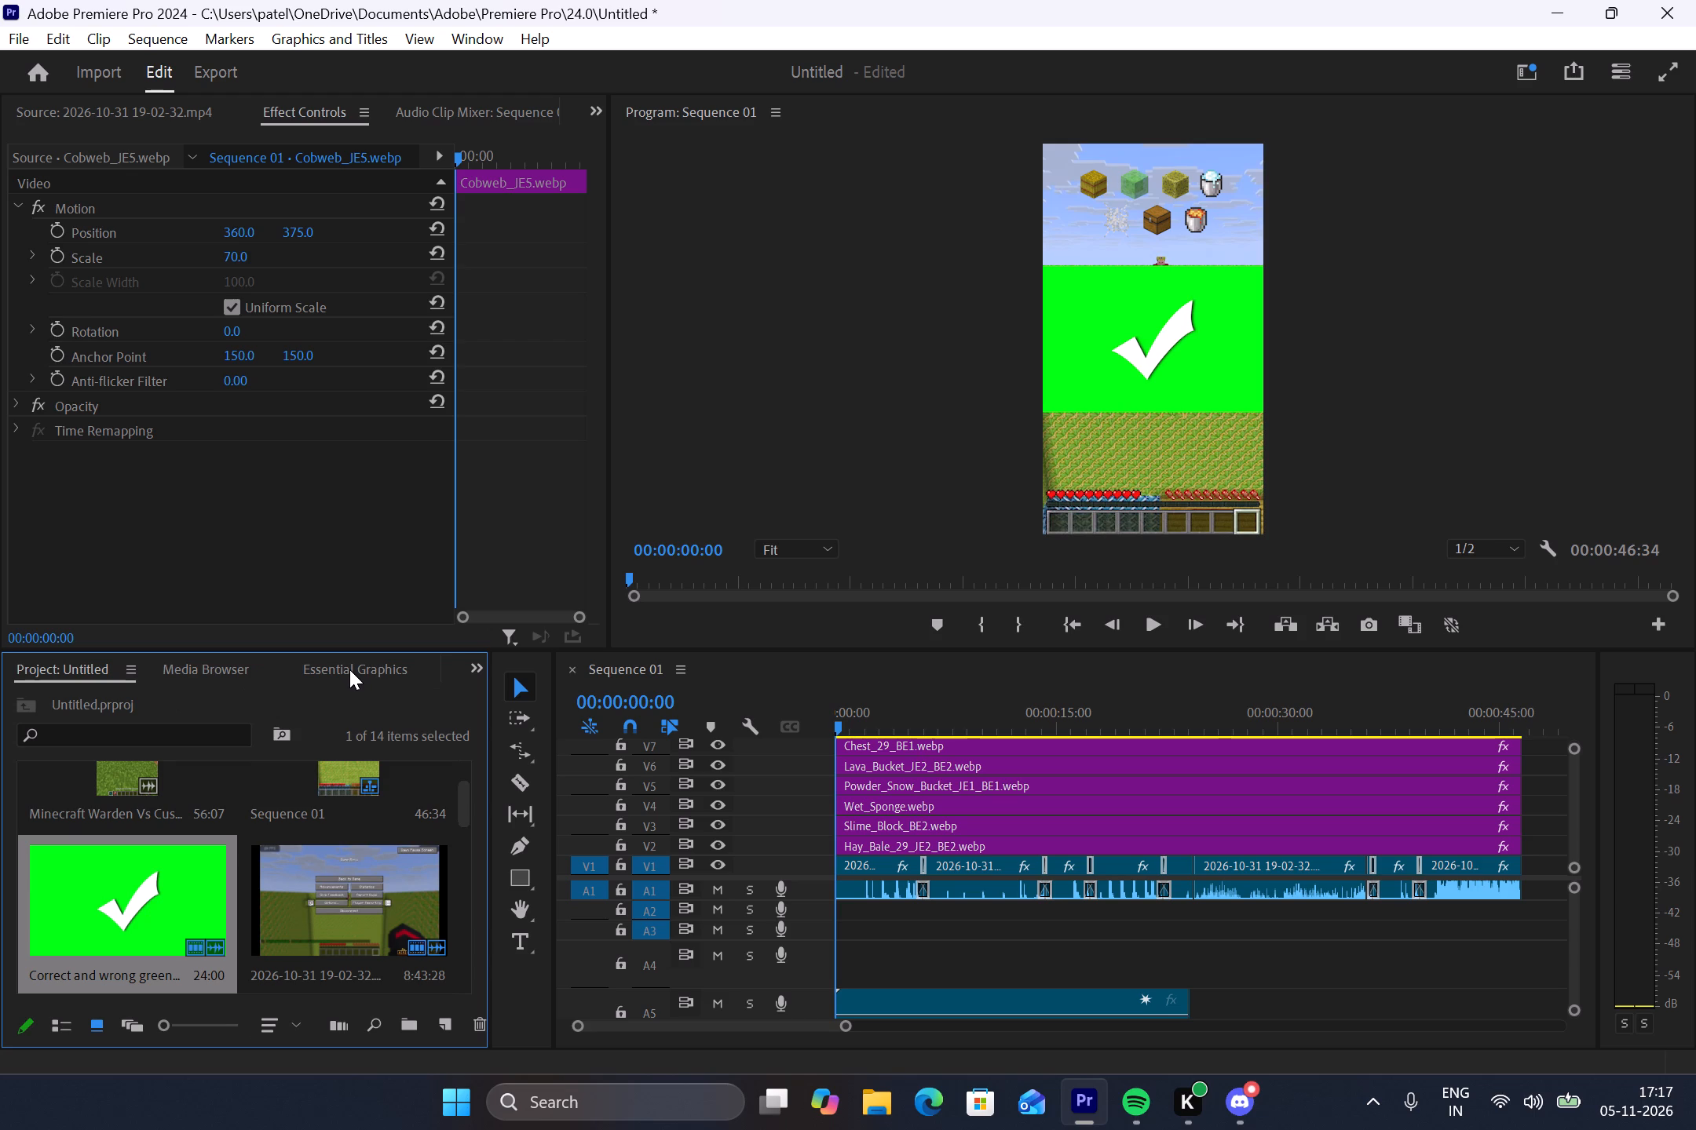
click(245, 662)
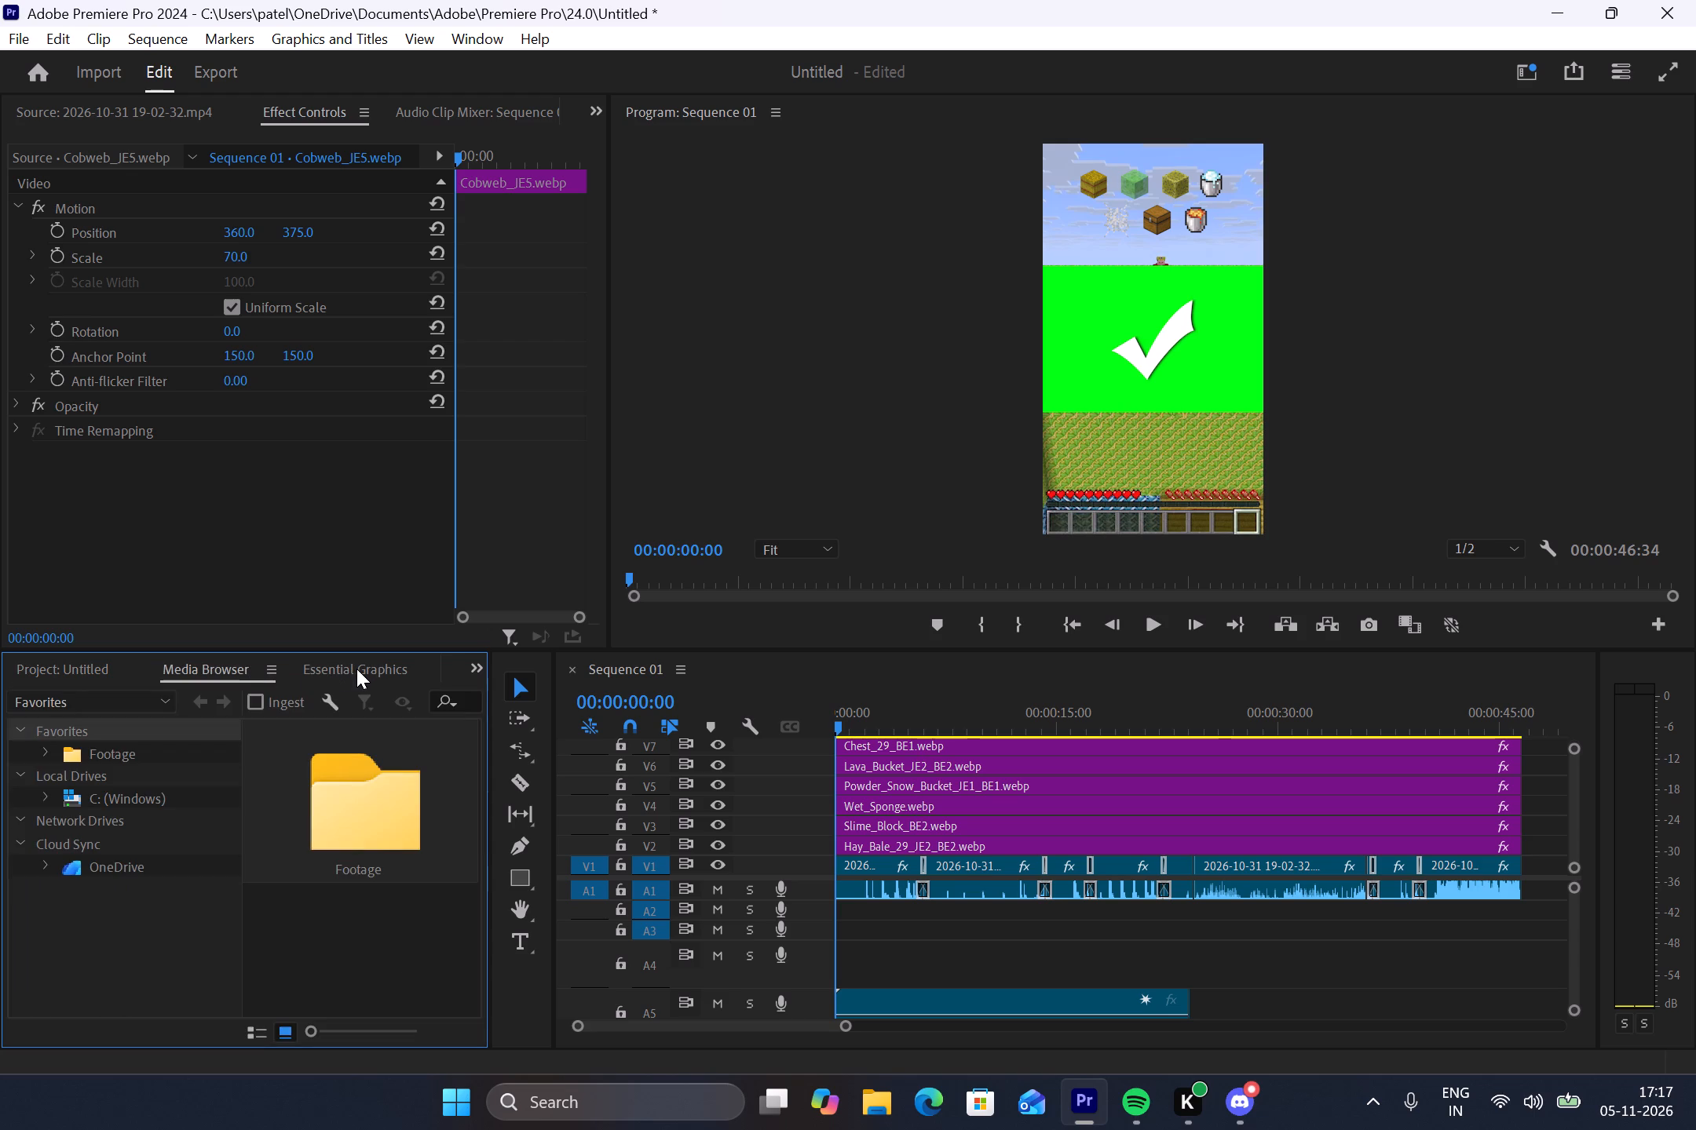
click(356, 669)
click(244, 669)
click(368, 676)
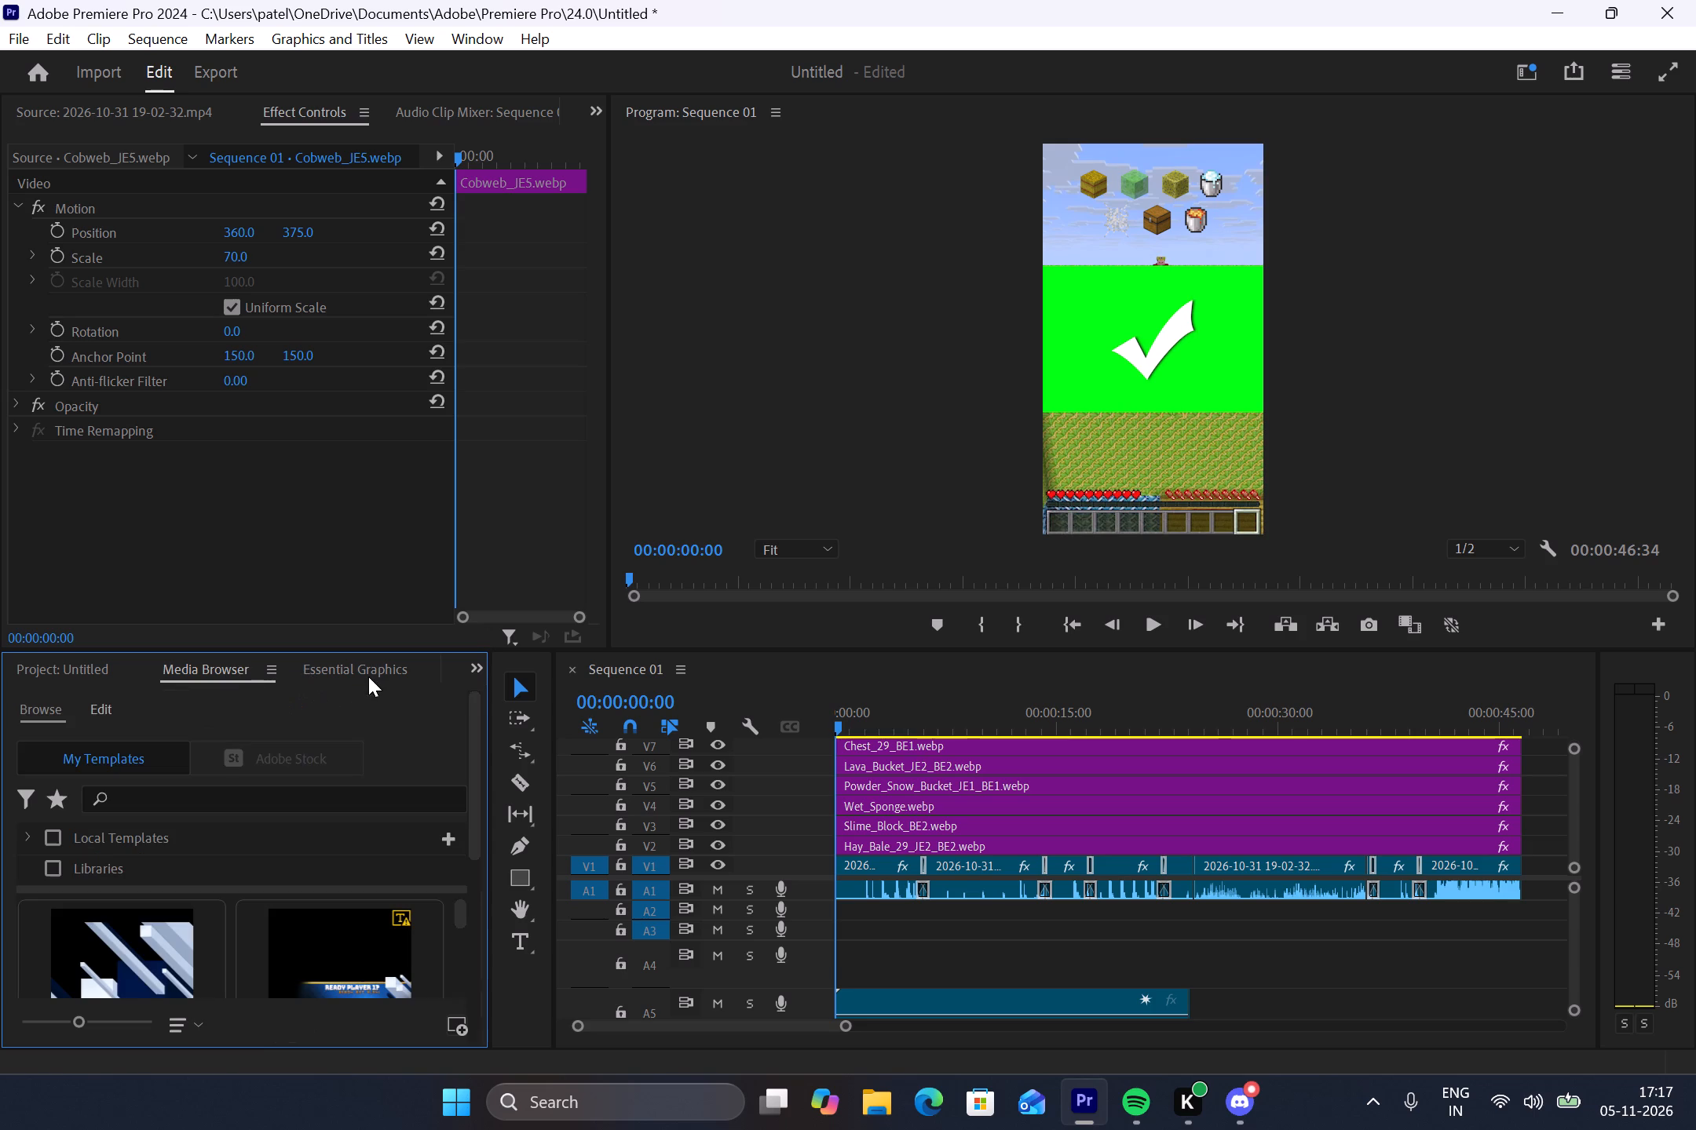
scroll(326, 672, down, 1)
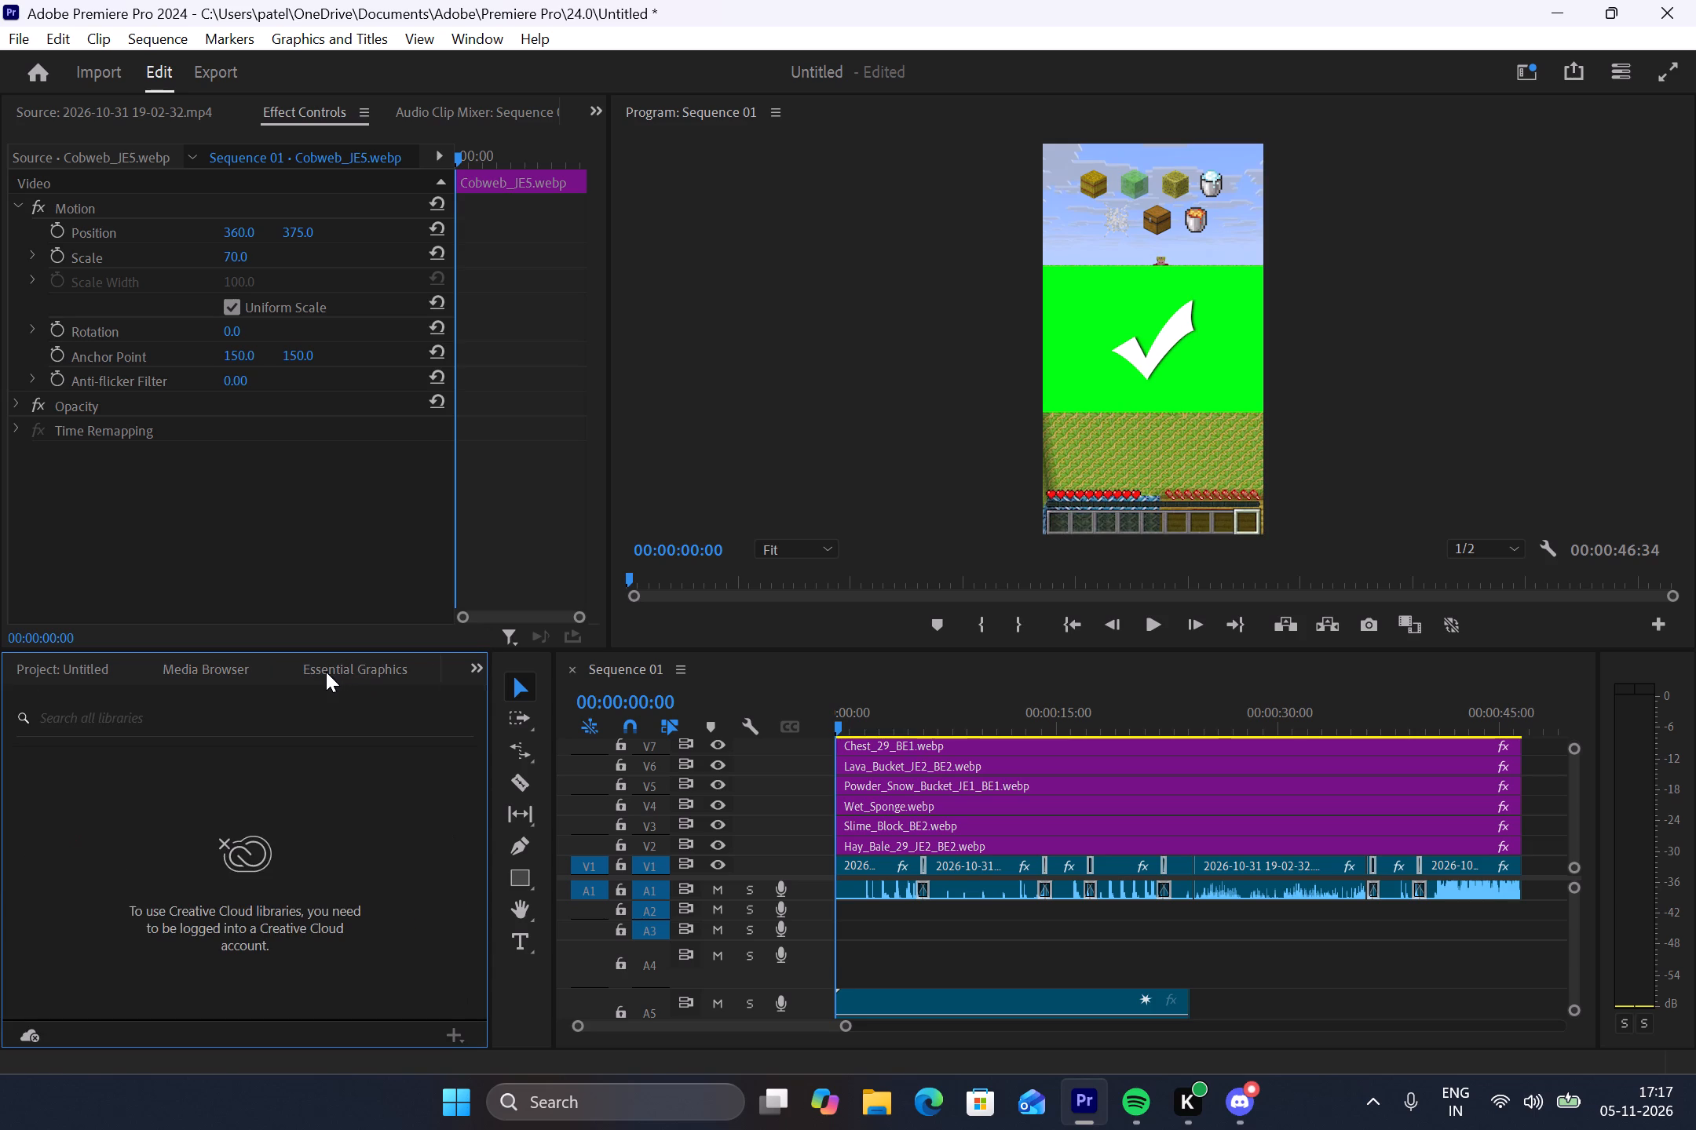
scroll(326, 672, down, 1)
scroll(326, 672, up, 1)
scroll(326, 672, down, 4)
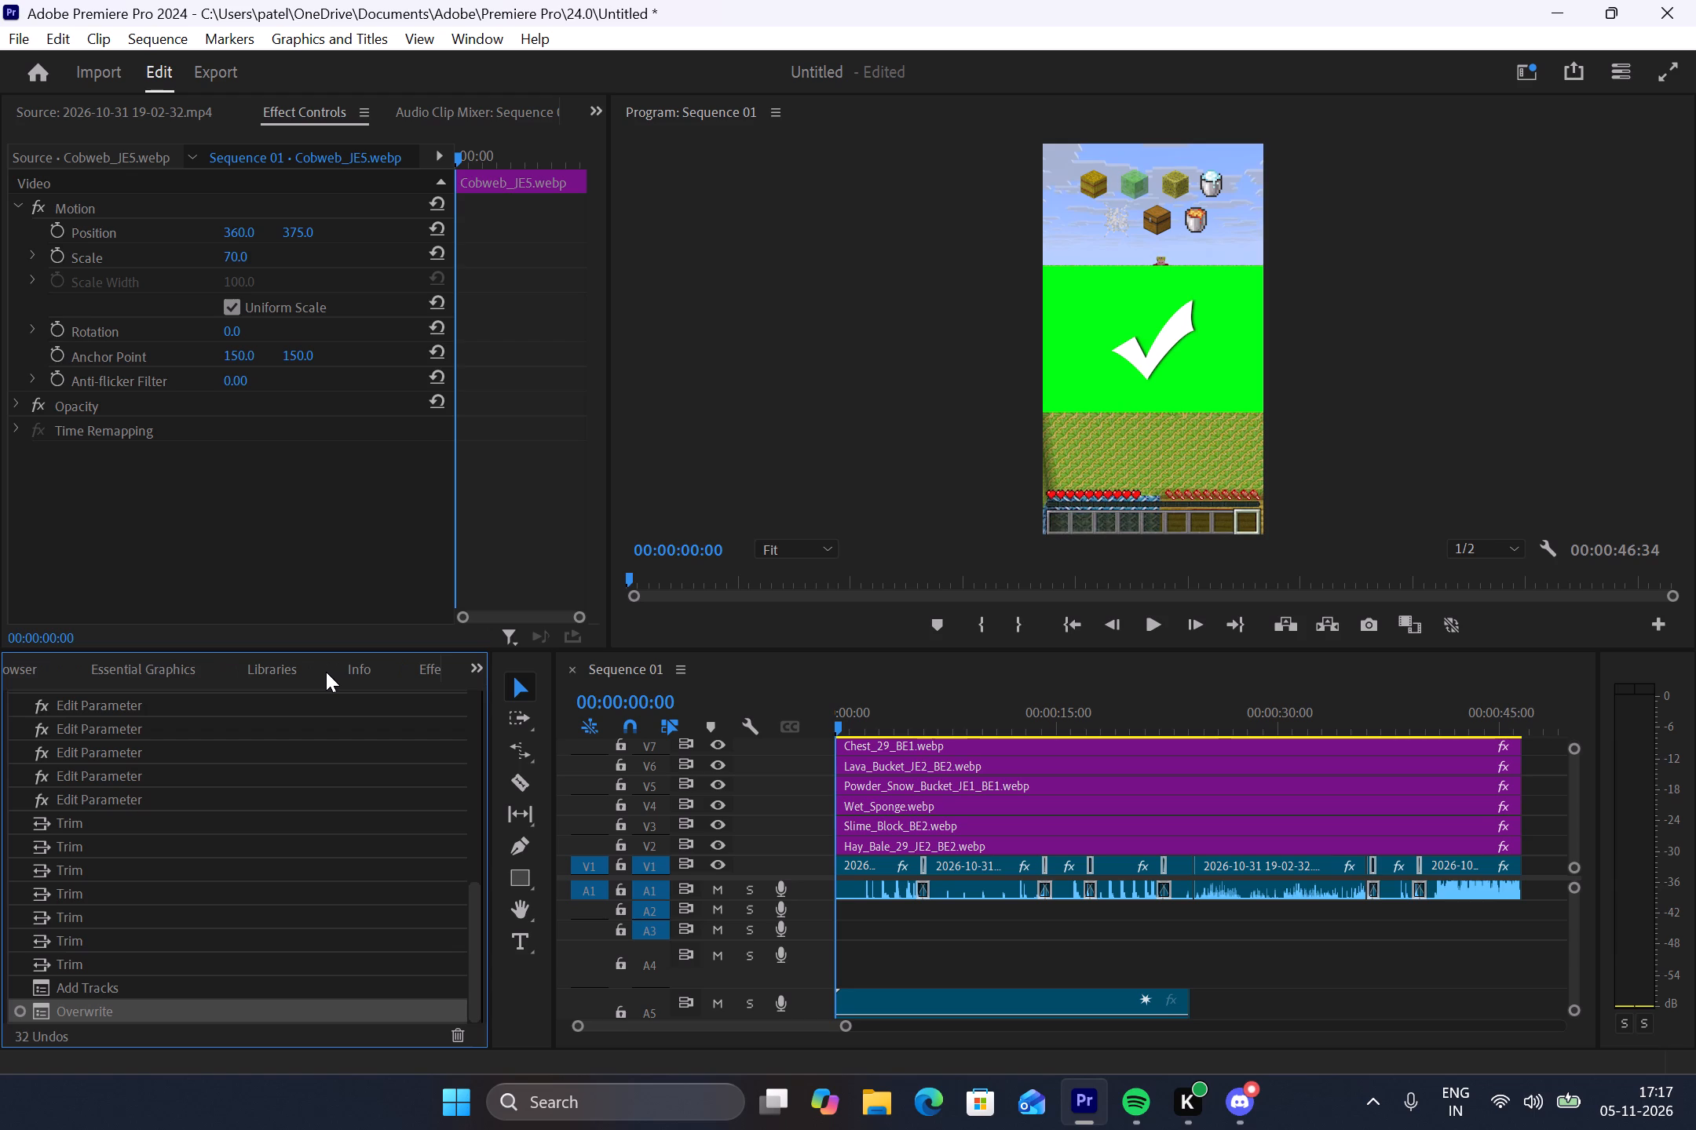
scroll(326, 672, down, 11)
scroll(326, 672, up, 3)
scroll(326, 672, down, 3)
scroll(326, 672, up, 13)
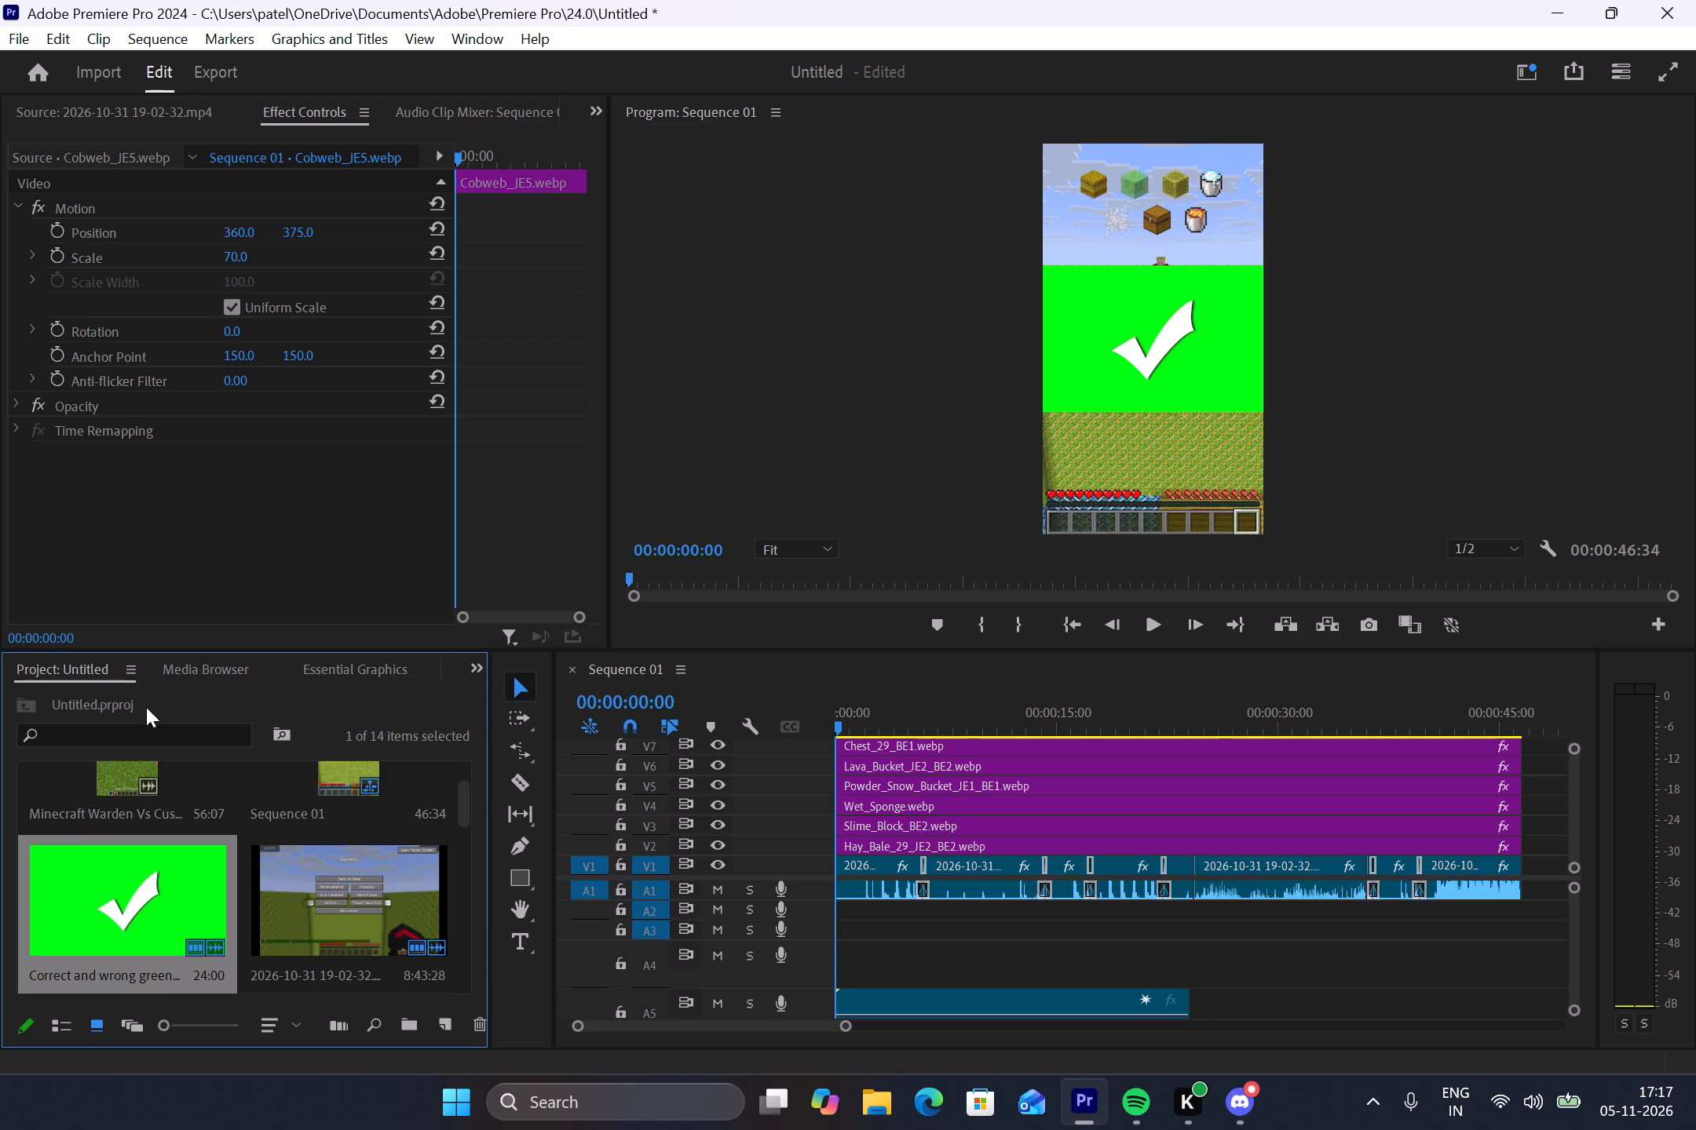
click(179, 669)
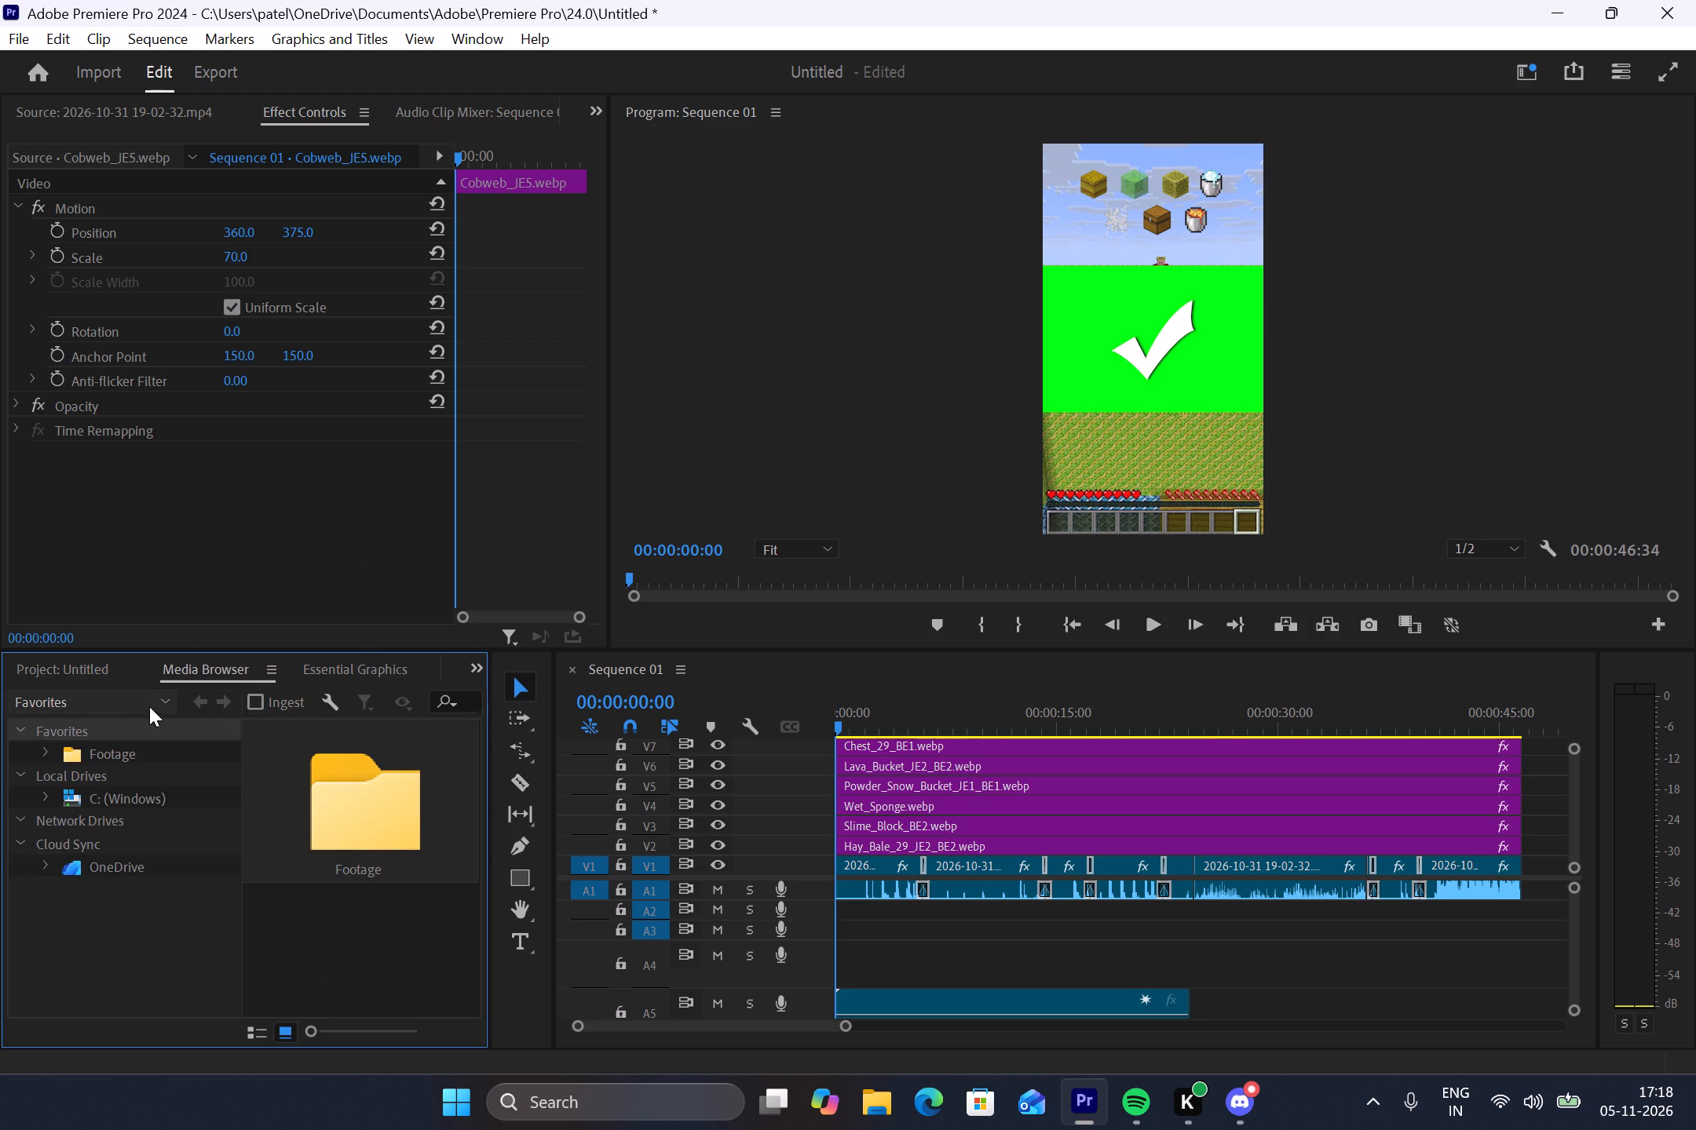
click(333, 670)
scroll(170, 848, down, 4)
scroll(170, 846, up, 6)
scroll(160, 778, up, 4)
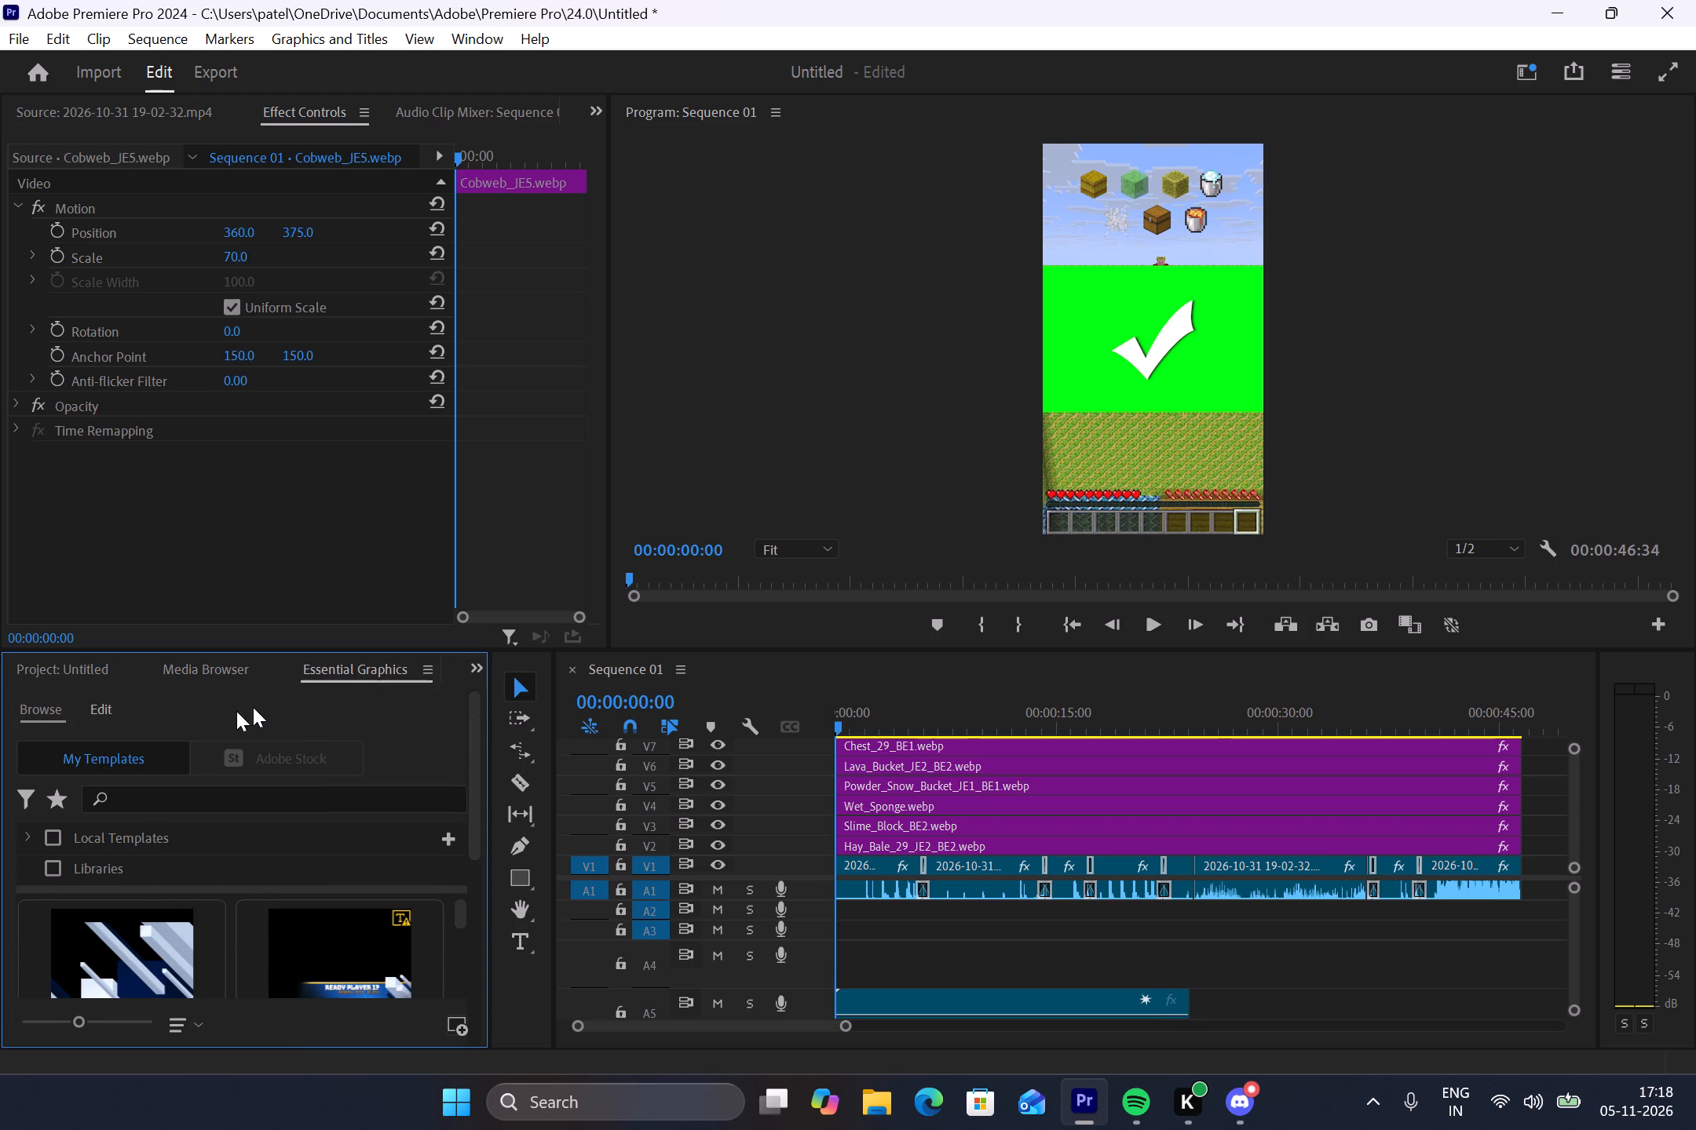
scroll(333, 673, down, 1)
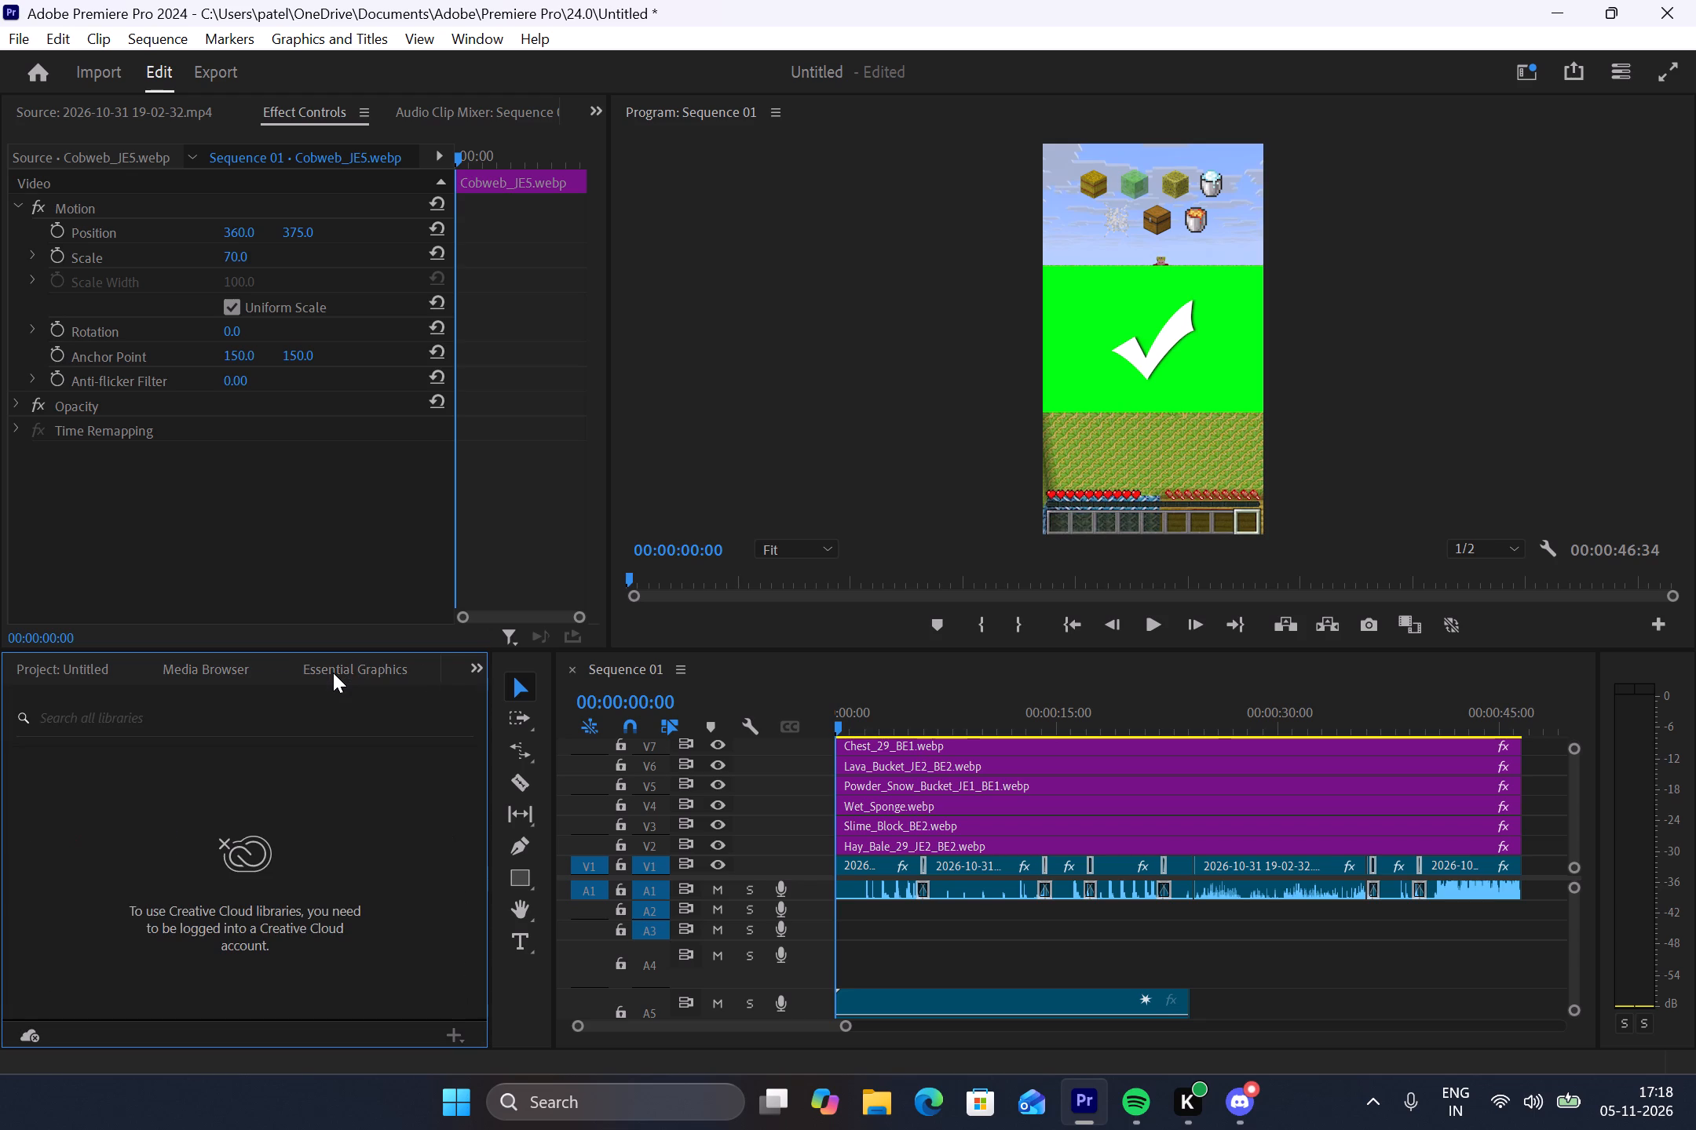
click(100, 718)
scroll(366, 676, down, 1)
scroll(112, 916, down, 3)
scroll(141, 840, up, 4)
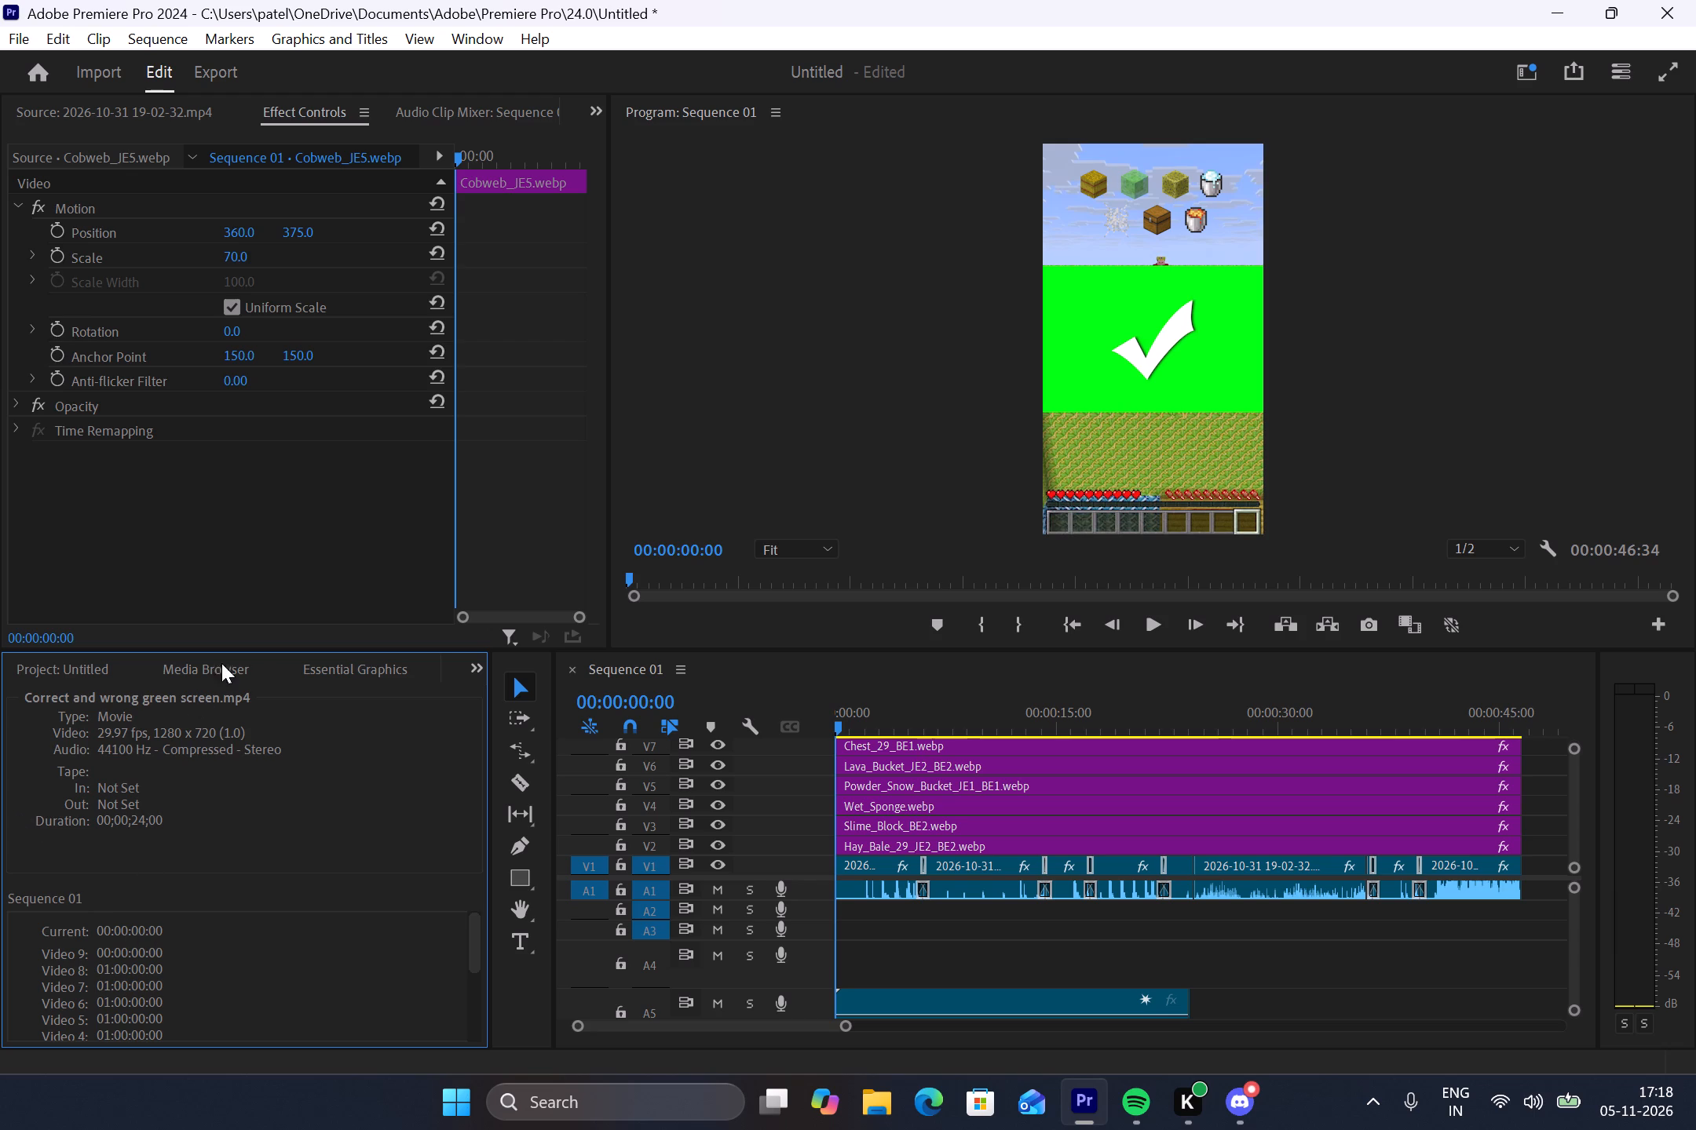
scroll(265, 665, down, 1)
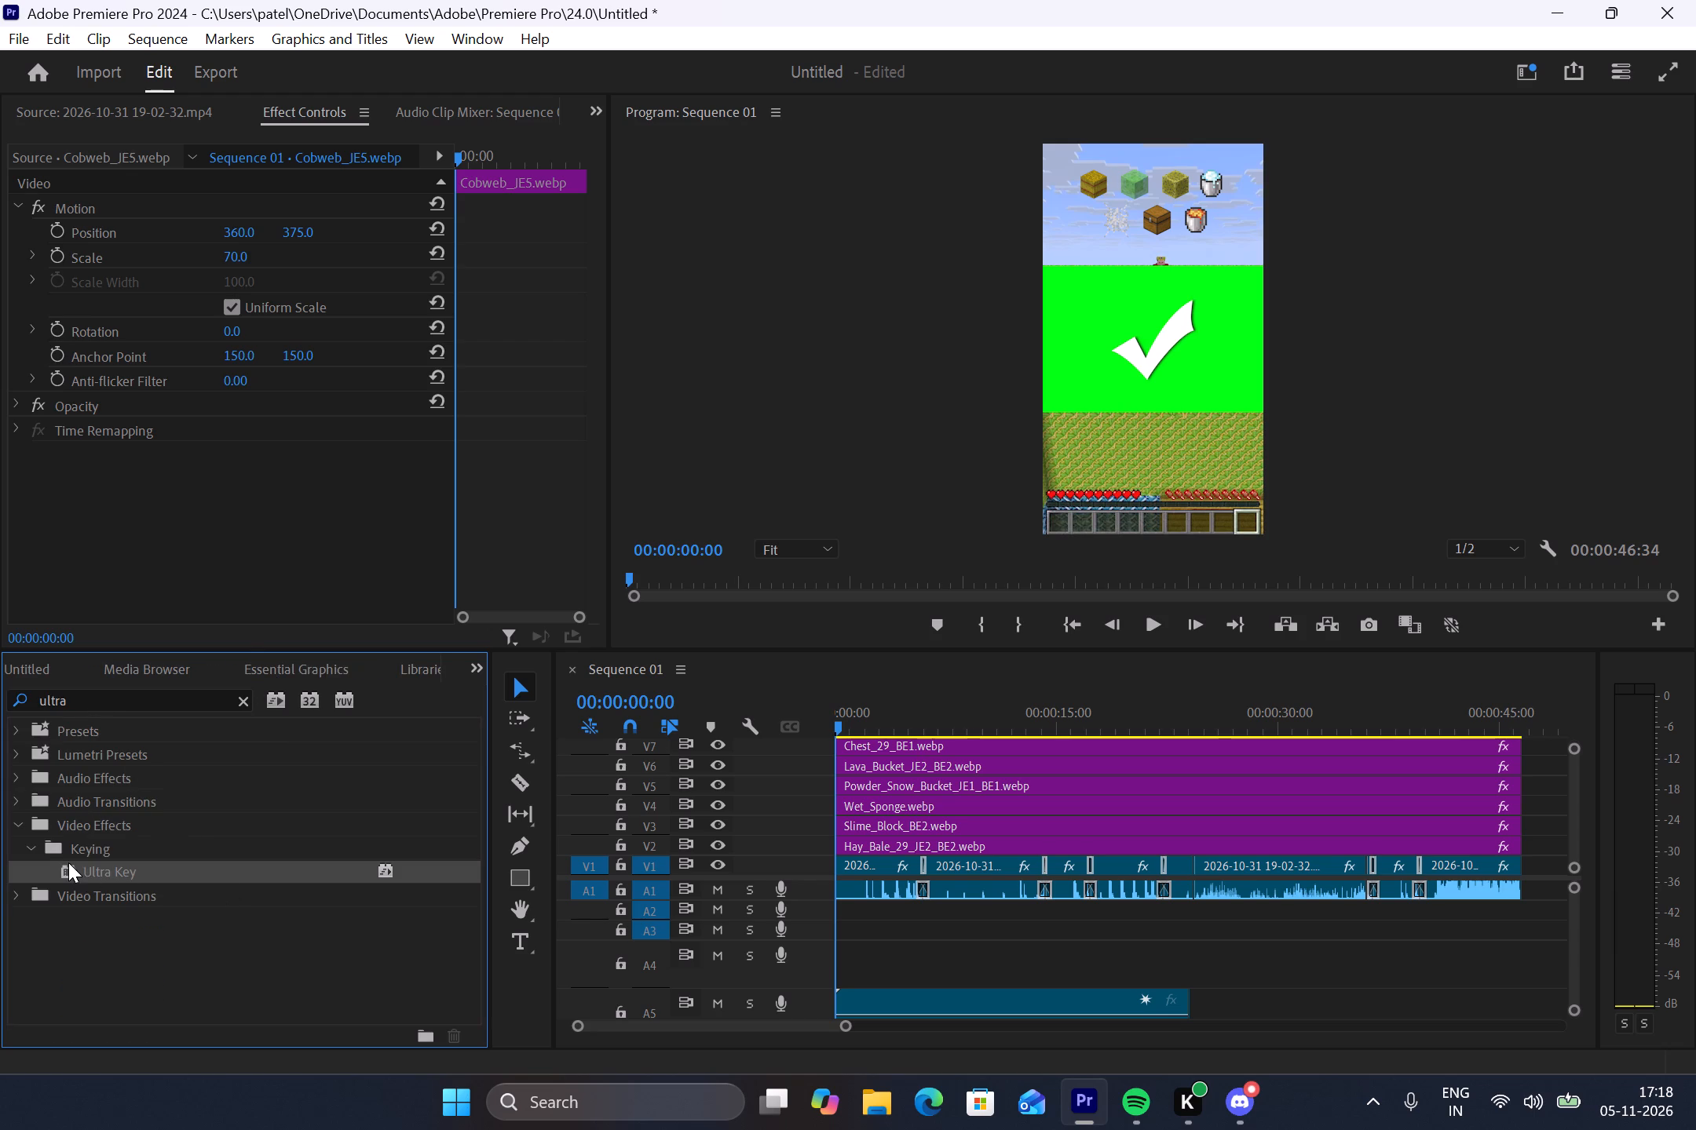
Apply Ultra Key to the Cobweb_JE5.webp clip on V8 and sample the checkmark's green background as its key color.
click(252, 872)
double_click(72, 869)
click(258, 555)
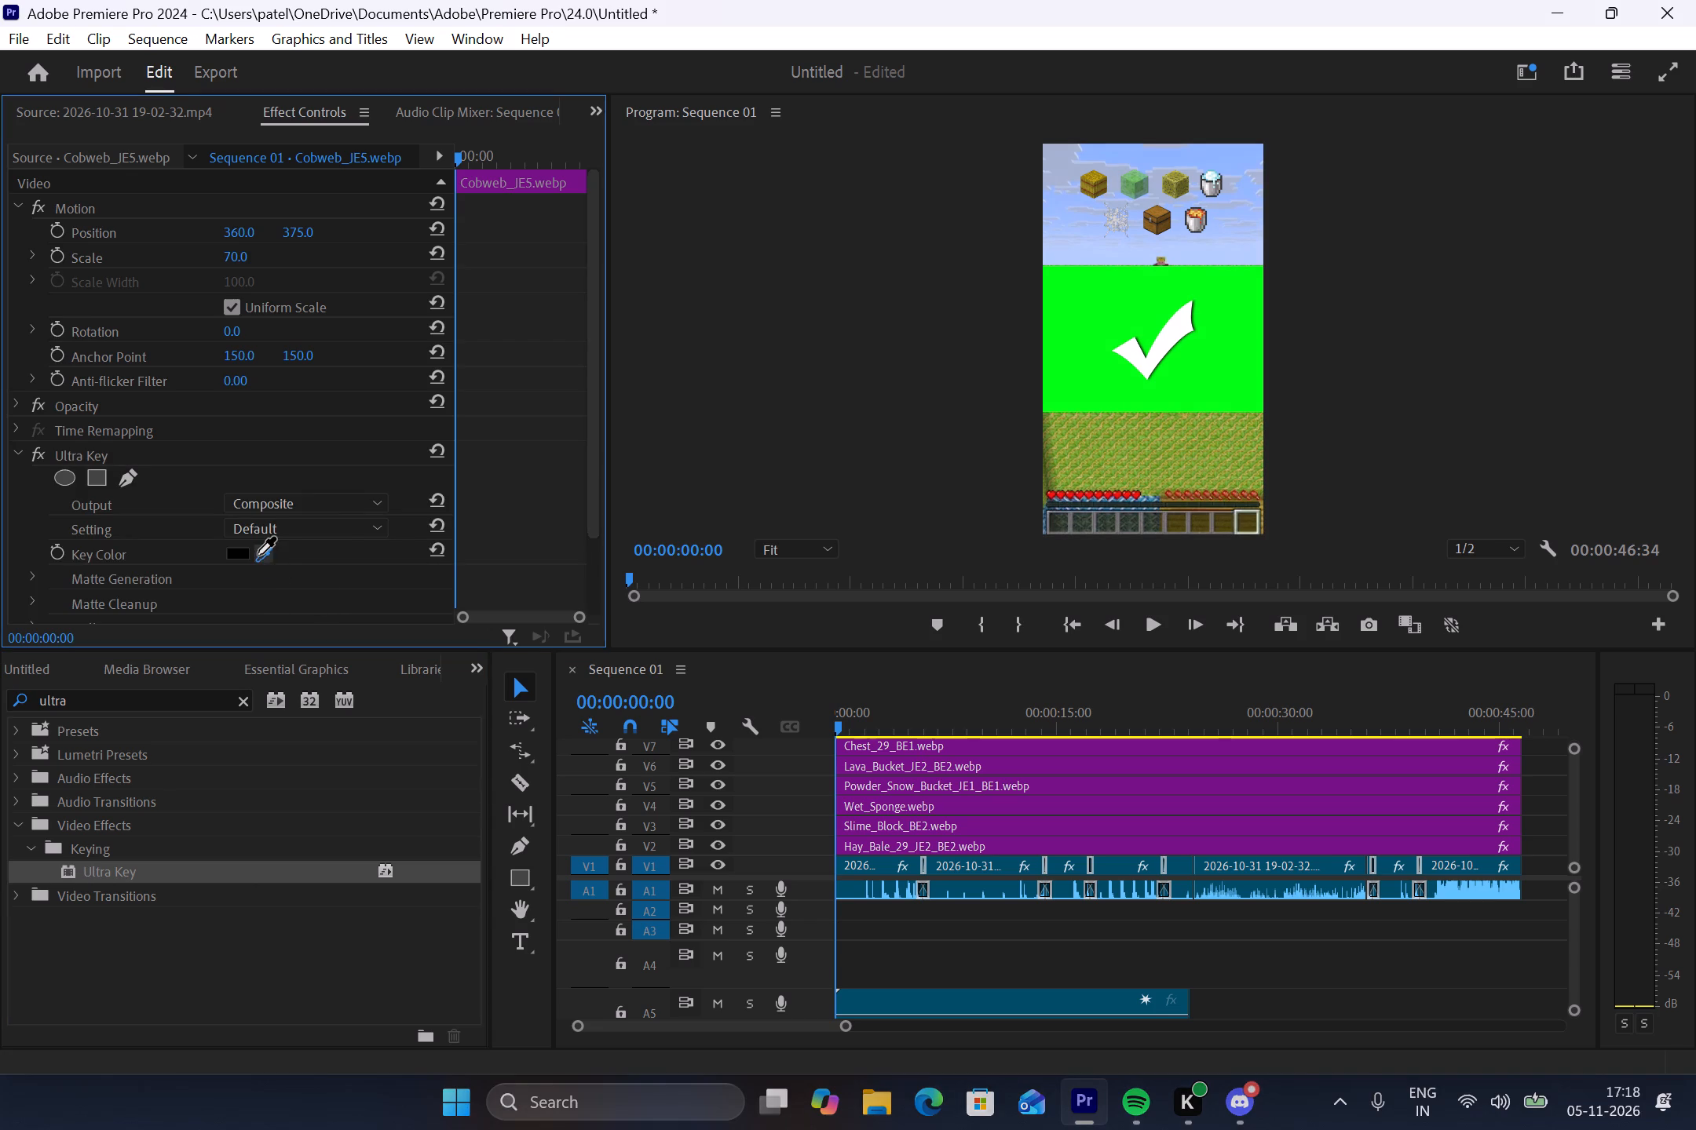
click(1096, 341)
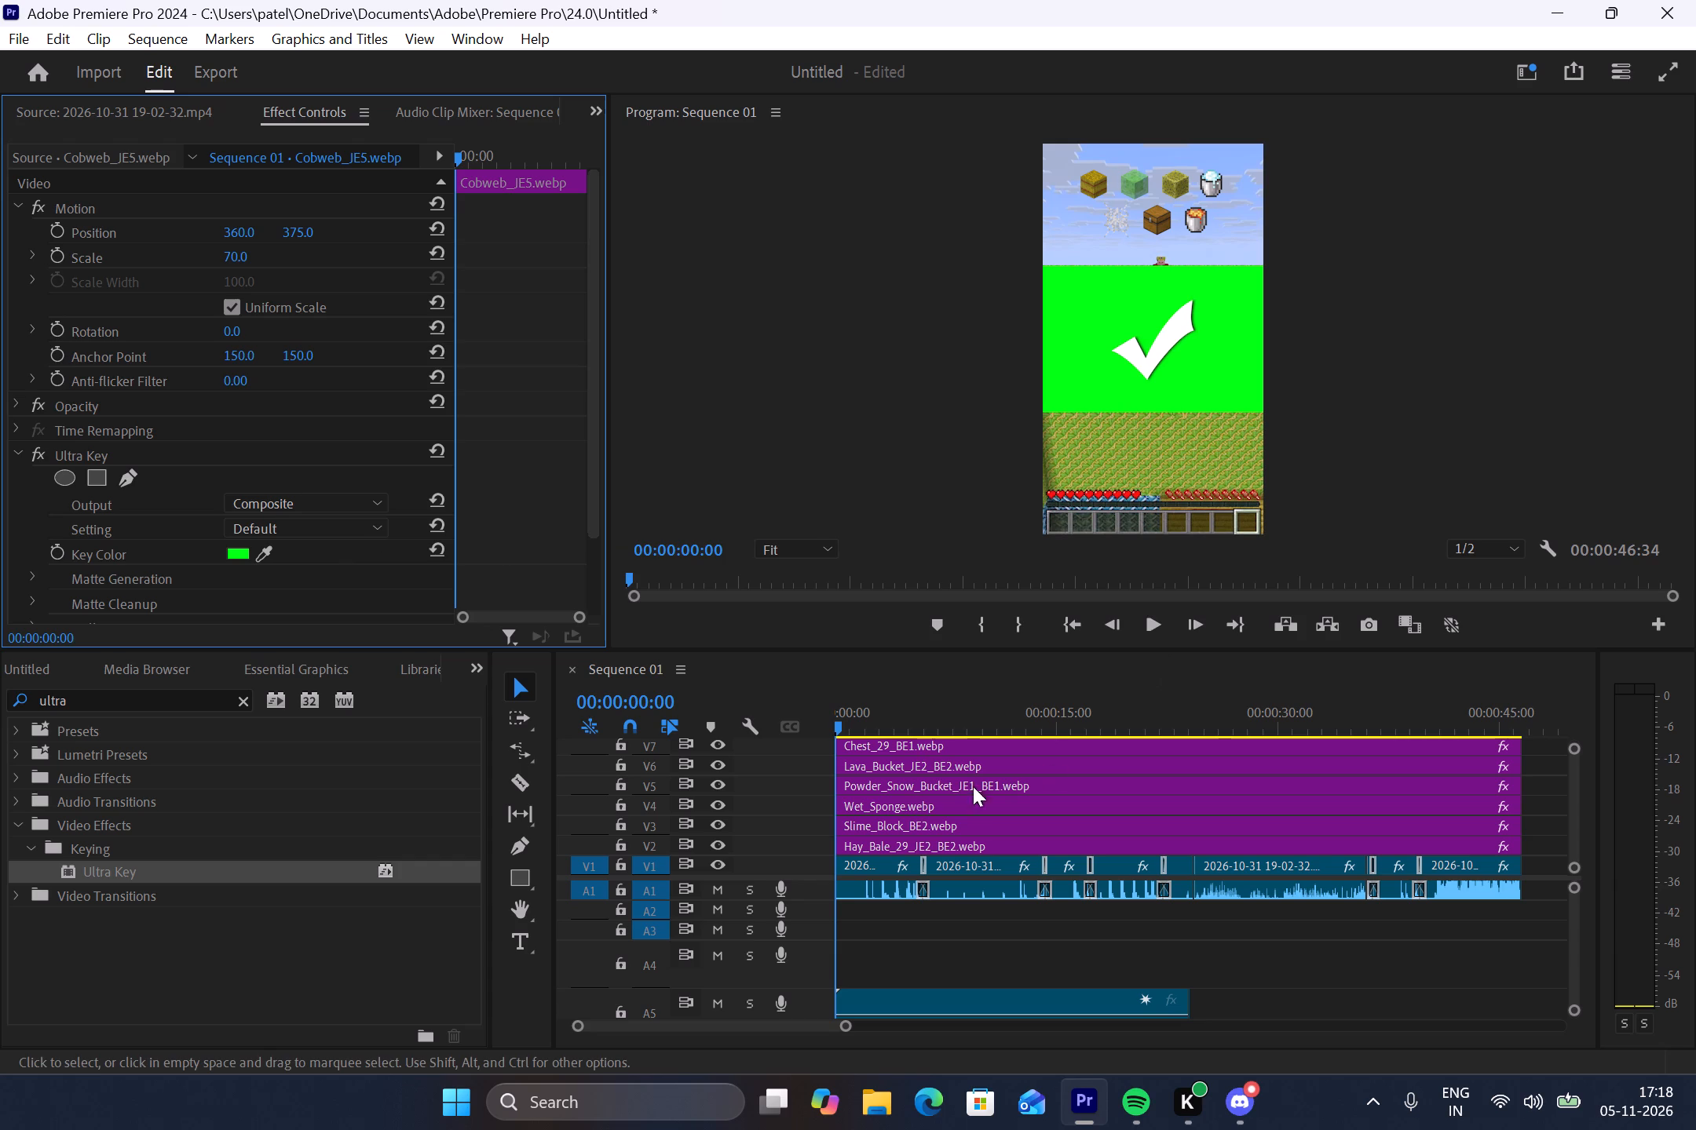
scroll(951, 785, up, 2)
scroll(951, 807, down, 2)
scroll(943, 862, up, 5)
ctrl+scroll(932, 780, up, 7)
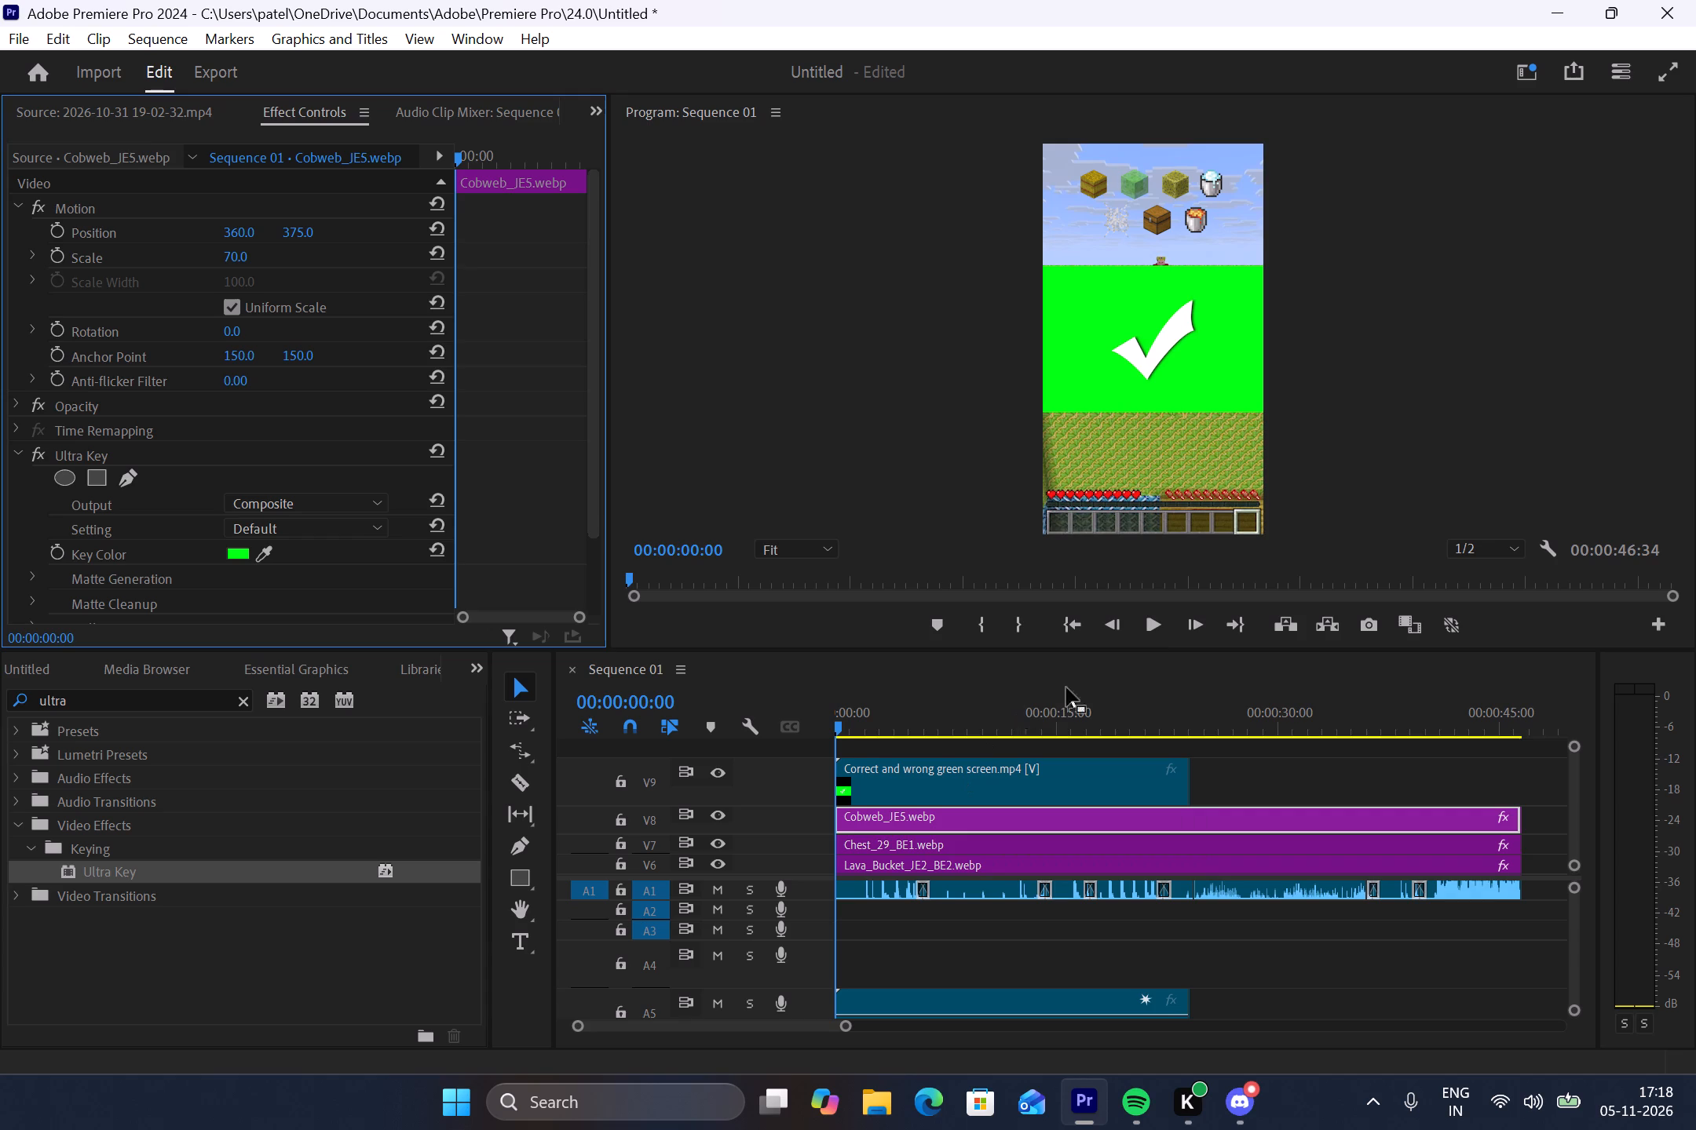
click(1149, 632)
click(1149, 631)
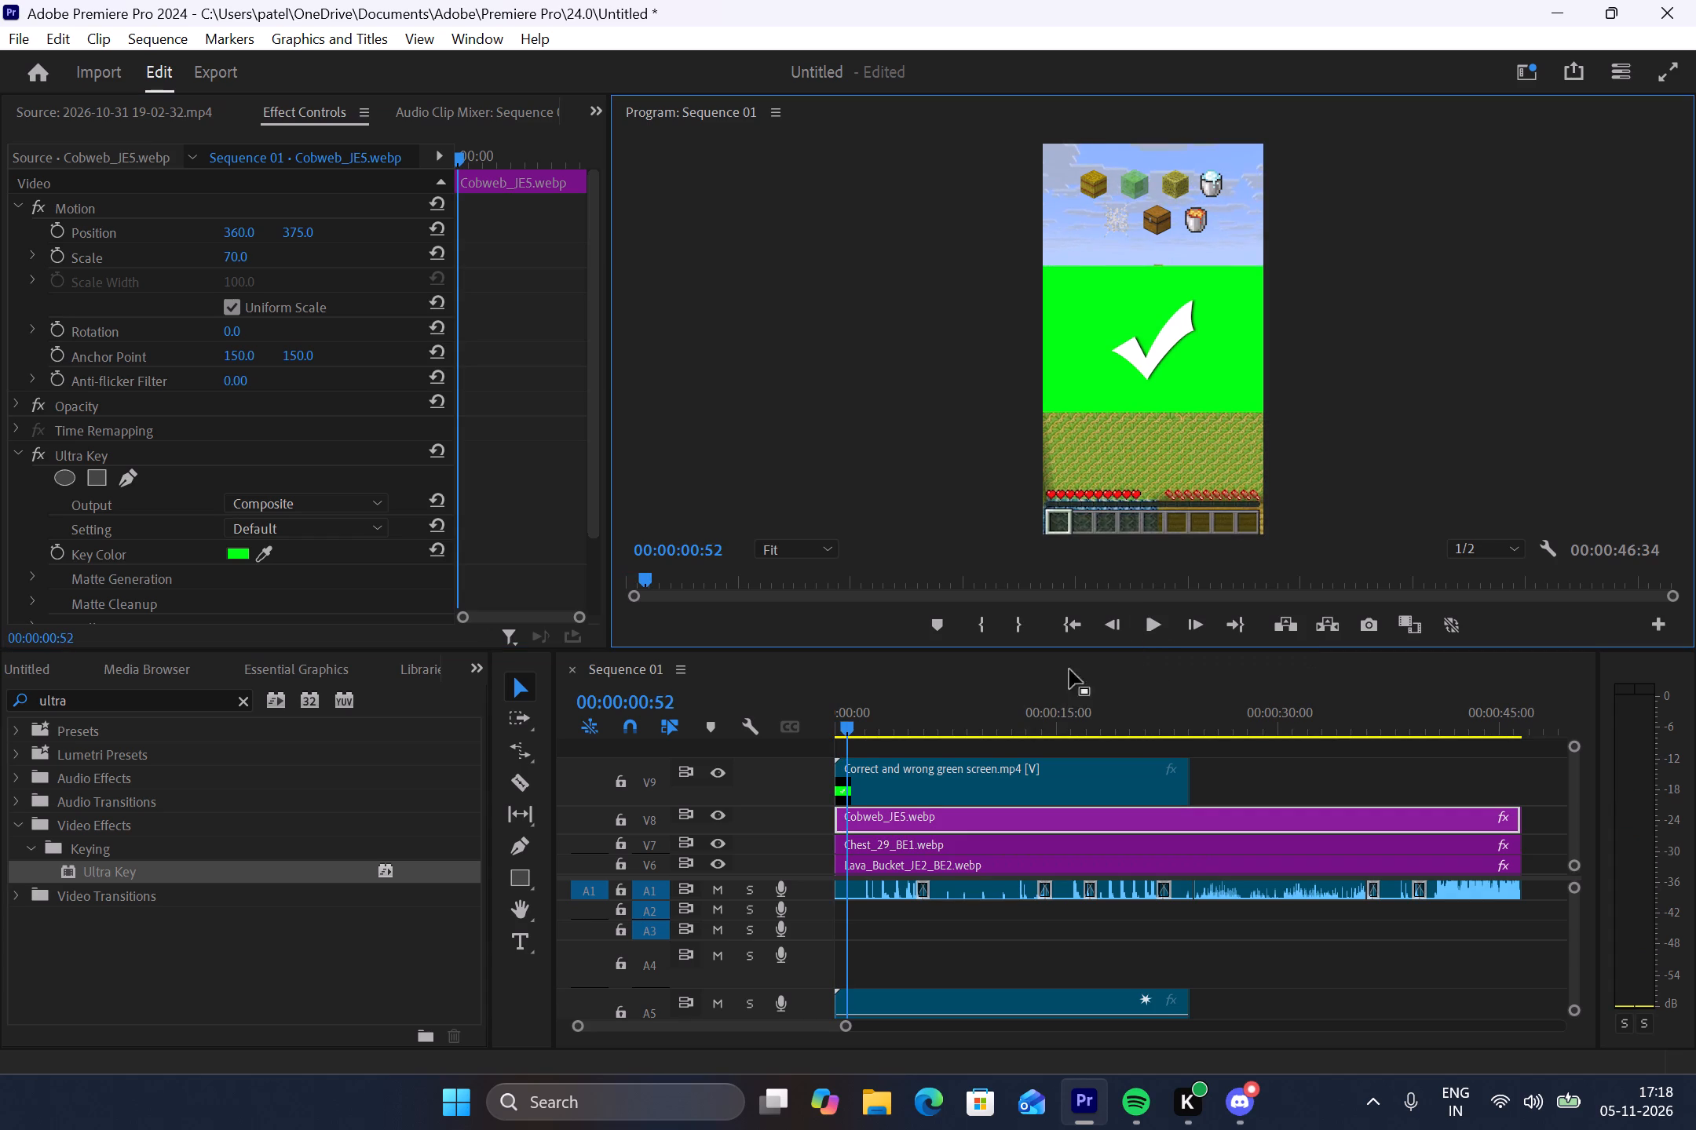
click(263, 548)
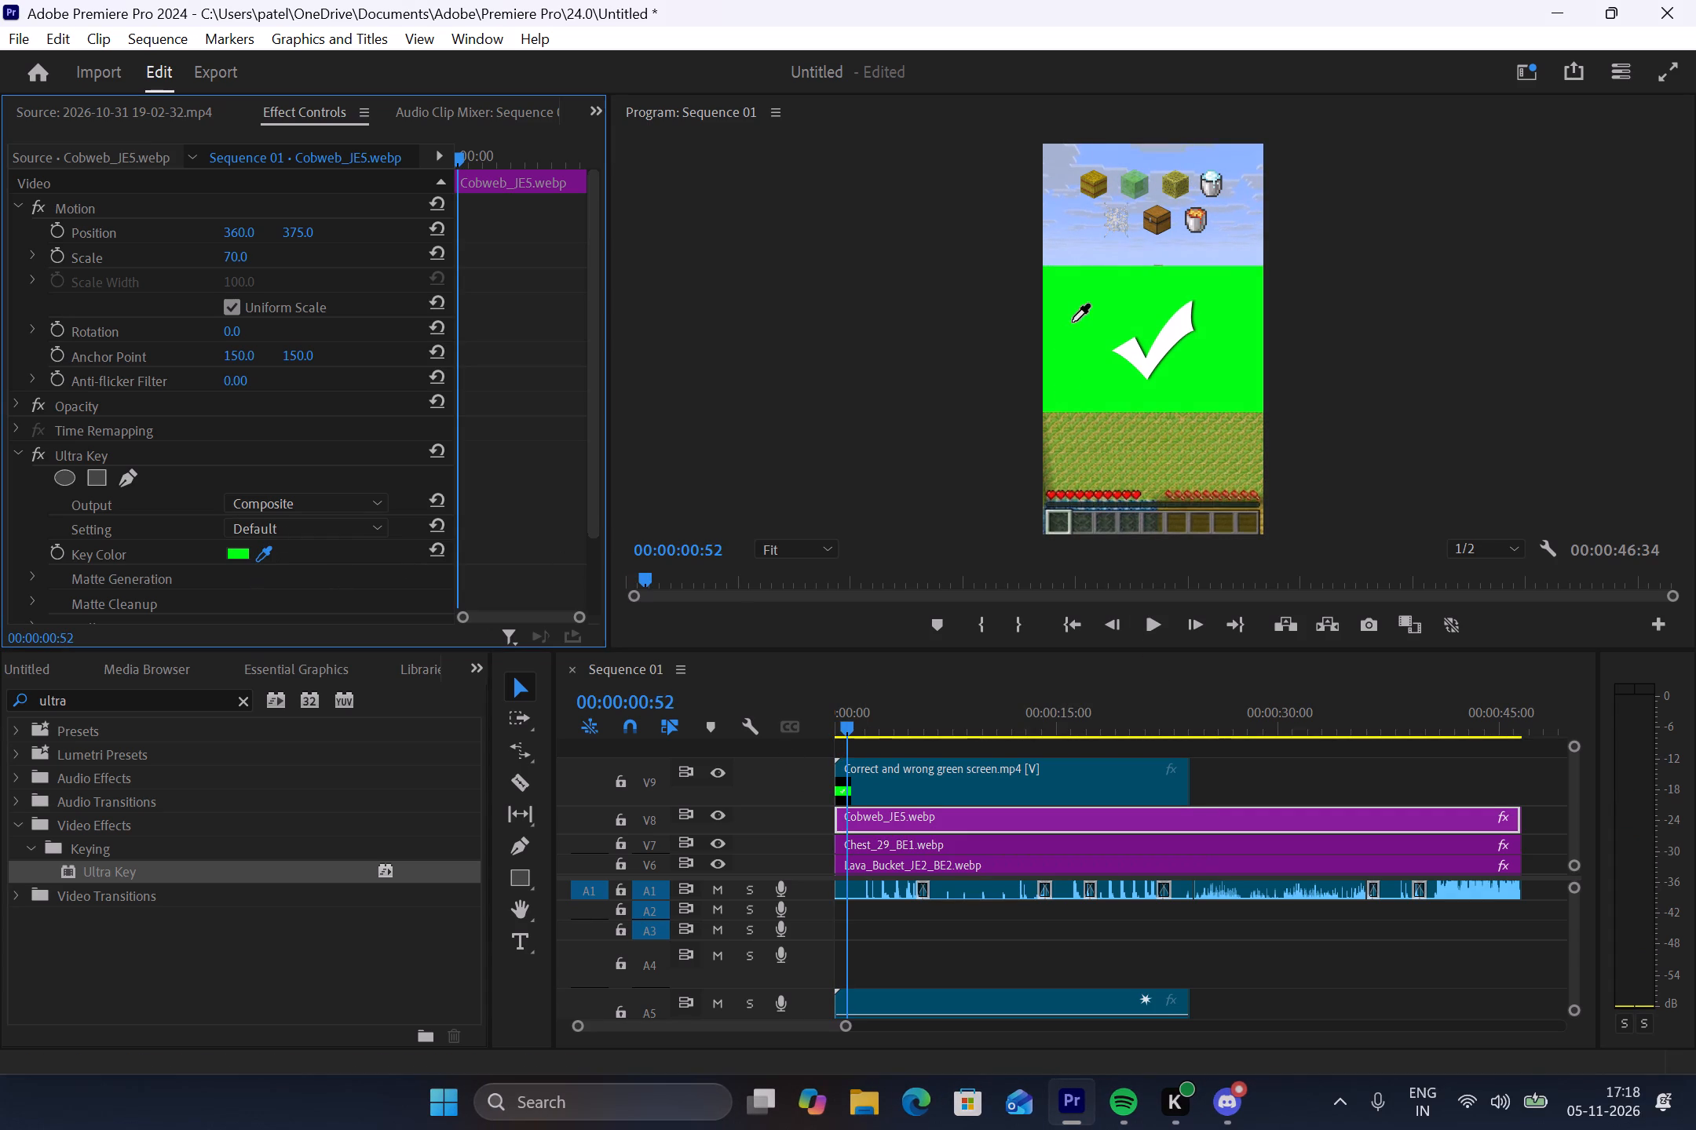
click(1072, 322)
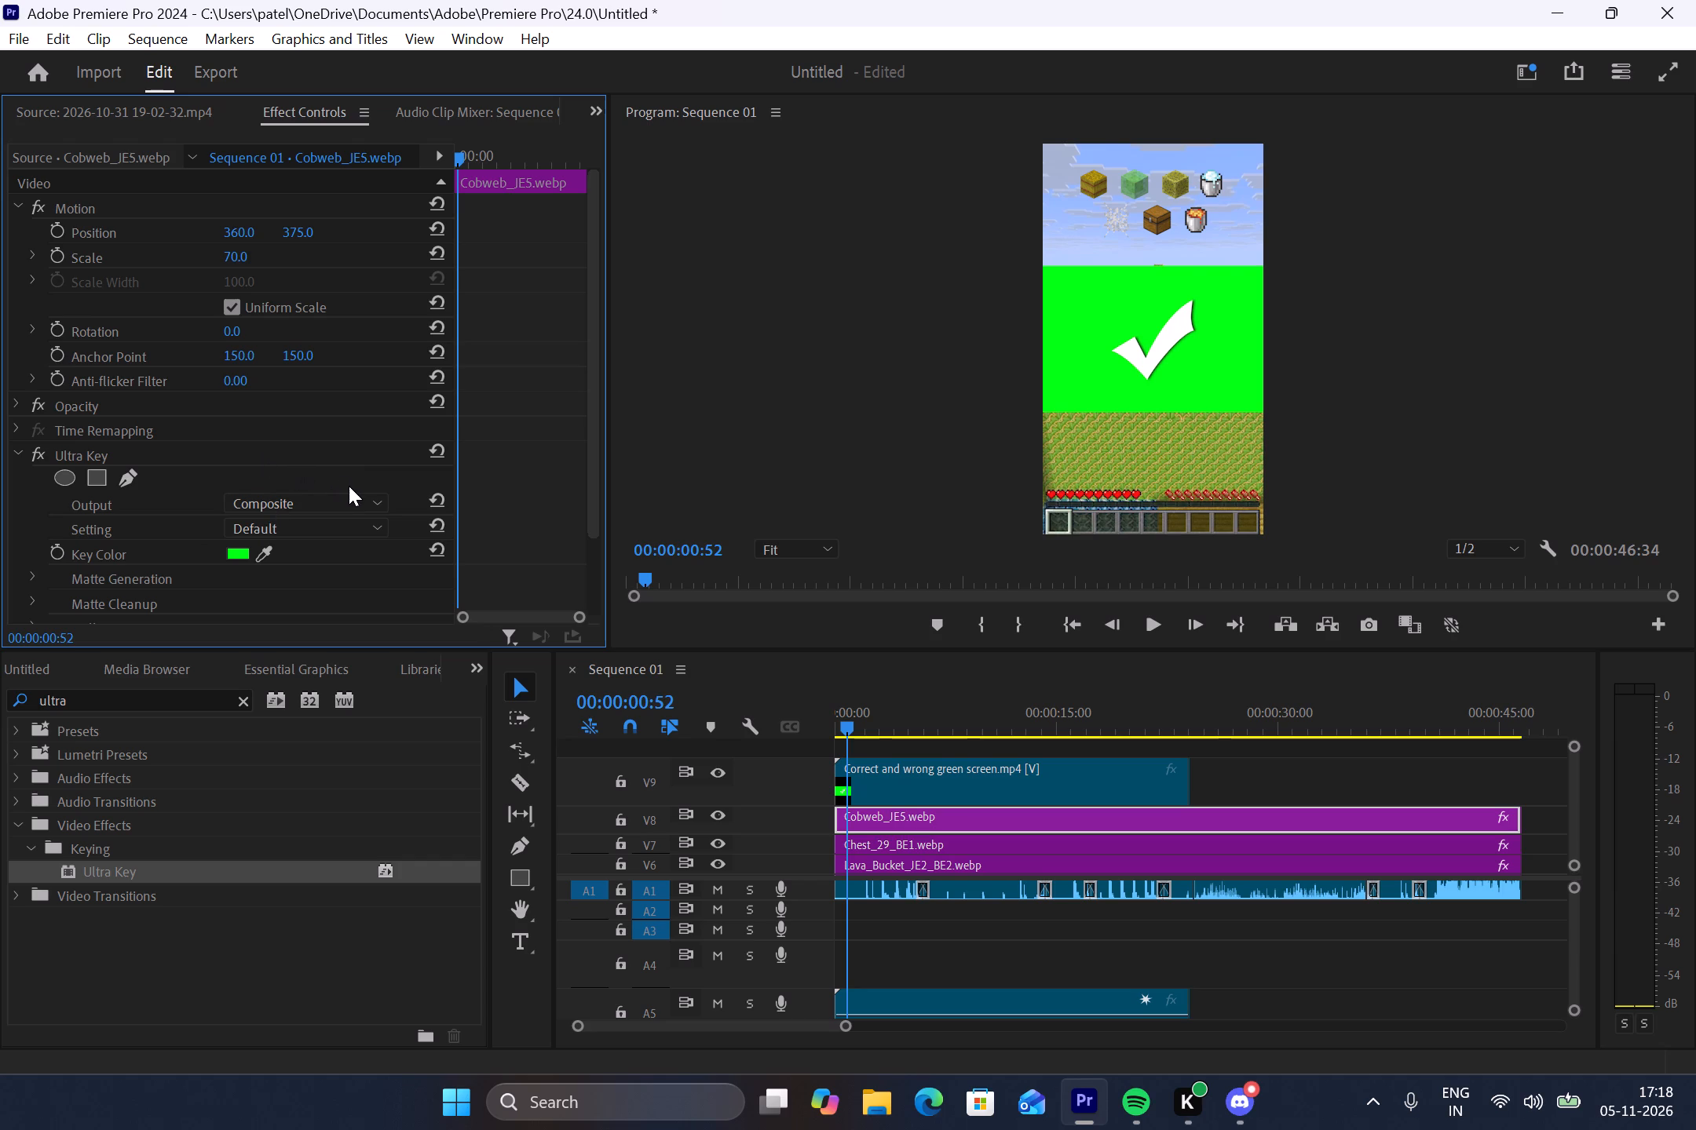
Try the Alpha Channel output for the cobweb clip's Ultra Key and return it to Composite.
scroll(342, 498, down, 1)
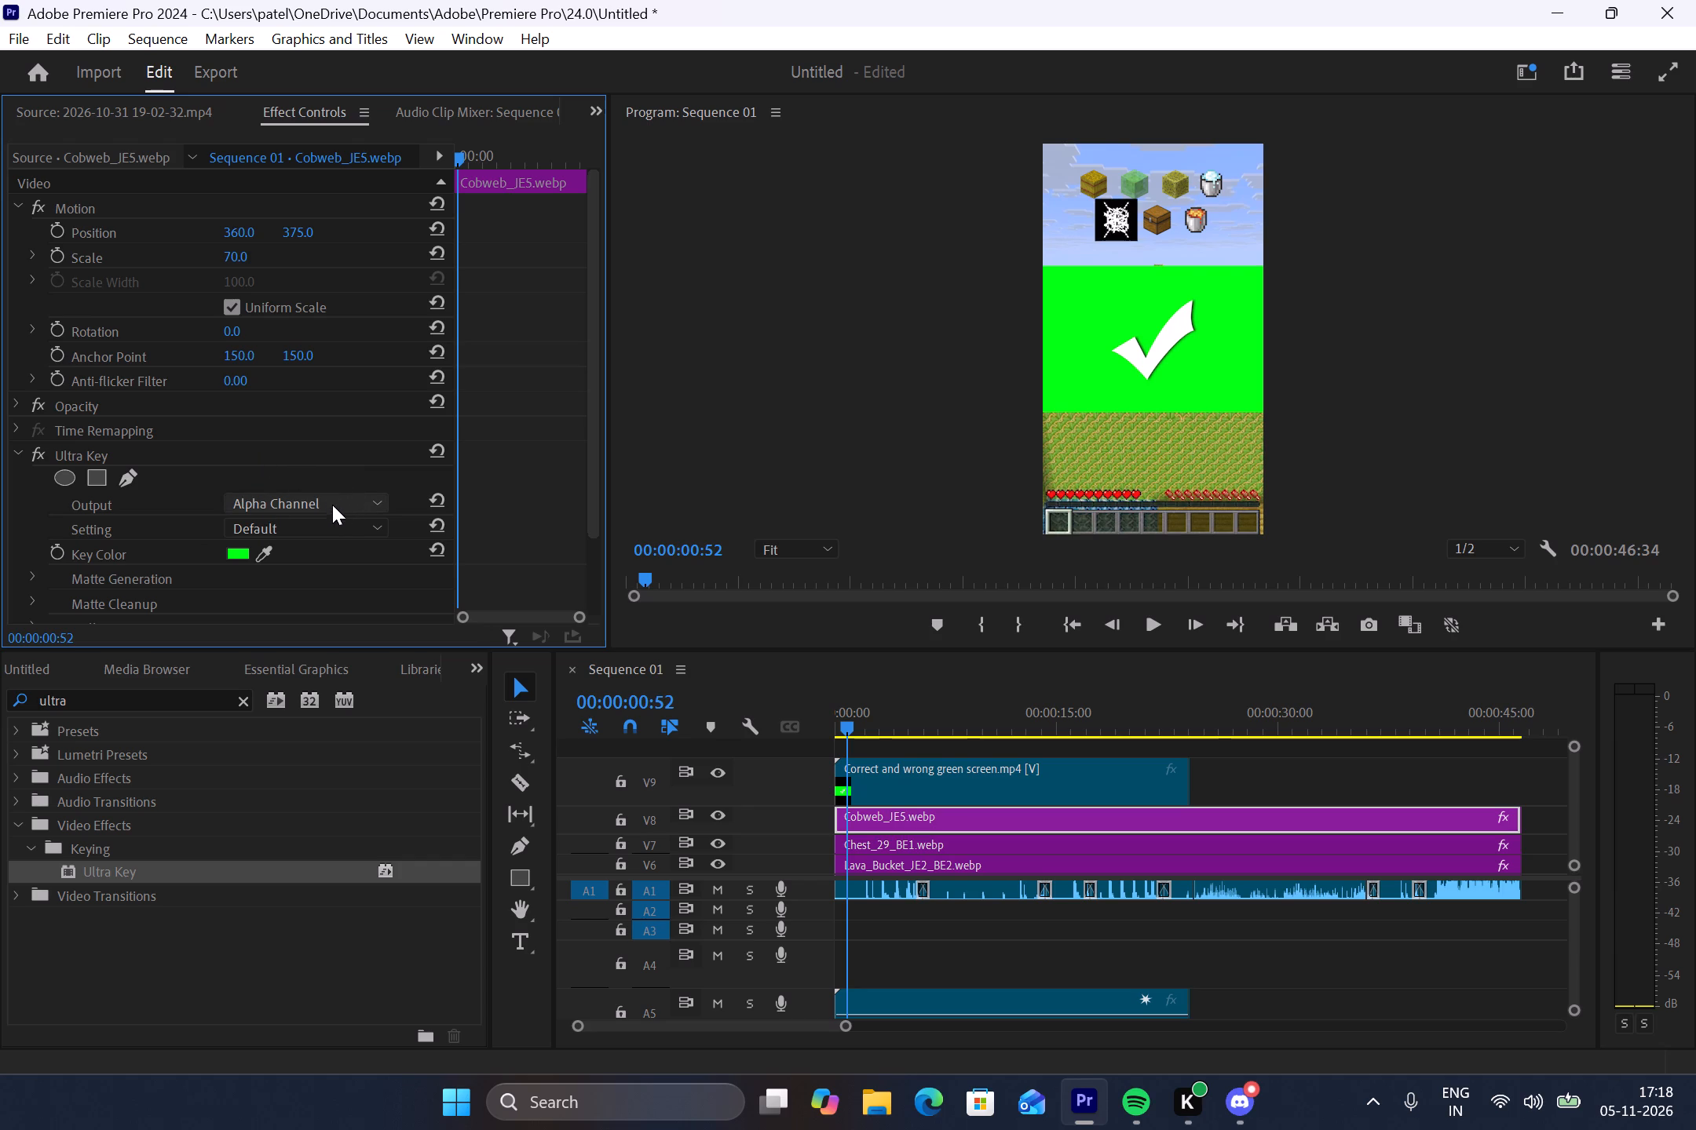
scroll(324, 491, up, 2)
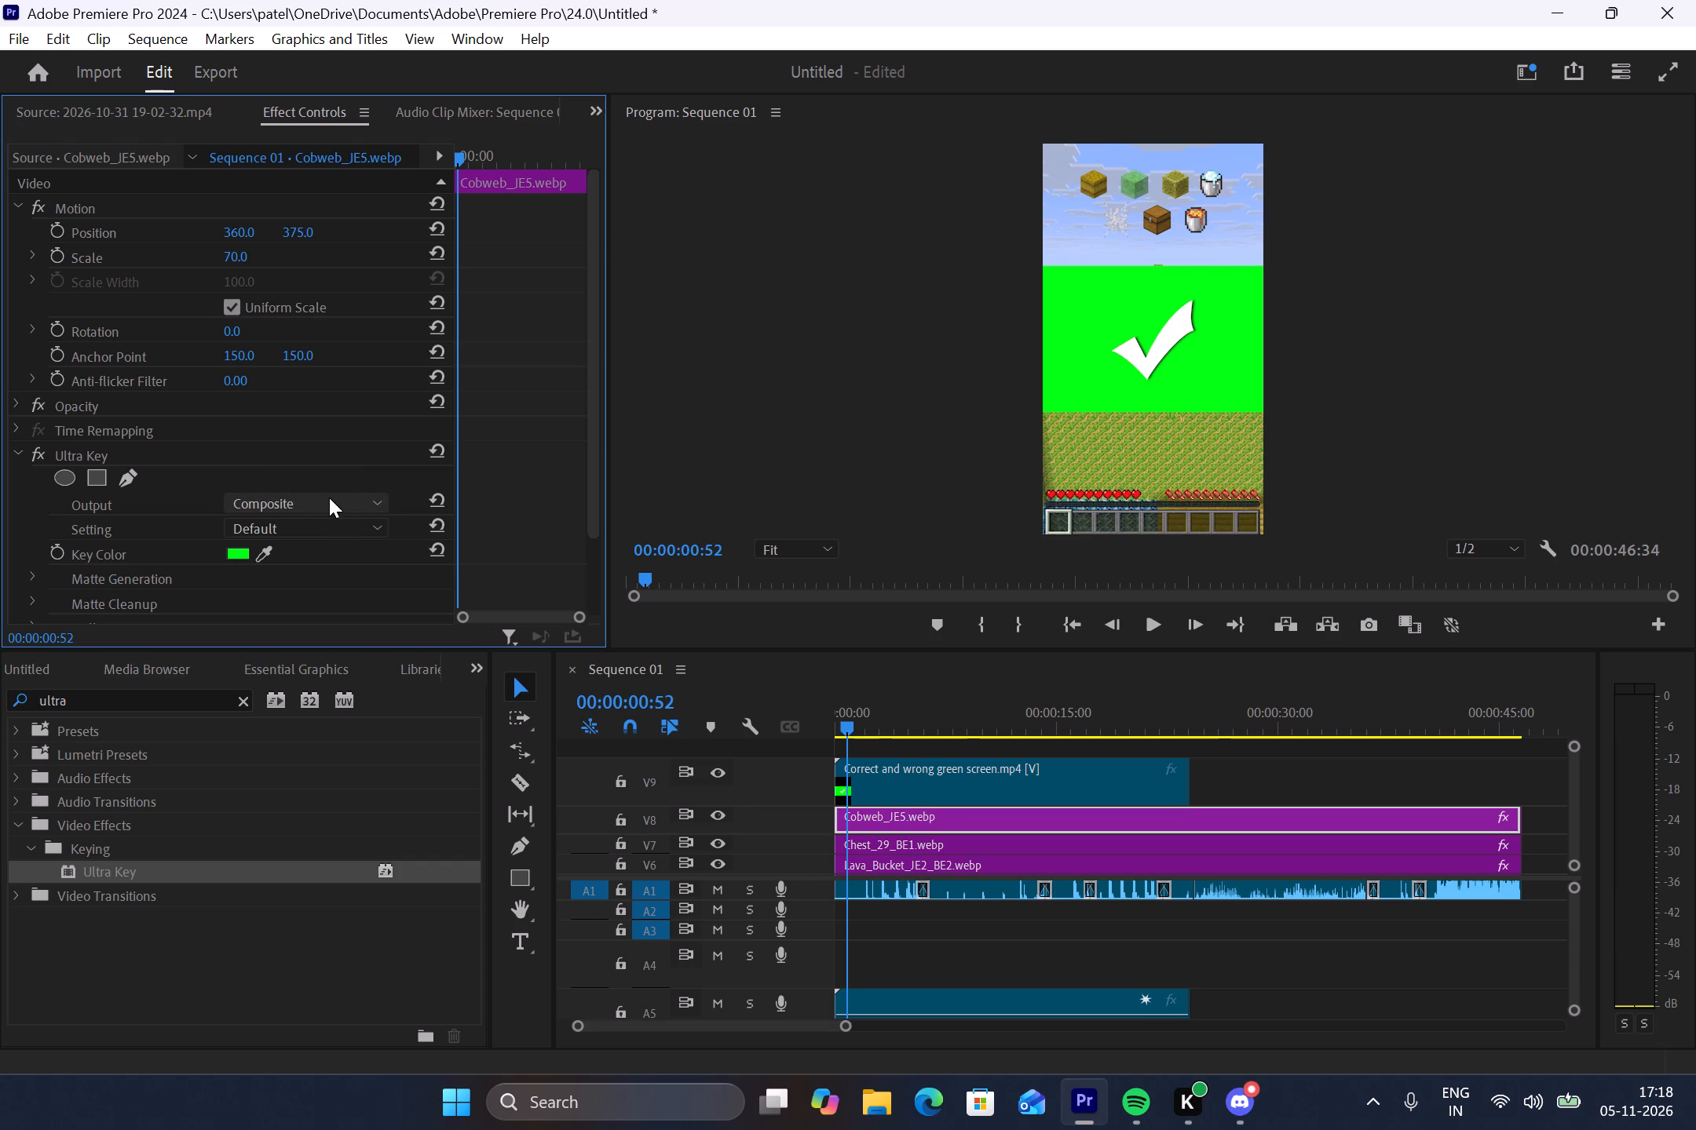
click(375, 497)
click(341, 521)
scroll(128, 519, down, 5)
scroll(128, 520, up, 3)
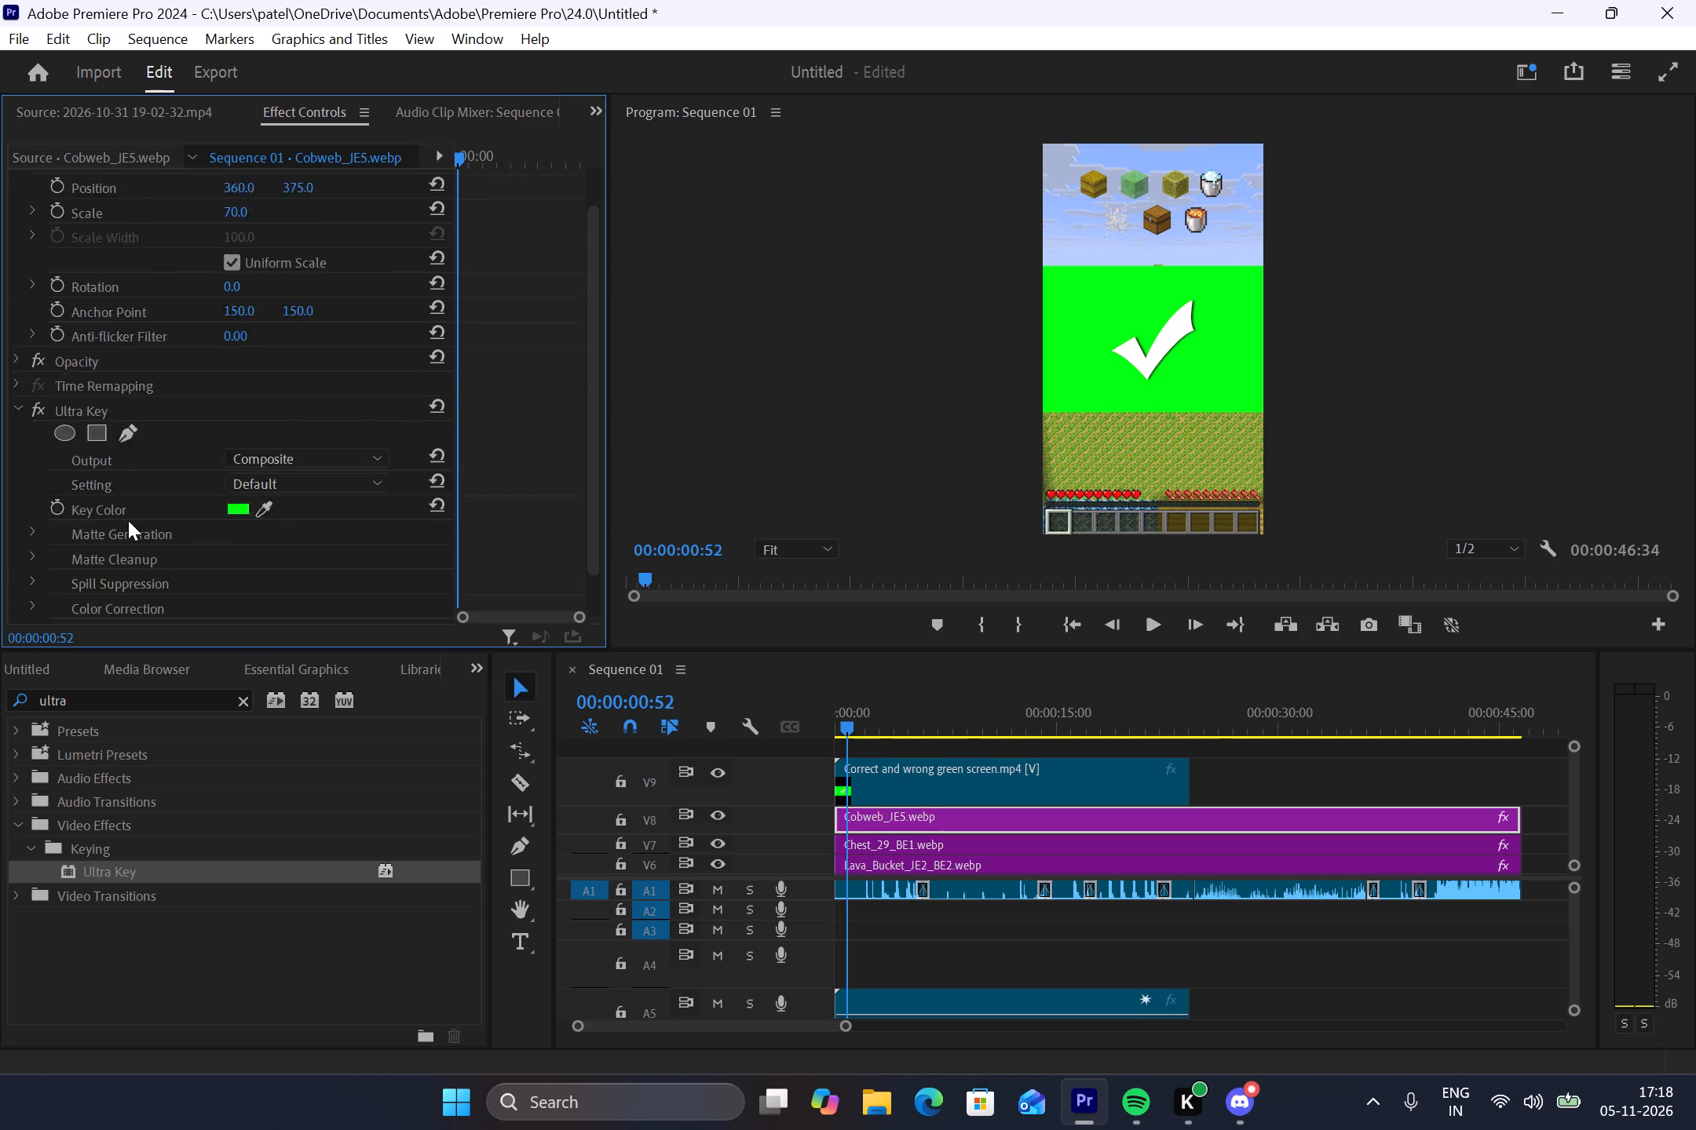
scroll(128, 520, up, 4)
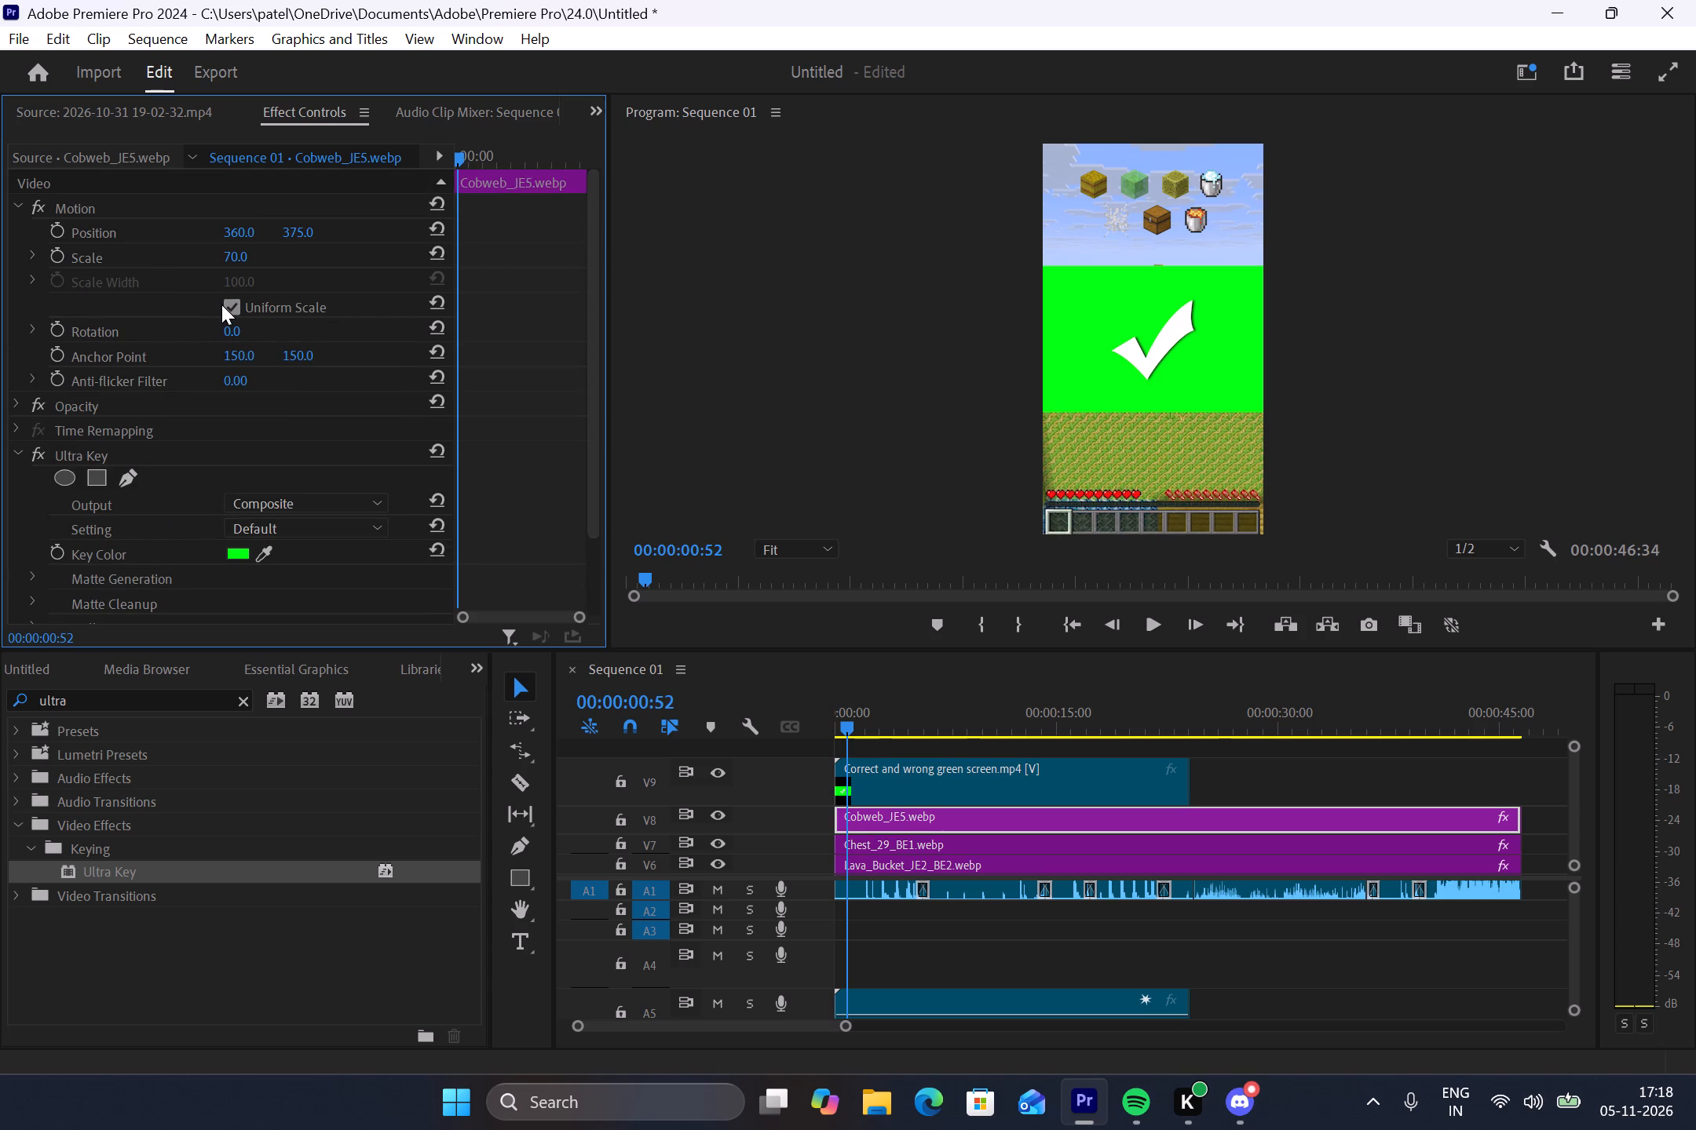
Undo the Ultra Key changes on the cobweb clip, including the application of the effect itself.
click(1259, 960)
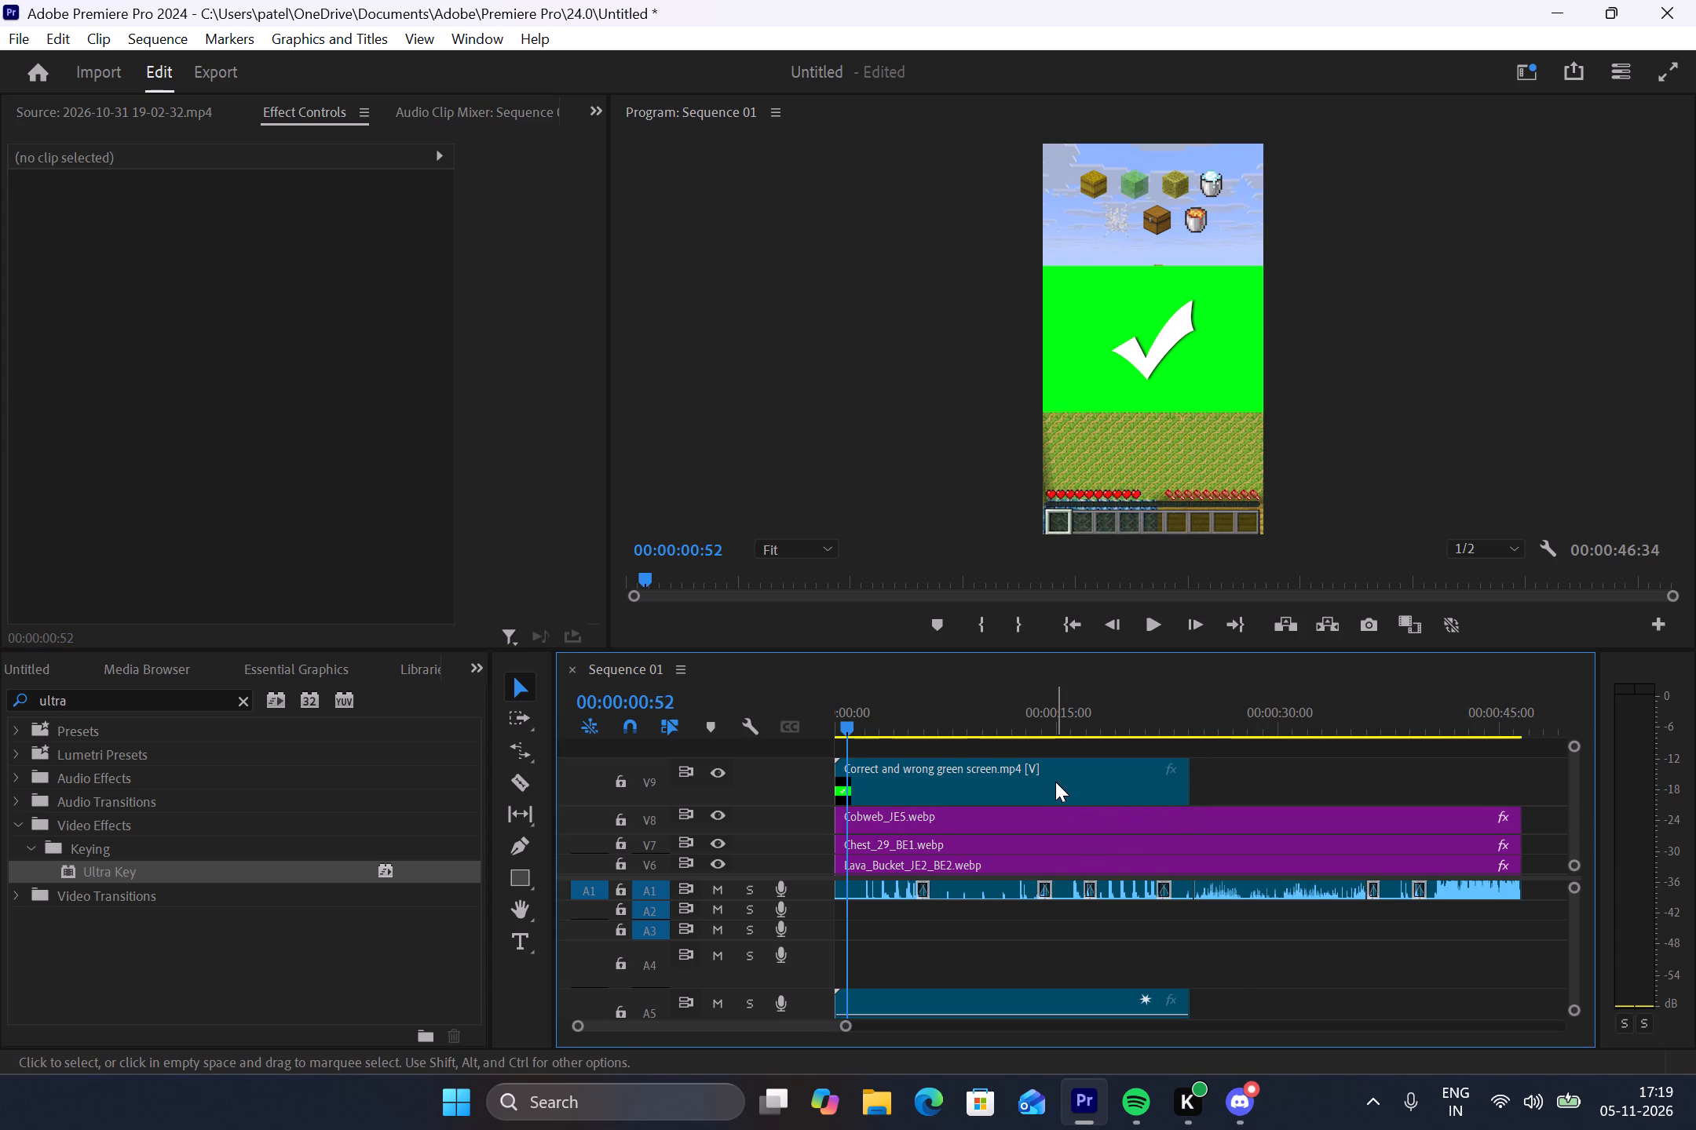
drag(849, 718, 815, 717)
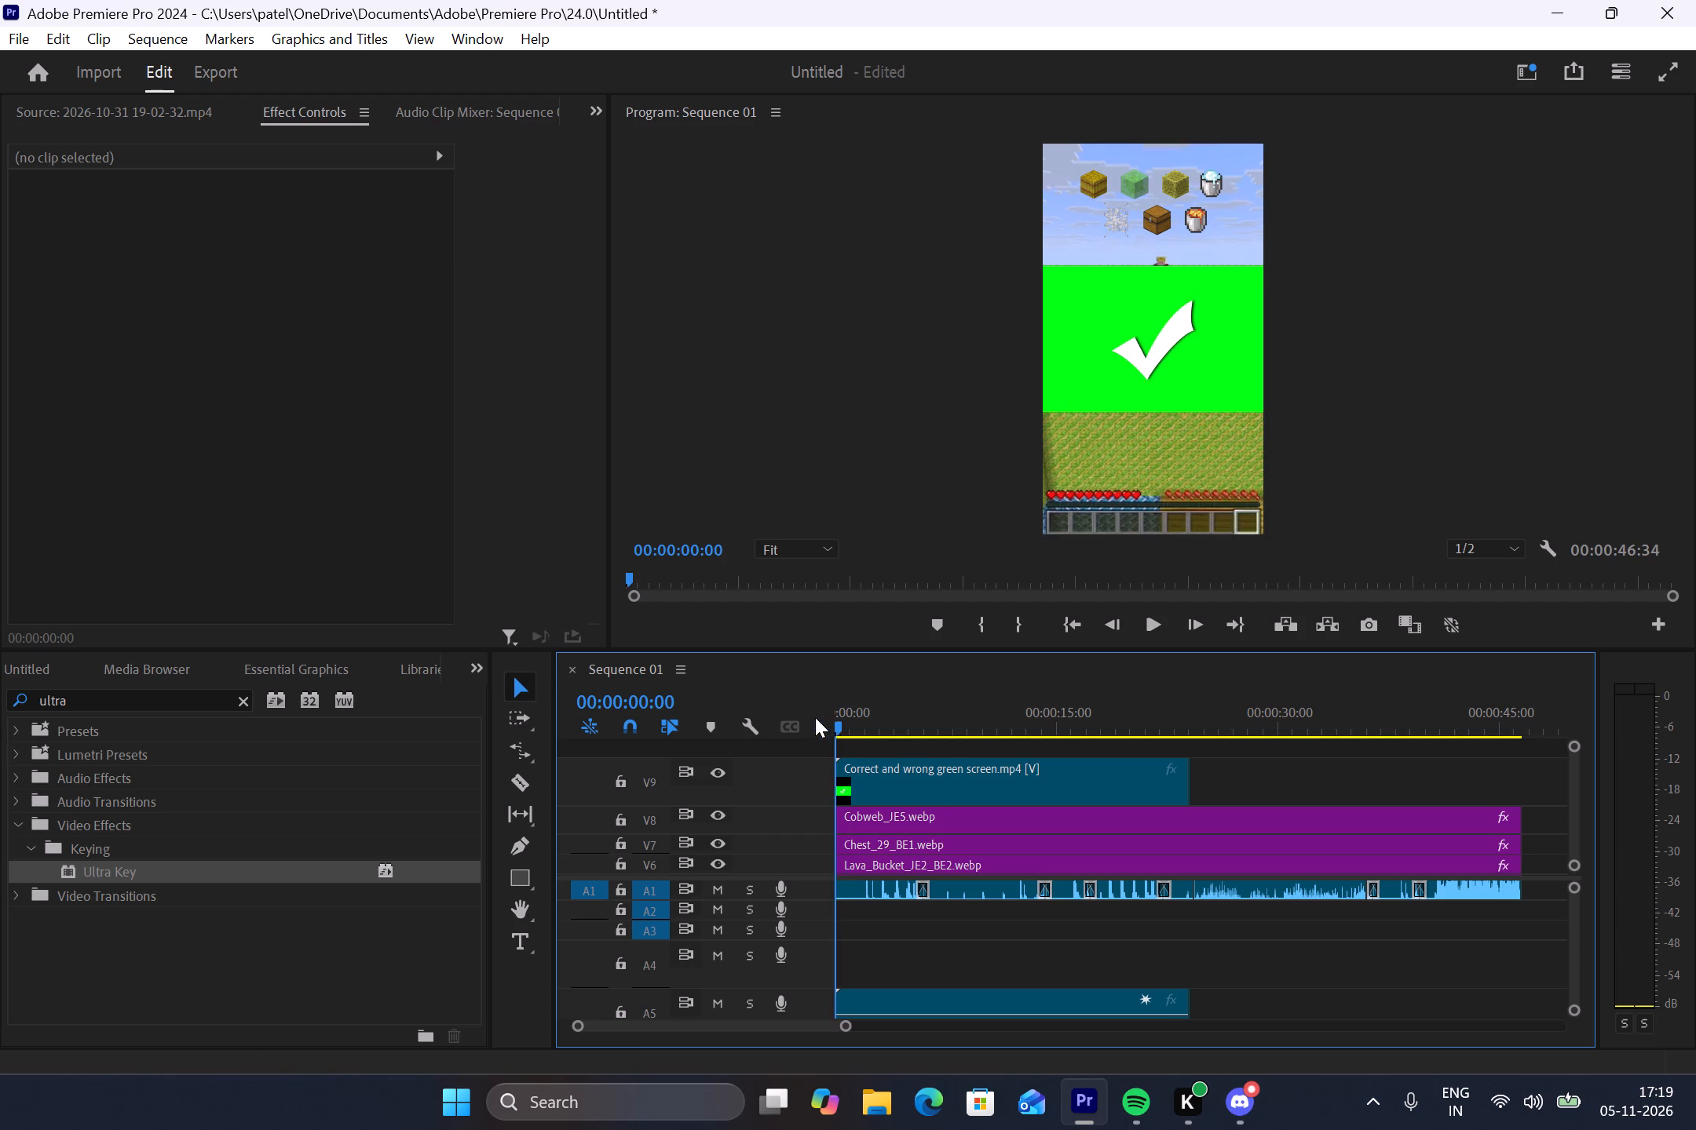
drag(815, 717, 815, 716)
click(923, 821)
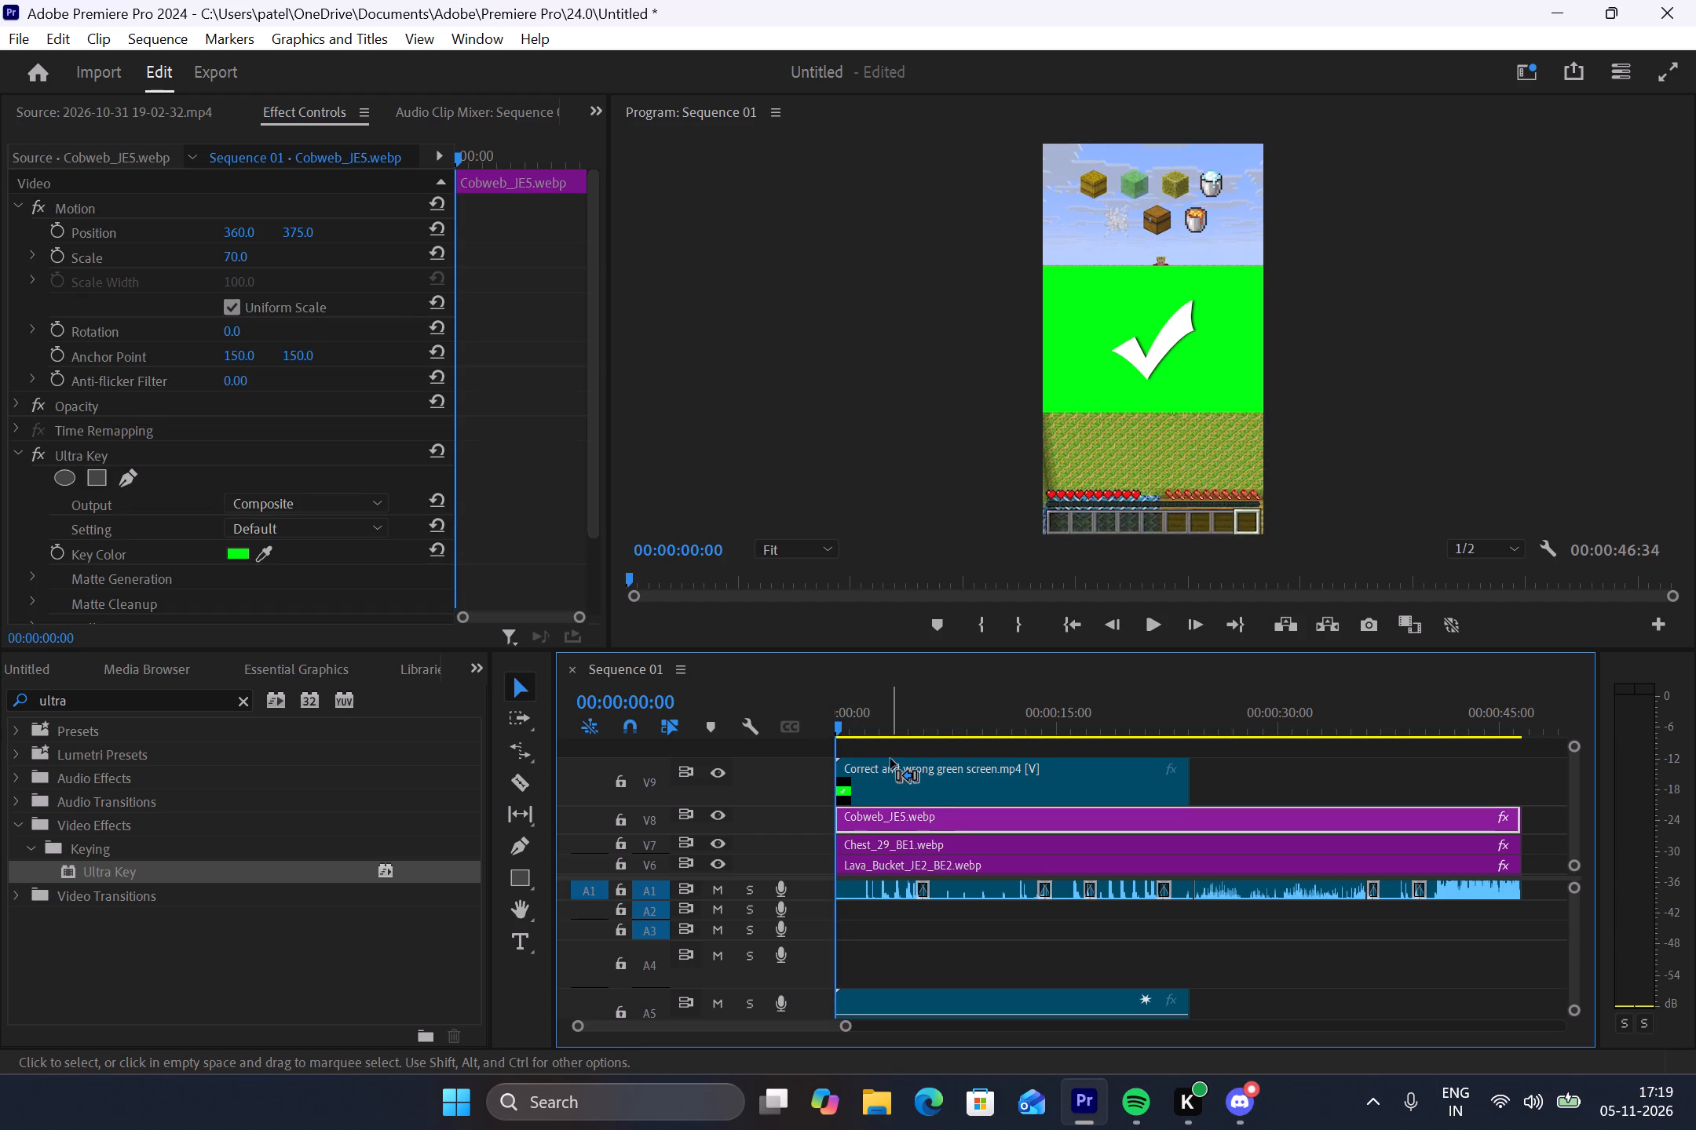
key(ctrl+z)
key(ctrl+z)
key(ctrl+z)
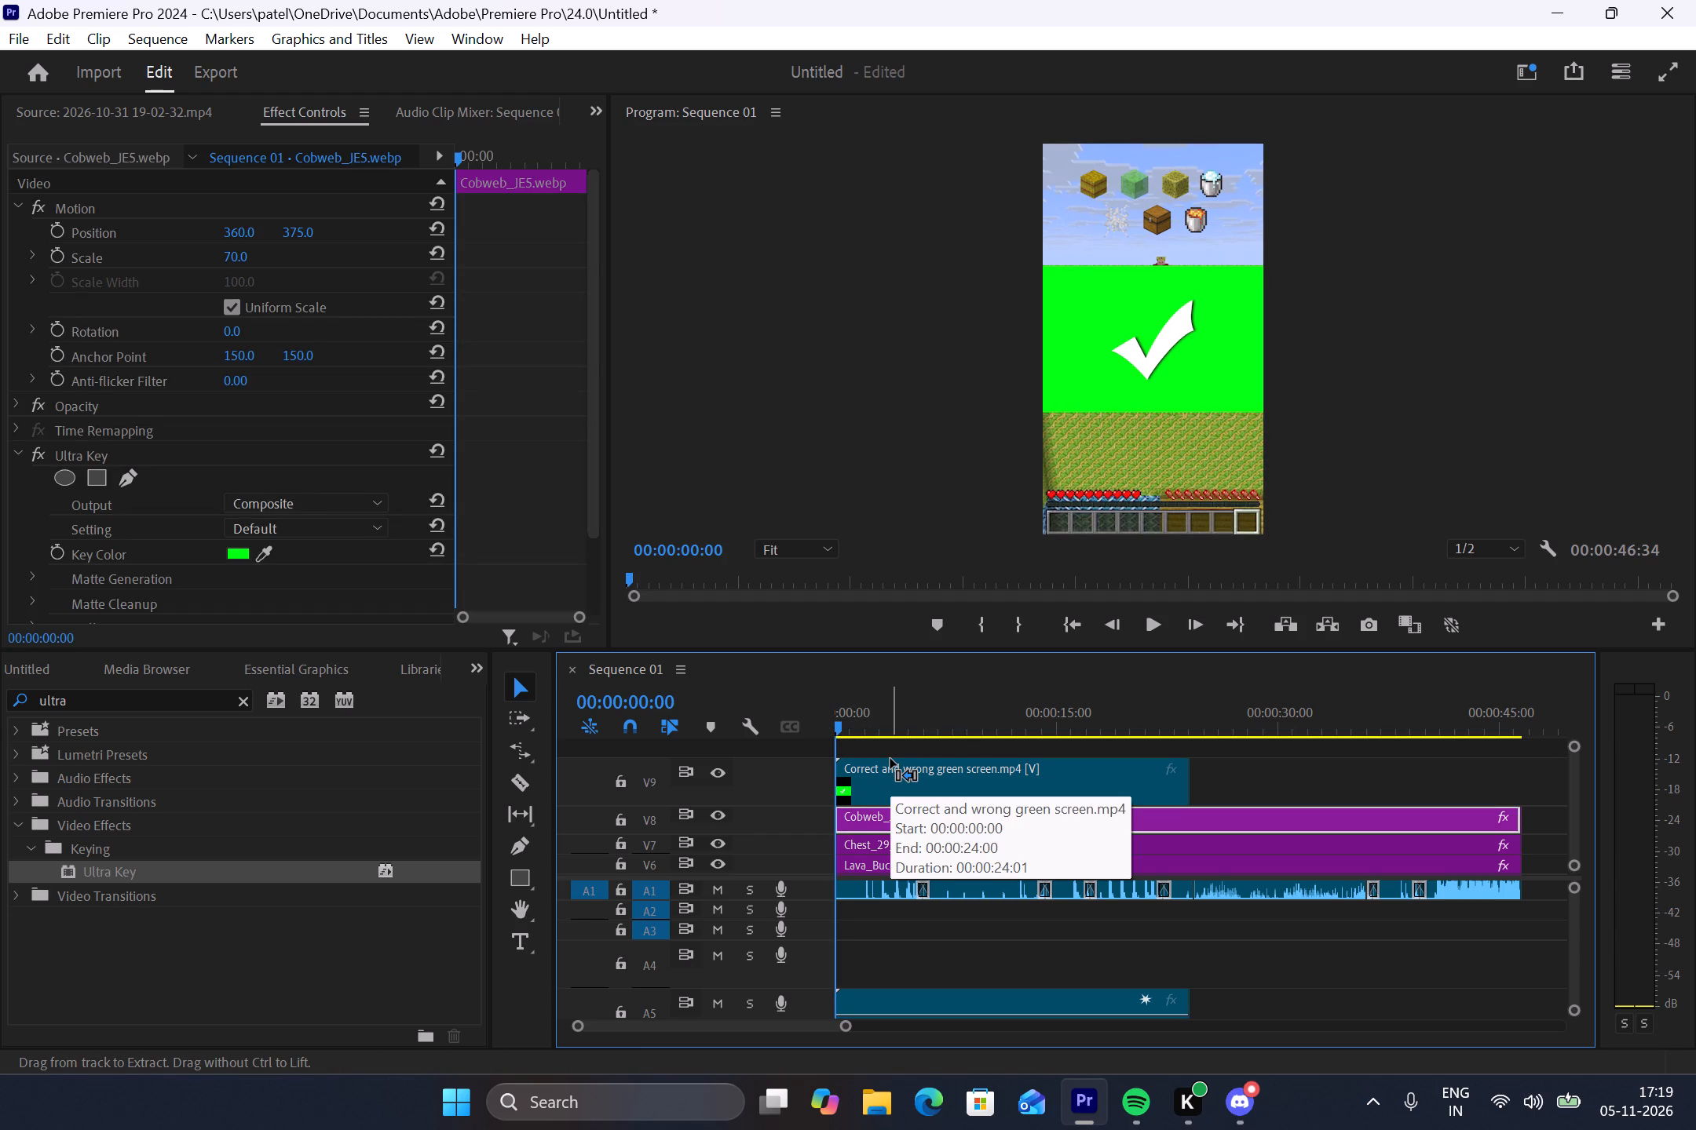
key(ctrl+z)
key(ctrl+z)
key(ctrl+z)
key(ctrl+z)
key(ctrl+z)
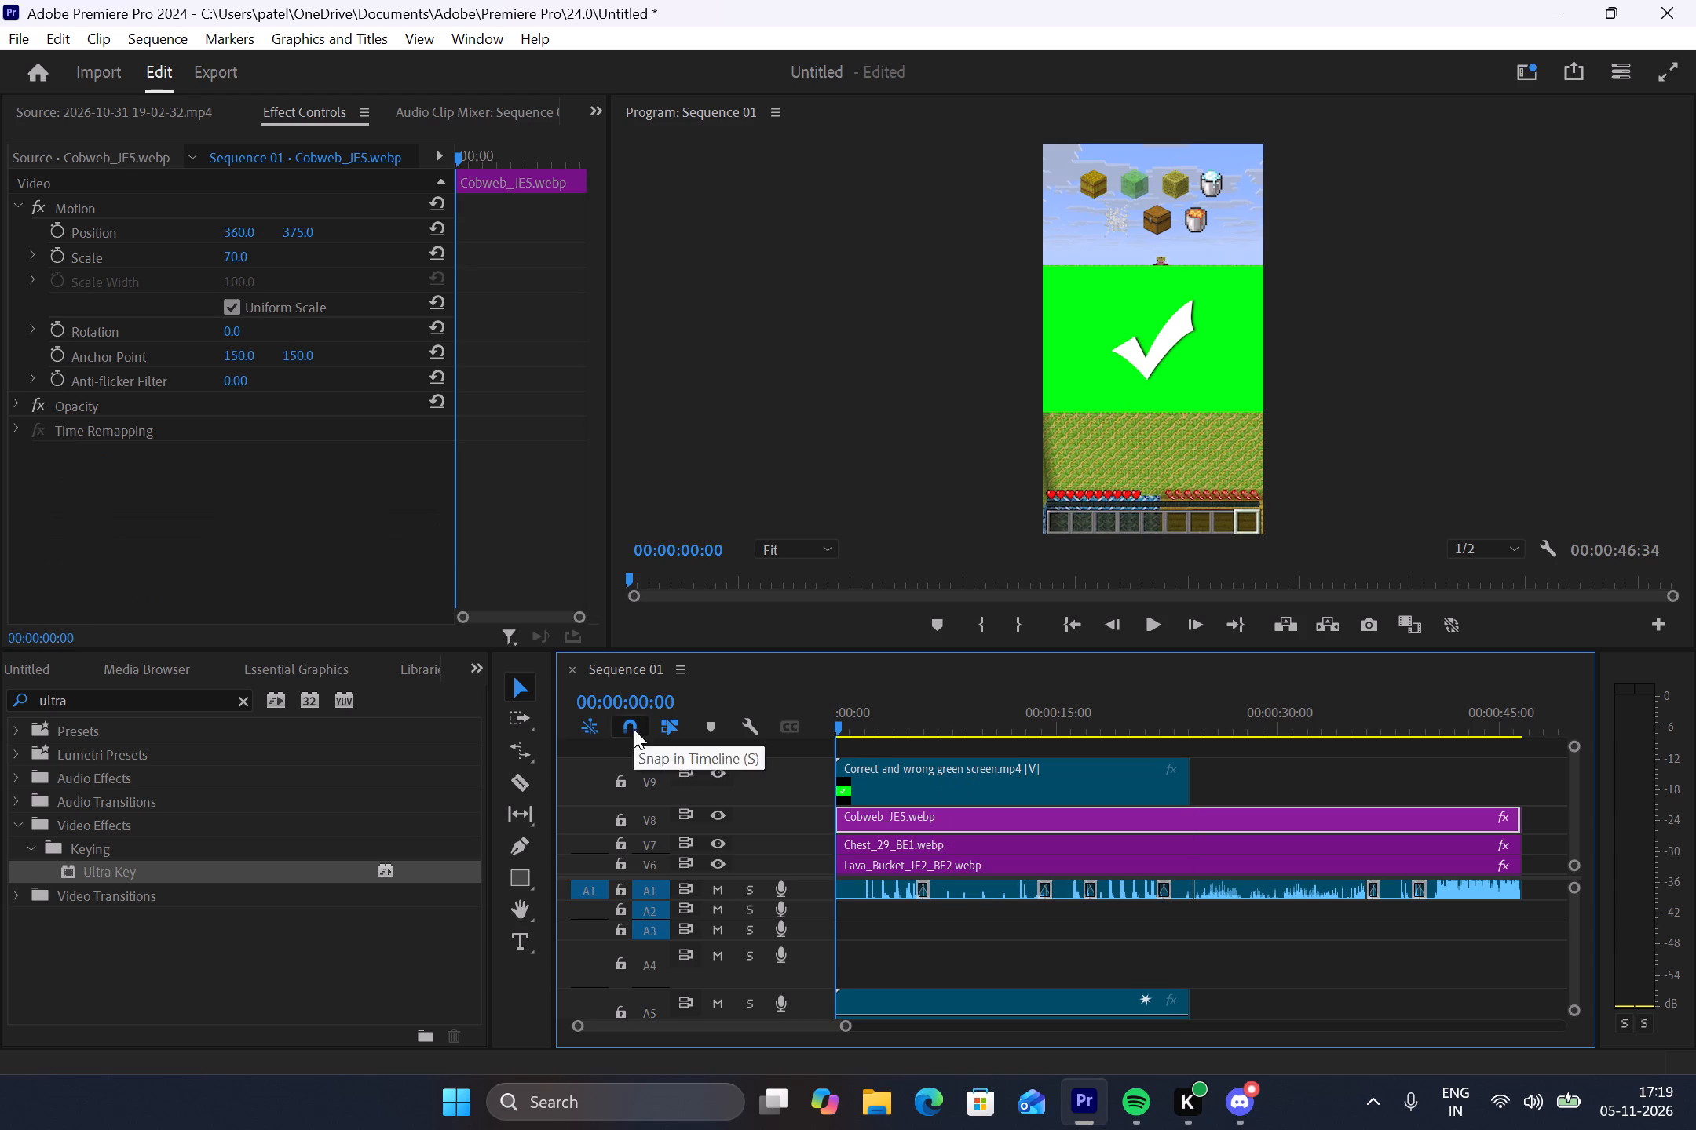
Apply Ultra Key to the Correct and wrong green screen clip on V9 and sample its green background as the key color.
click(964, 778)
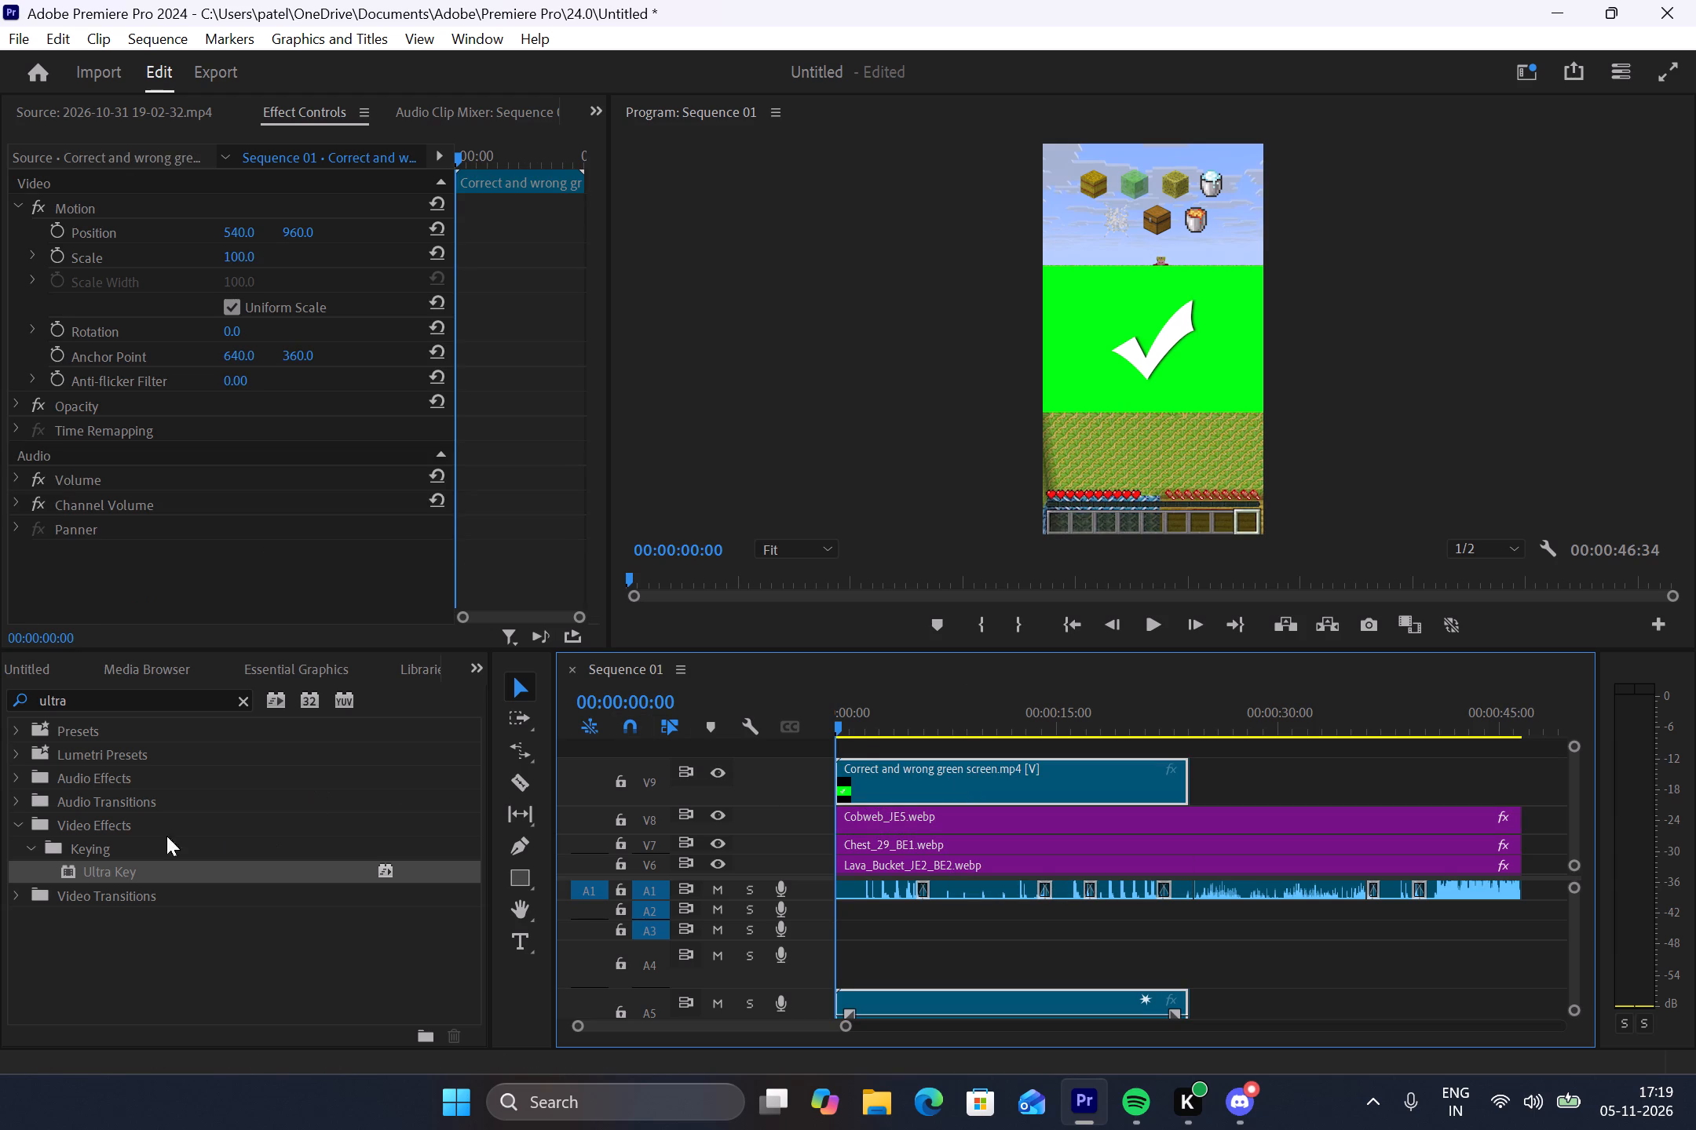
click(79, 873)
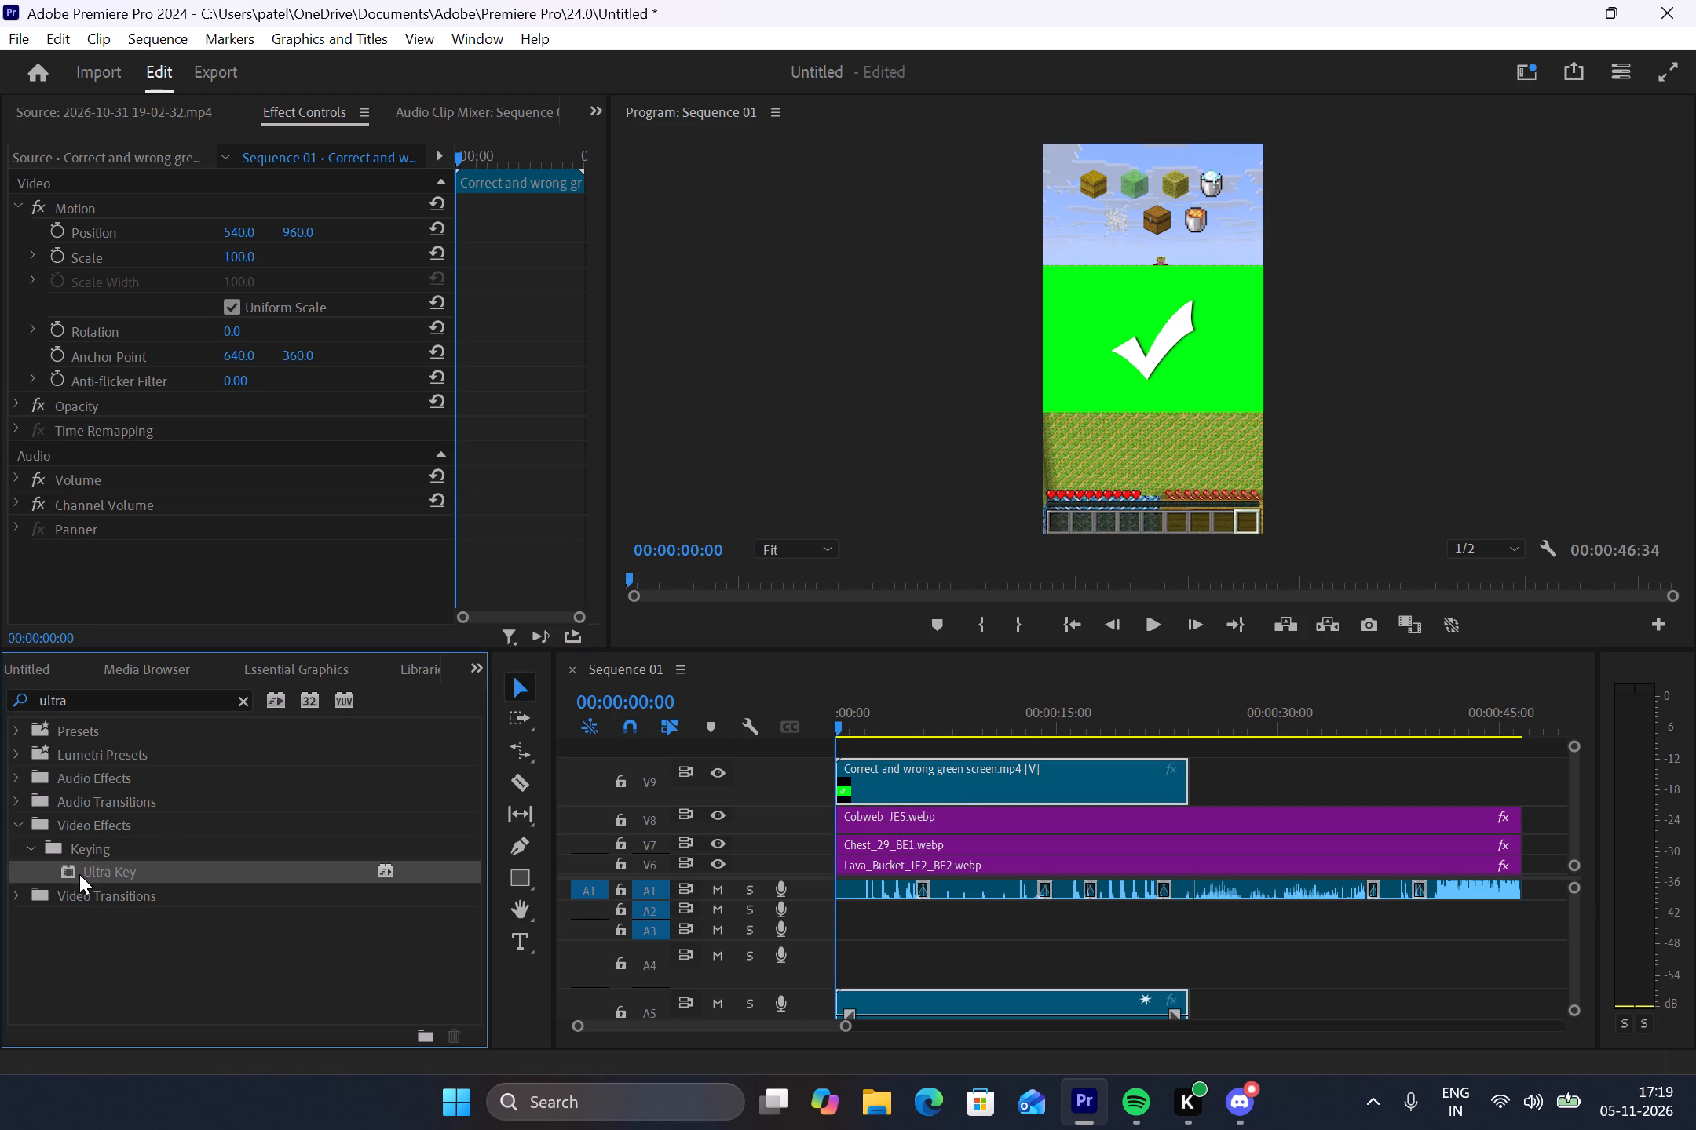
double_click(79, 873)
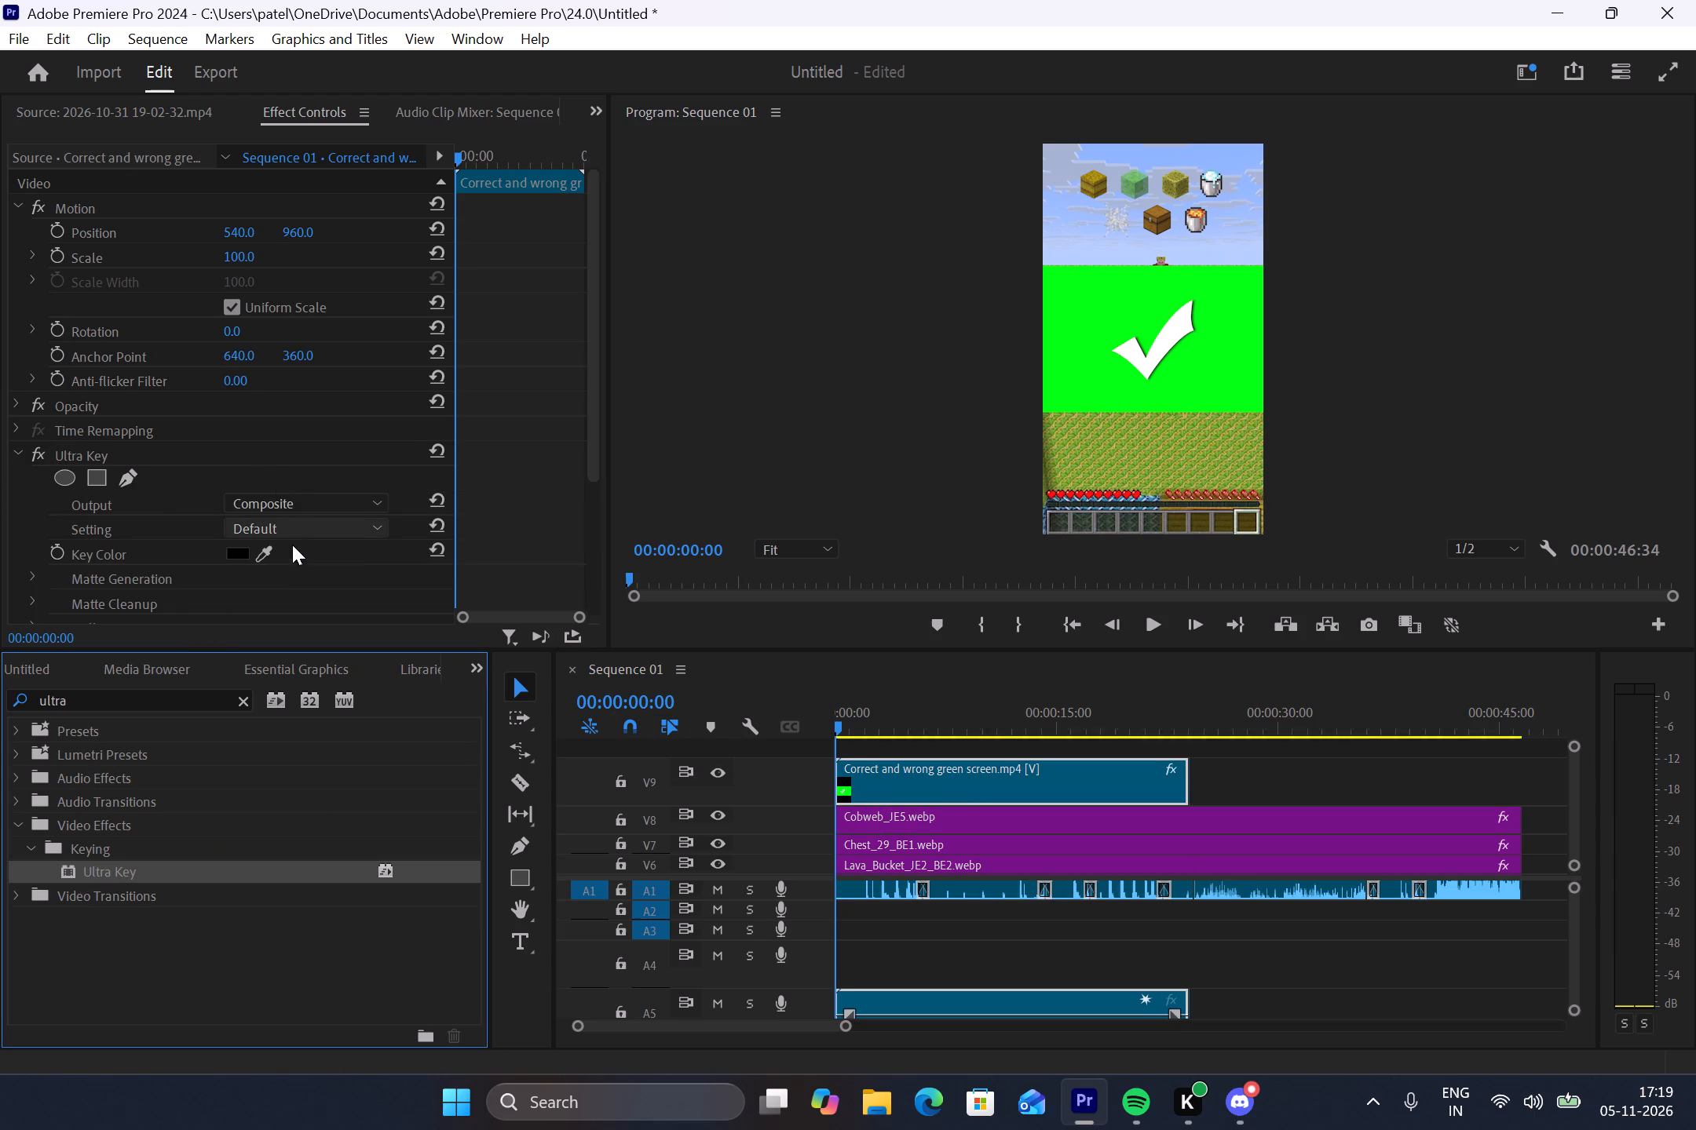
click(270, 546)
click(1098, 367)
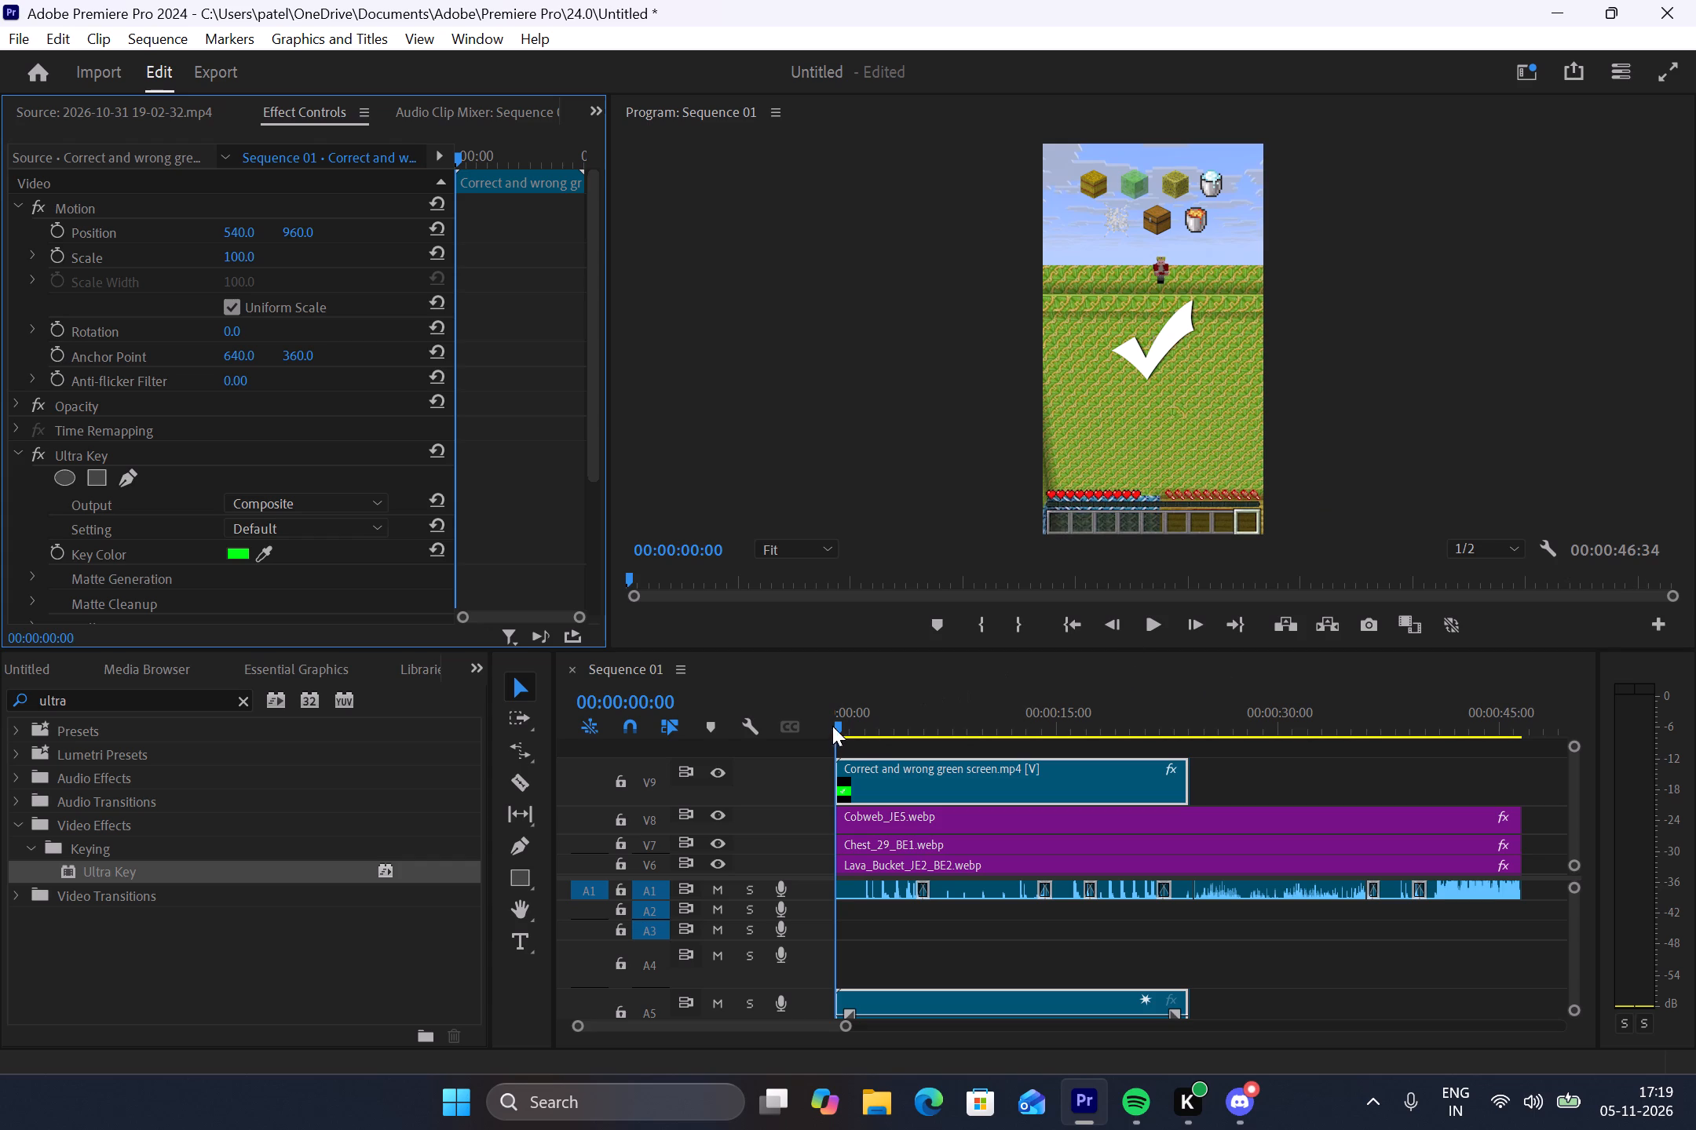
Play through the start of the sequence and split the Correct and wrong green screen clip at 00:00:01:14.
drag(839, 724, 824, 725)
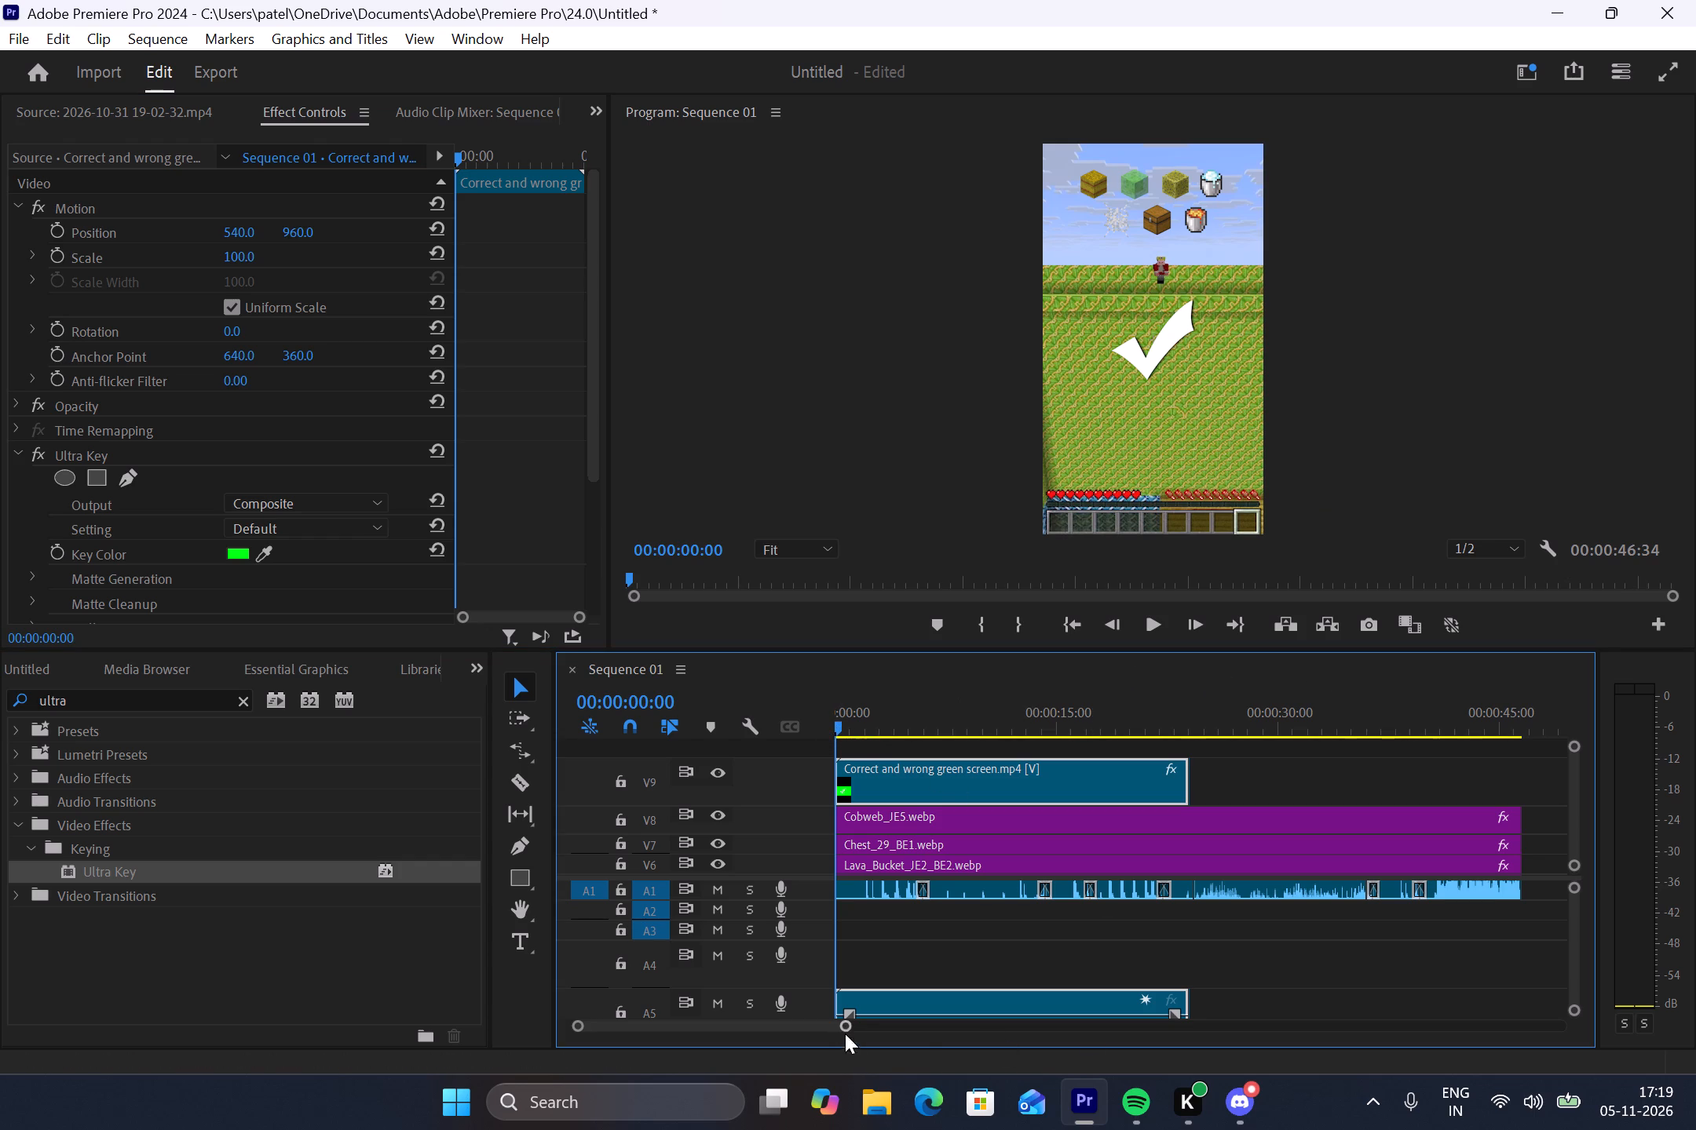
drag(848, 1022, 729, 1012)
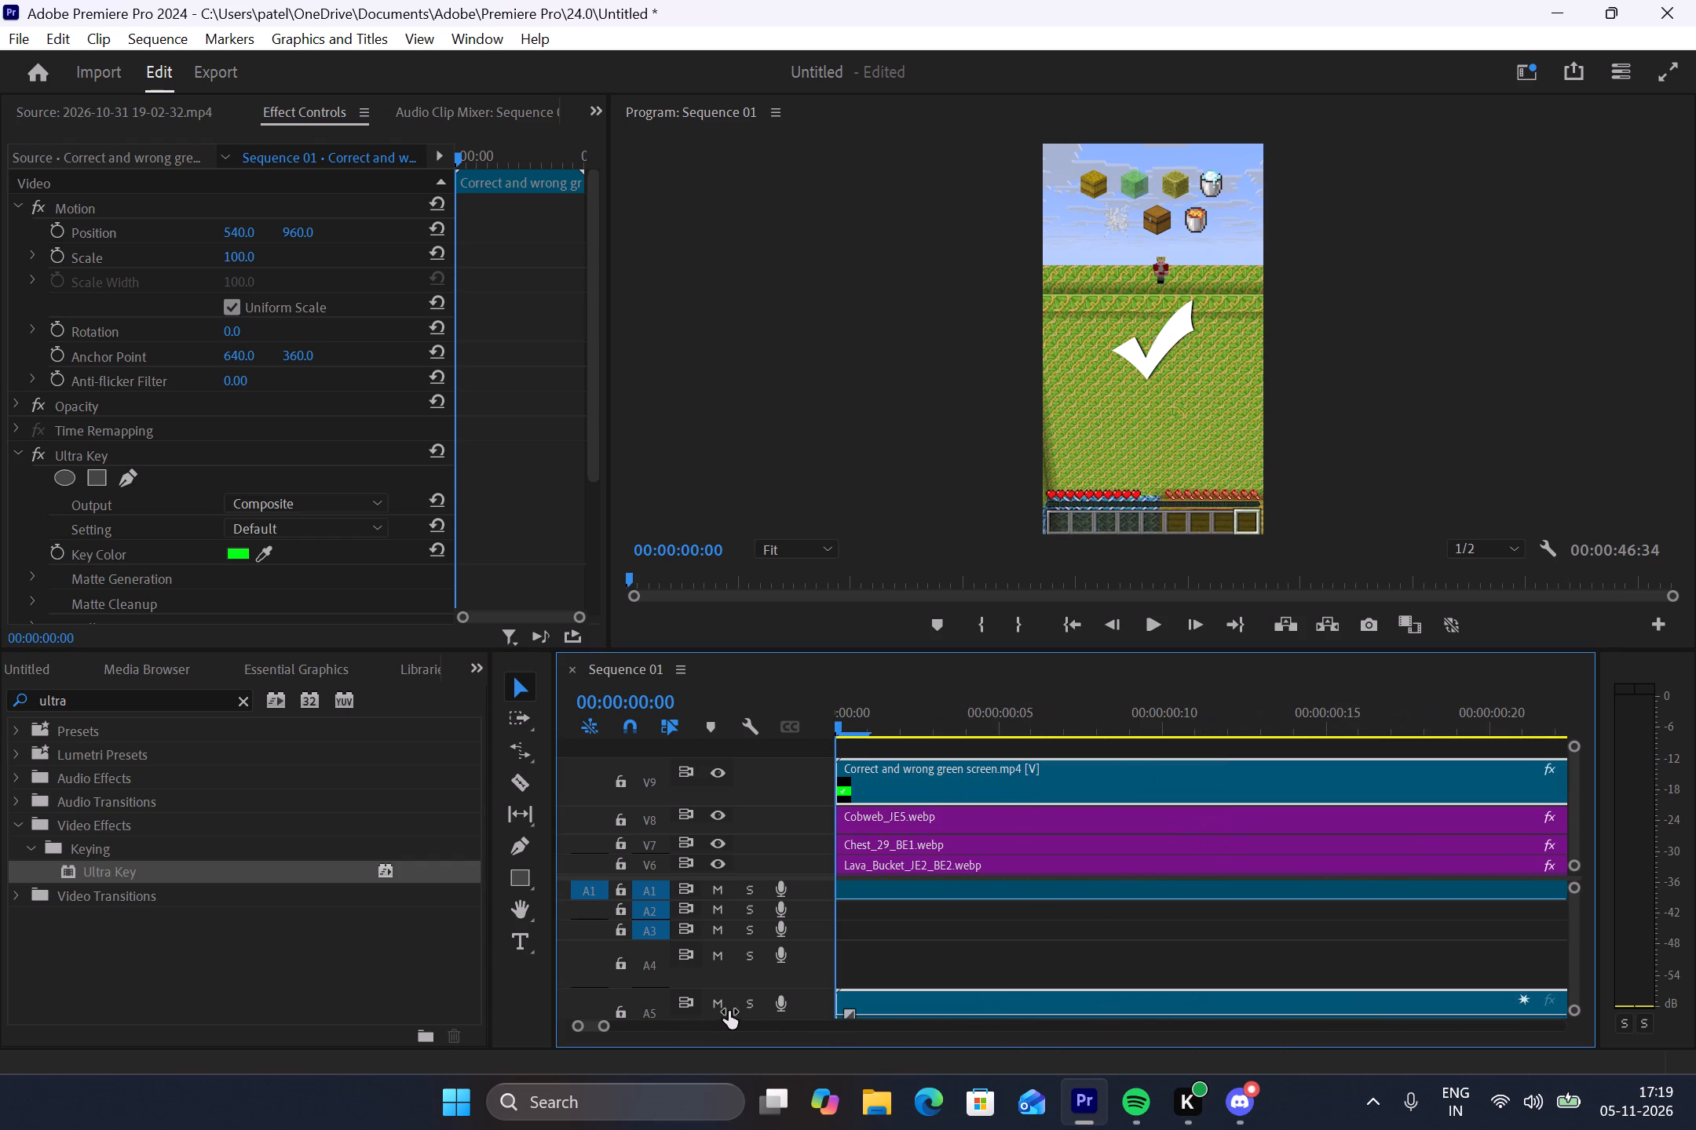
drag(729, 1012, 780, 1014)
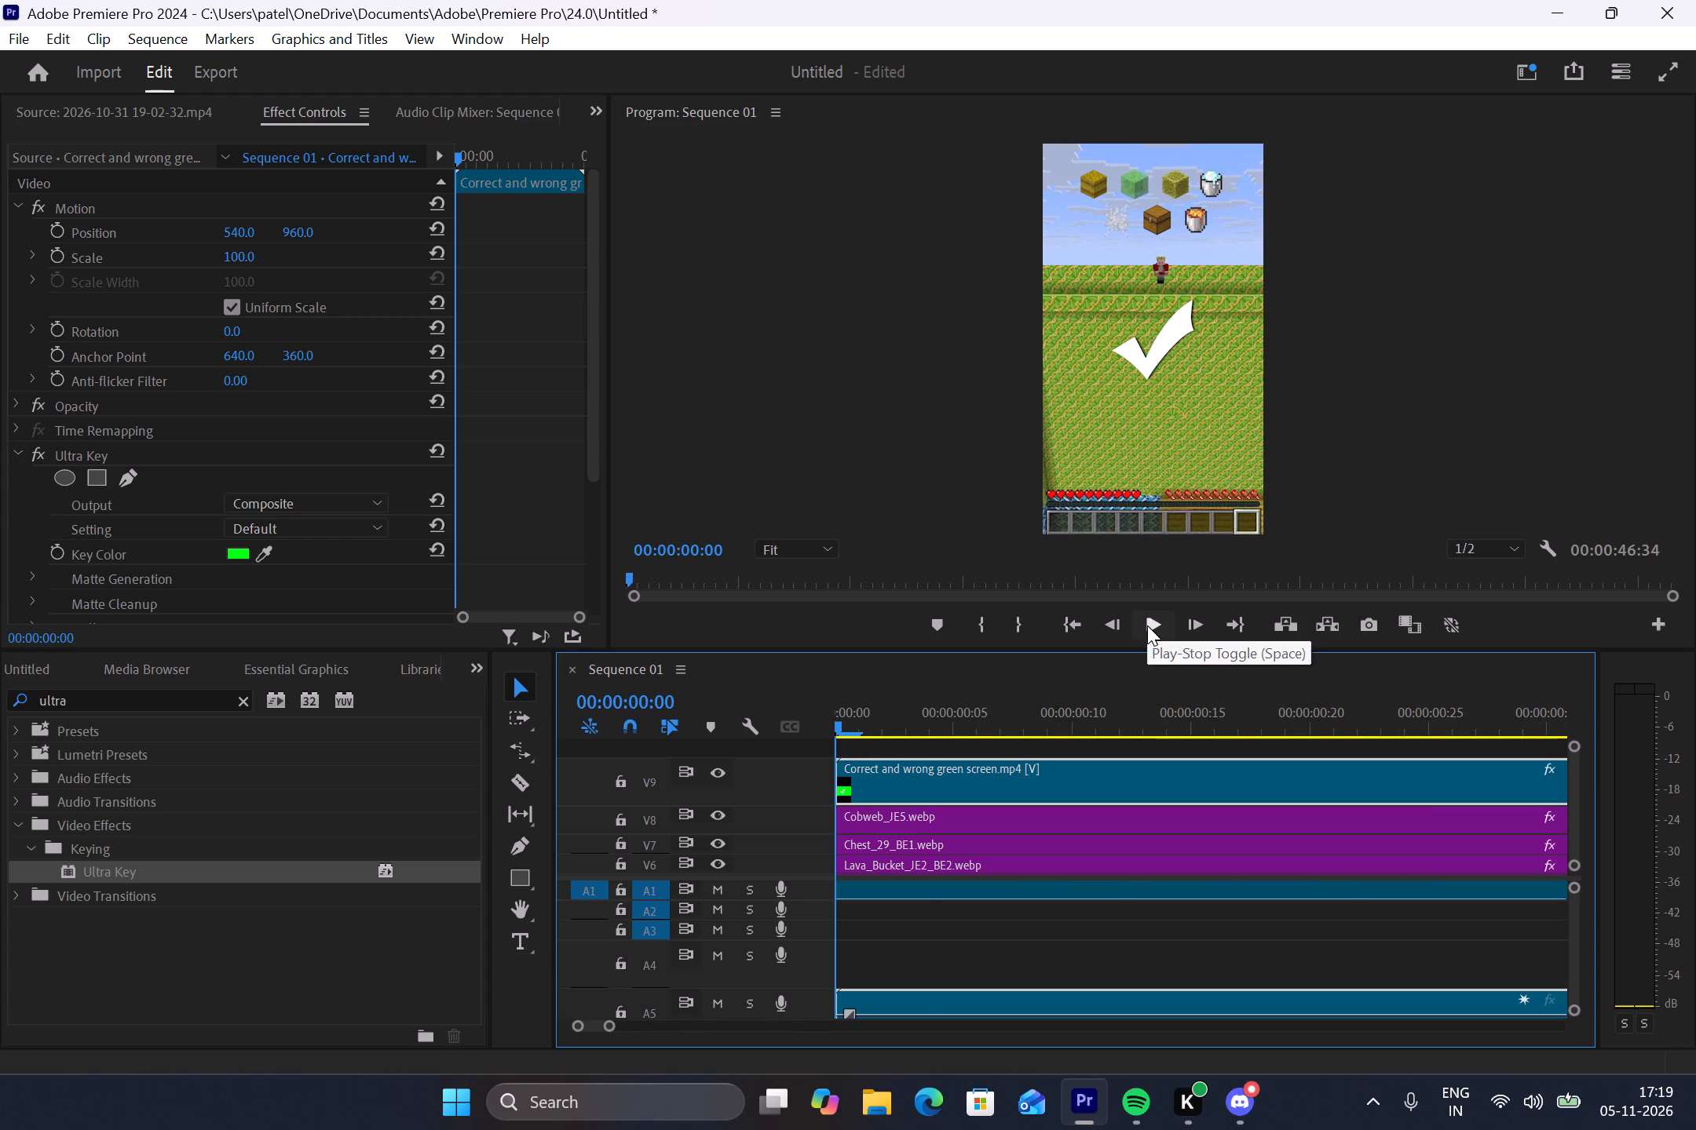
click(1147, 625)
click(1149, 625)
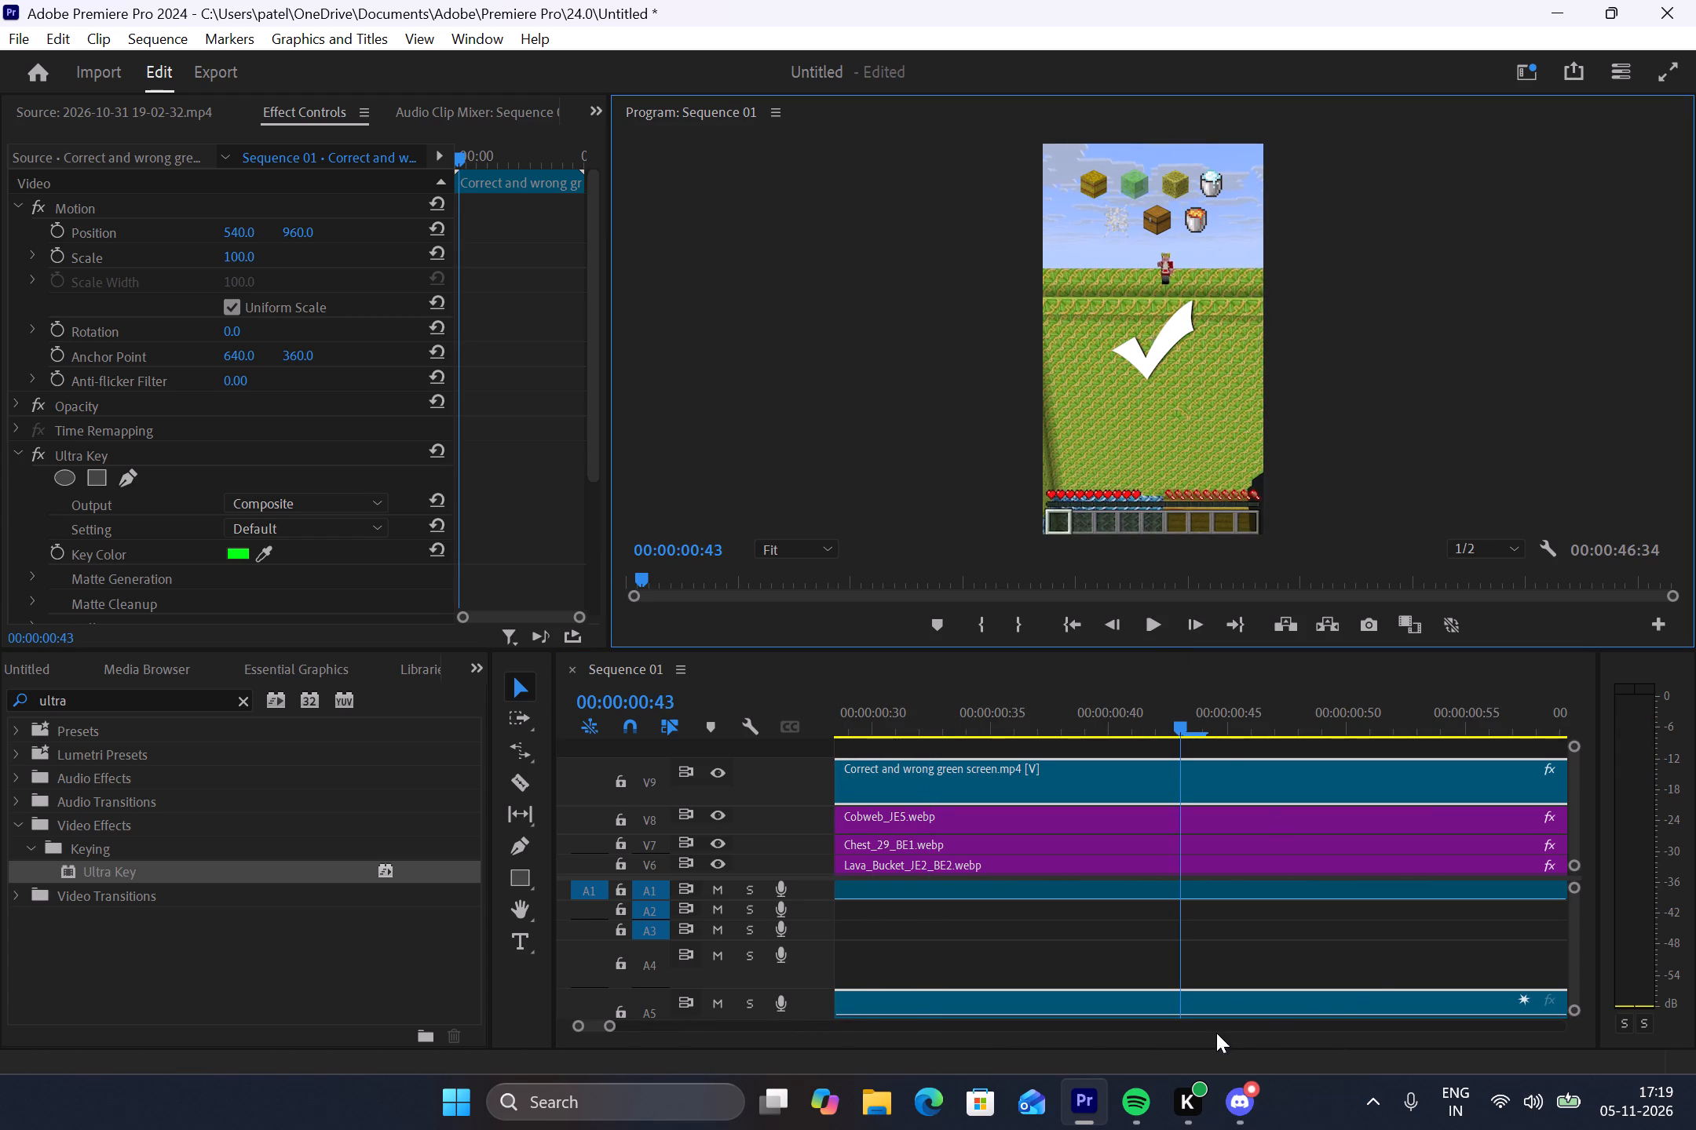
drag(605, 1022, 635, 1024)
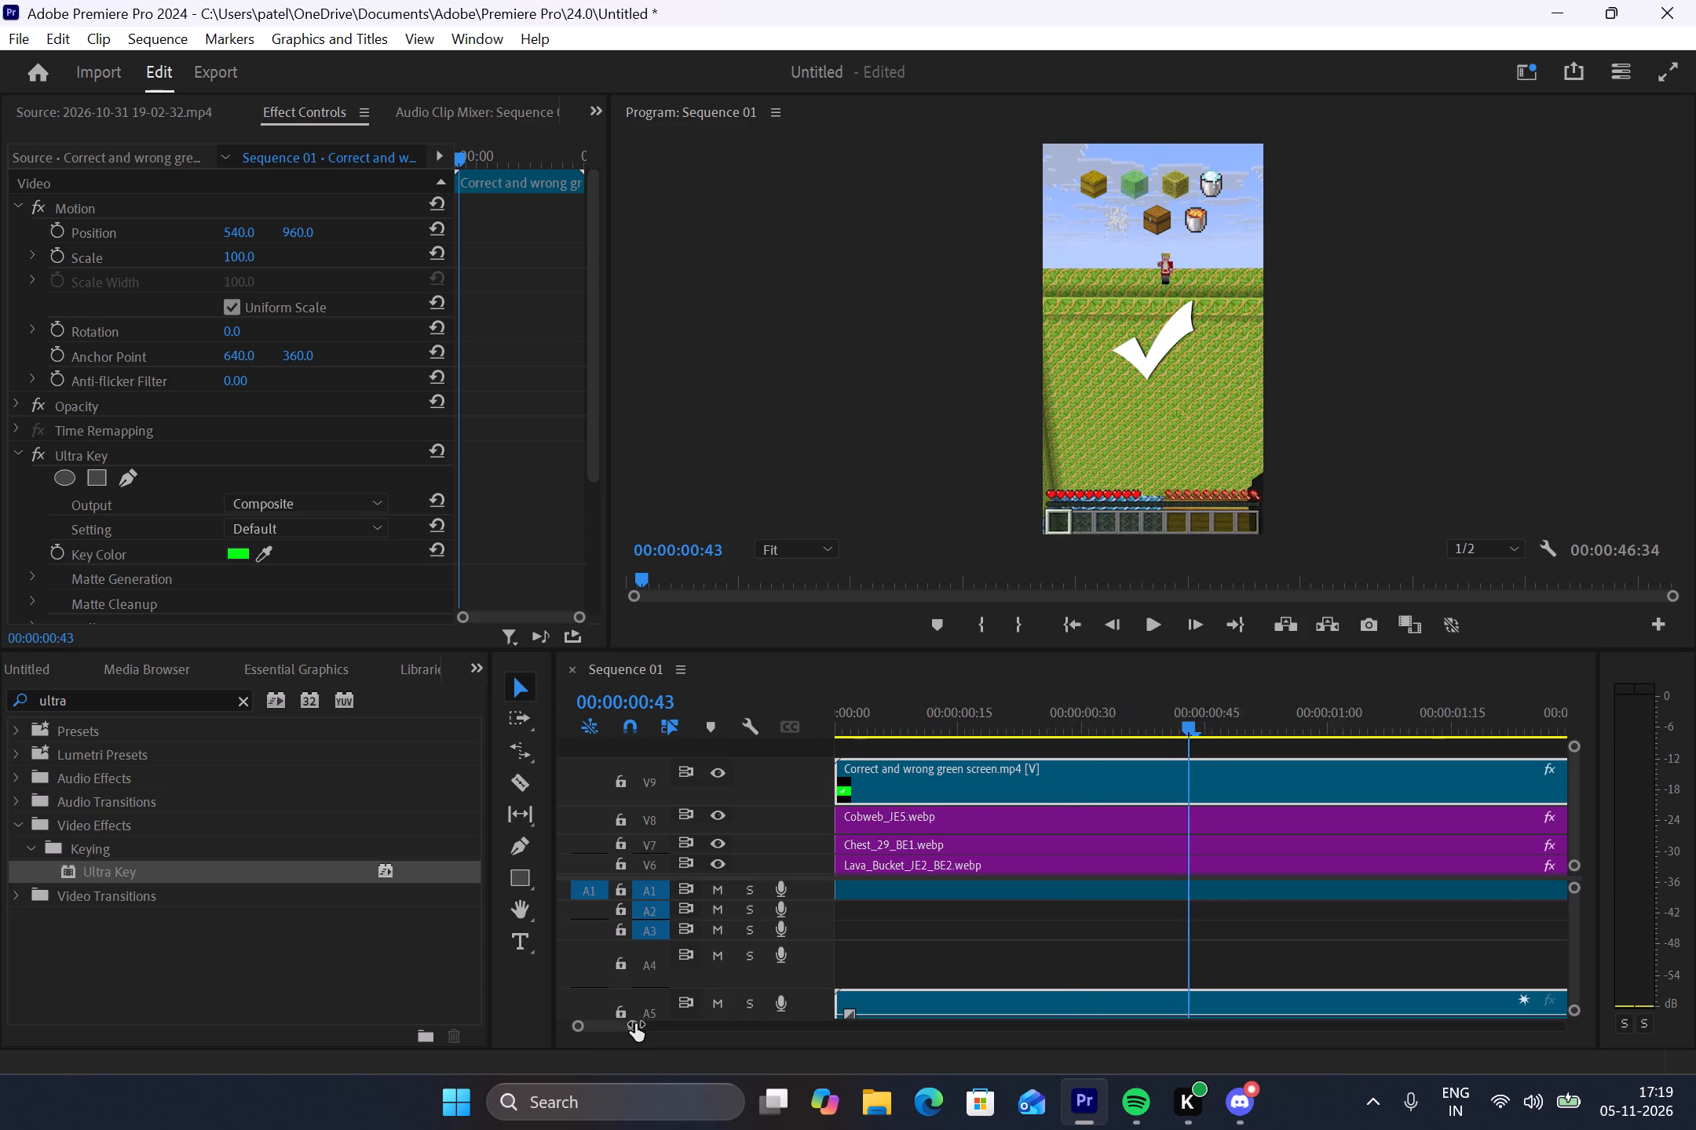
drag(635, 1024, 675, 1026)
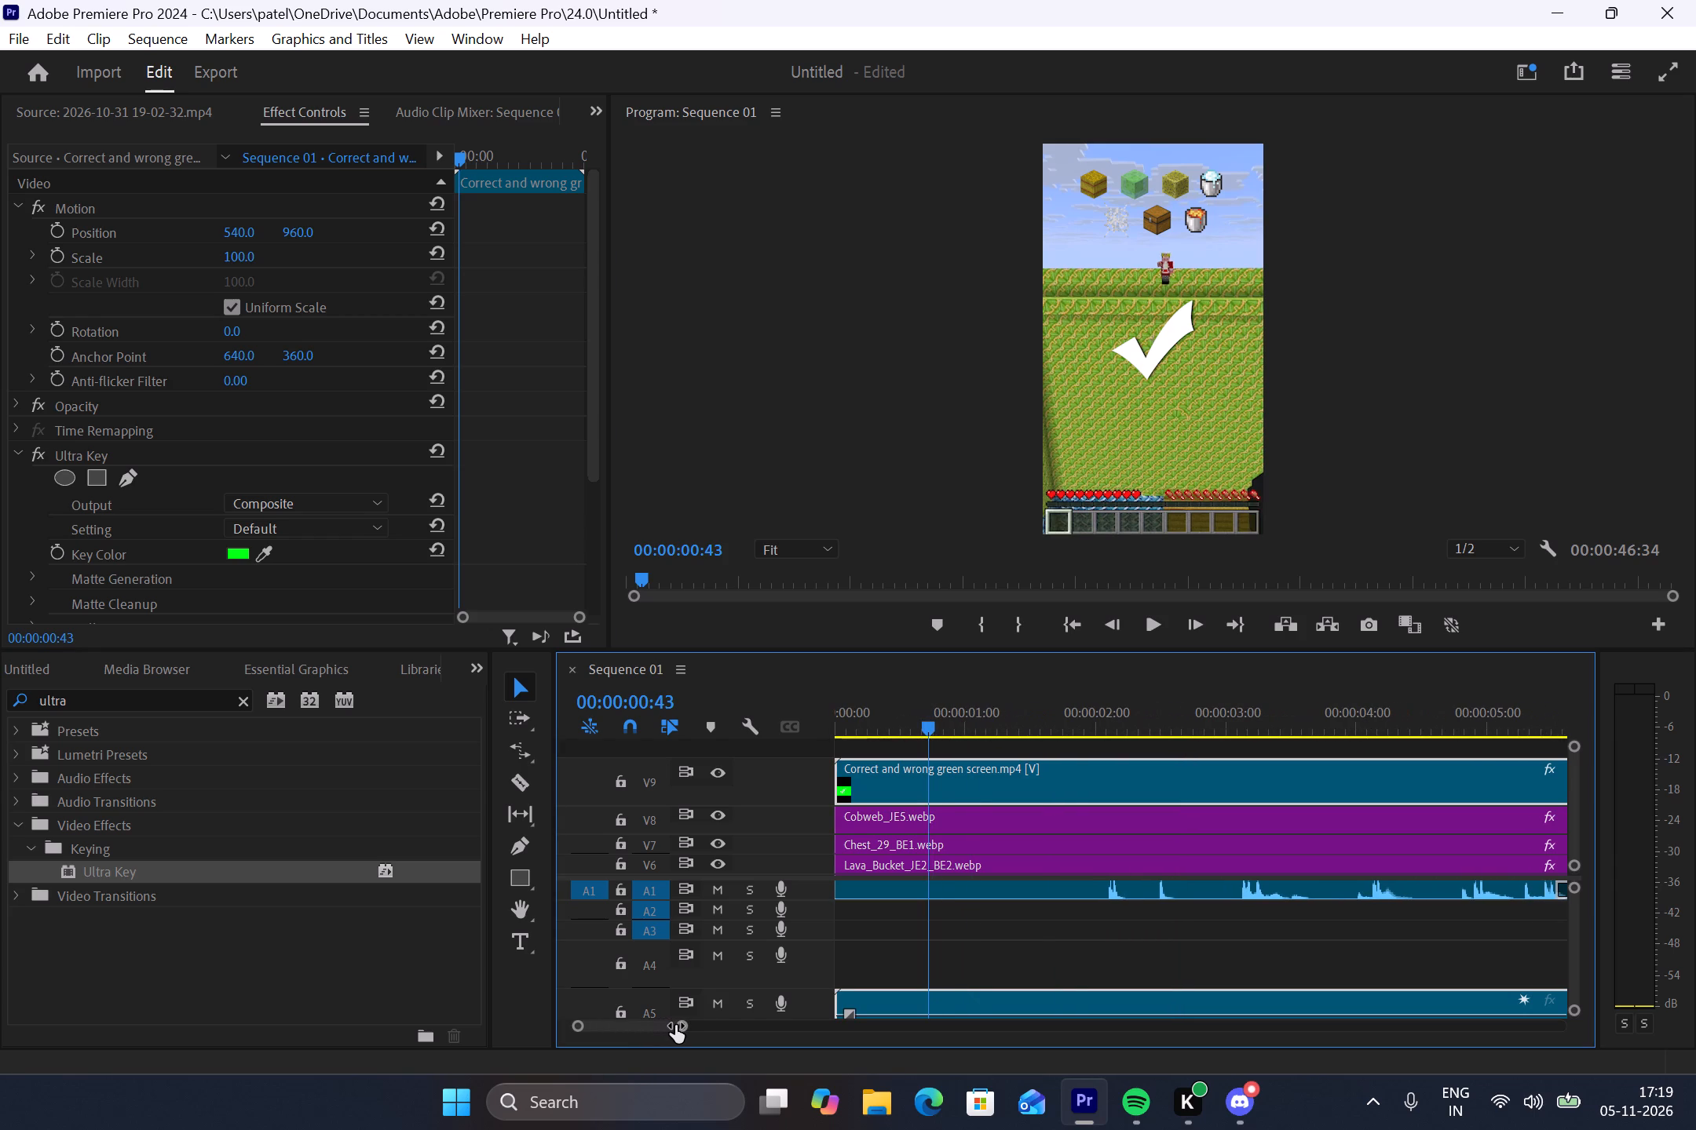
drag(675, 1026, 688, 1026)
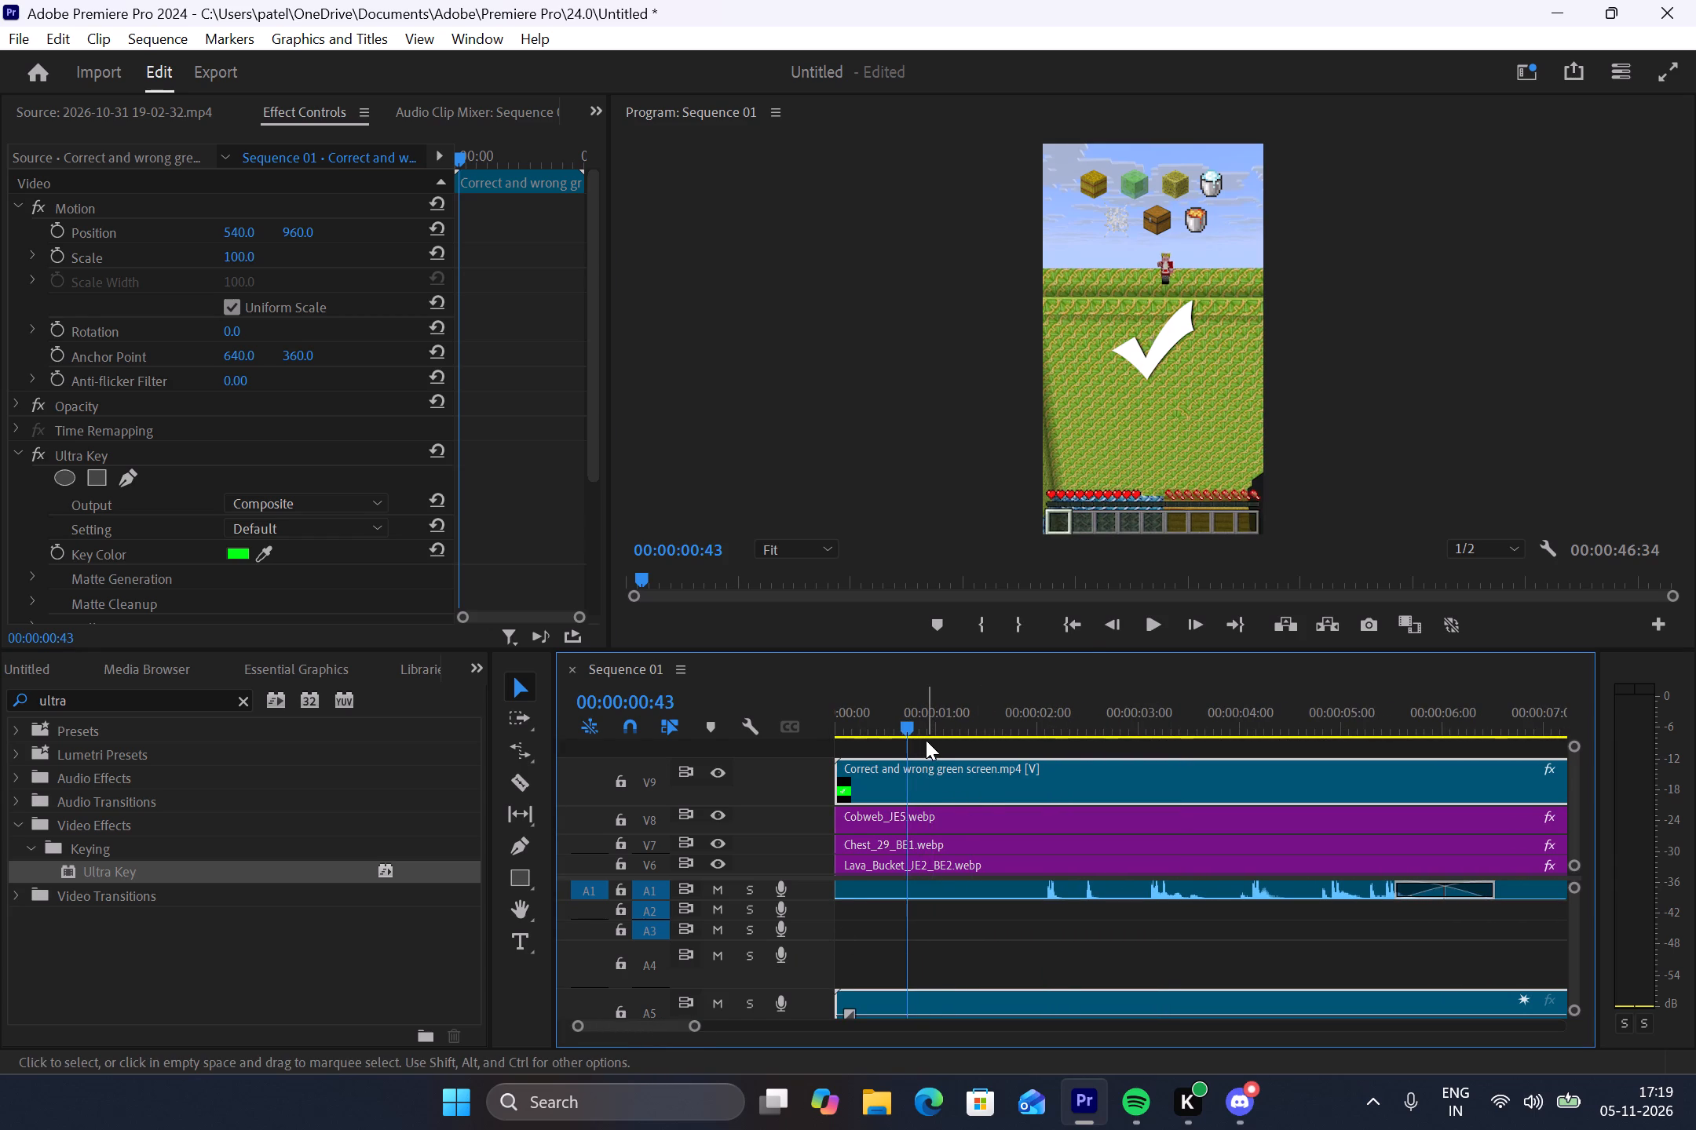
click(1144, 627)
click(1144, 627)
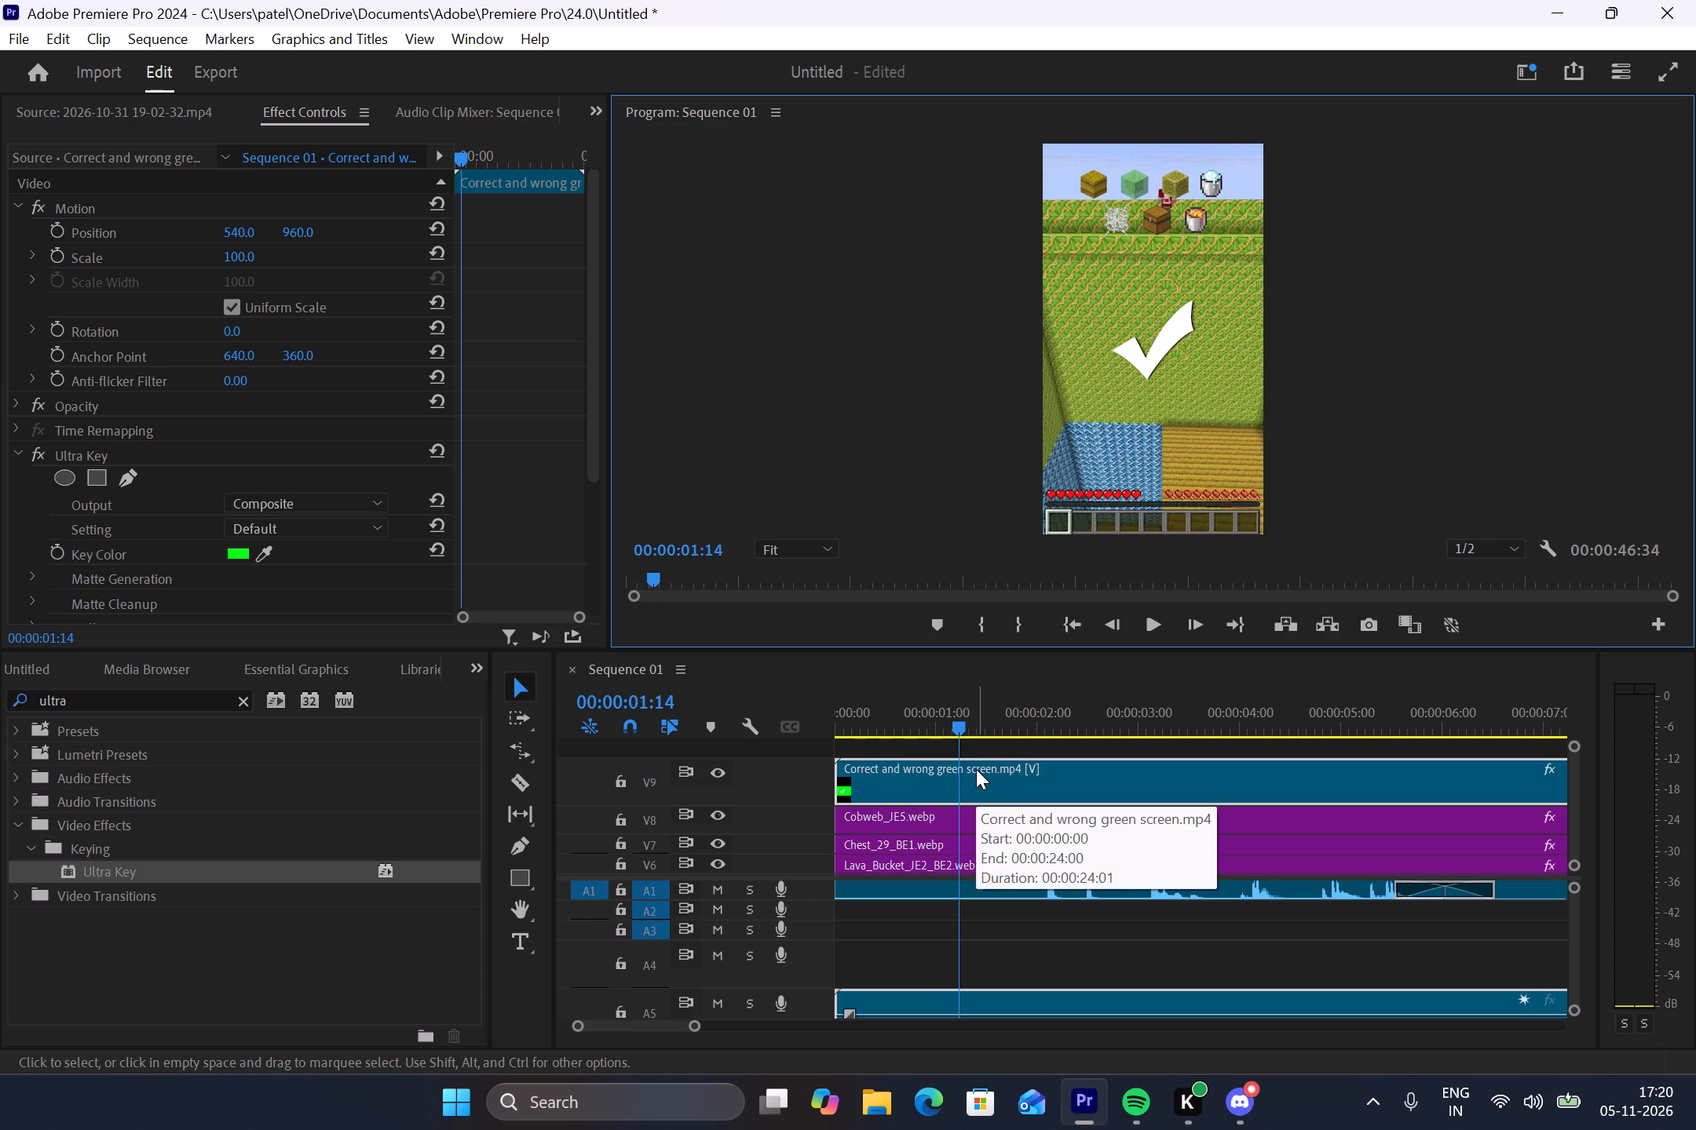
key(c)
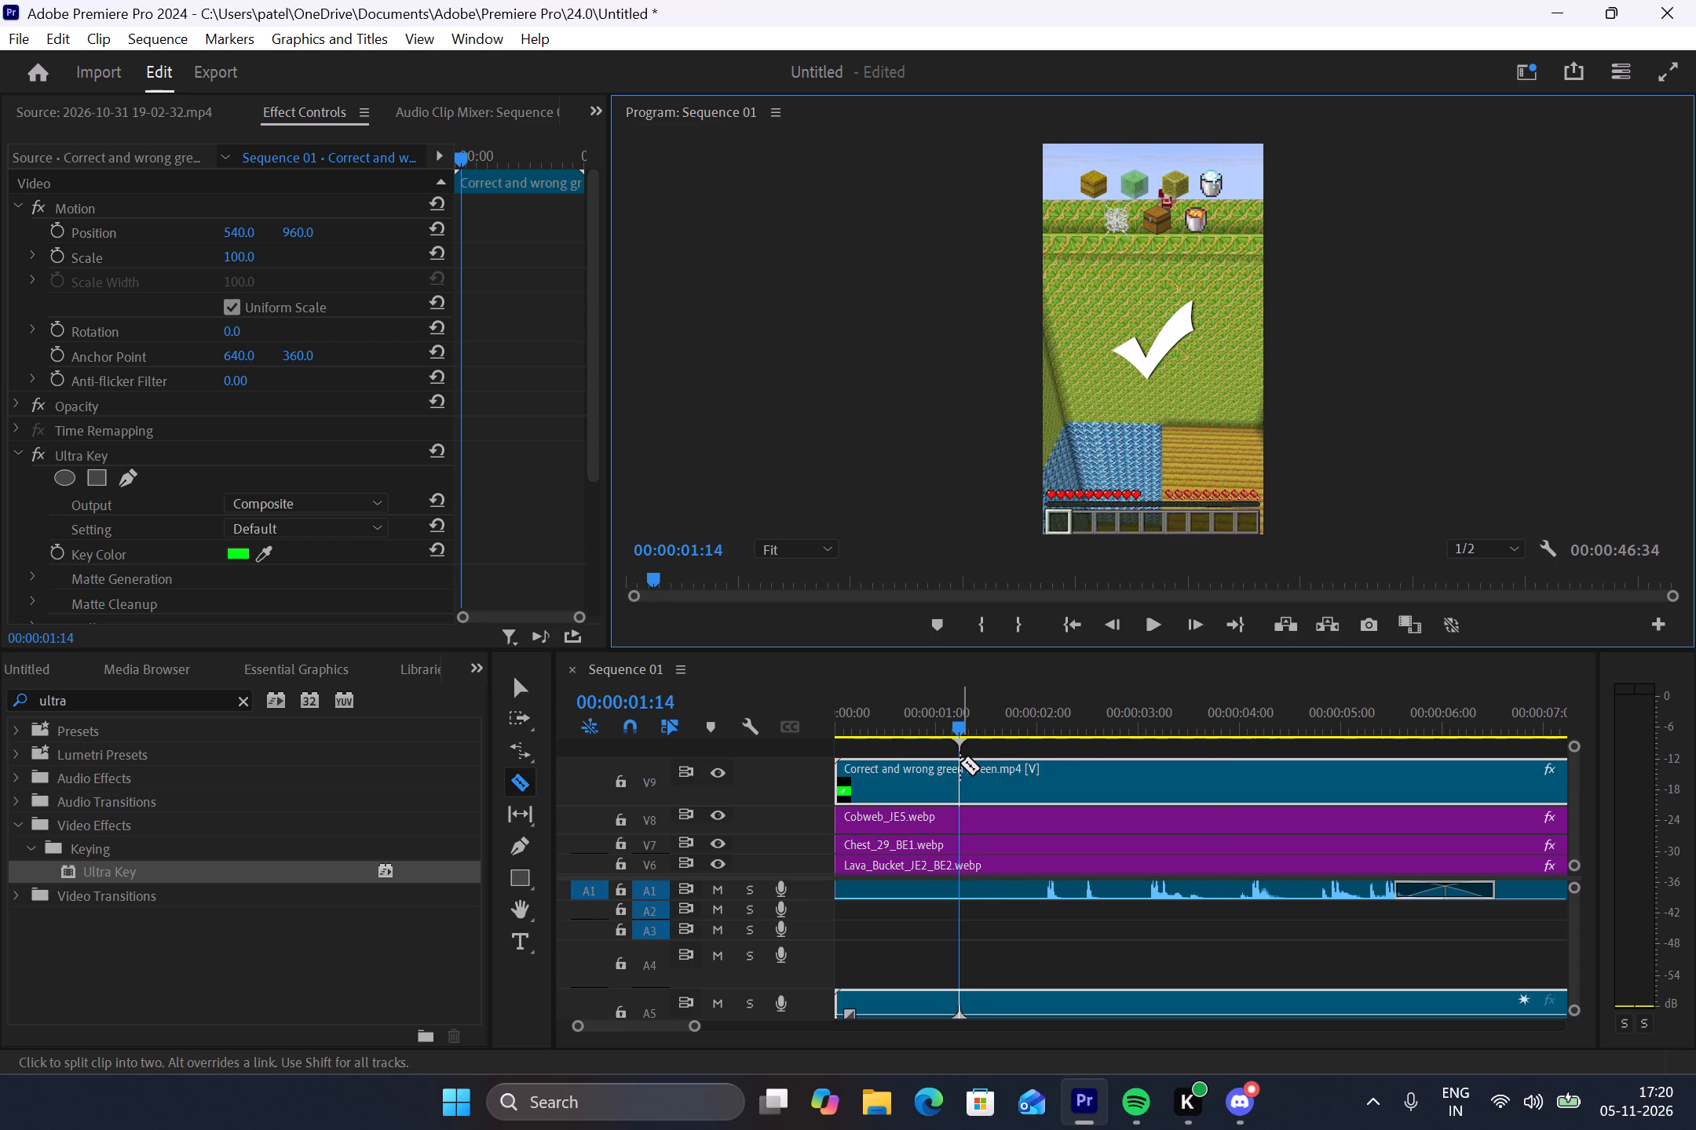
click(959, 761)
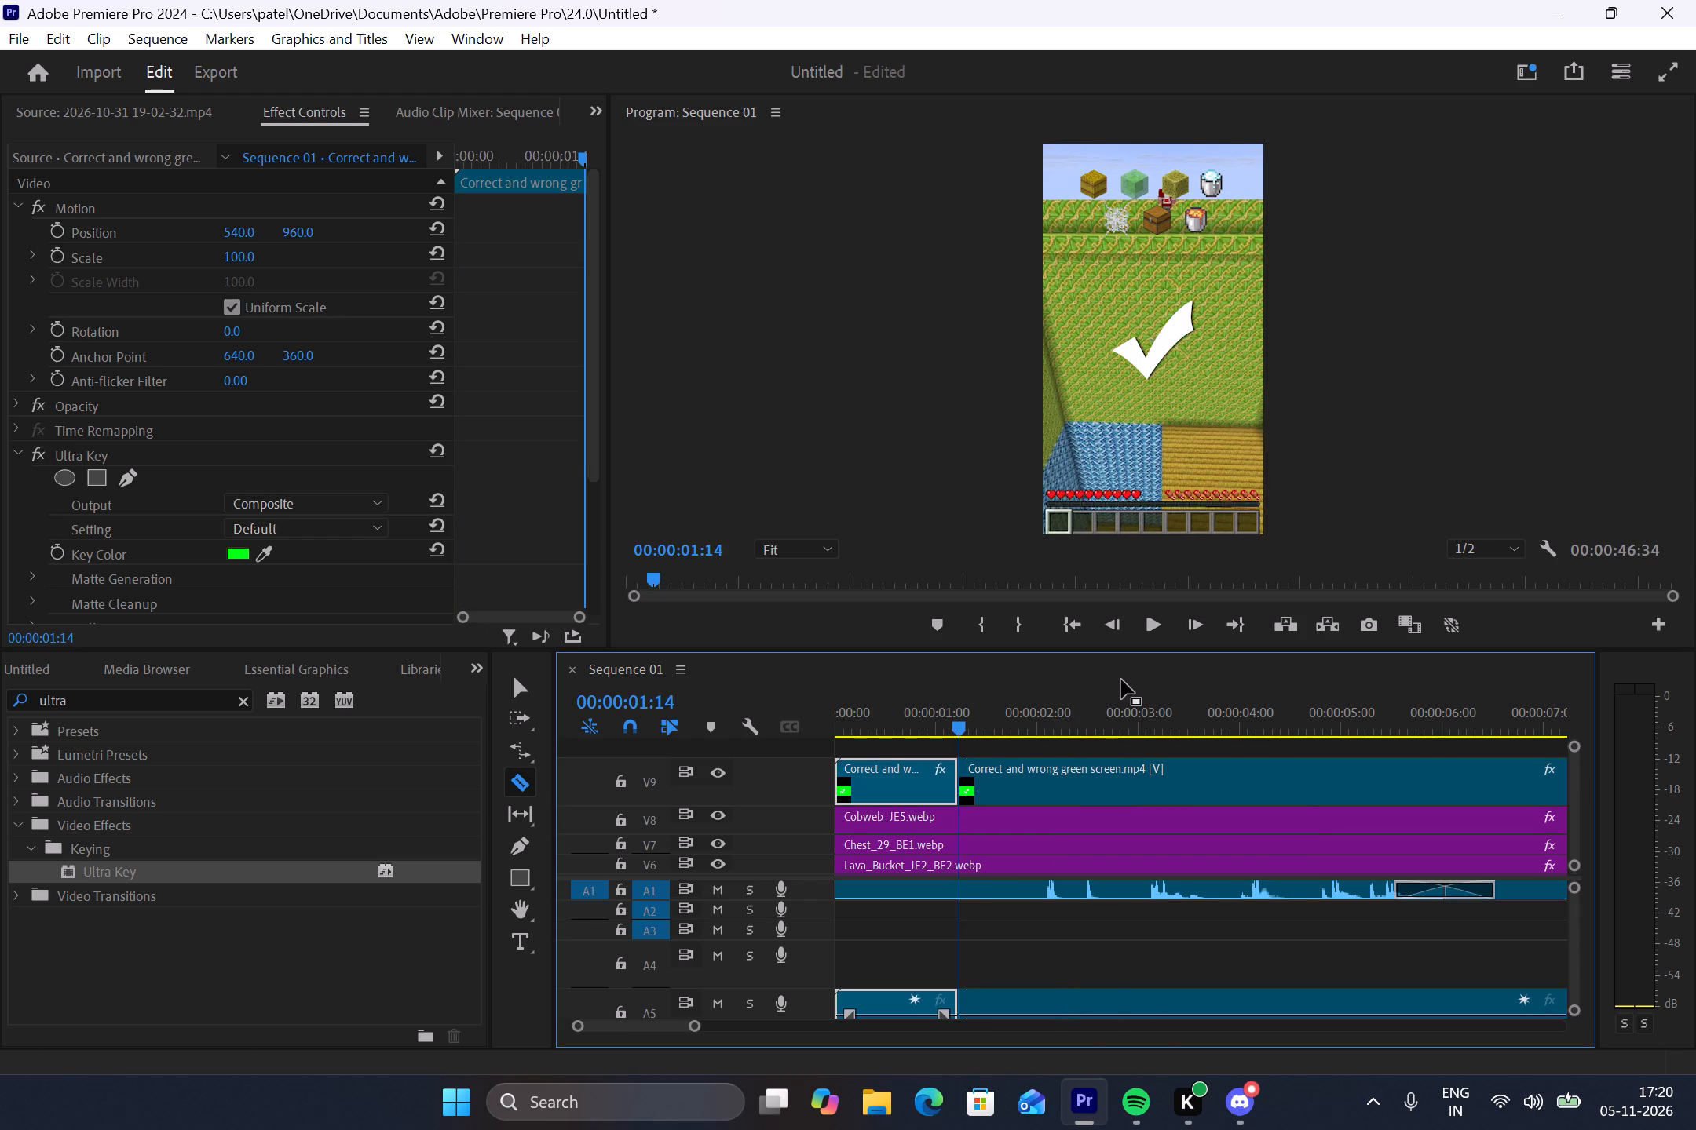
key(v)
Play on to the red cross and split the Correct and wrong green screen clip on V9 just before it, at 00:00:08:53.
click(1160, 619)
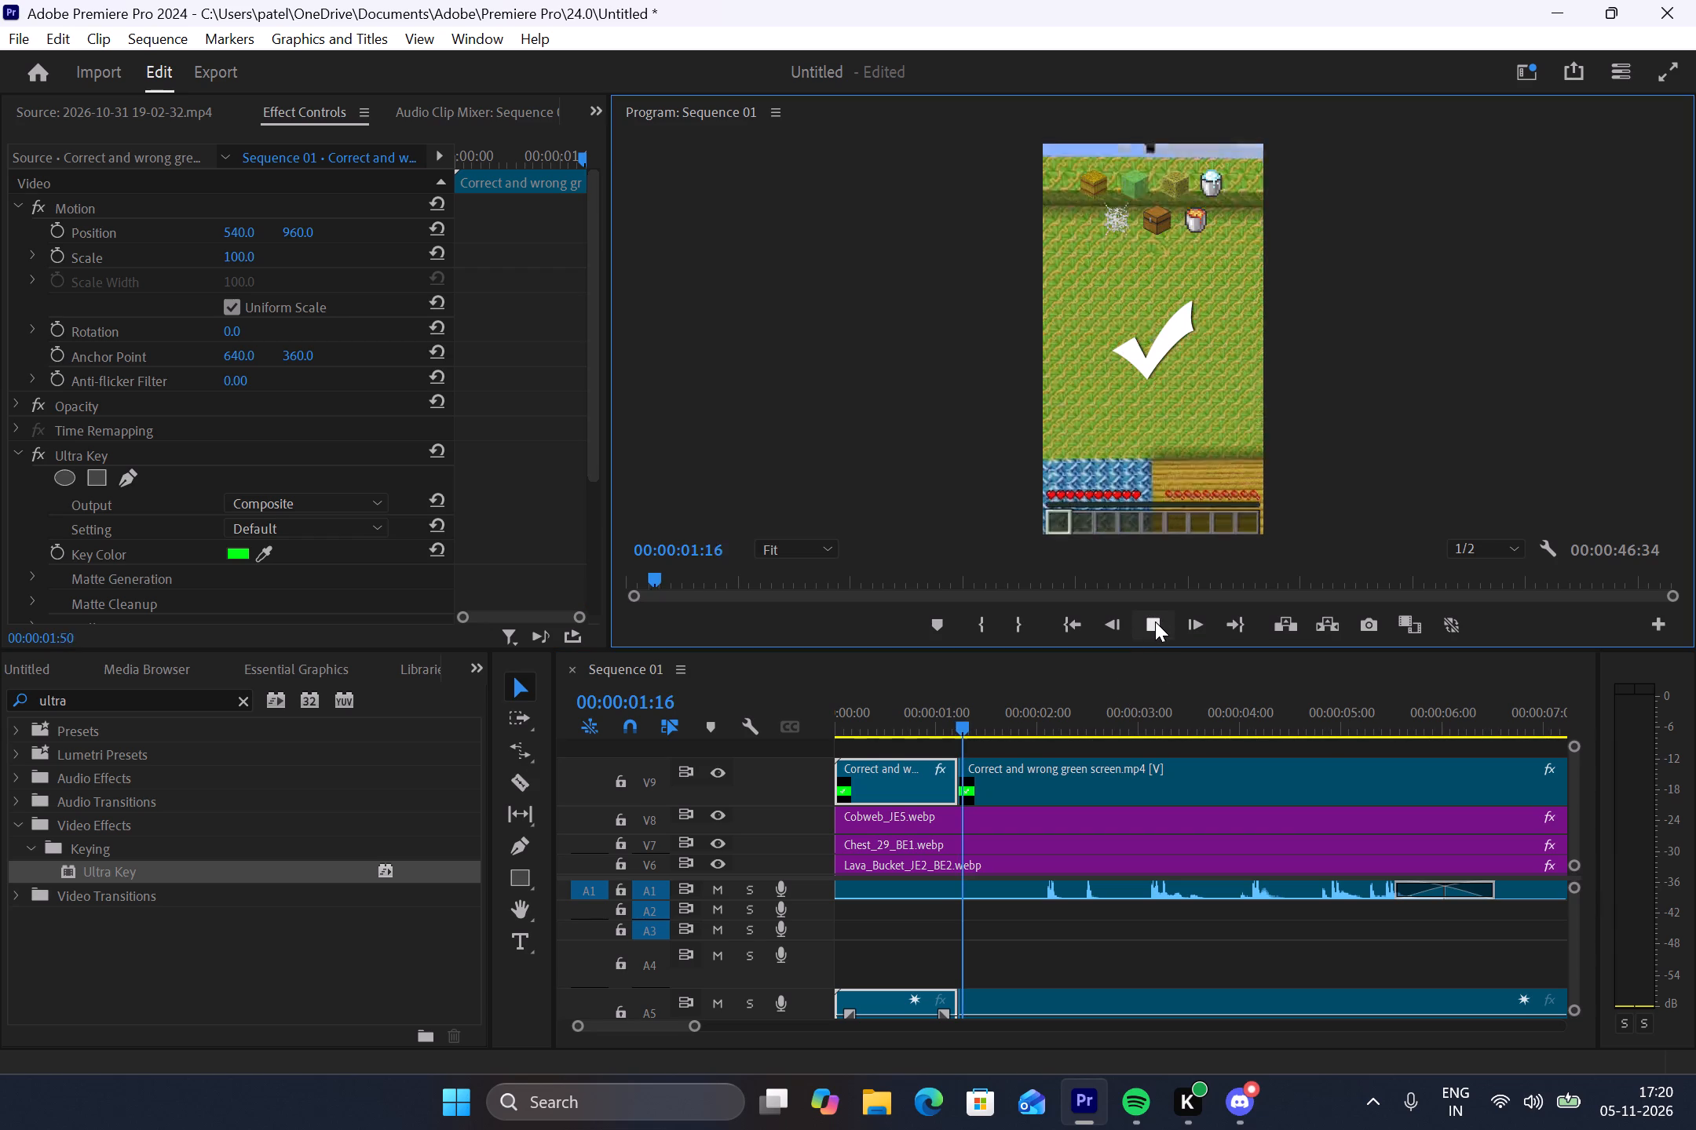
click(1155, 621)
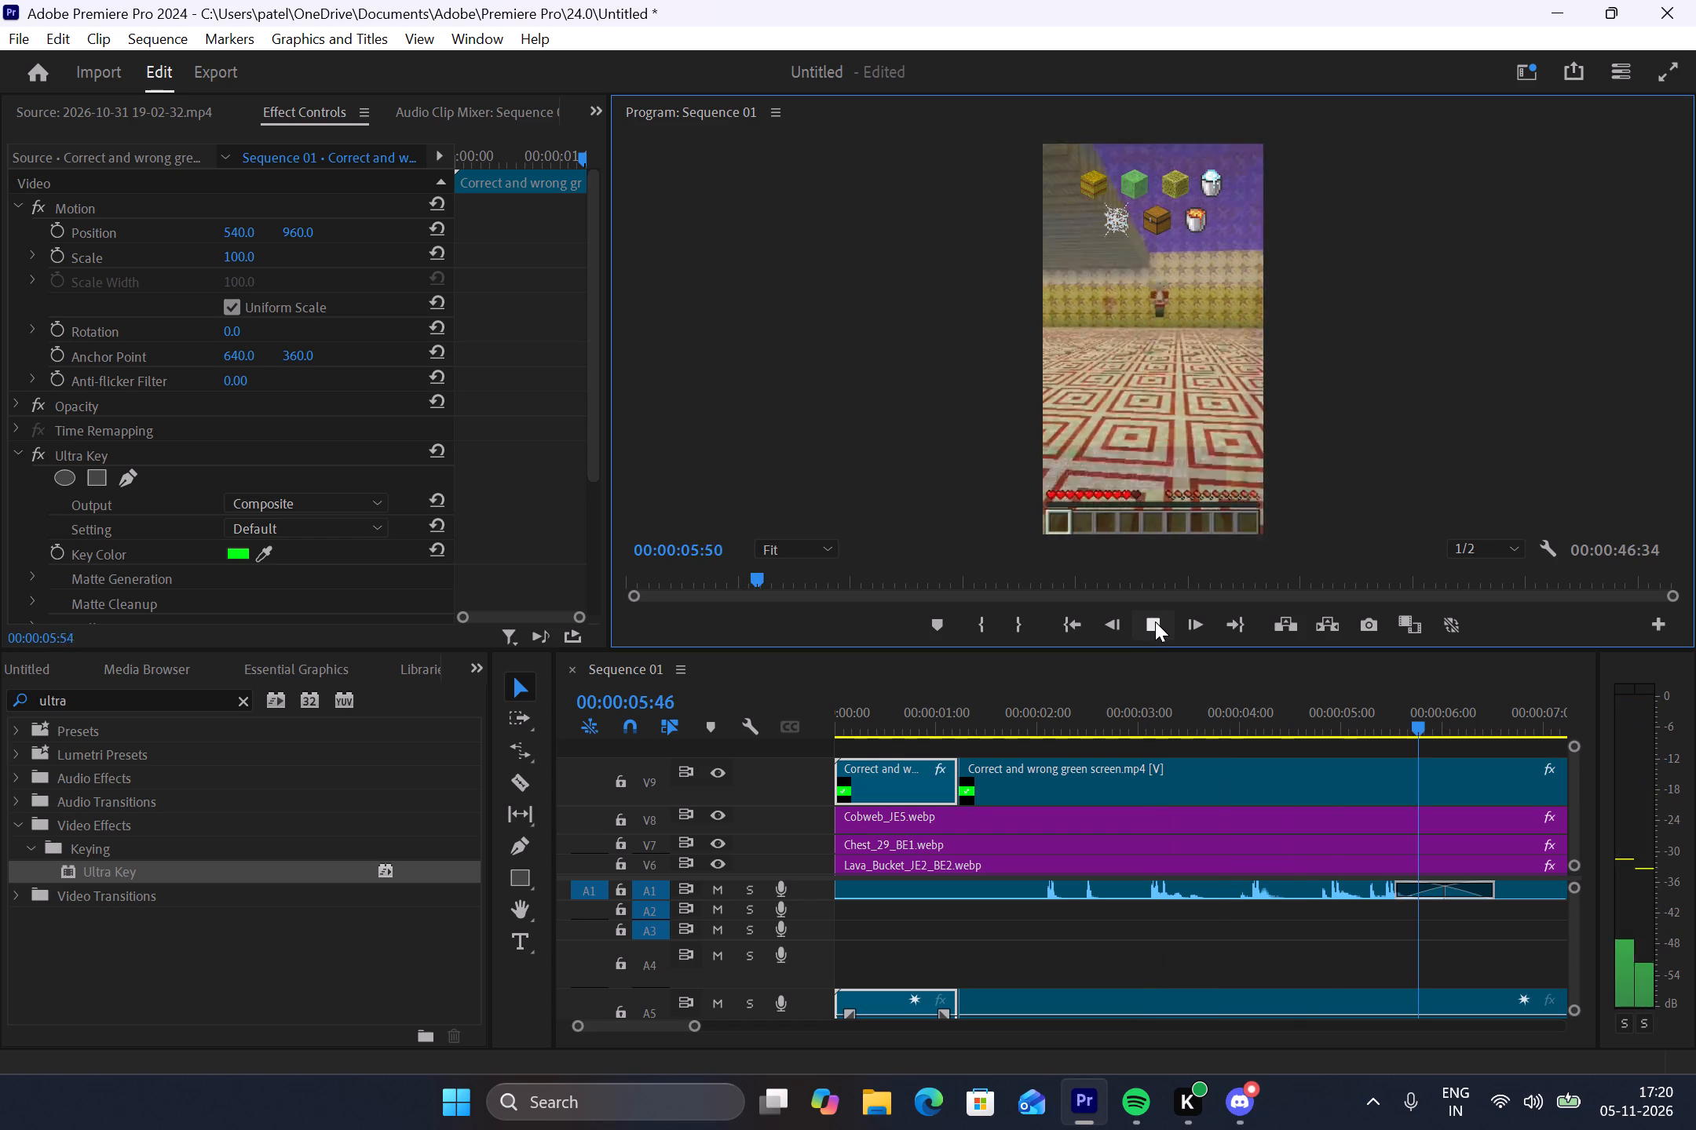
click(1155, 621)
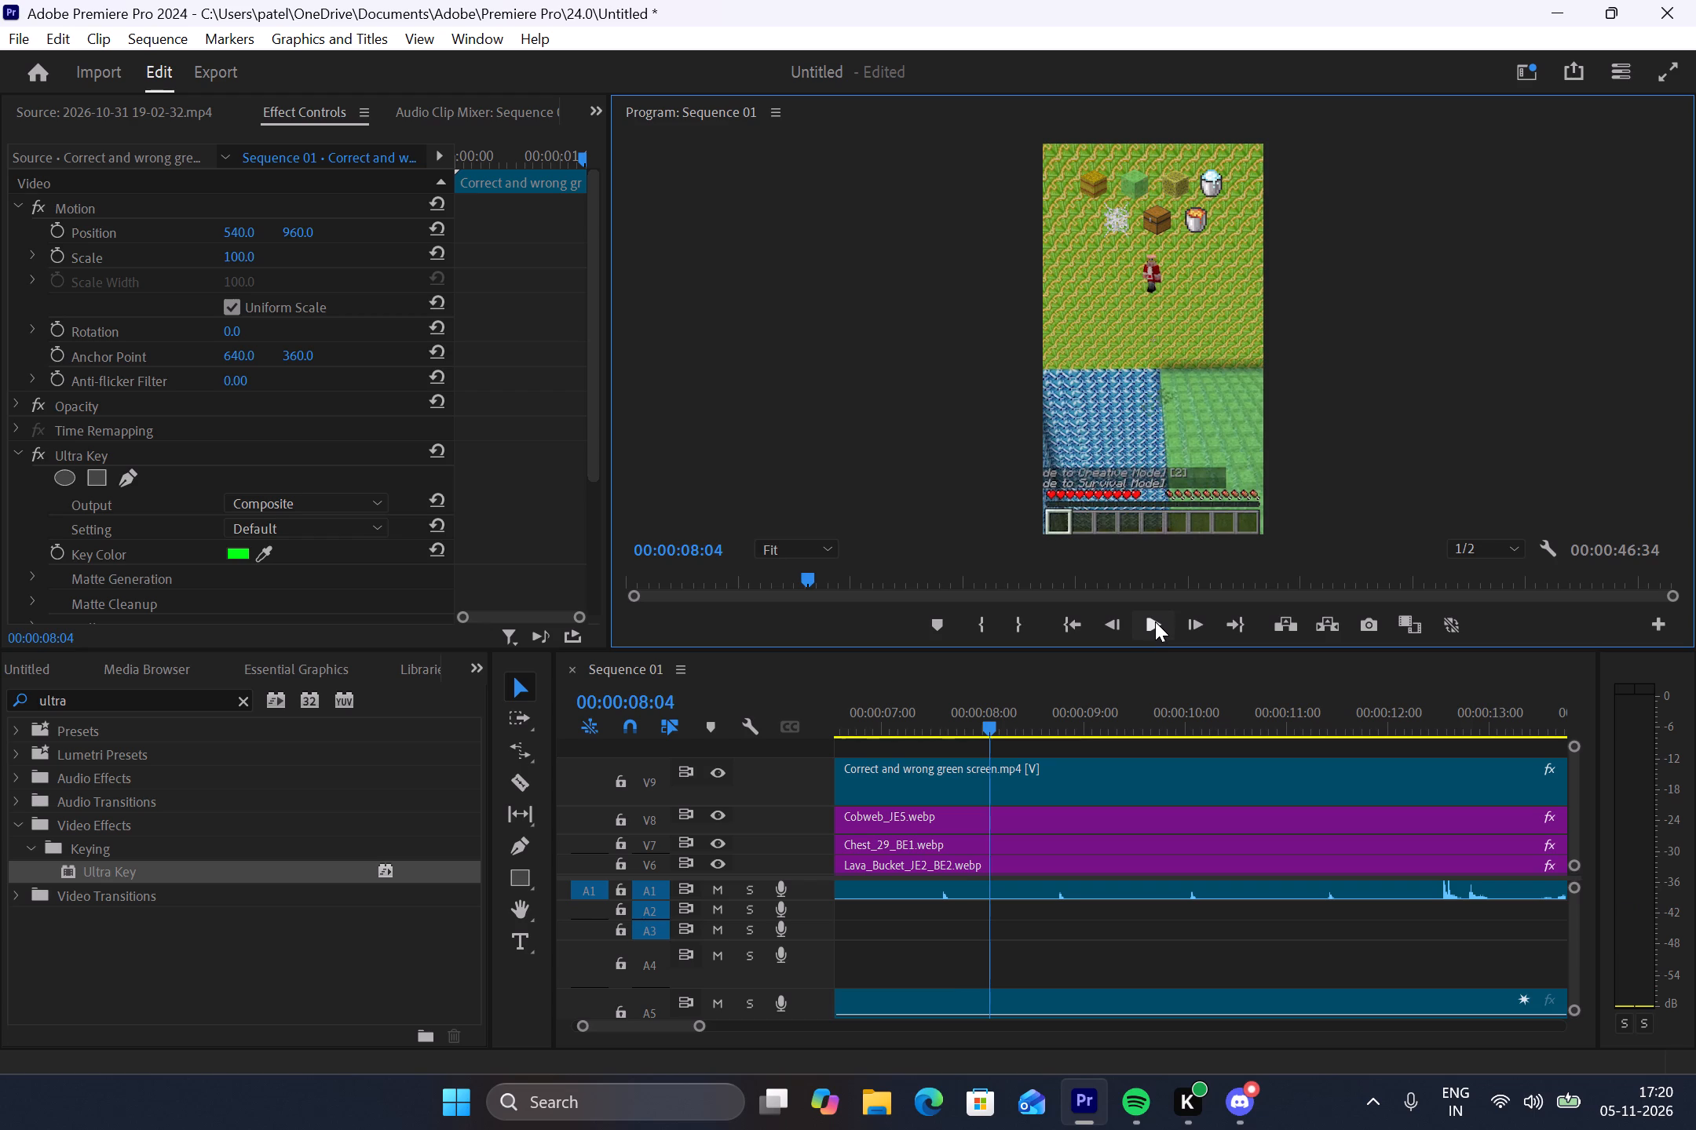
click(1155, 621)
click(1155, 621)
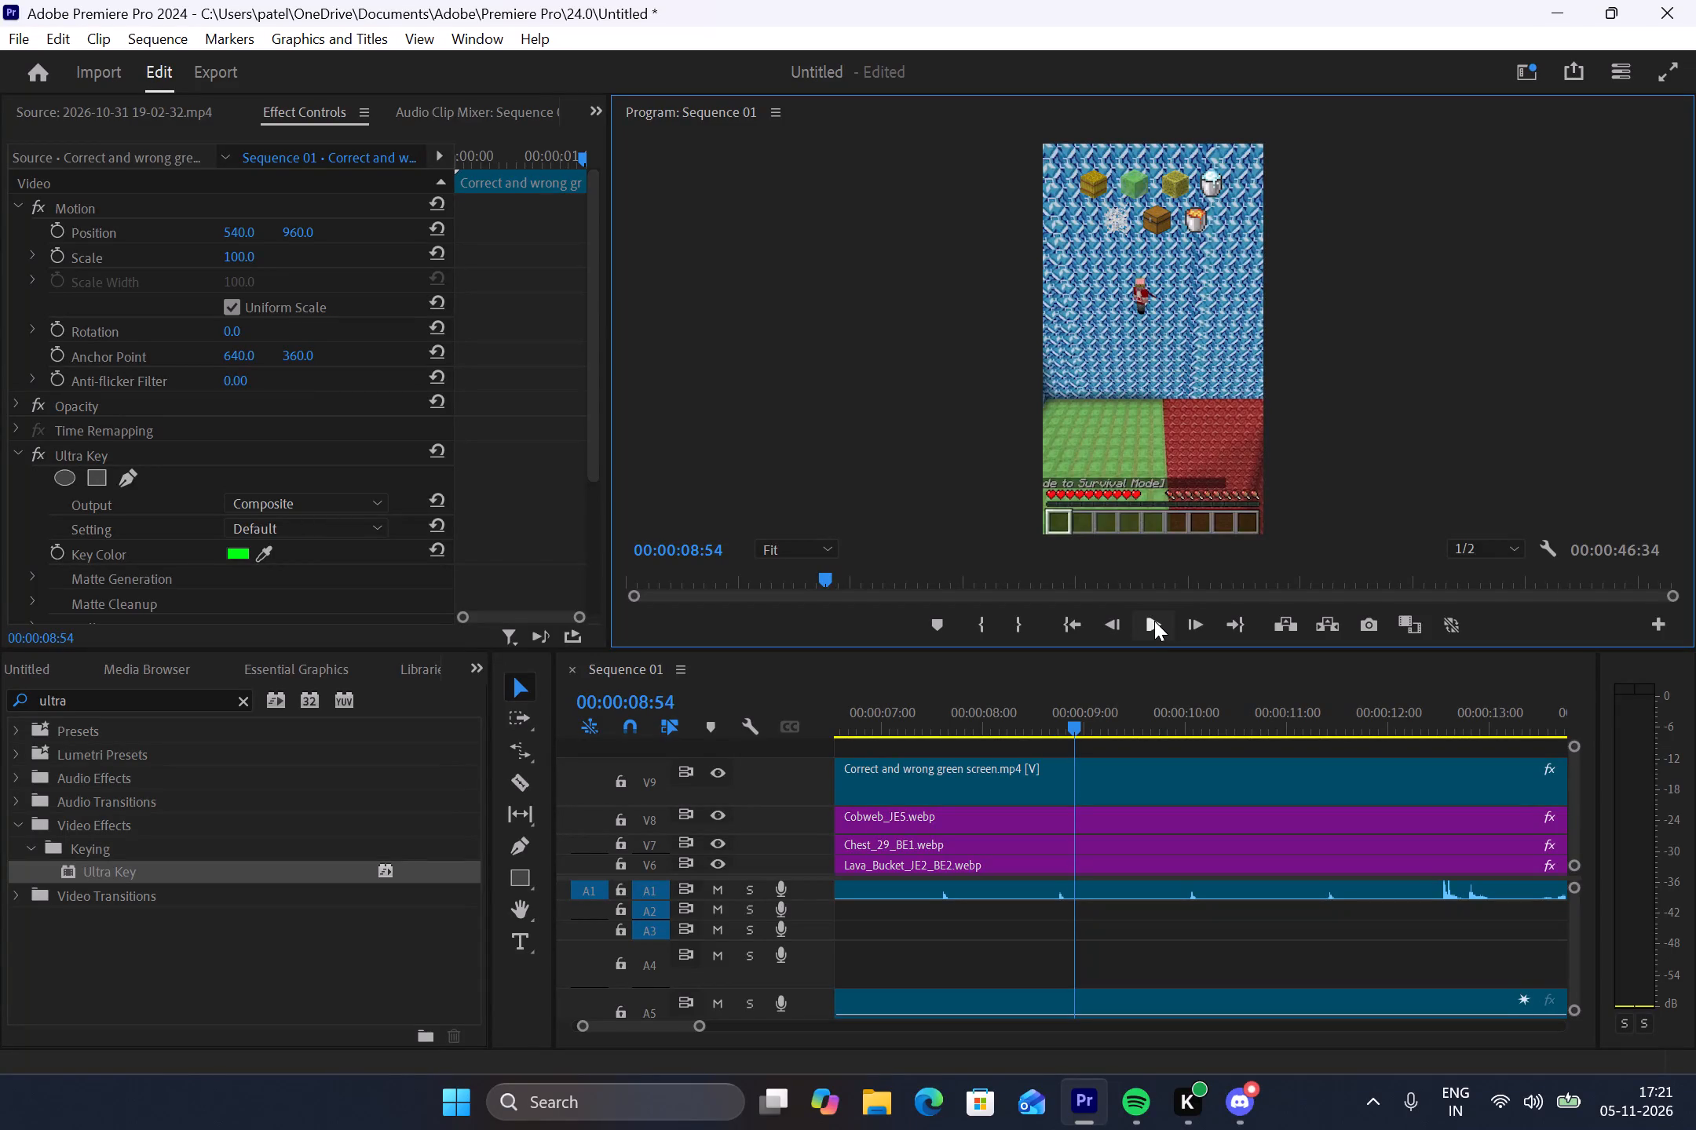
click(1154, 621)
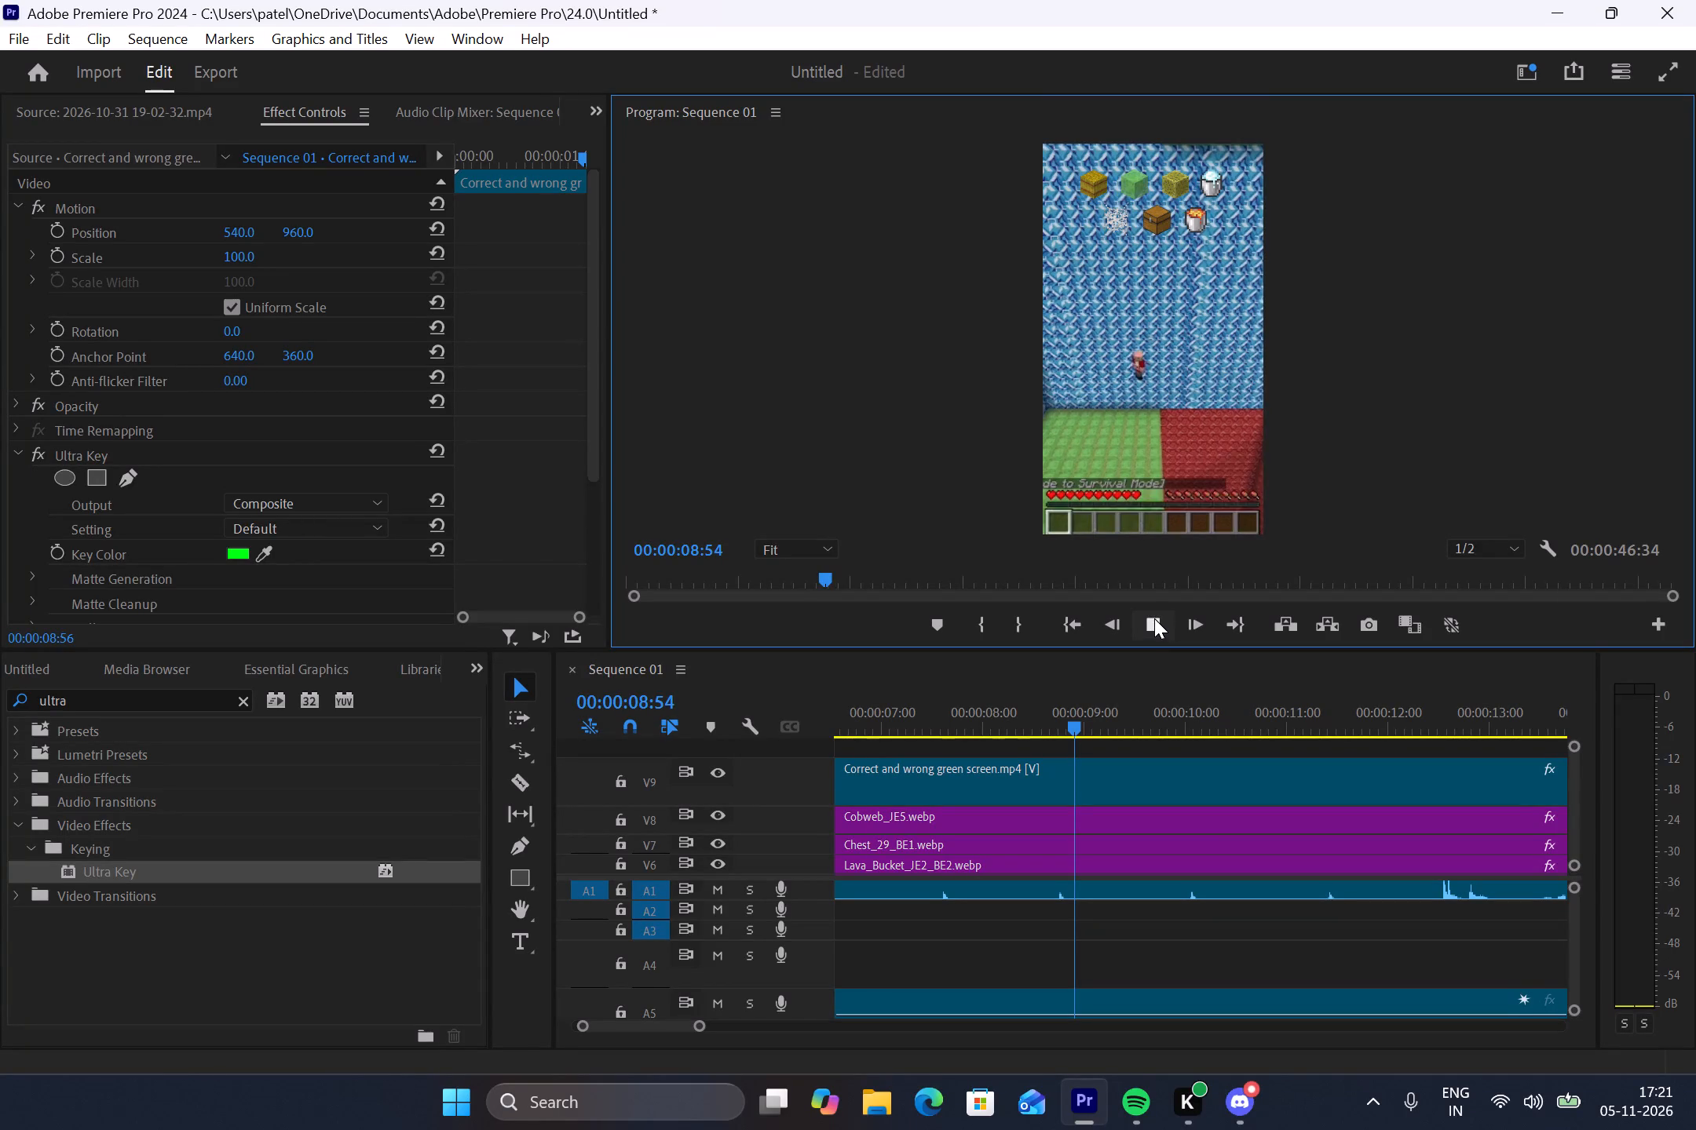
click(1154, 618)
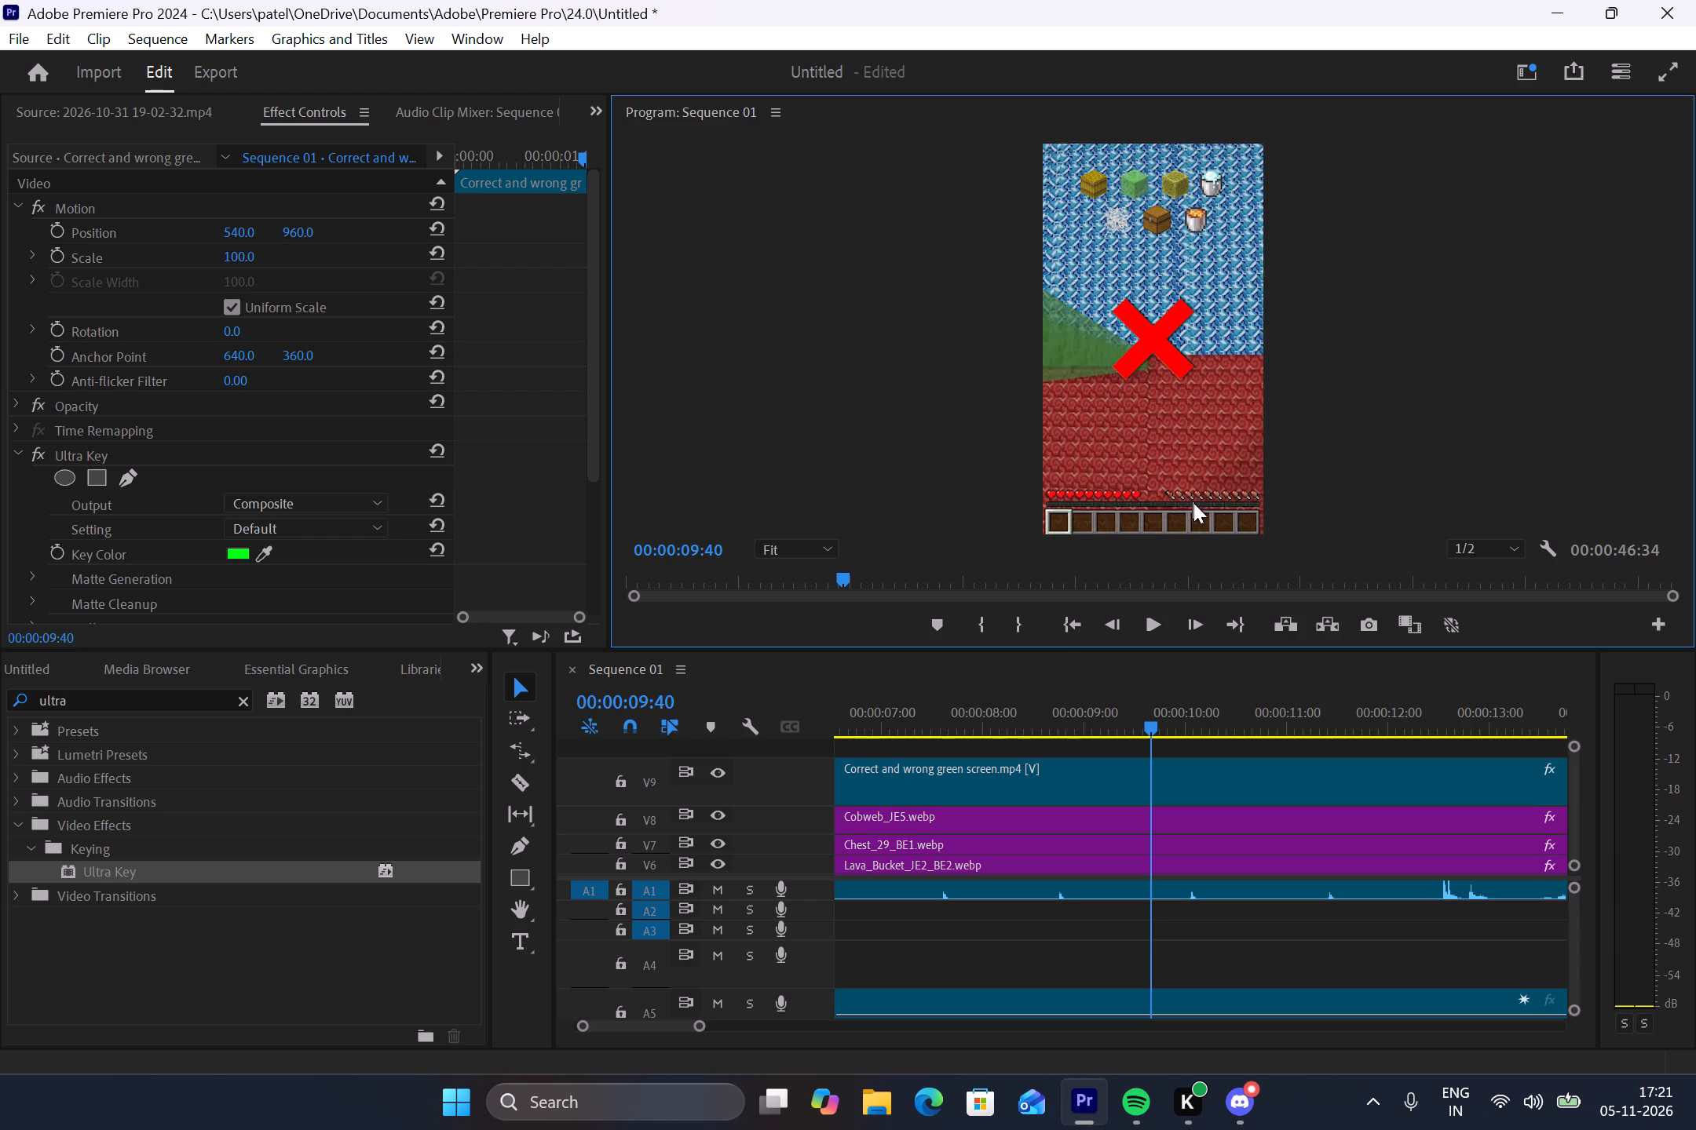
scroll(302, 691, down, 3)
drag(1150, 729, 1113, 731)
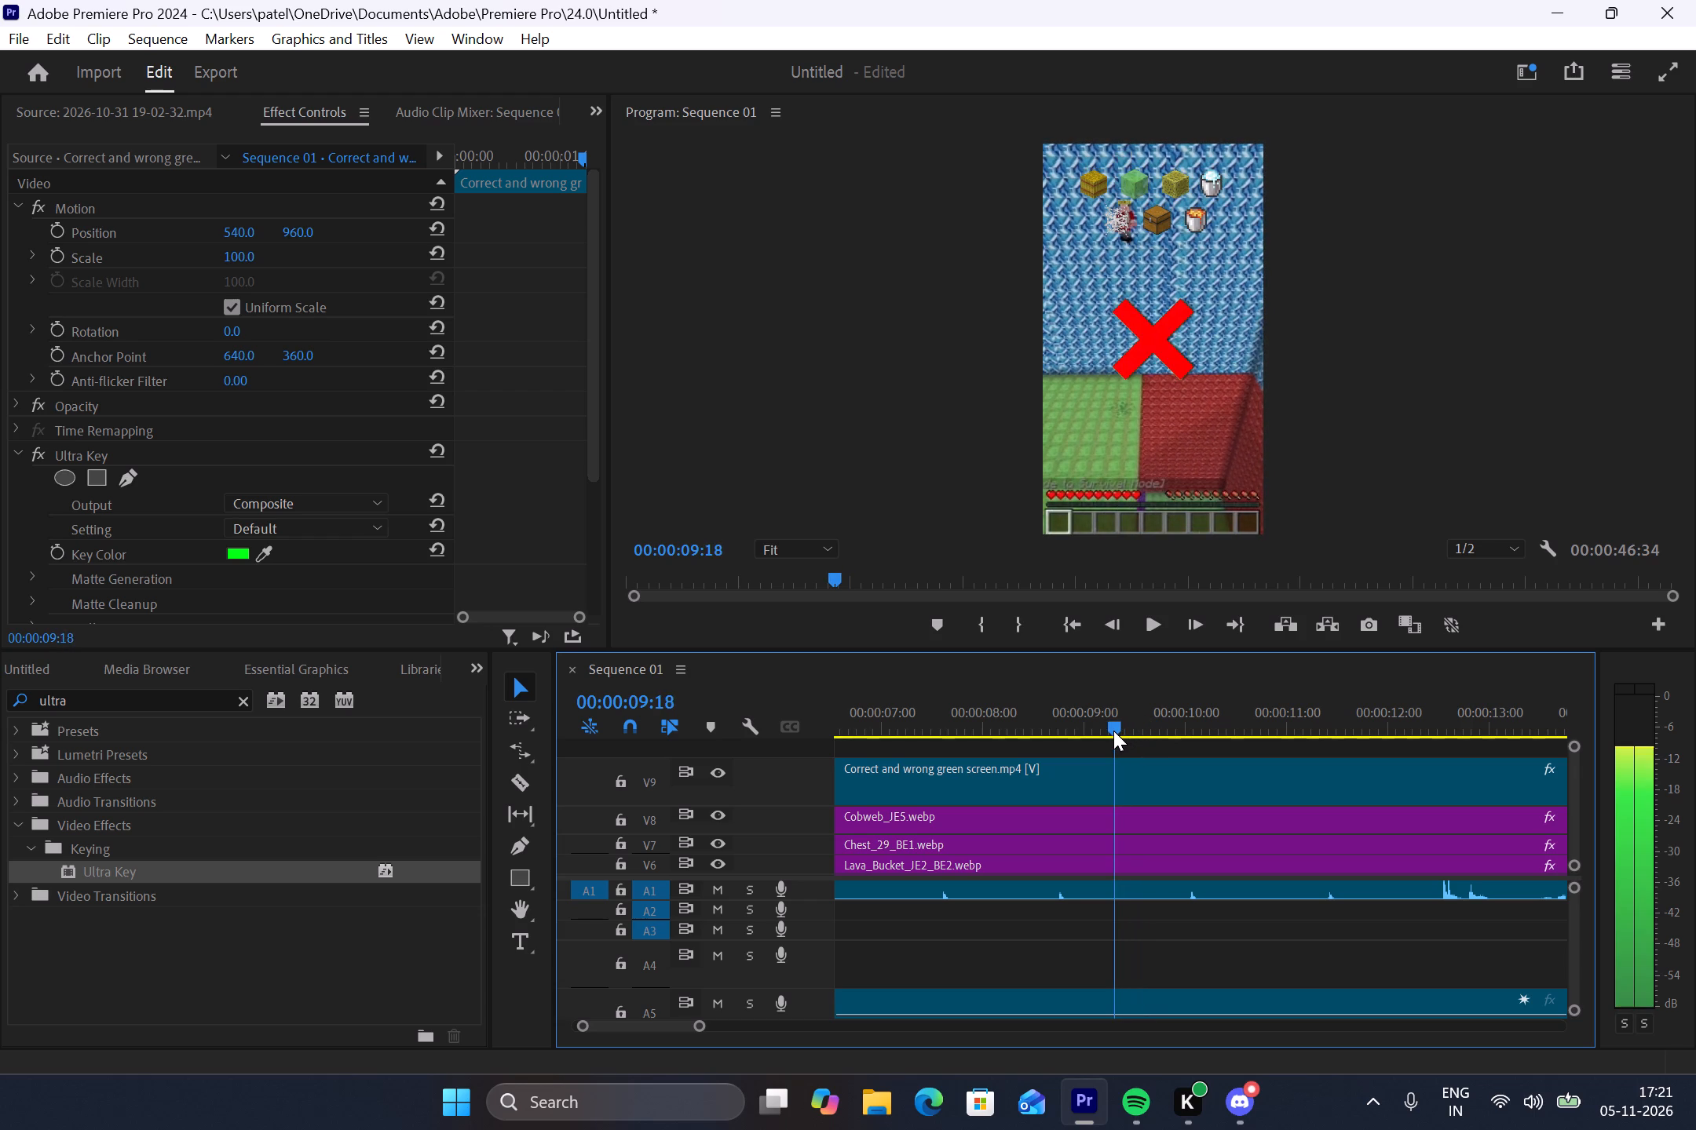
drag(1113, 731, 1099, 727)
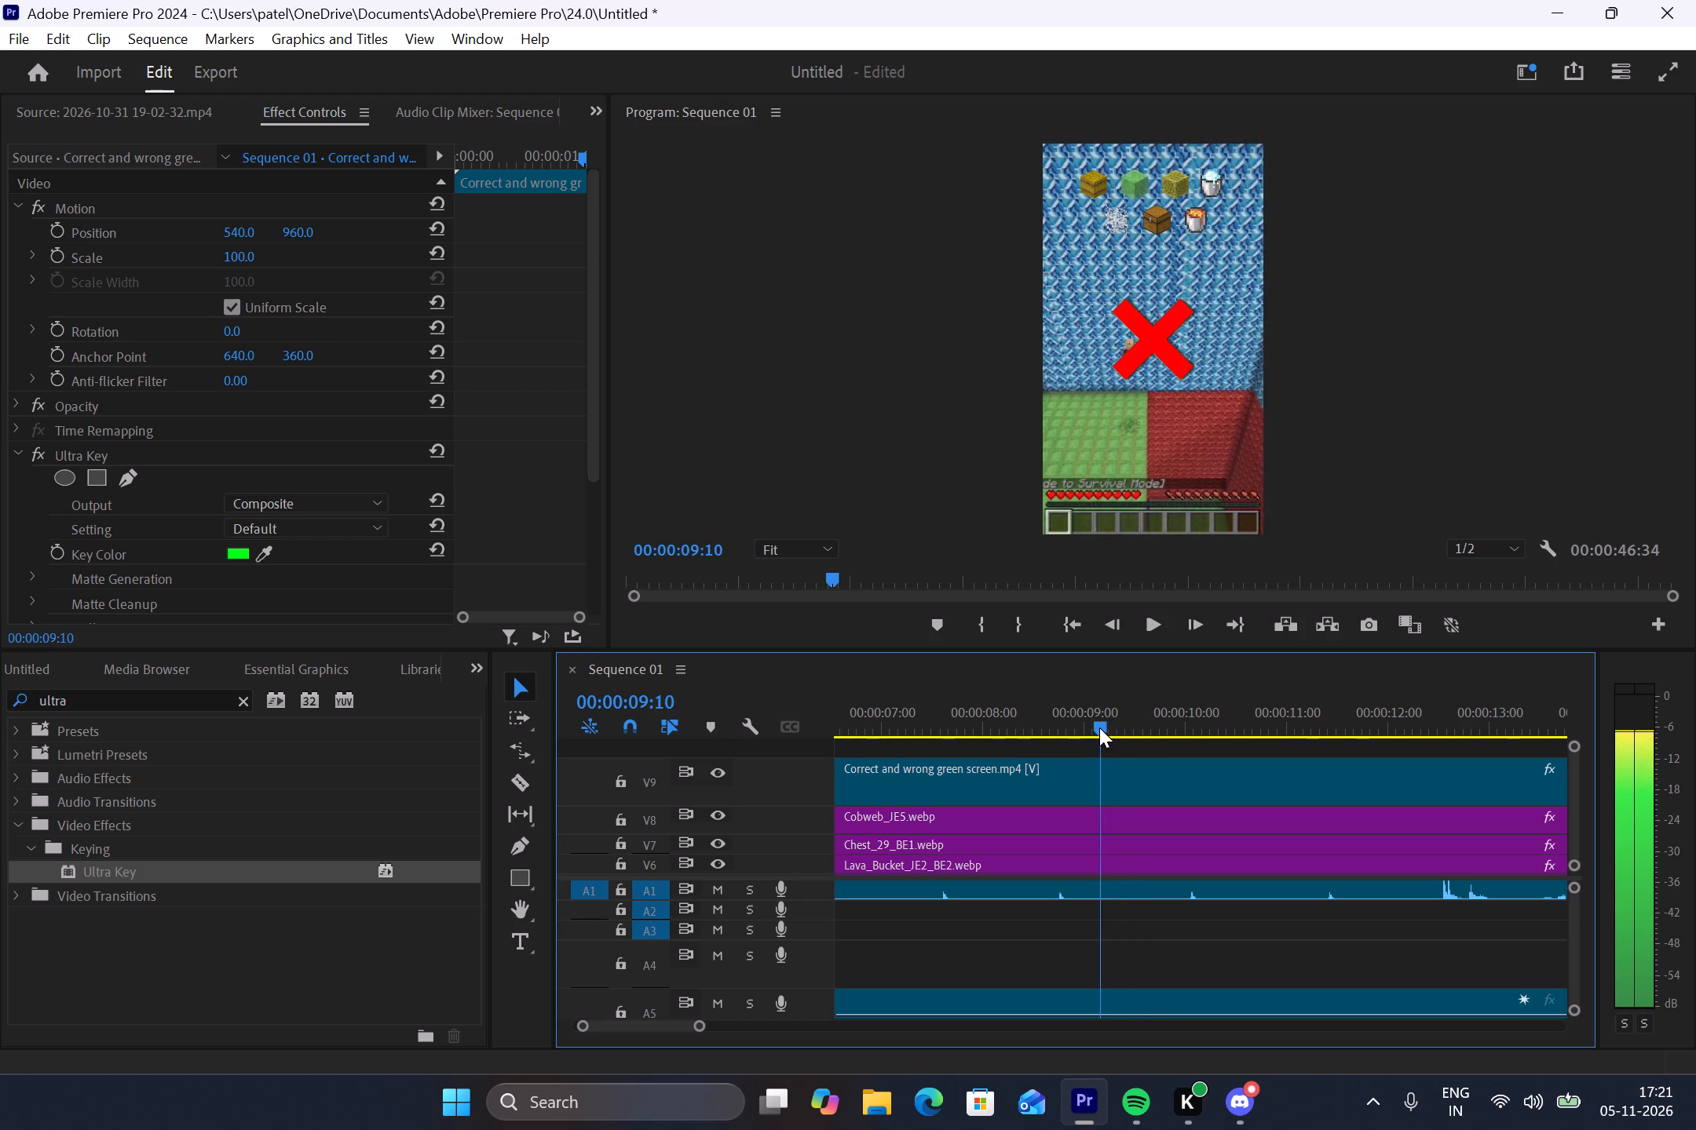
drag(1099, 727, 1073, 723)
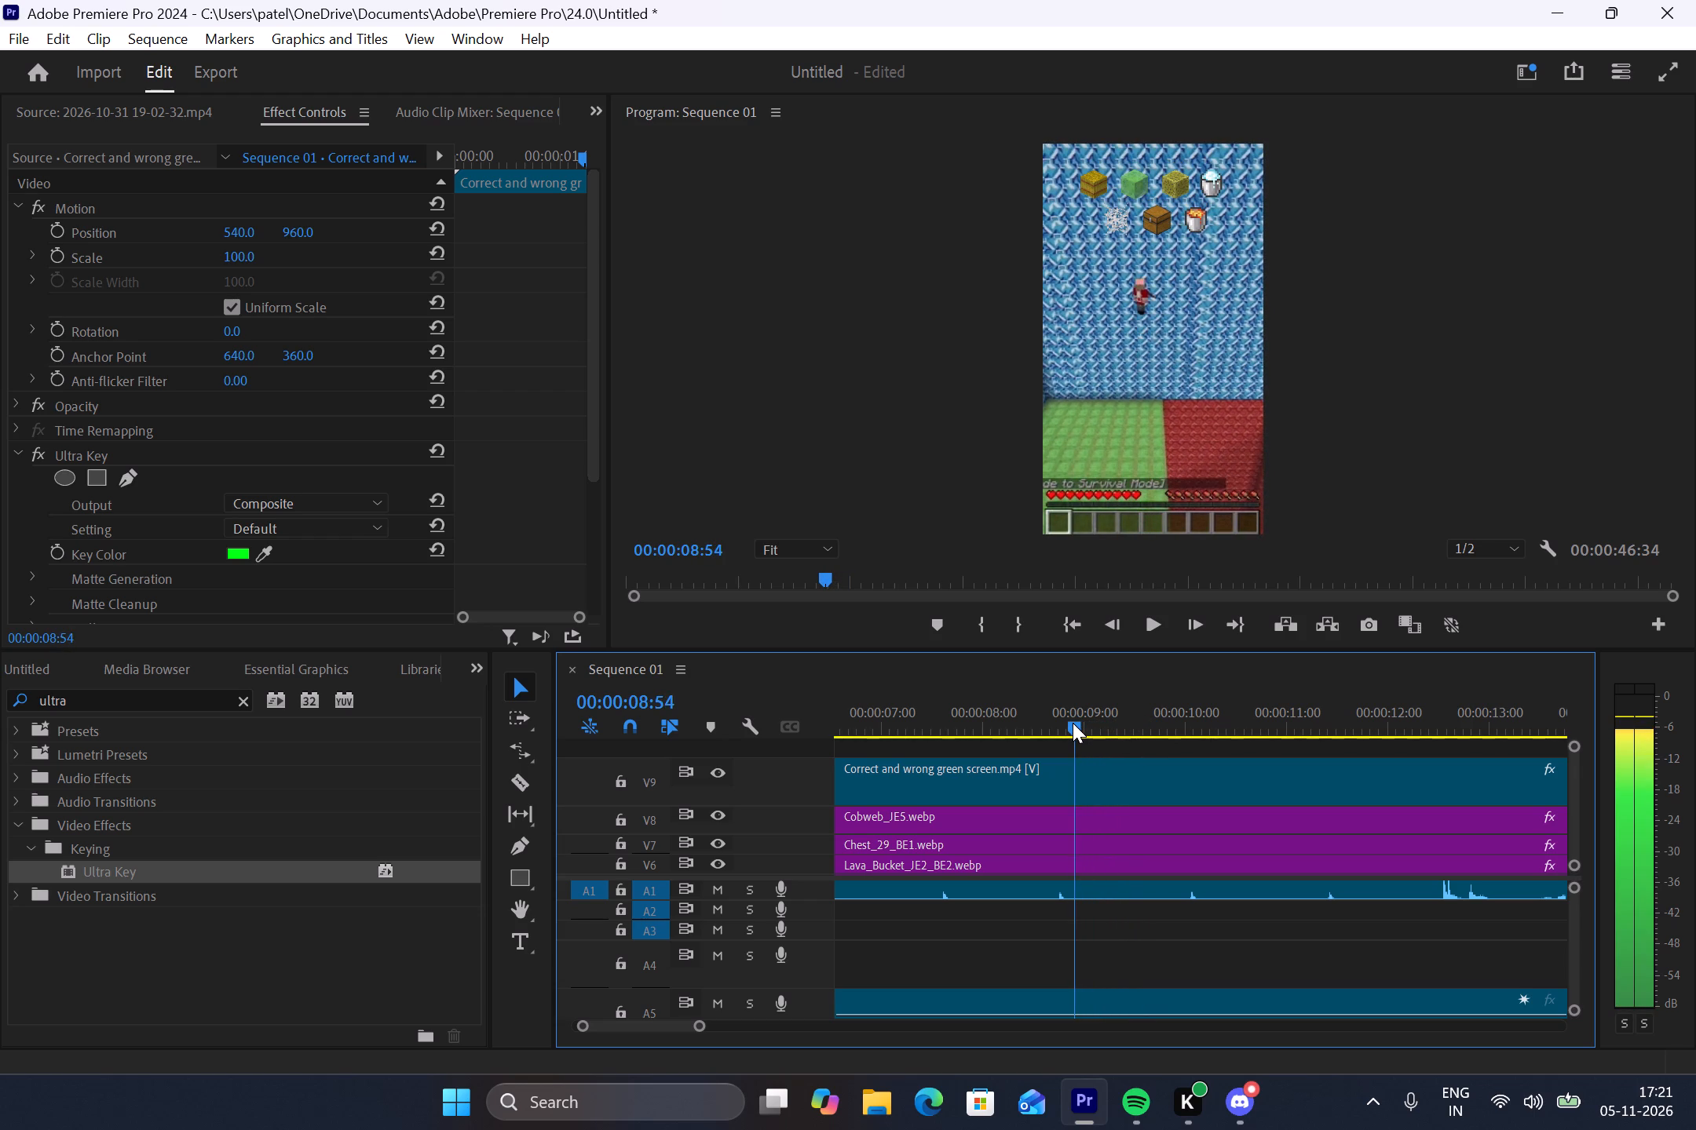
drag(1073, 723, 1072, 723)
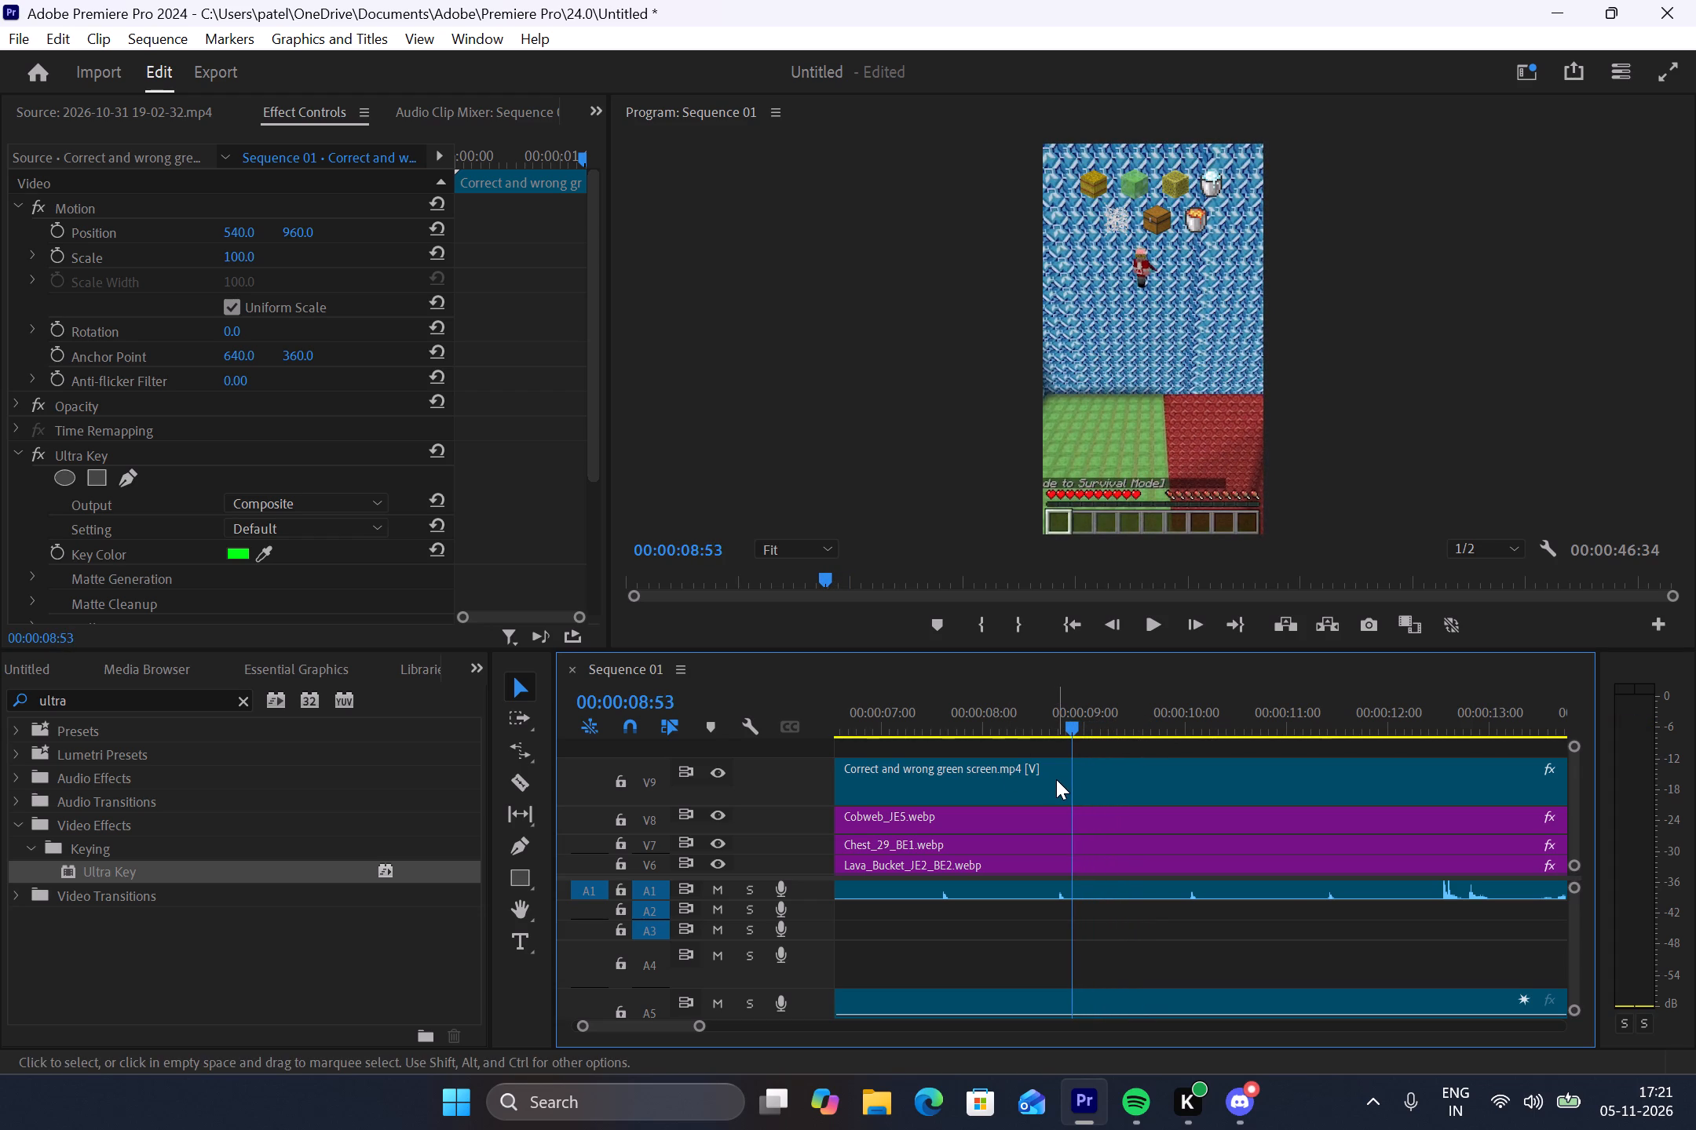
key(c)
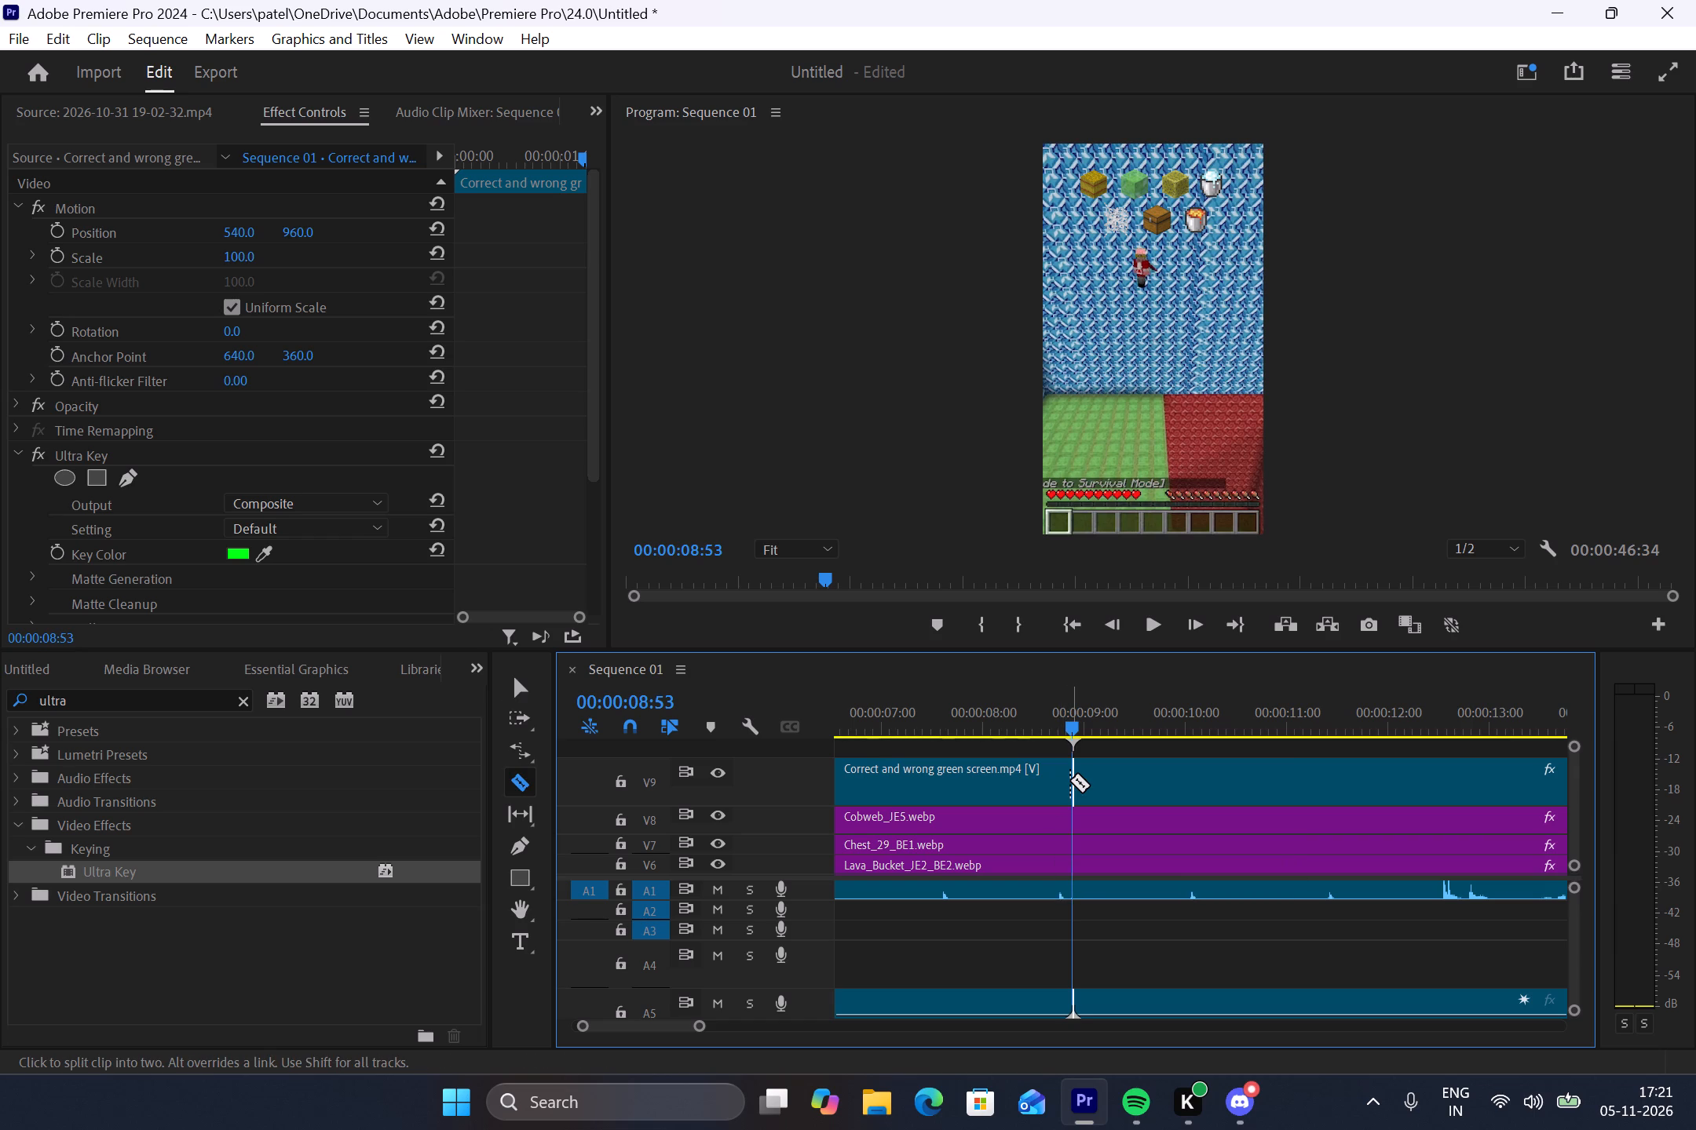
click(1070, 780)
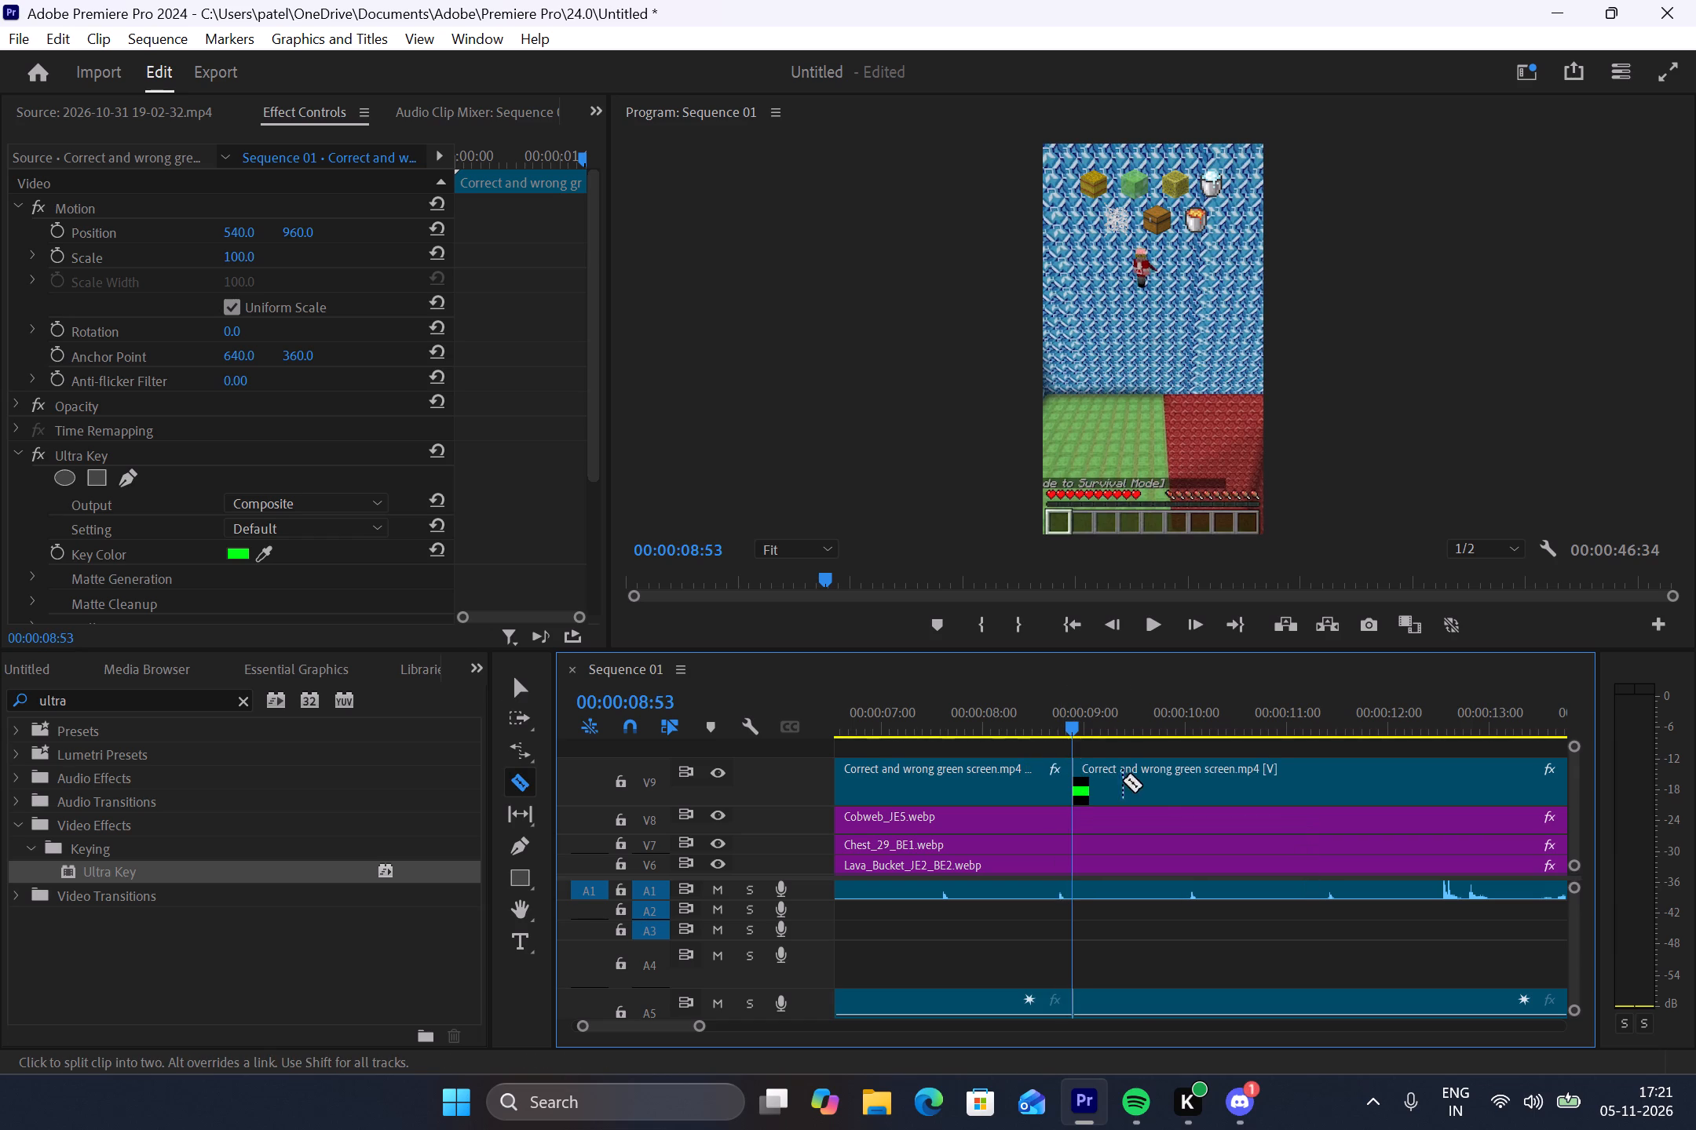
Delete the middle section of the Correct and wrong green screen clip, from 00:00:01:14 to the cut at 00:00:08:53.
key(v)
click(963, 782)
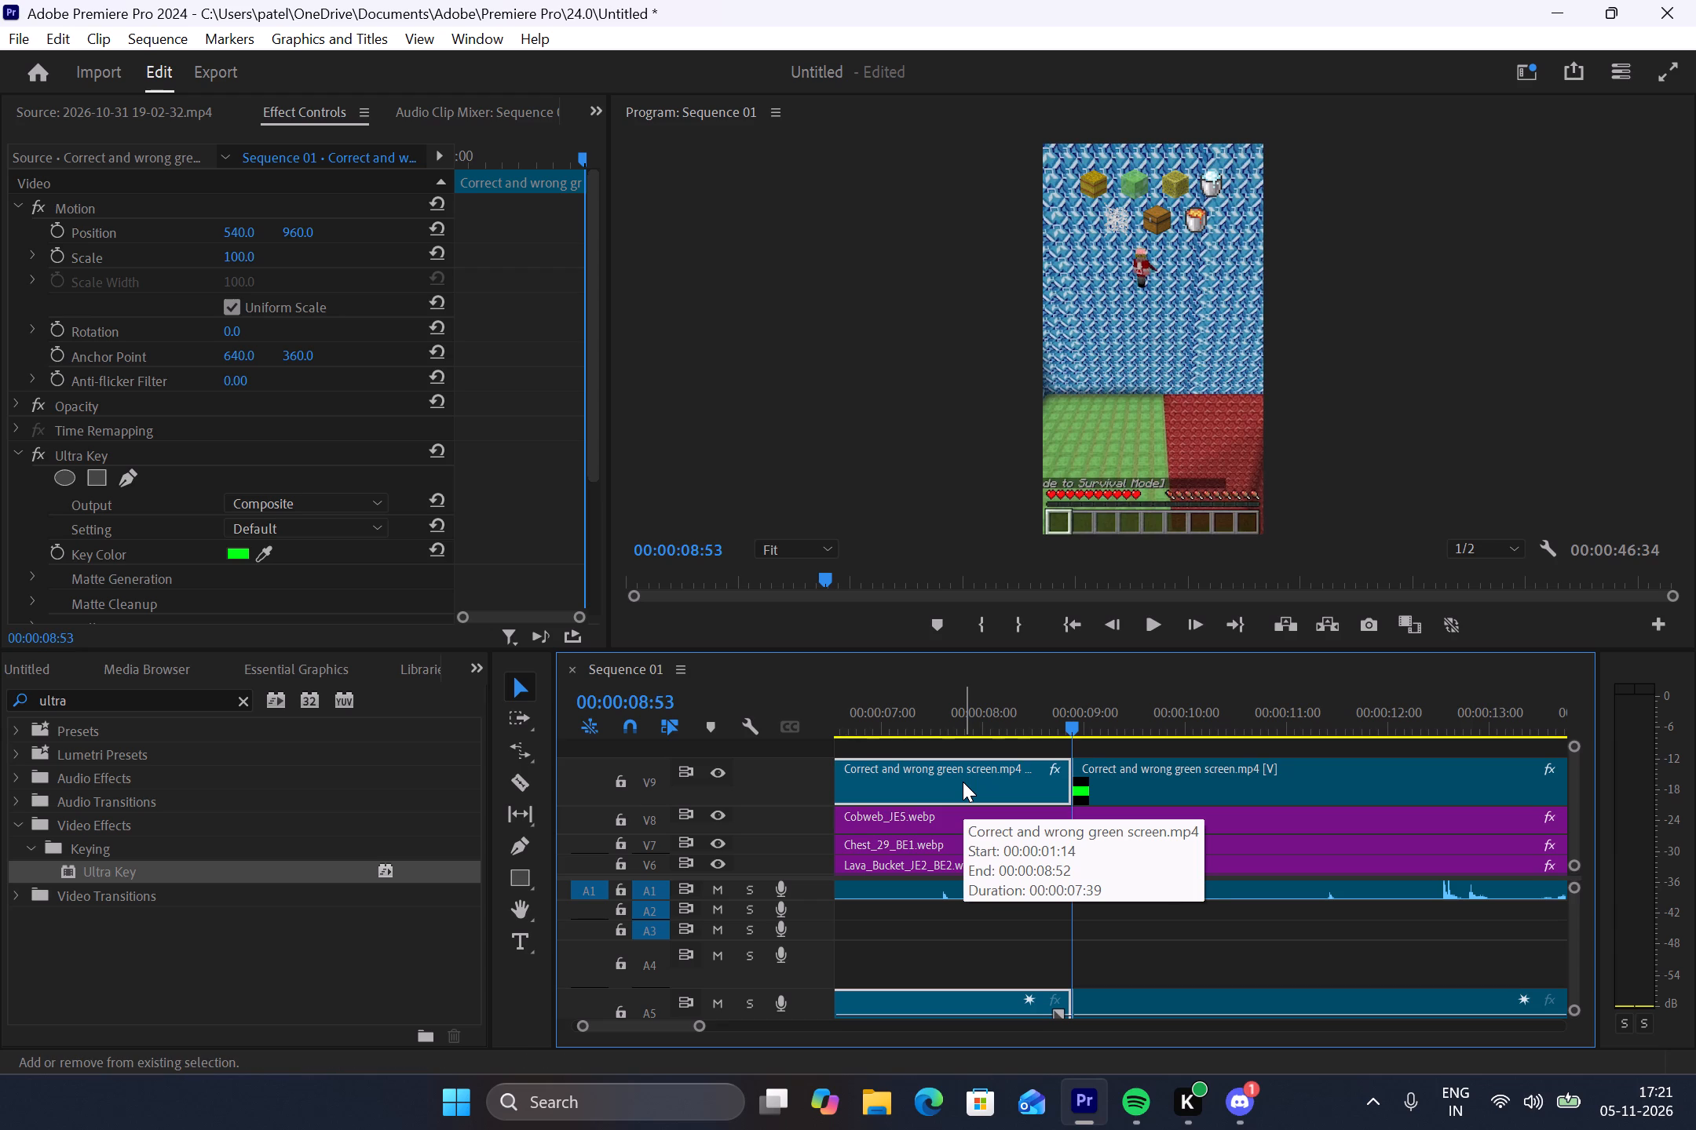
key(shift+Delete)
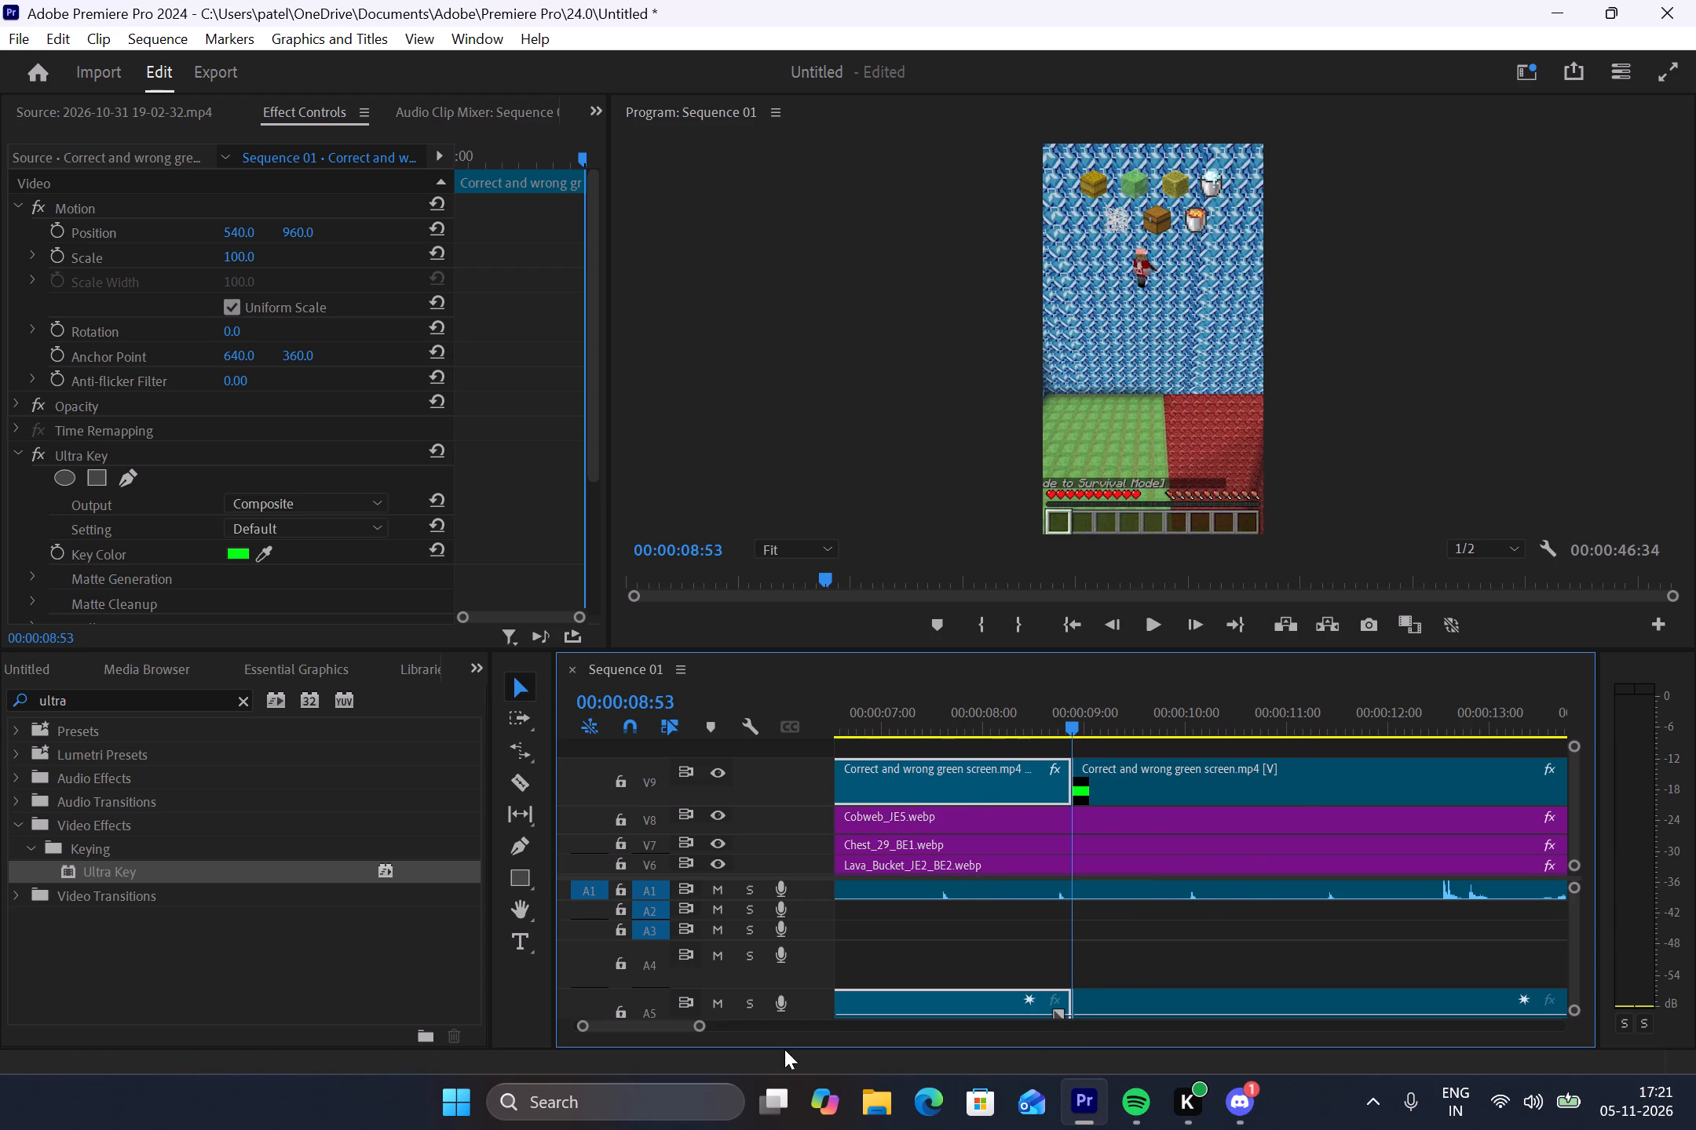
drag(698, 1024, 788, 1030)
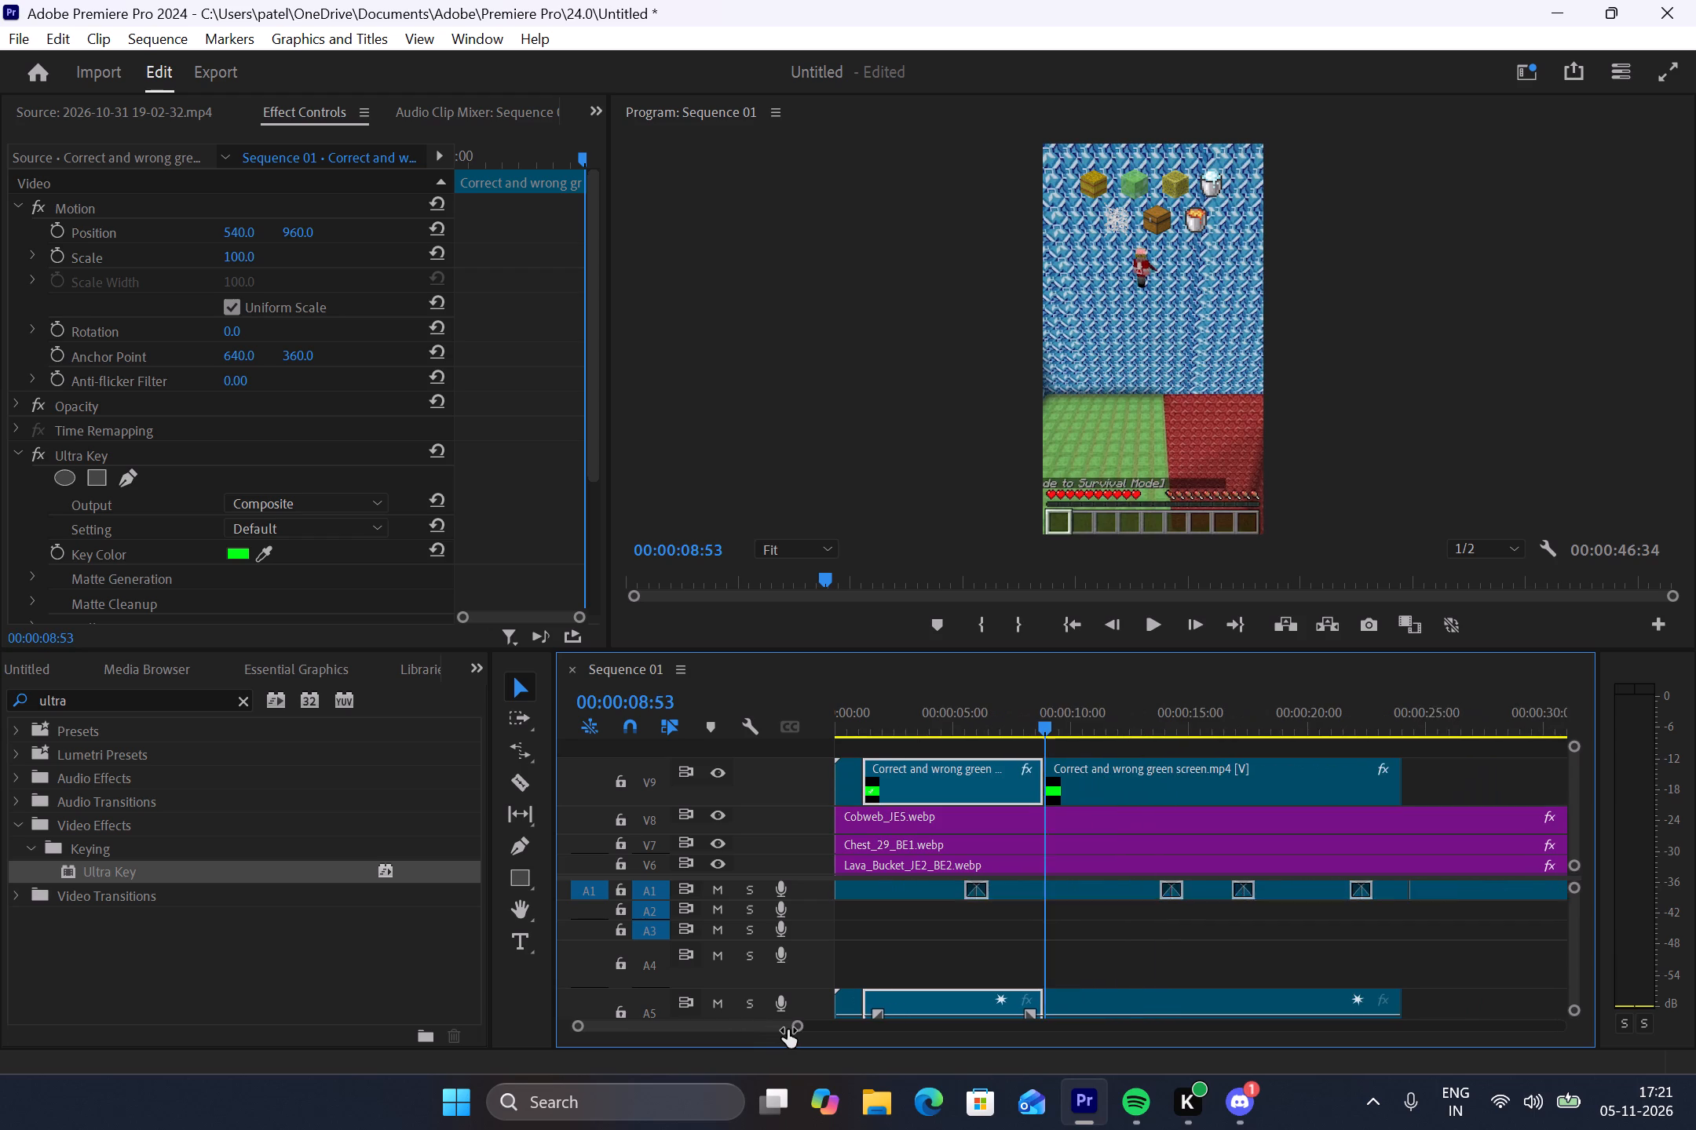
drag(788, 1030, 790, 1030)
click(937, 780)
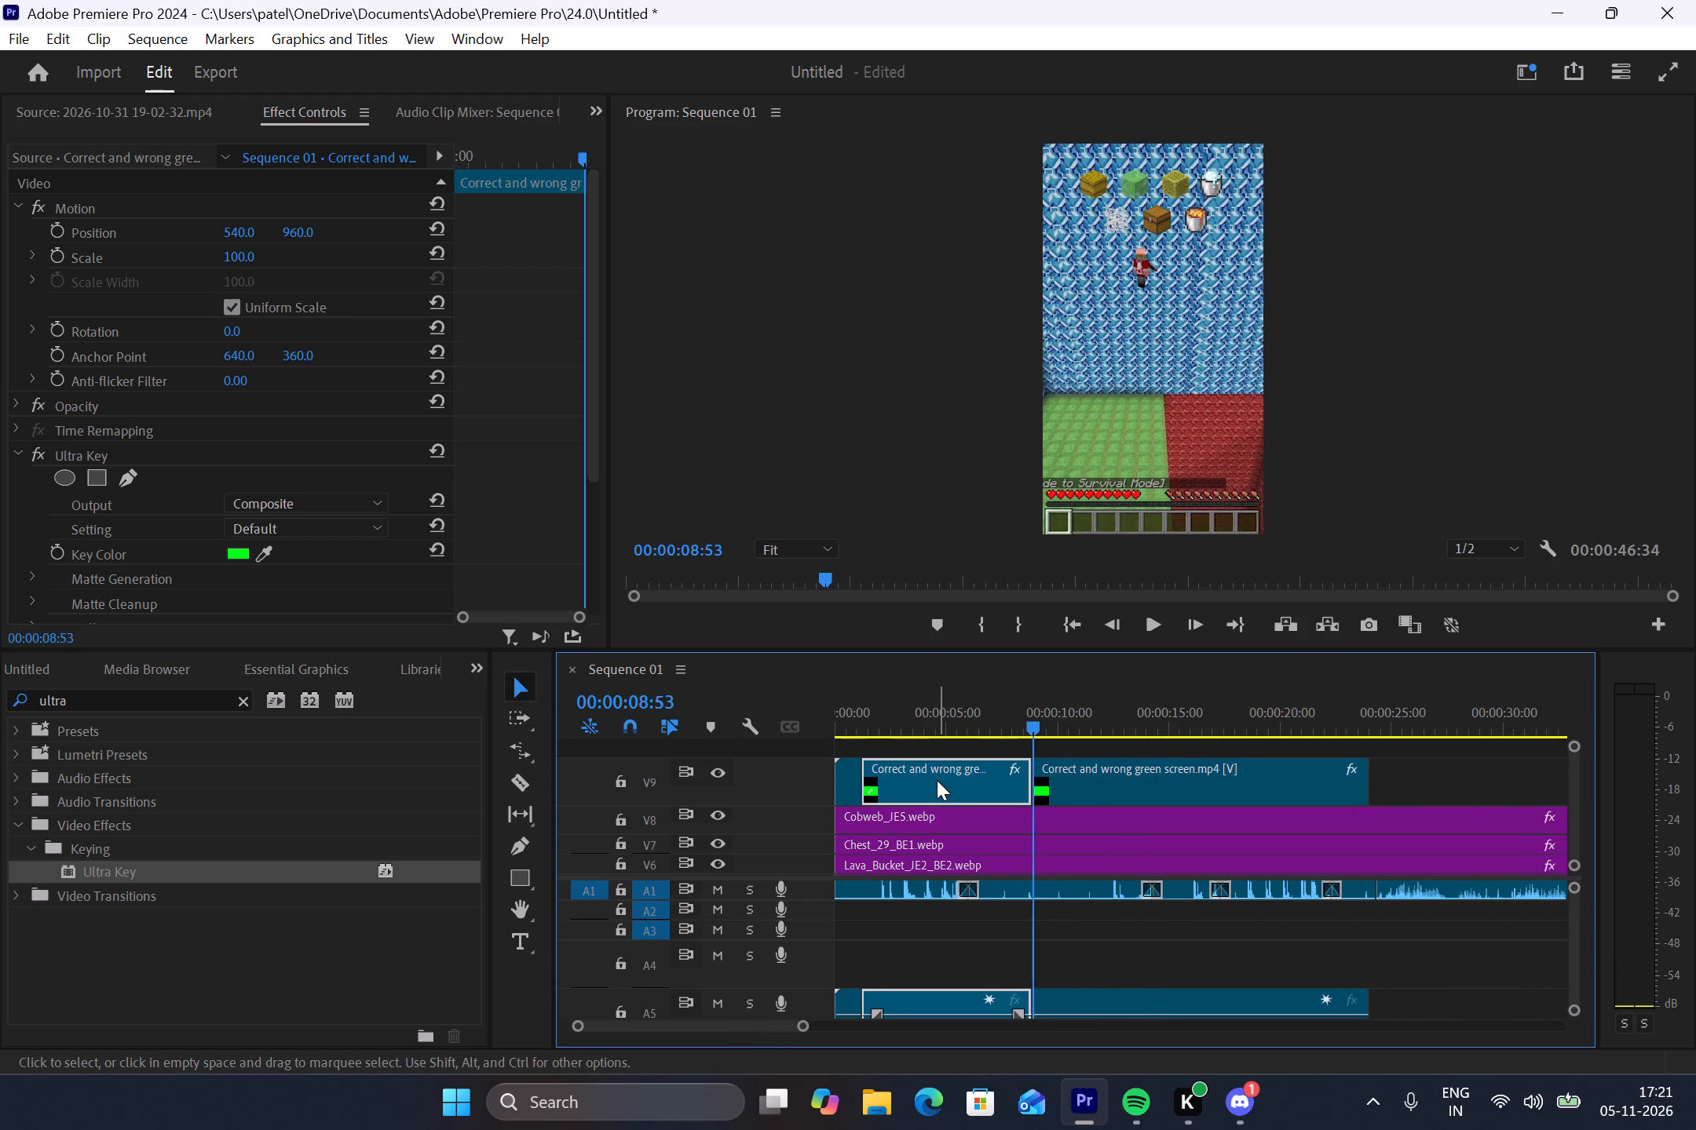
key(shift+Delete)
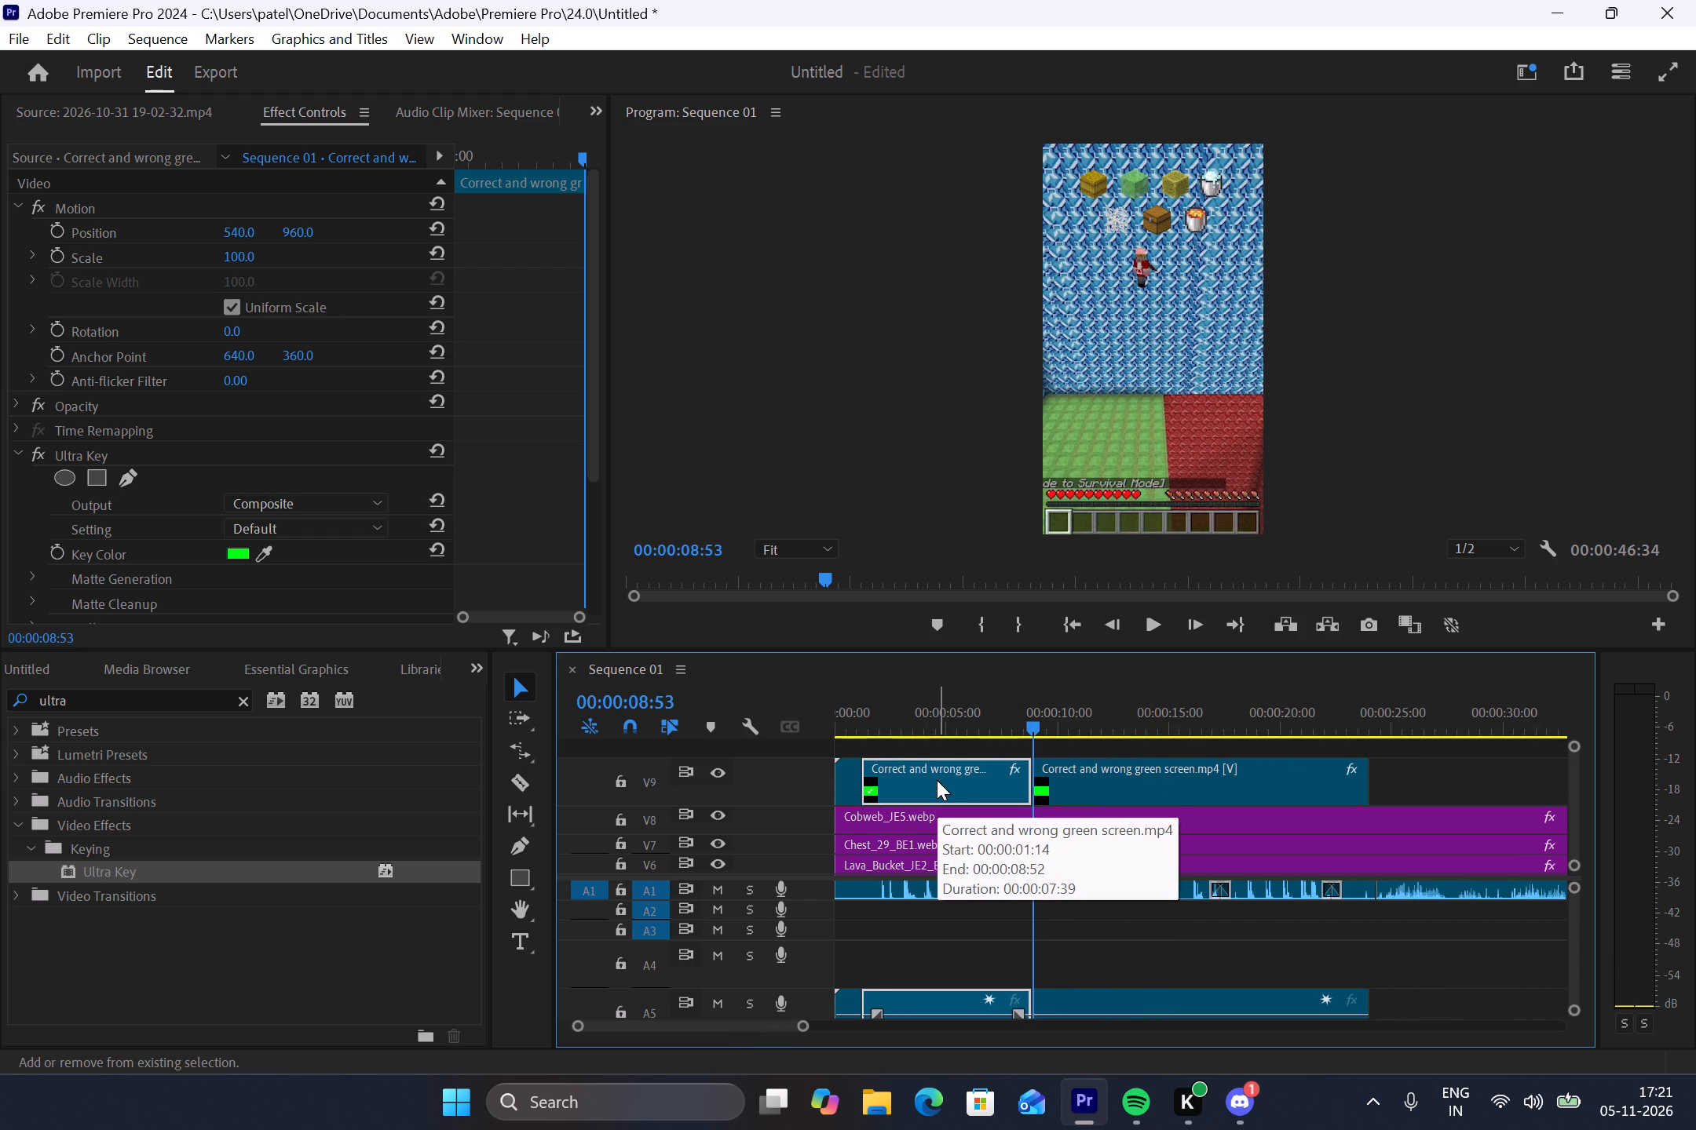
key(Delete)
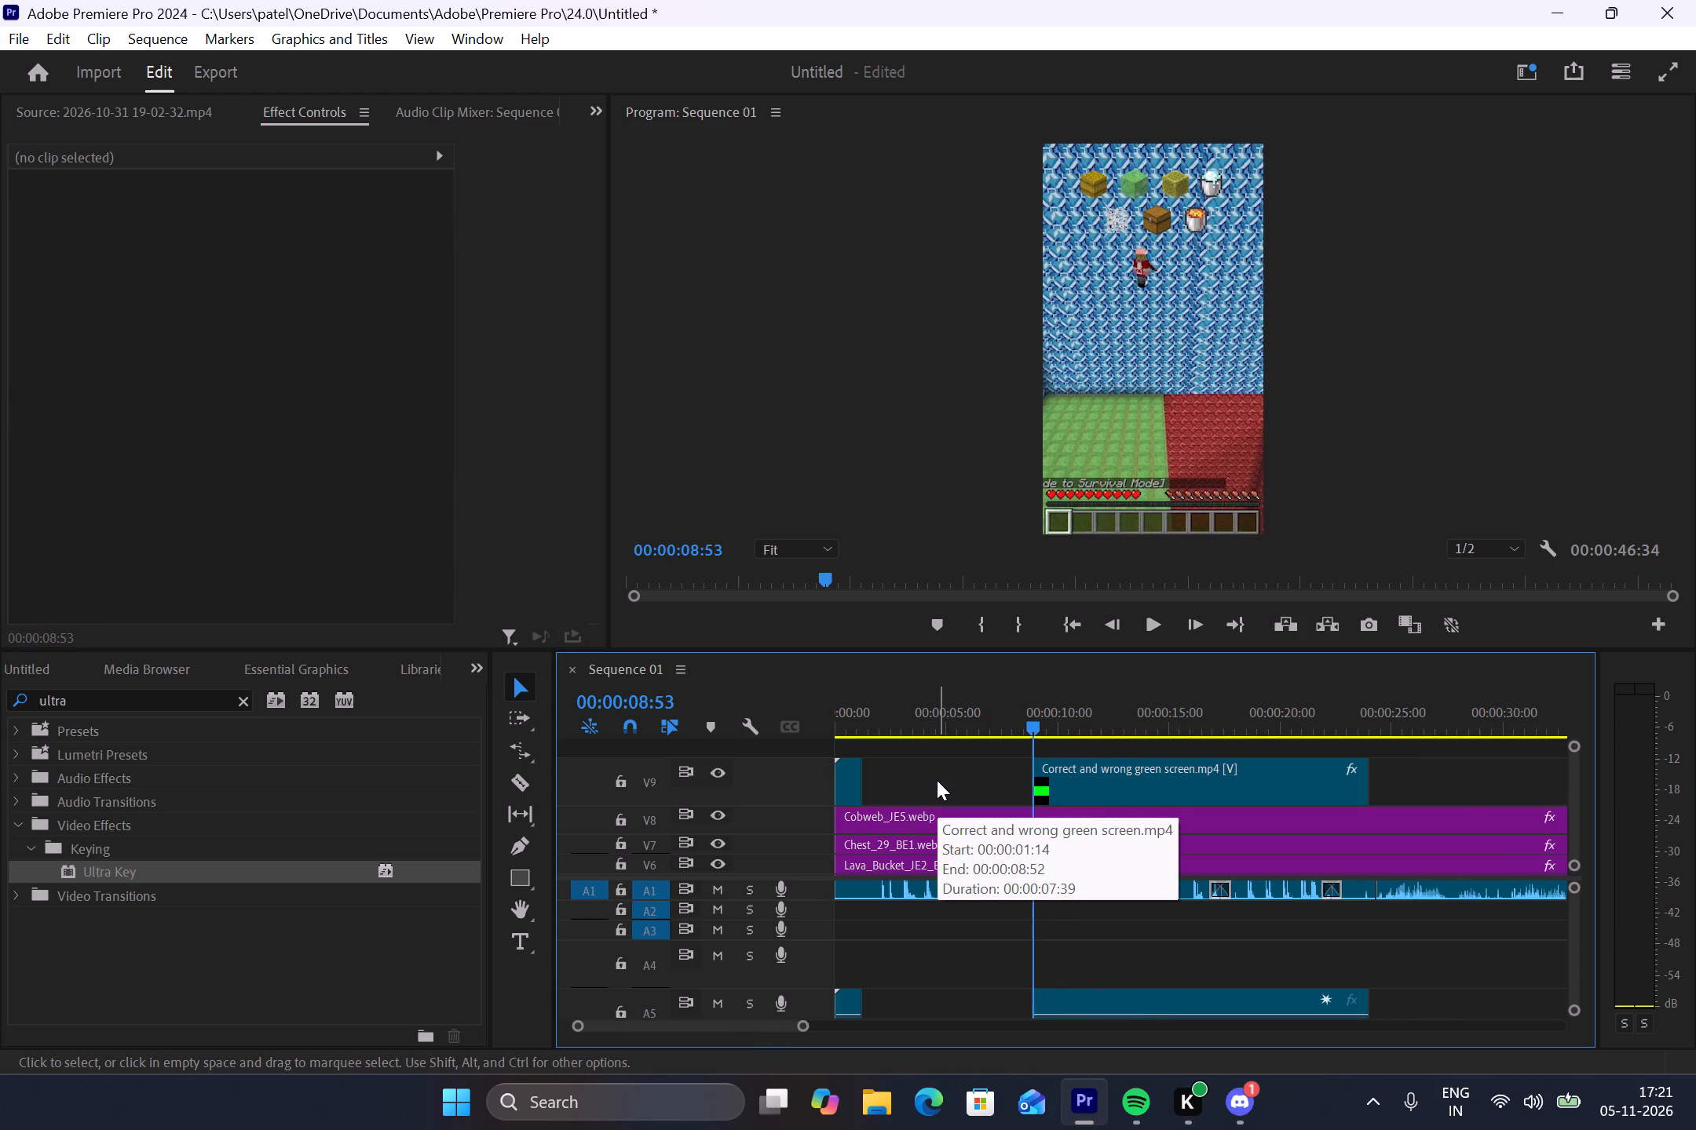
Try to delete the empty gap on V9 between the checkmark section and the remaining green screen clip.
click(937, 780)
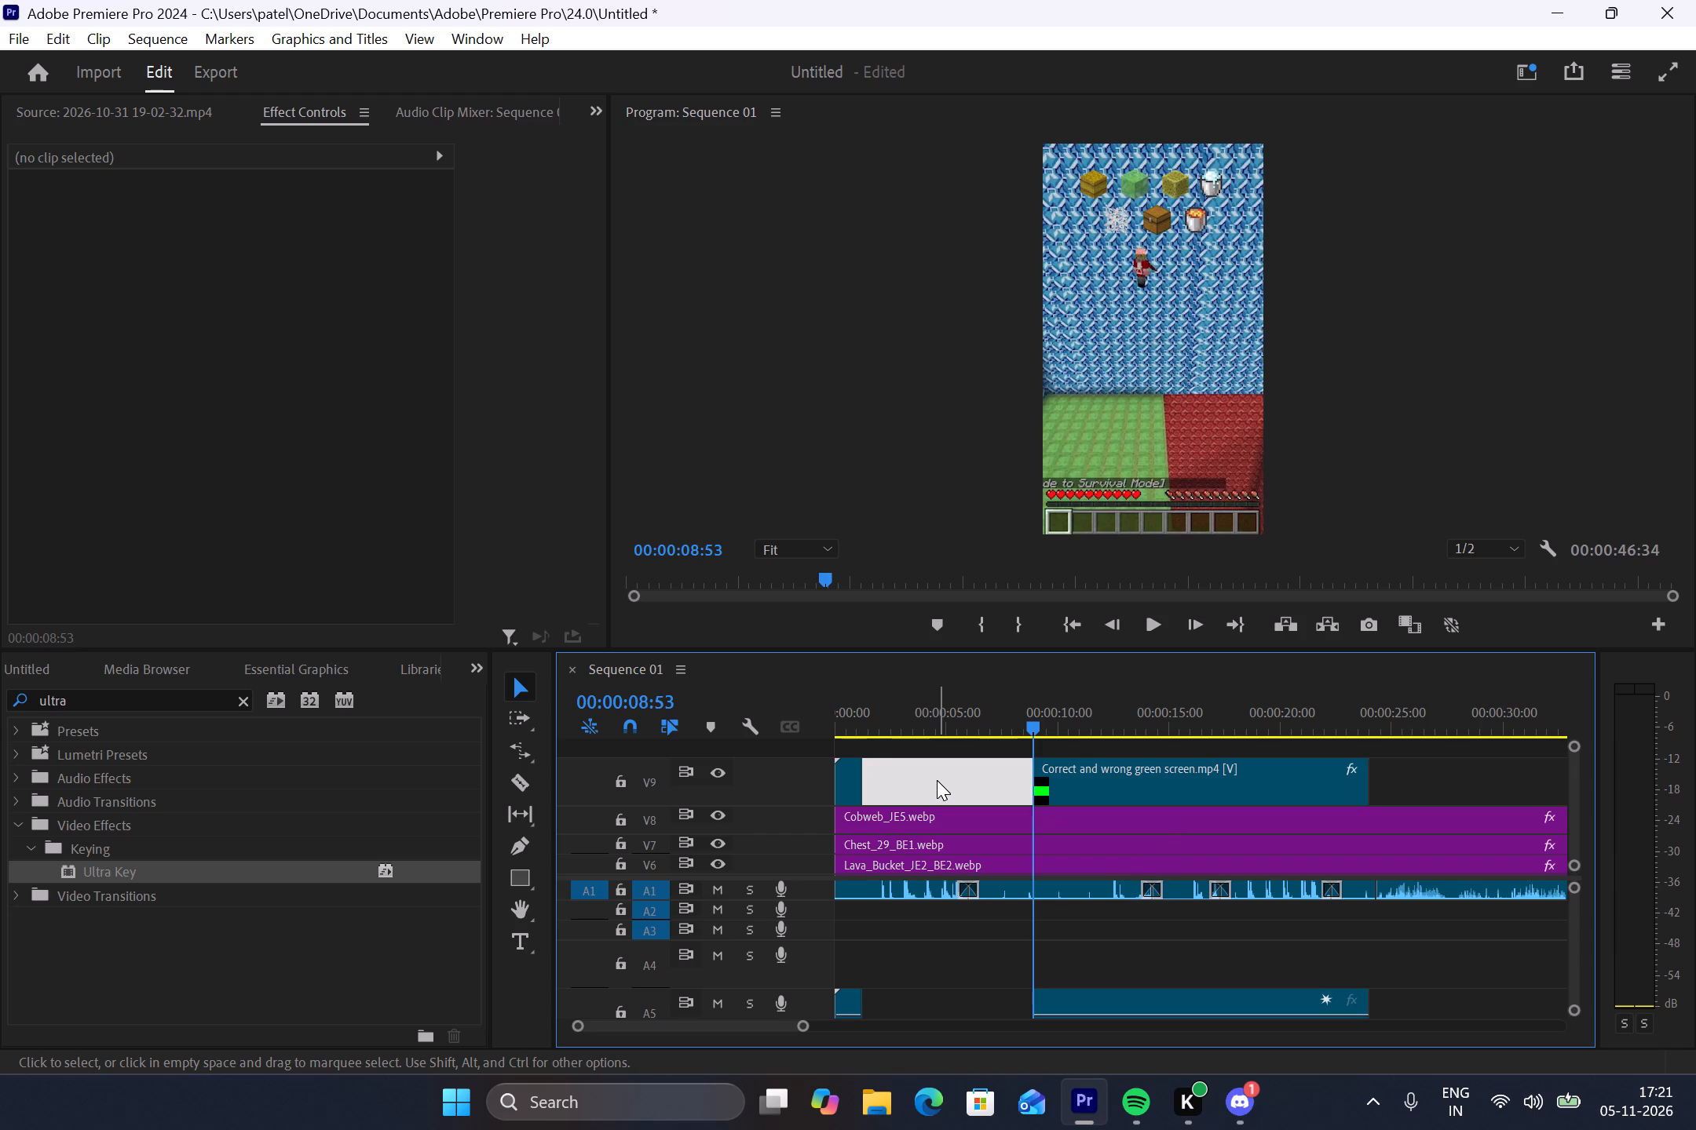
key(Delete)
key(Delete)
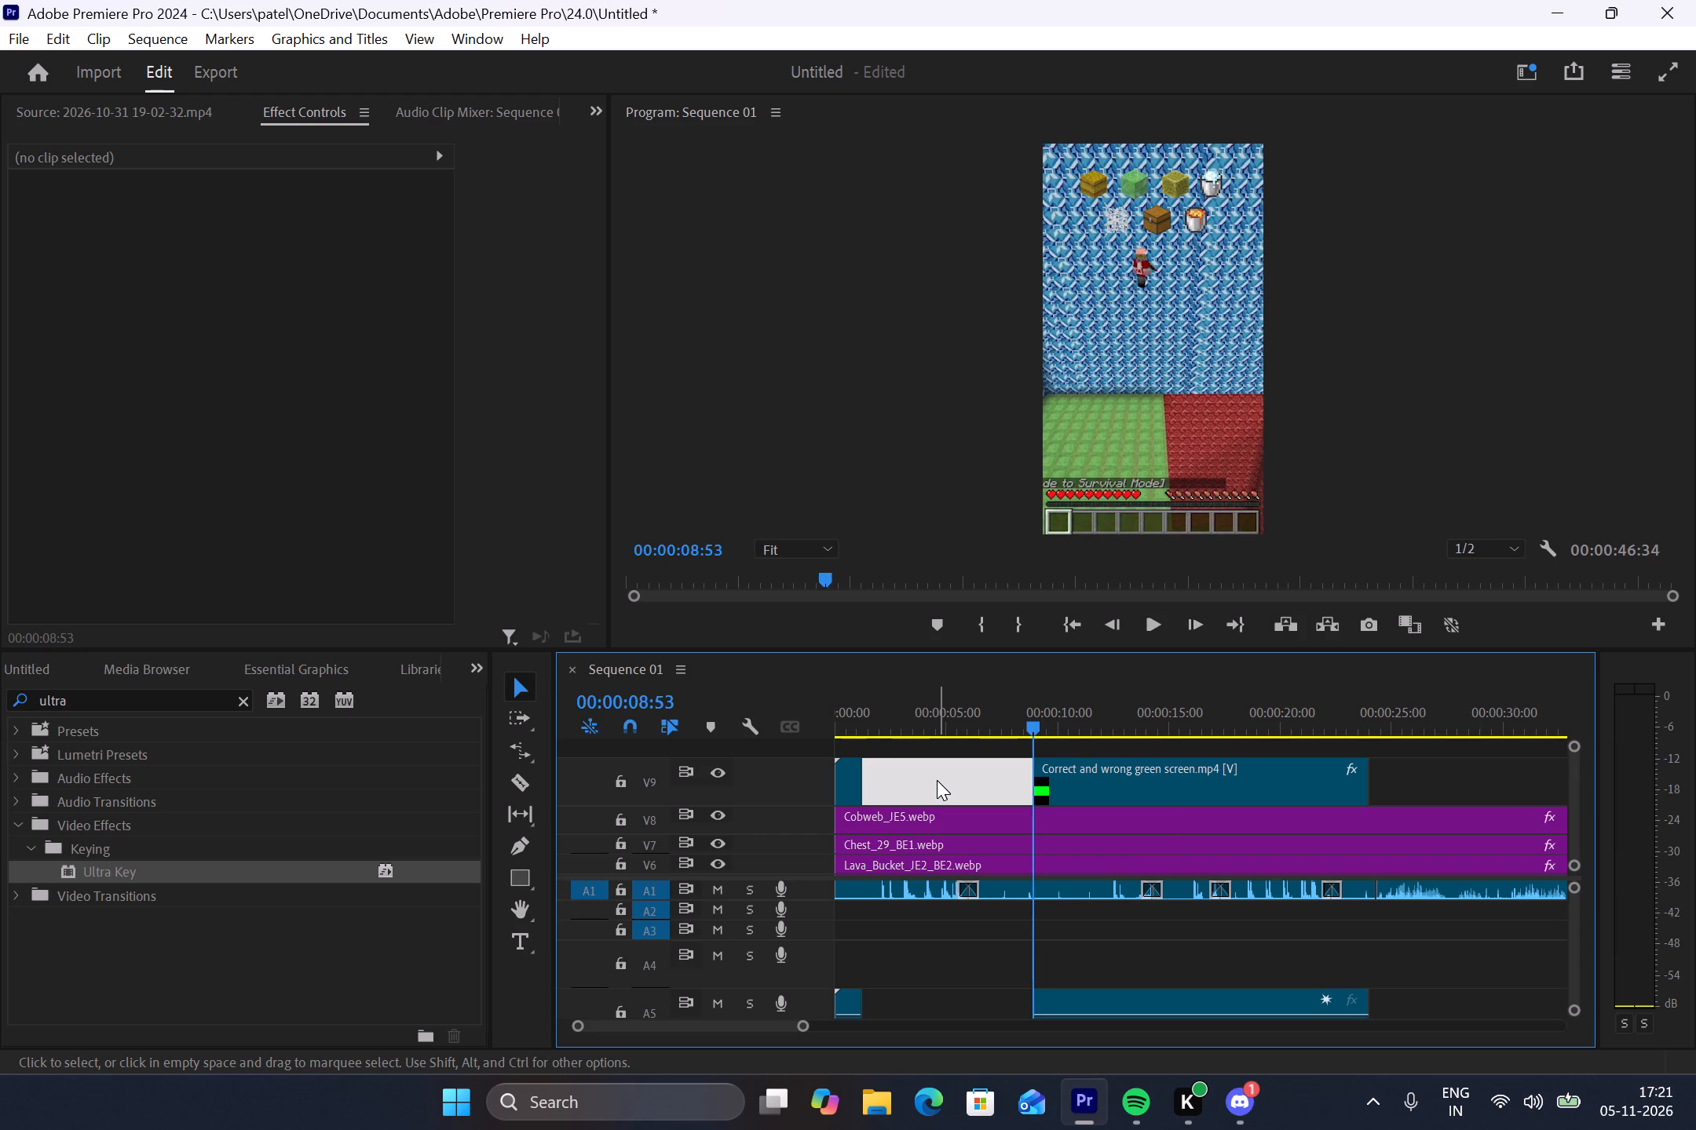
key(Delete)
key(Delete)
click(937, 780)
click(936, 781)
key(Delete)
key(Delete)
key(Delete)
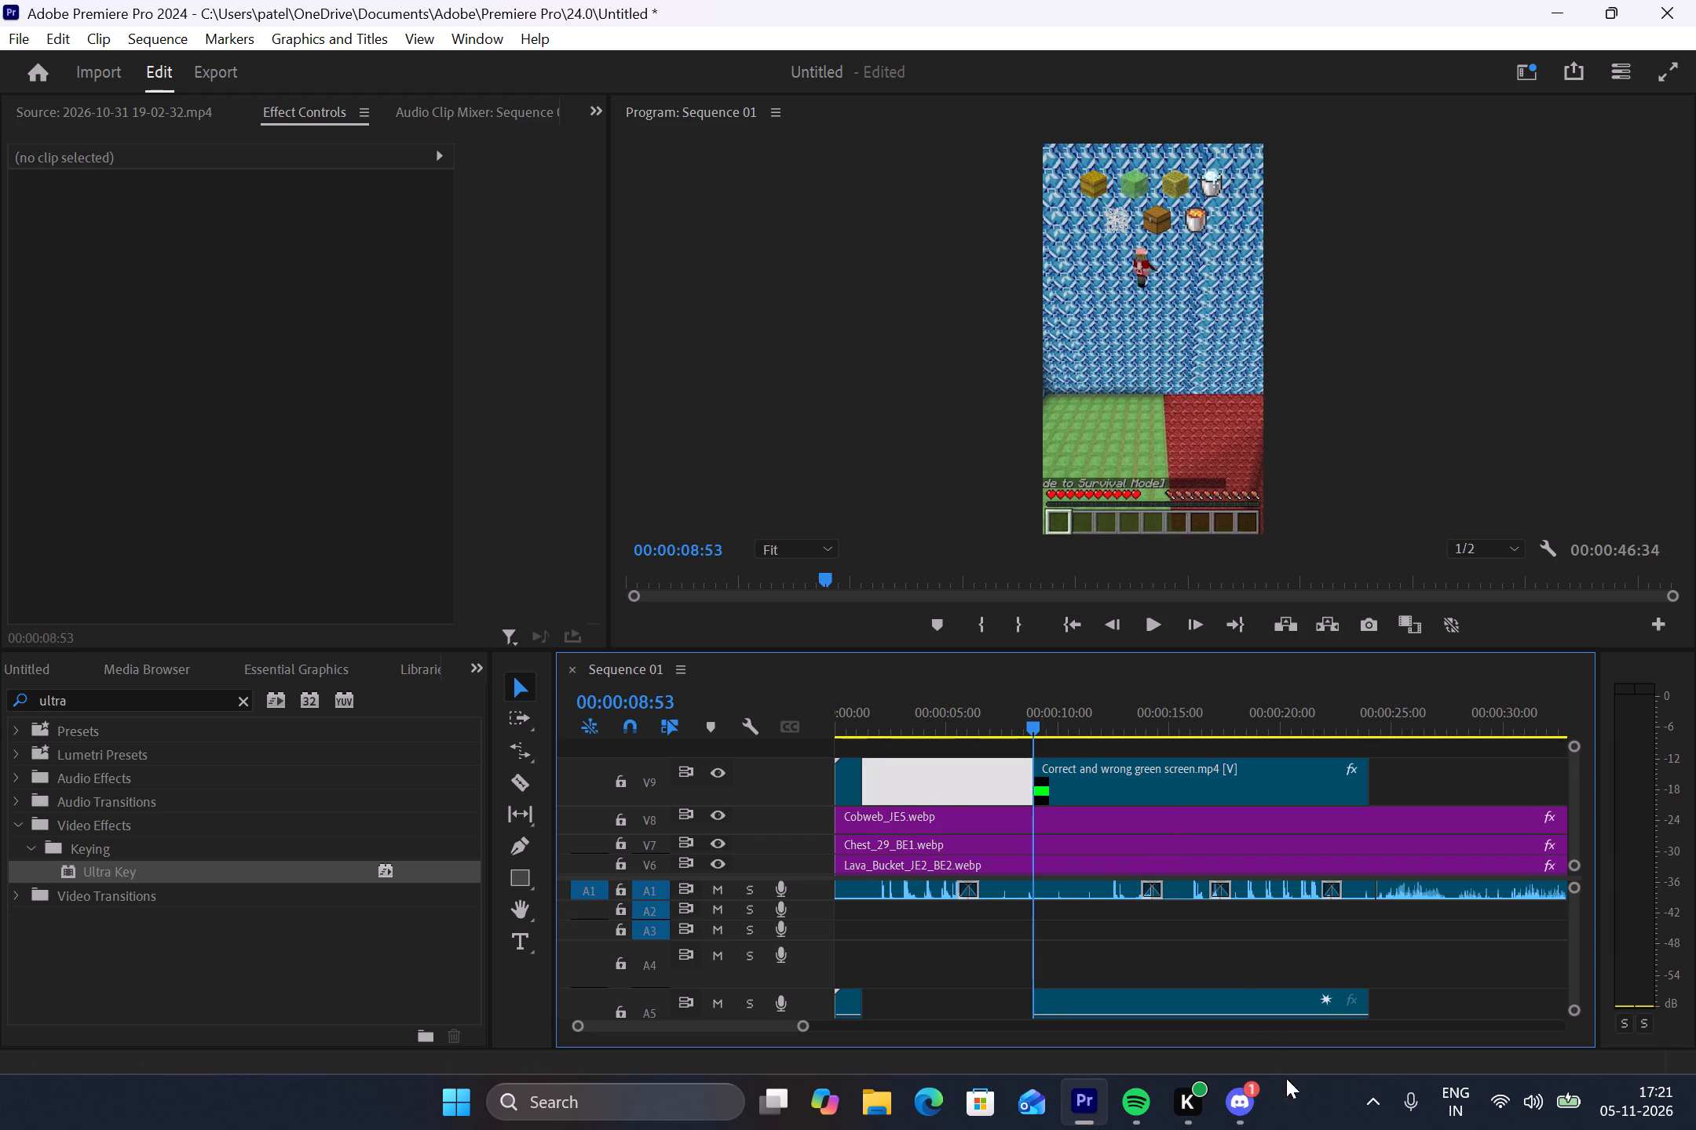
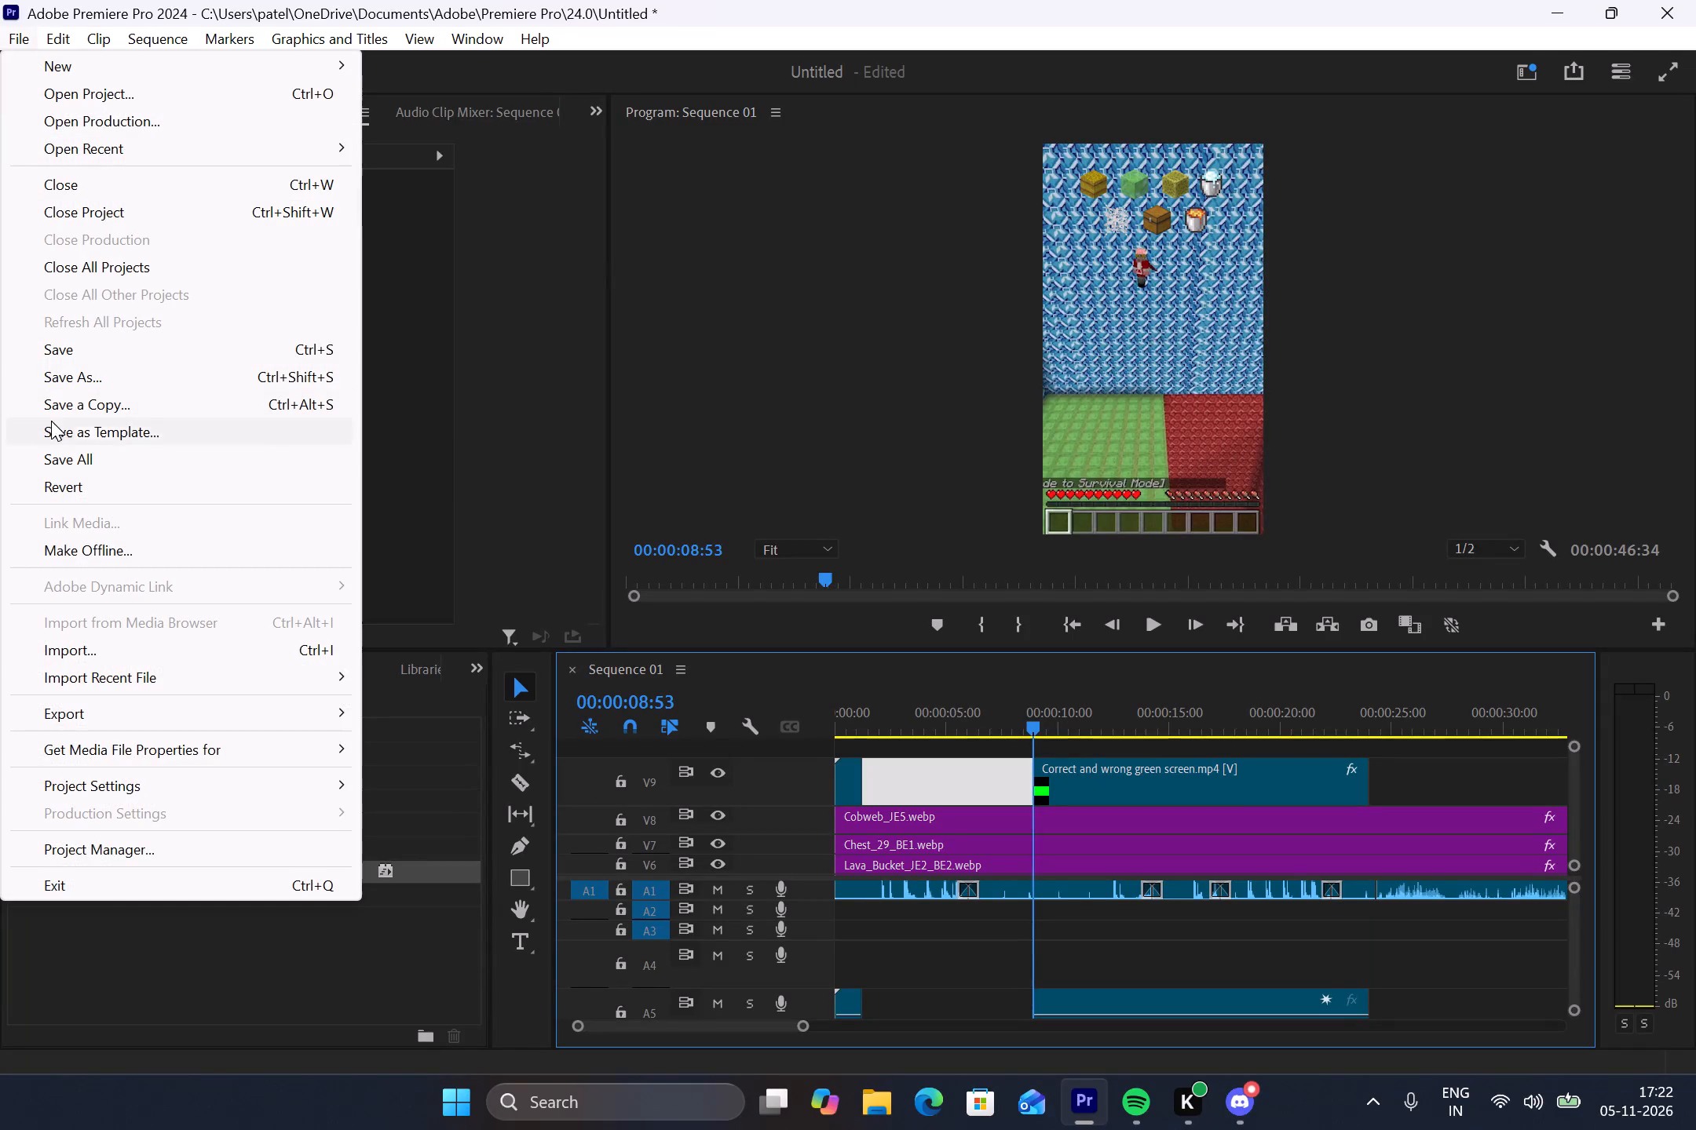
Save the project under its current name.
click(77, 352)
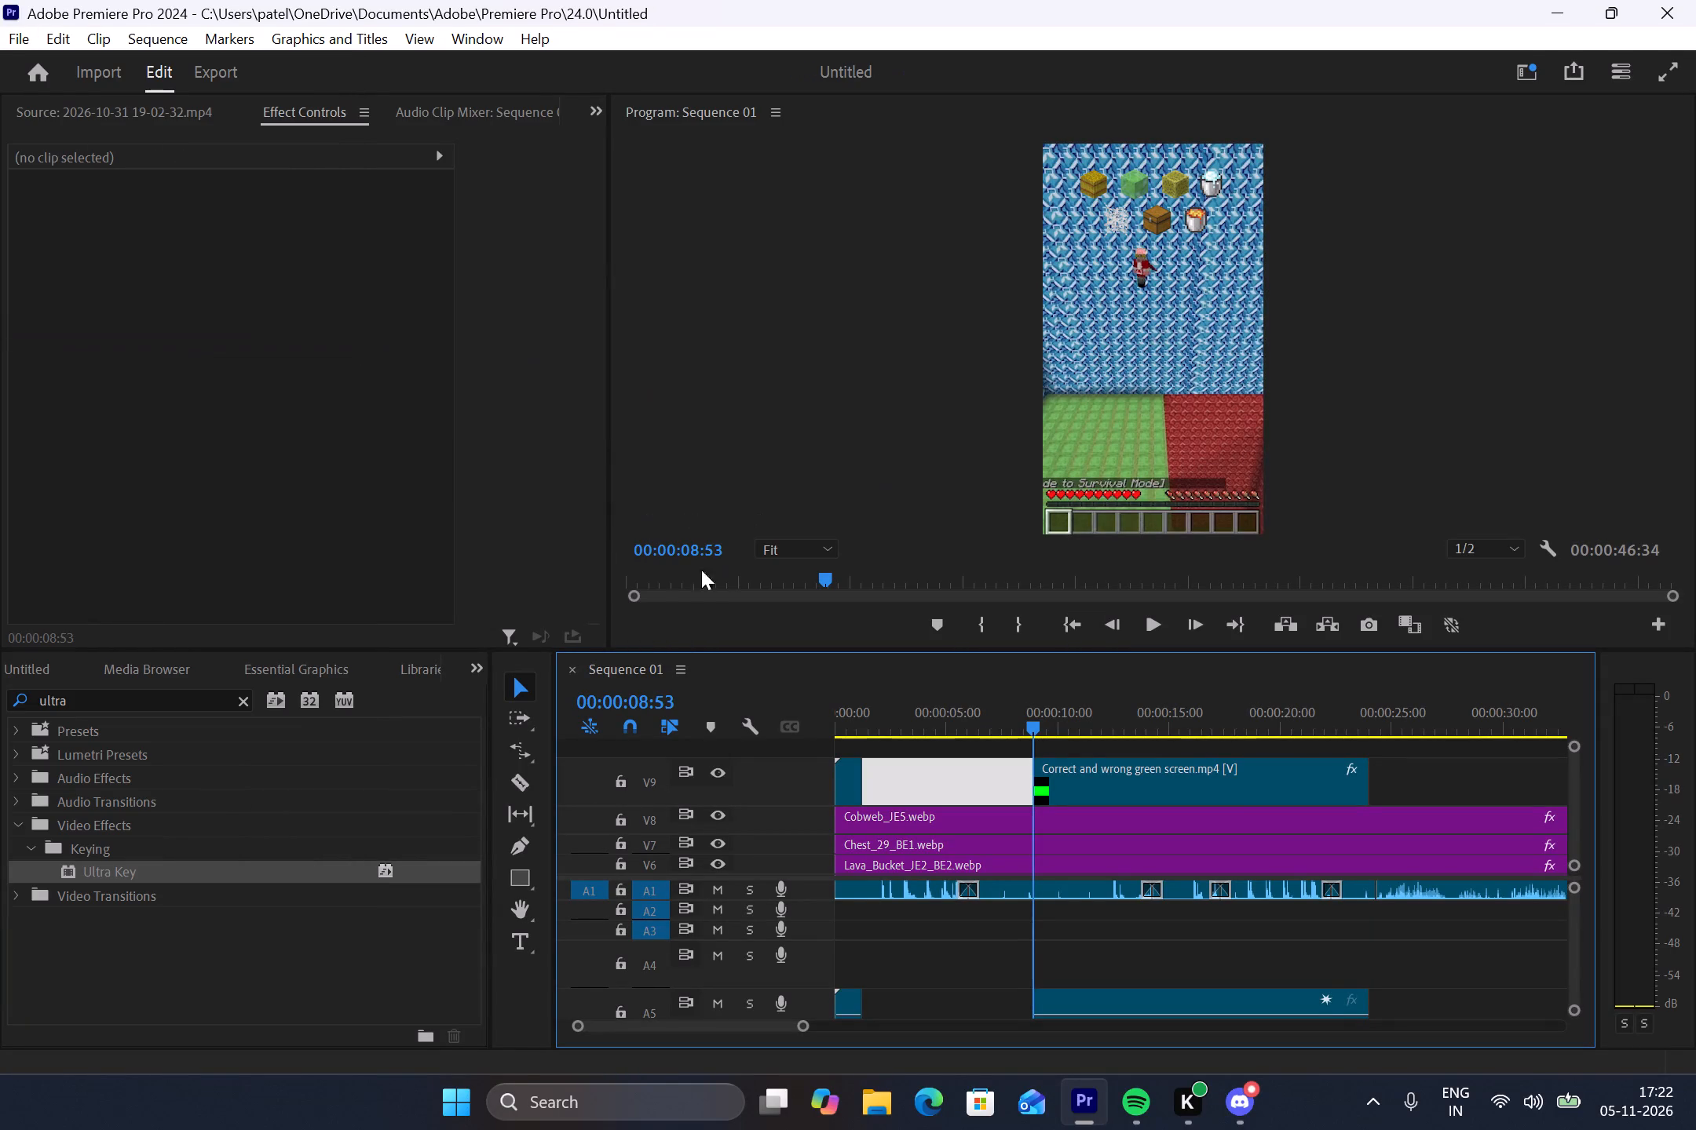
Close Premiere Pro.
click(1695, 0)
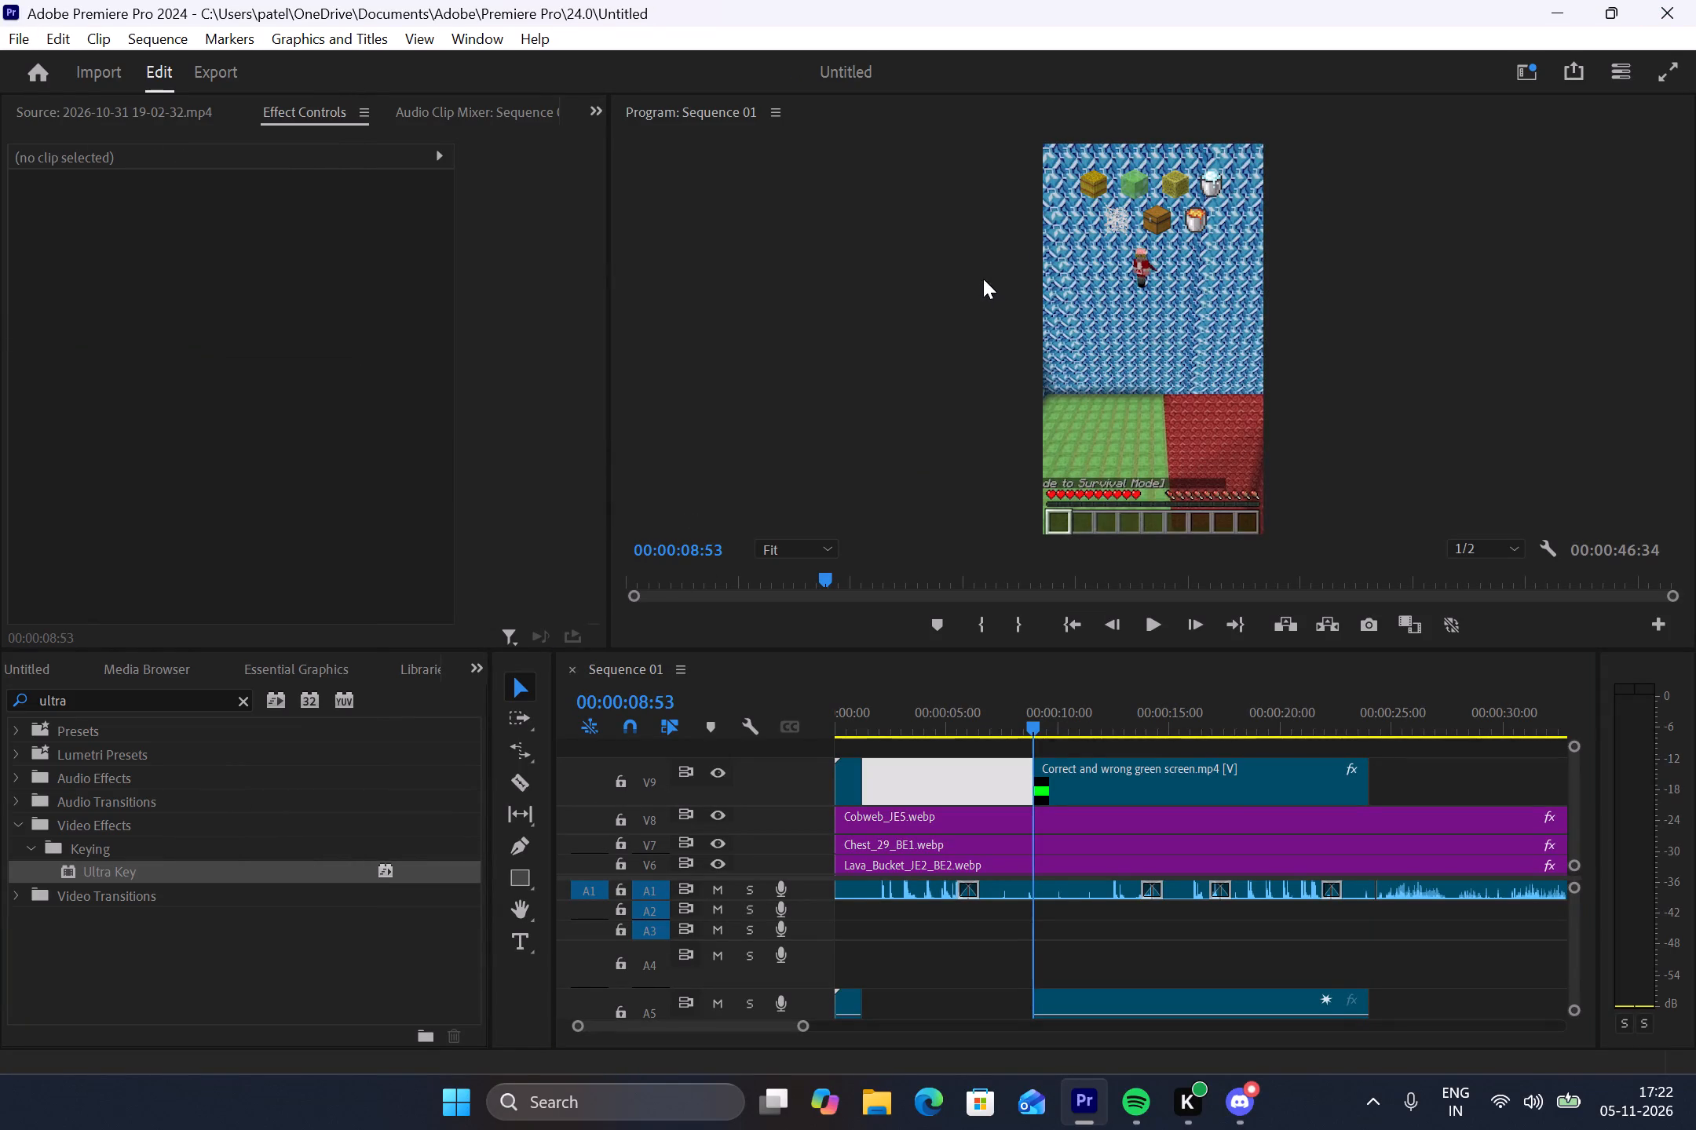